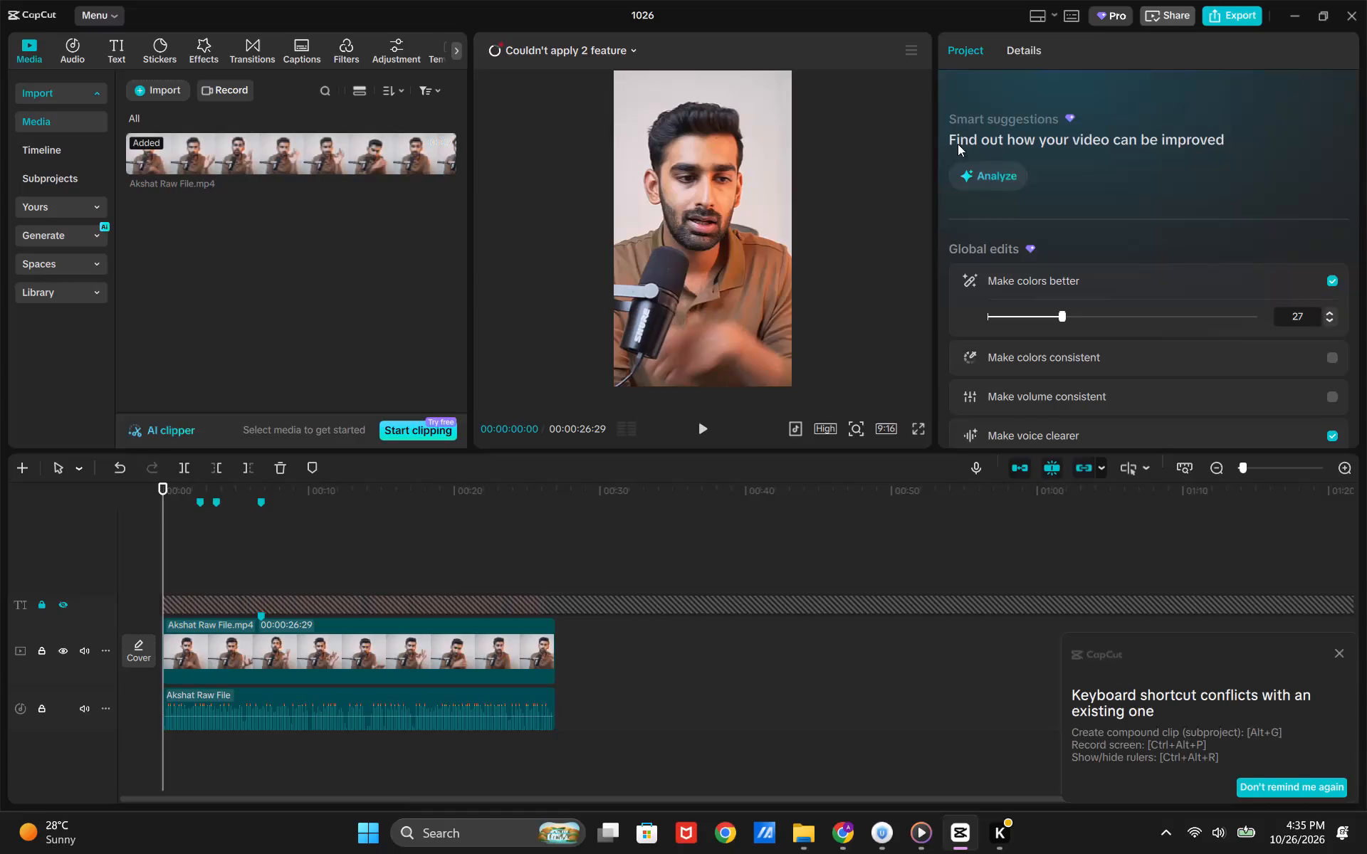
# Dismiss both failed Enhance voice notices for the raw video and its audio clip.
pyautogui.click(617, 41)
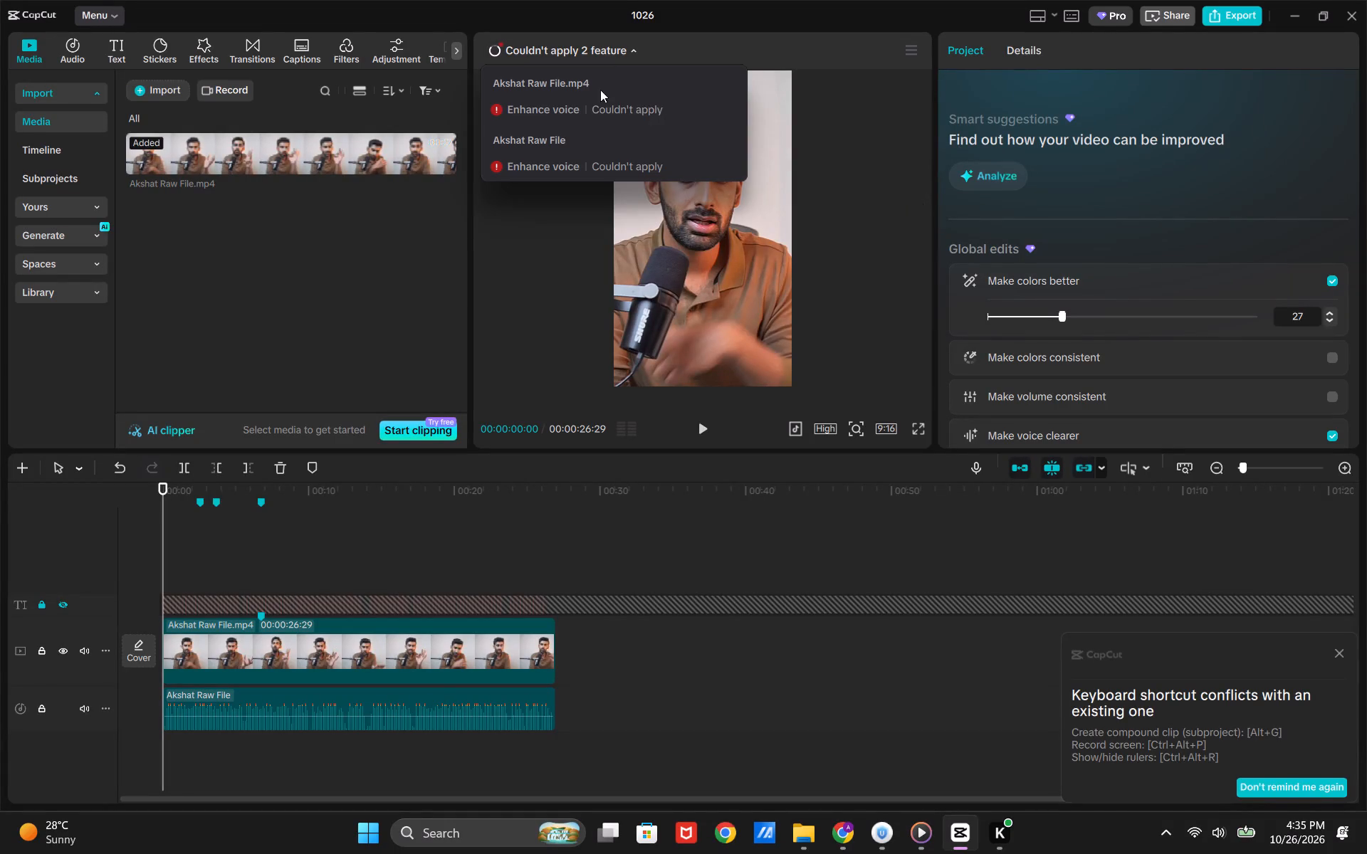
pyautogui.click(728, 109)
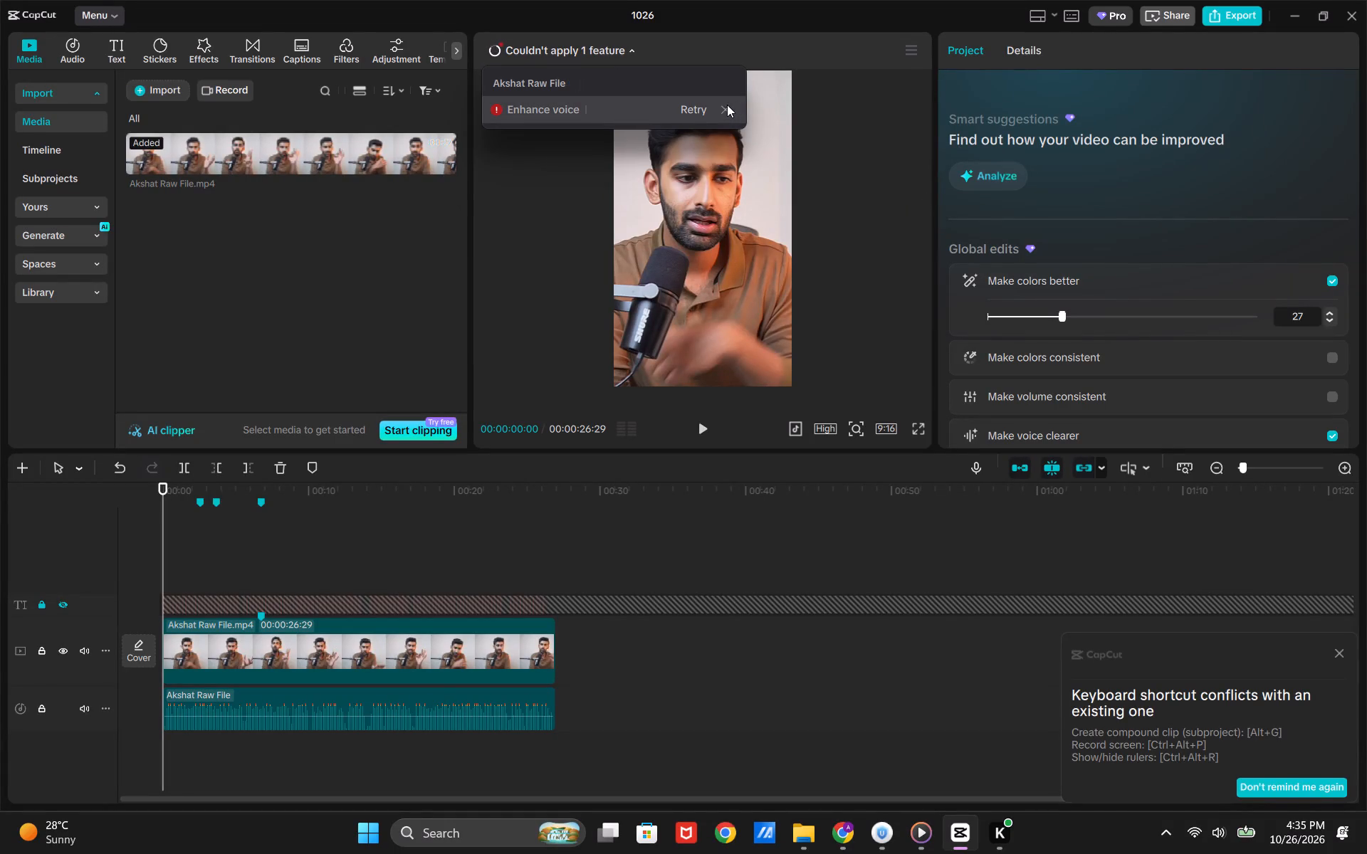
pyautogui.click(726, 105)
# Play the first few seconds of the raw clip to review the opening, and return the playhead to the start.
pyautogui.keyDown('ctrl'); pyautogui.scroll(11, 282, 647); pyautogui.keyUp('ctrl')
pyautogui.hscroll(1, 282, 647)
pyautogui.keyDown('ctrl'); pyautogui.scroll(5, 282, 647); pyautogui.keyUp('ctrl')
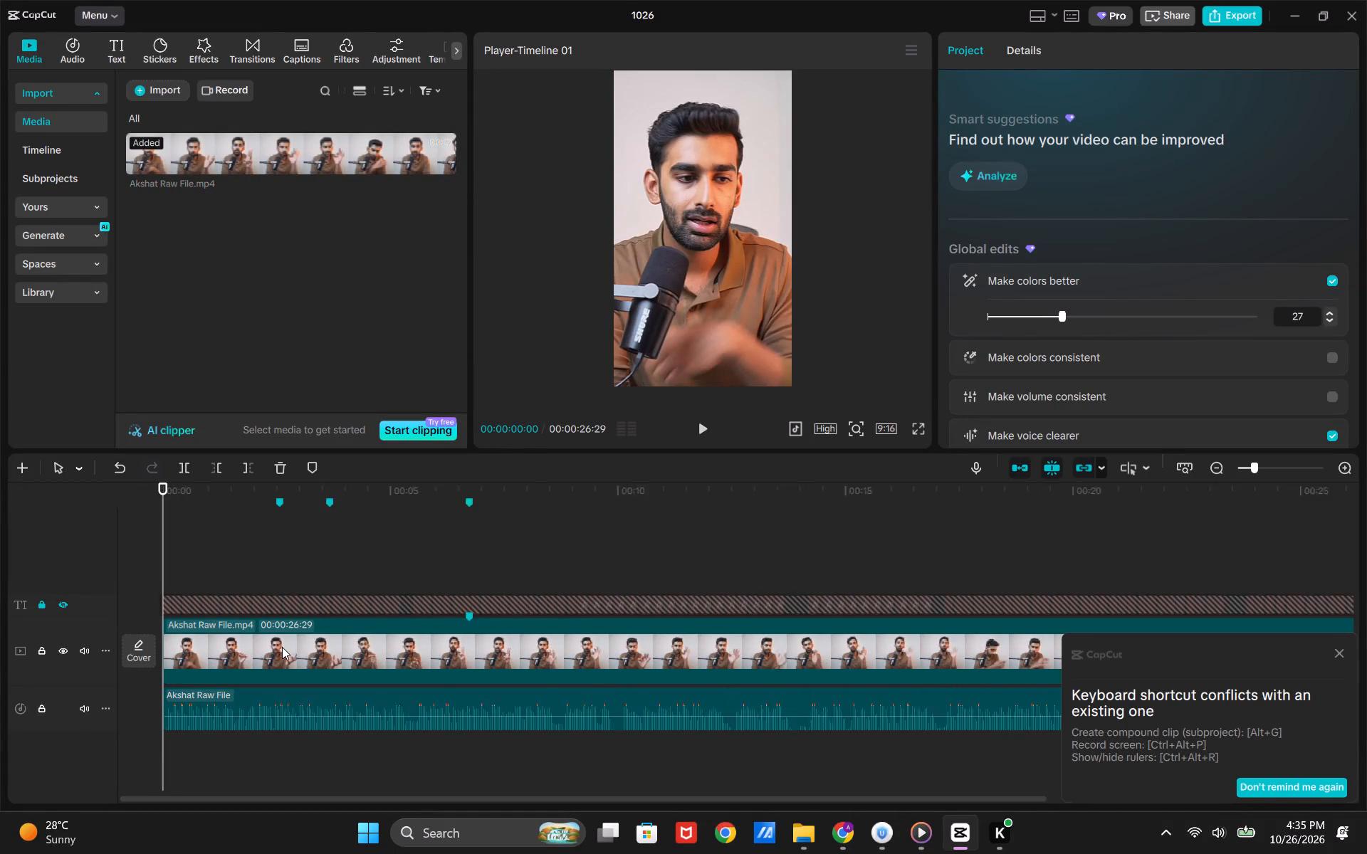
pyautogui.keyDown('ctrl'); pyautogui.scroll(1, 282, 647); pyautogui.keyUp('ctrl')
pyautogui.press('space')
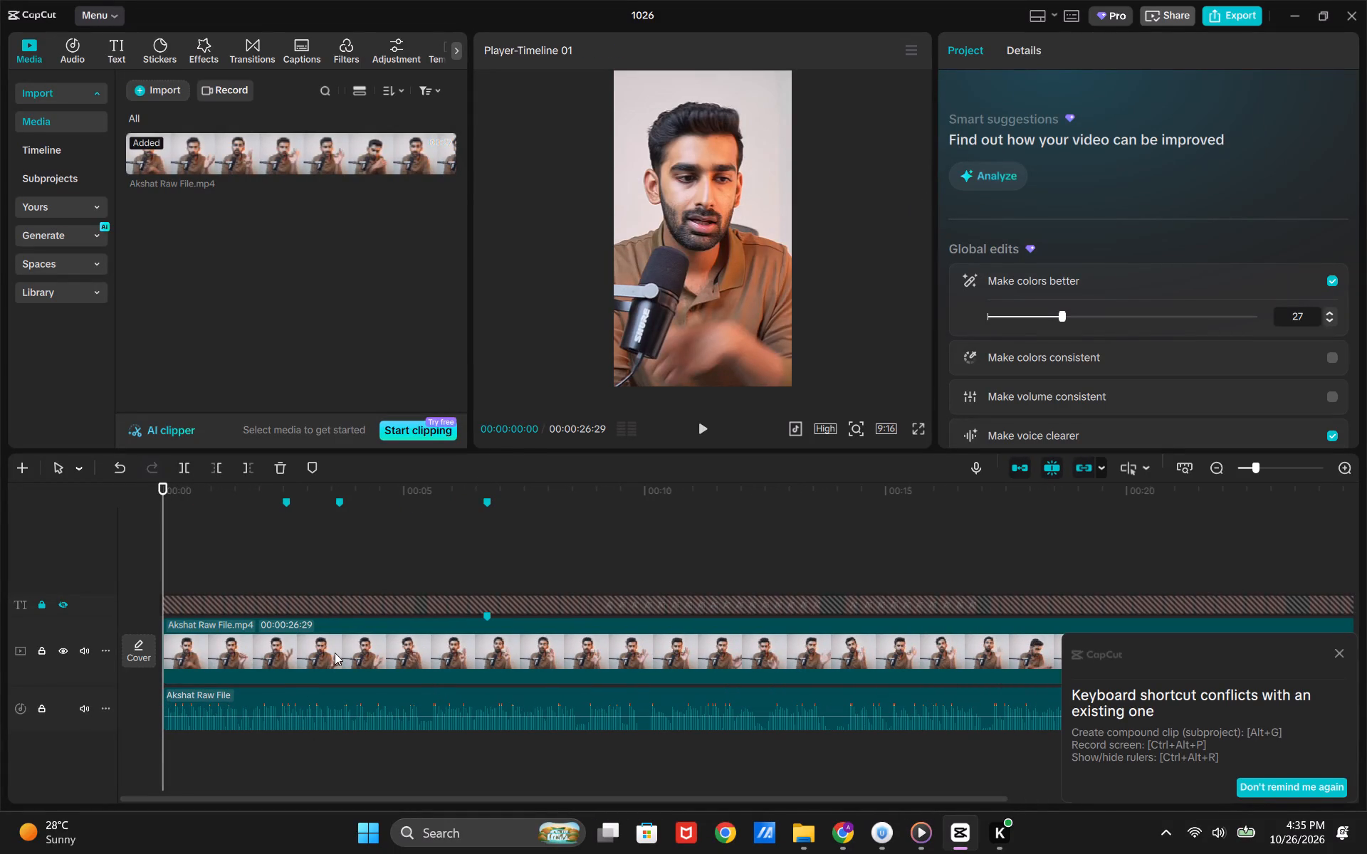
pyautogui.scroll(-1, 1034, 638)
pyautogui.click(715, 436)
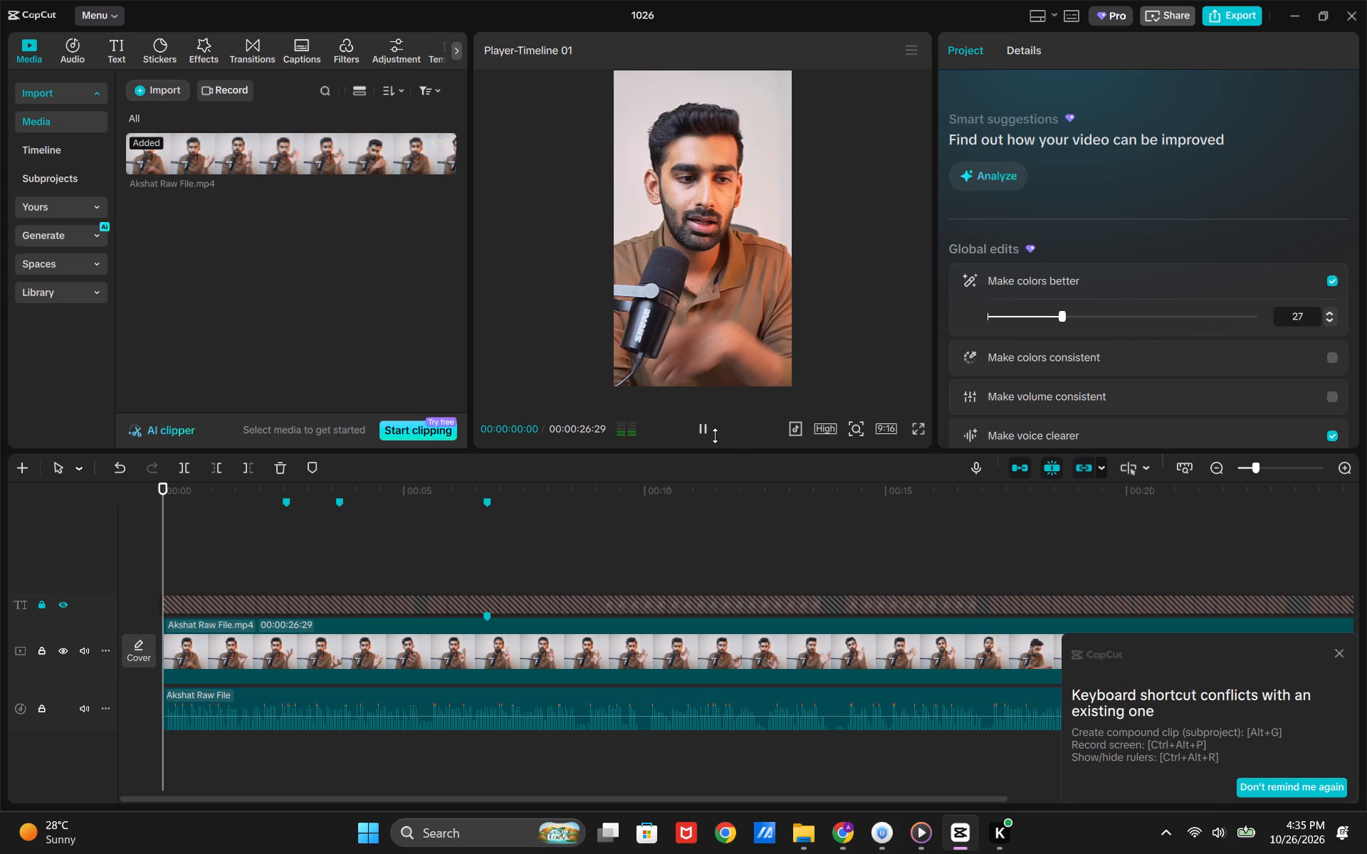
pyautogui.press('space')
pyautogui.press('space')
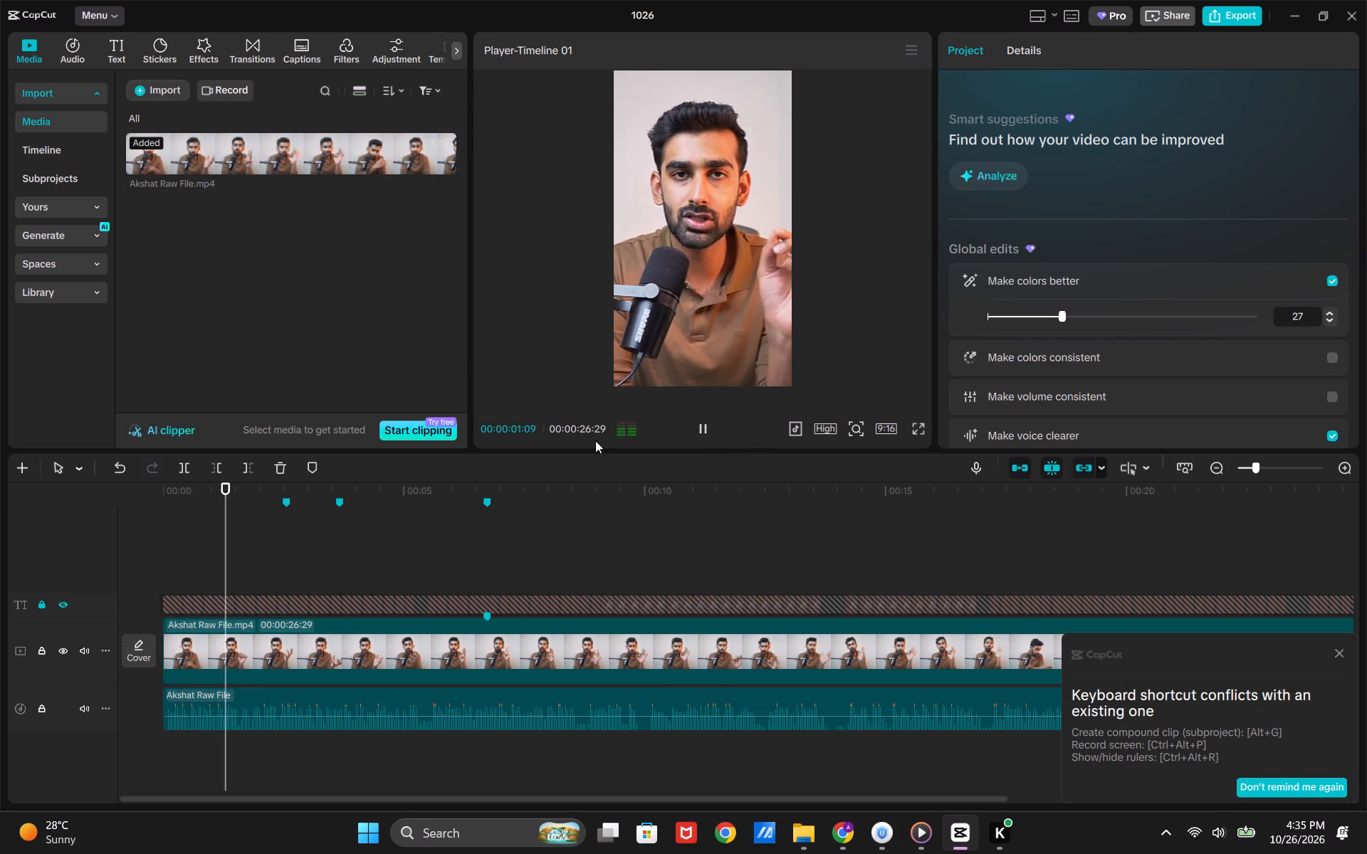
pyautogui.press('space')
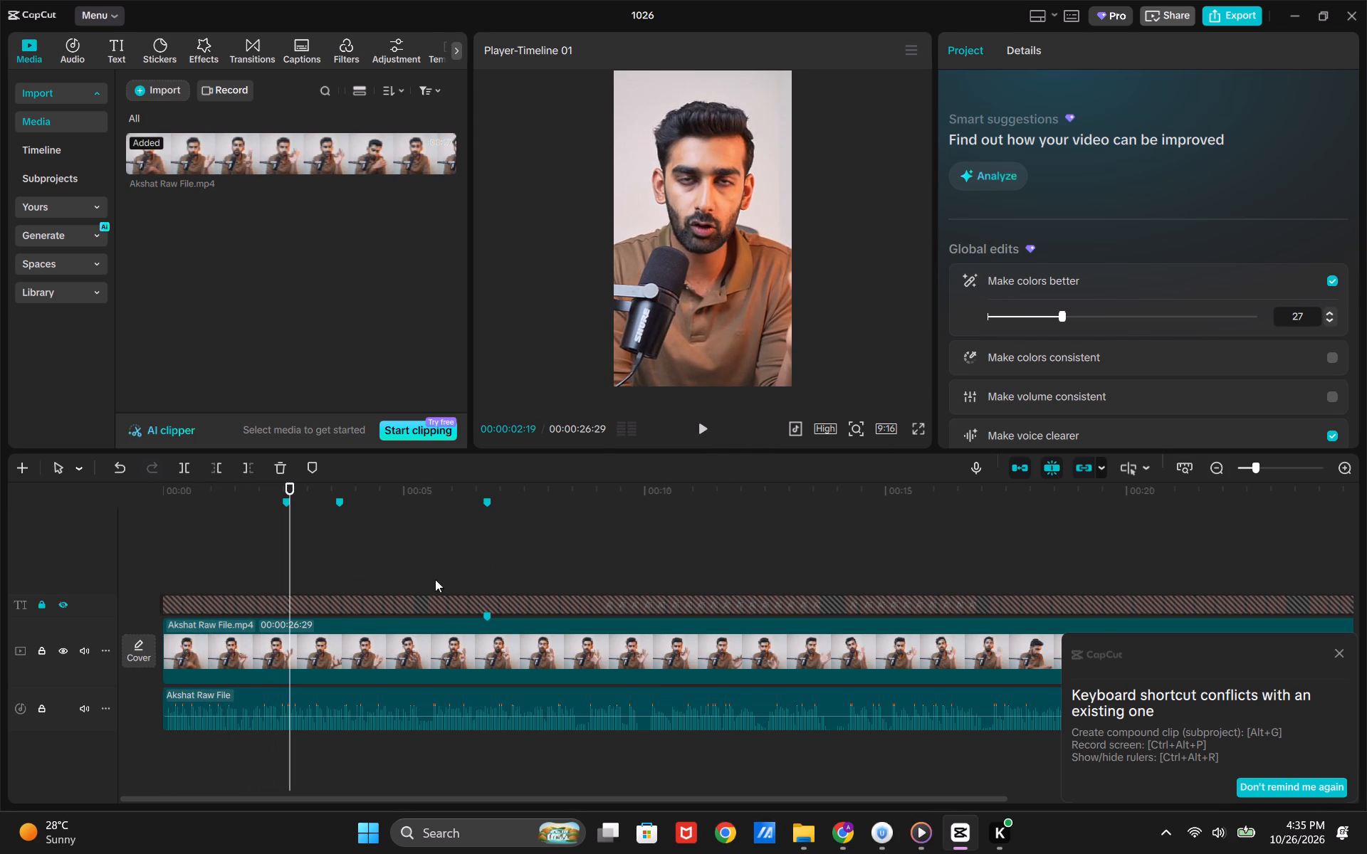
pyautogui.moveTo(293, 566); pyautogui.dragTo(95, 584)
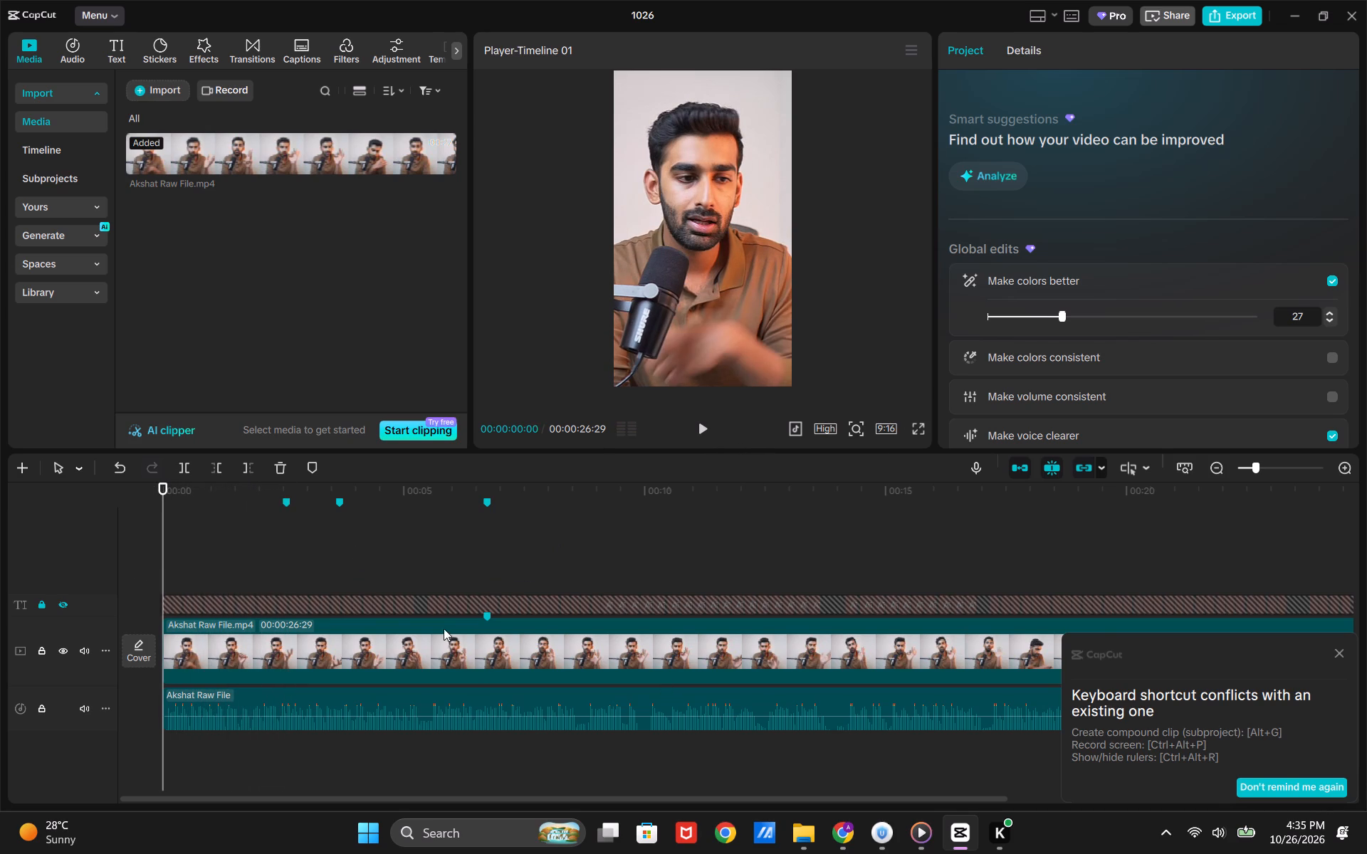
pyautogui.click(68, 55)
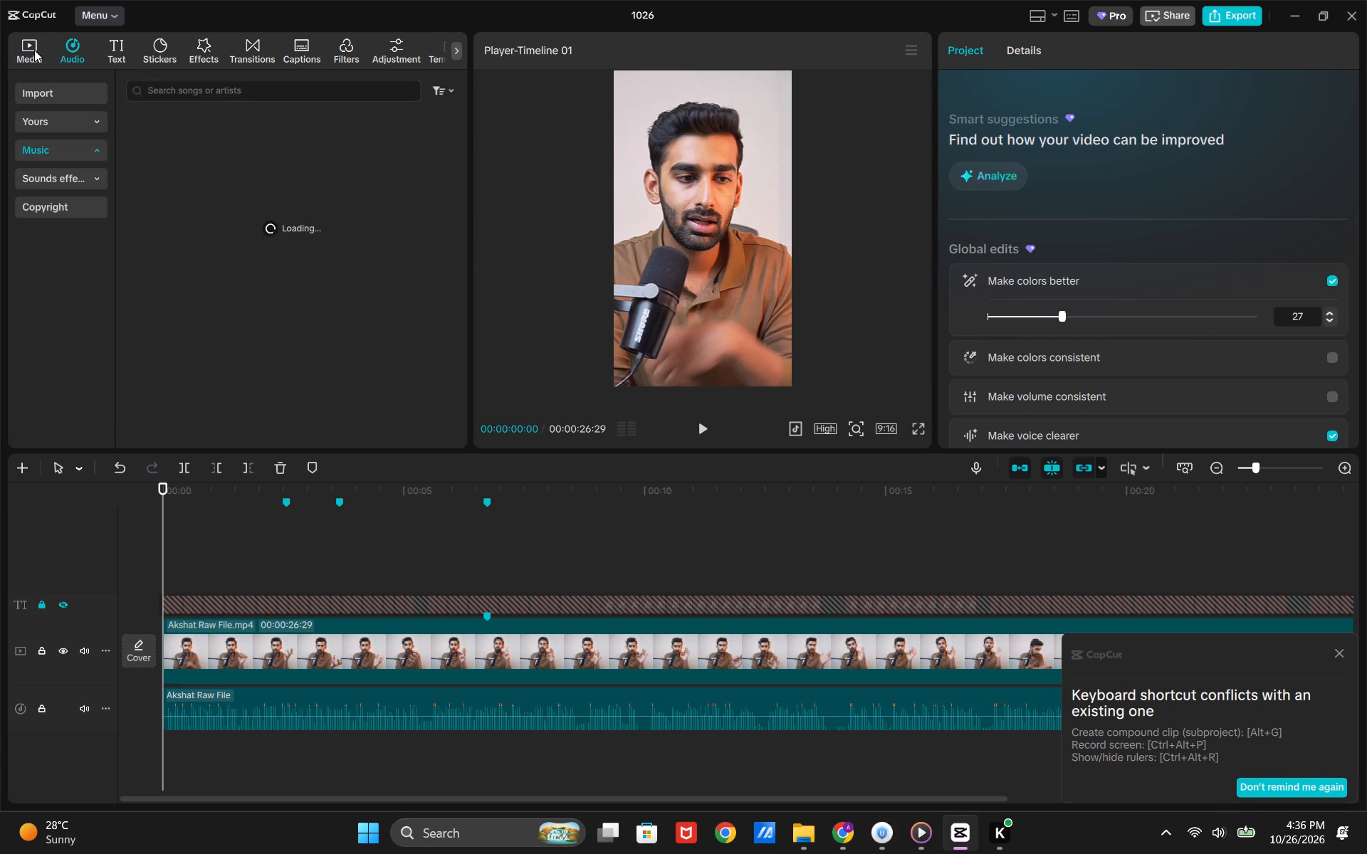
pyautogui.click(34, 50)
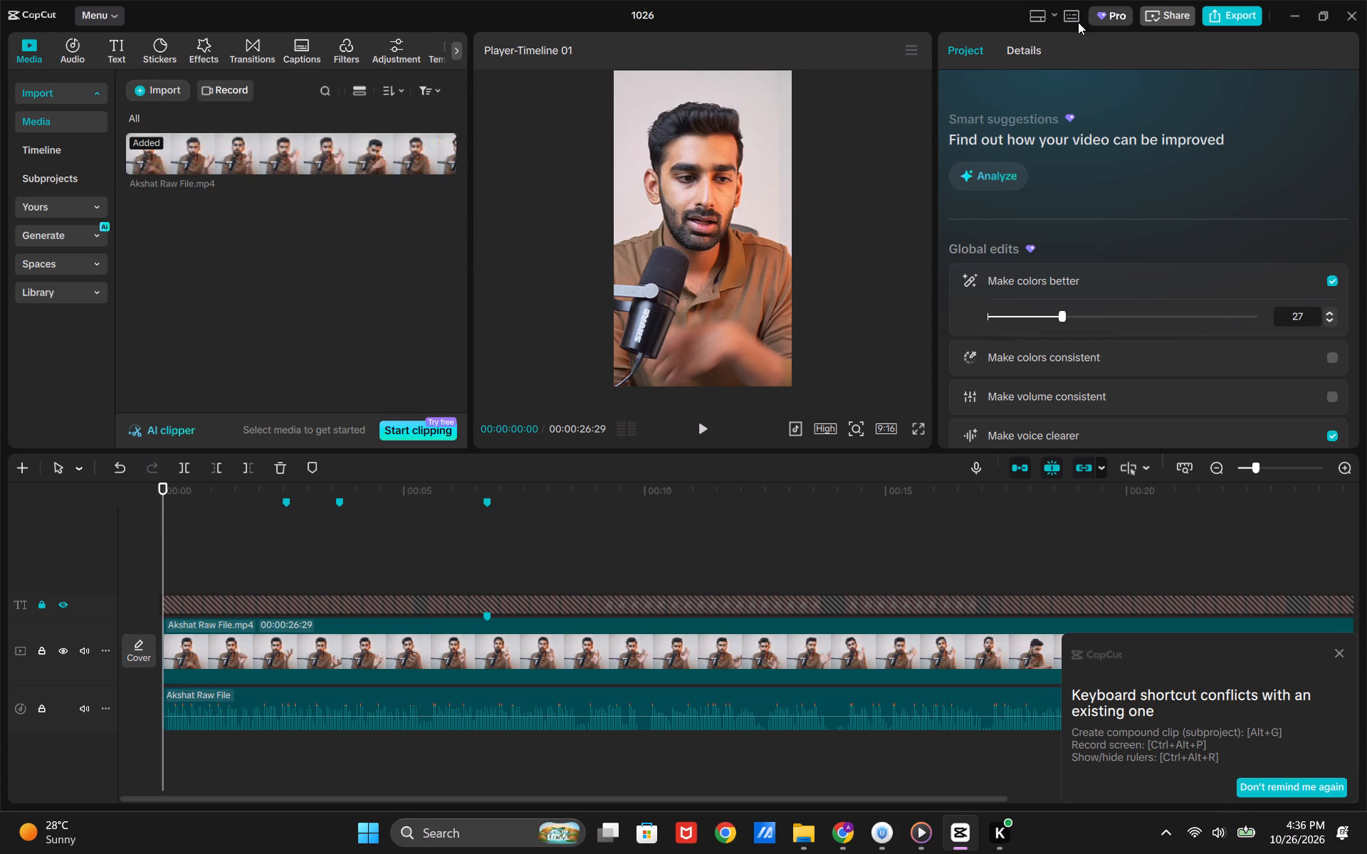
# Switch the workspace to the Vertical layout.
pyautogui.click(1043, 17)
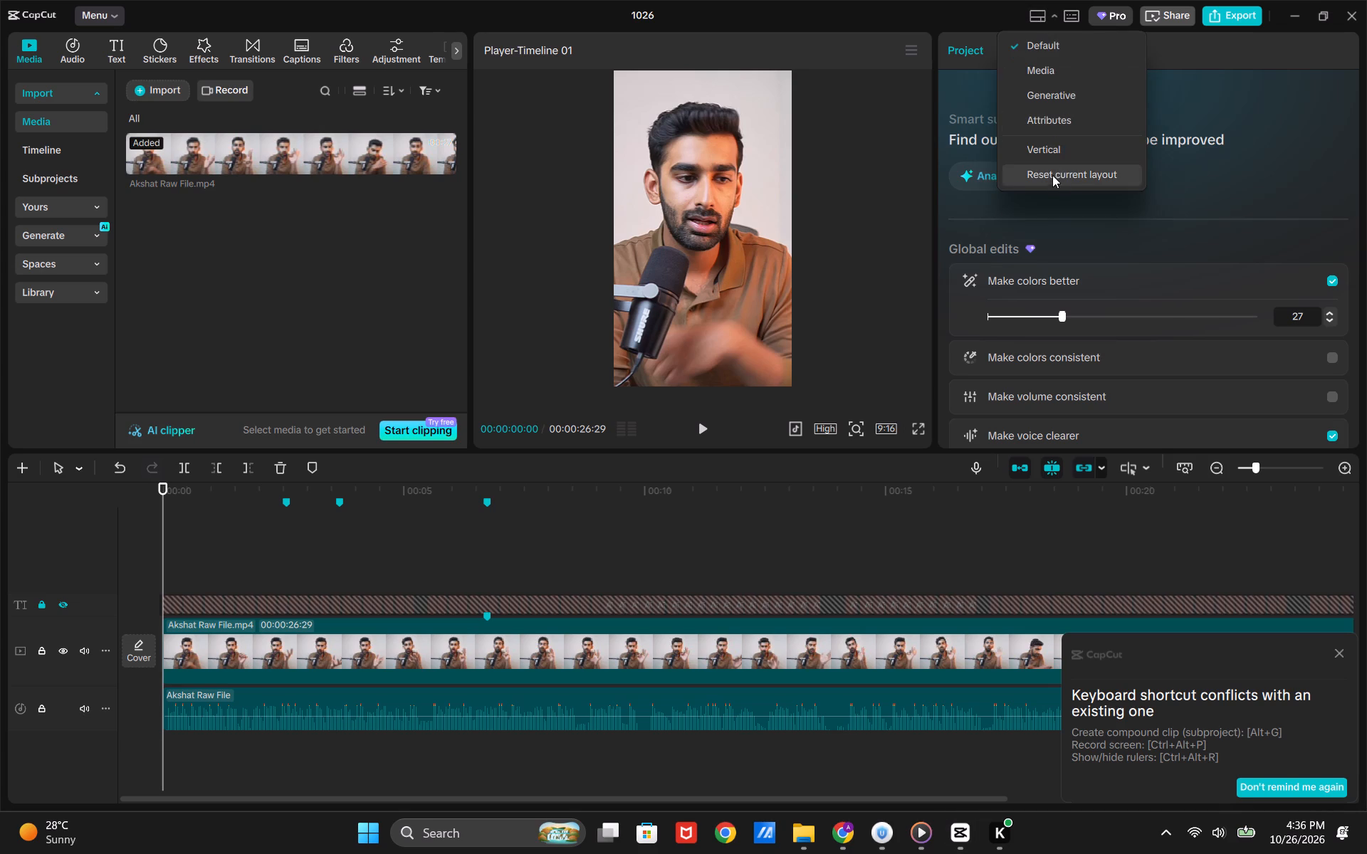
pyautogui.click(1048, 139)
# Dismiss the keyboard shortcut conflict notice covering the preview.
pyautogui.click(1344, 643)
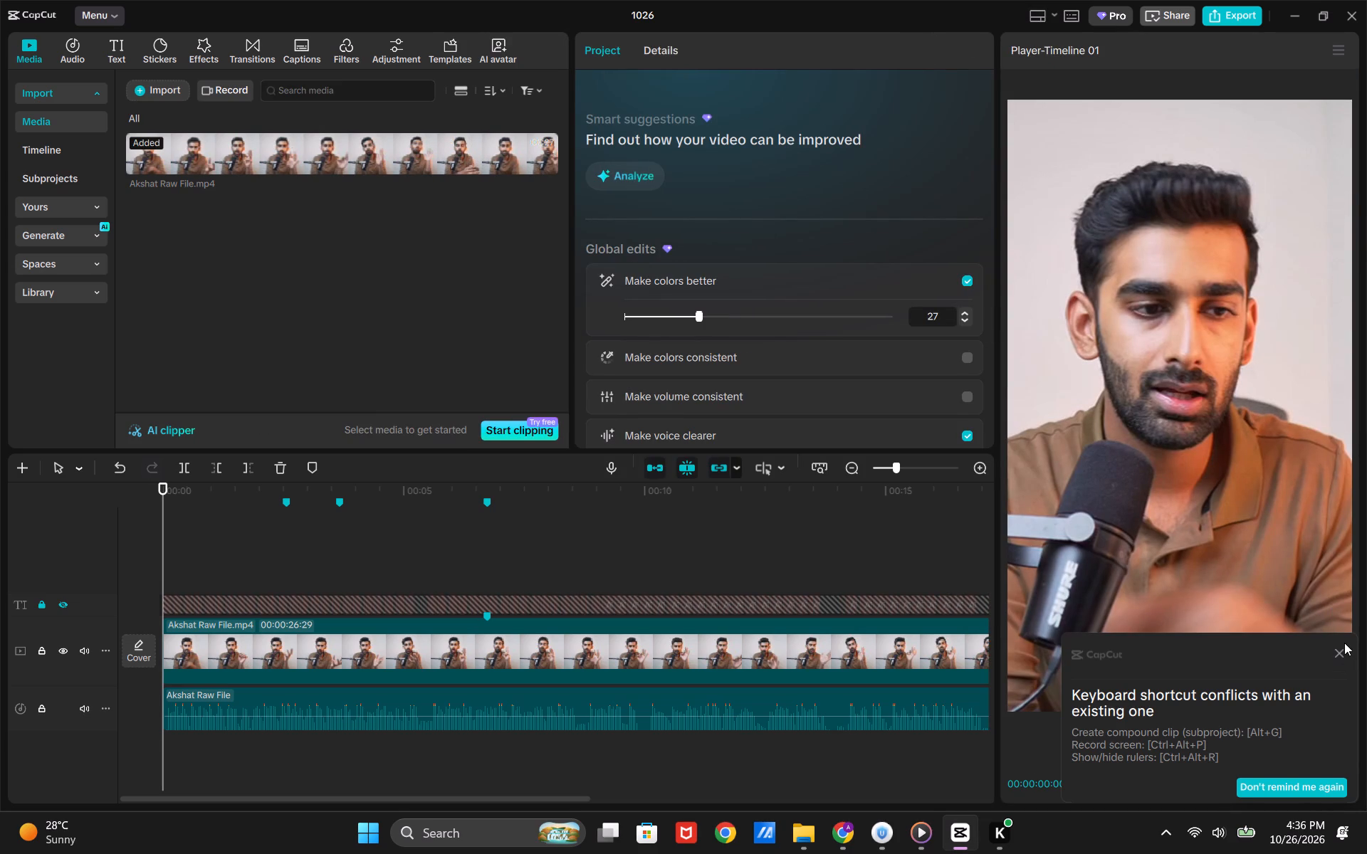
pyautogui.click(1342, 650)
# Play the first few seconds of the video in the enlarged vertical preview.
pyautogui.press('space')
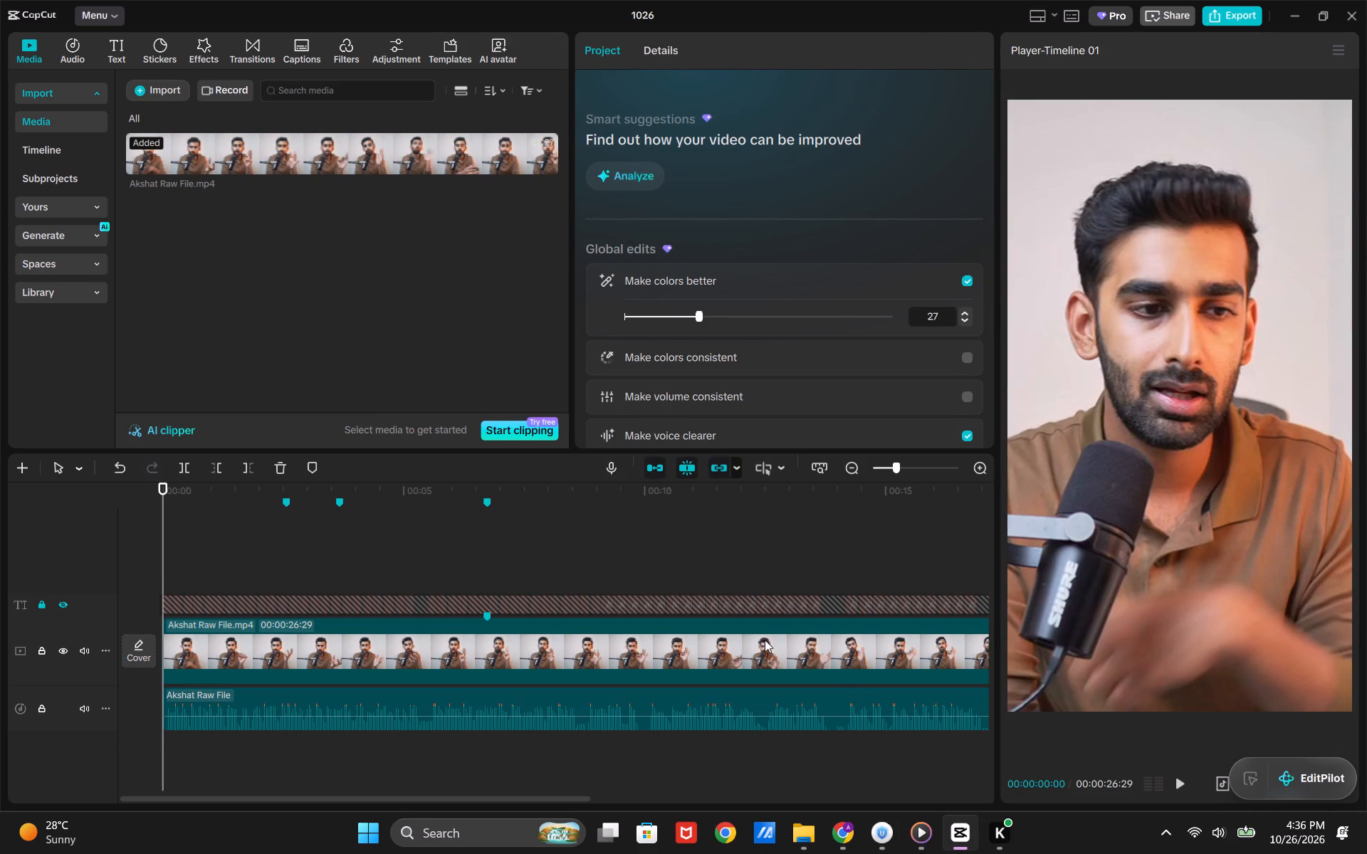
pyautogui.press('space')
pyautogui.click(1180, 790)
pyautogui.press('space')
pyautogui.press('space')
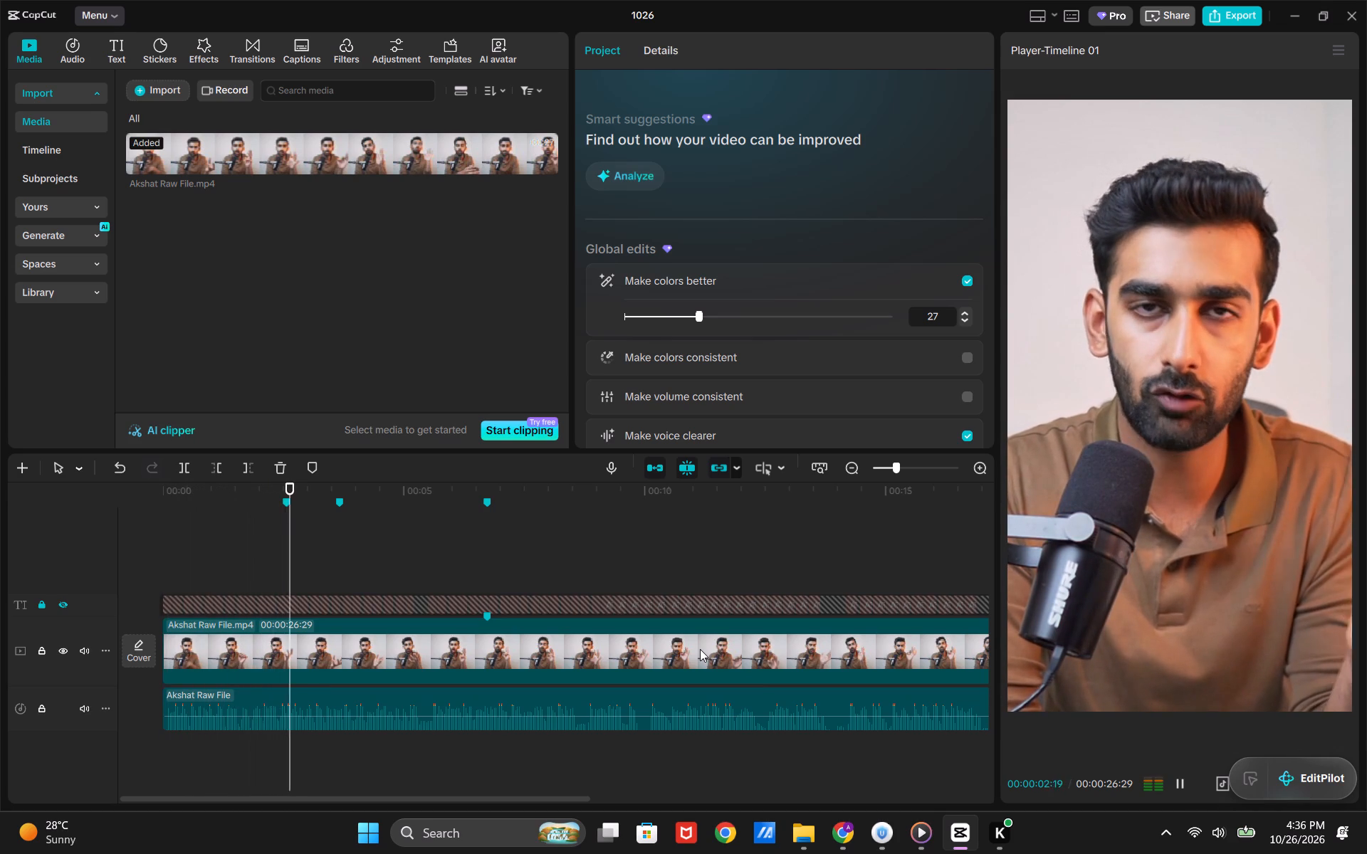
pyautogui.press('space')
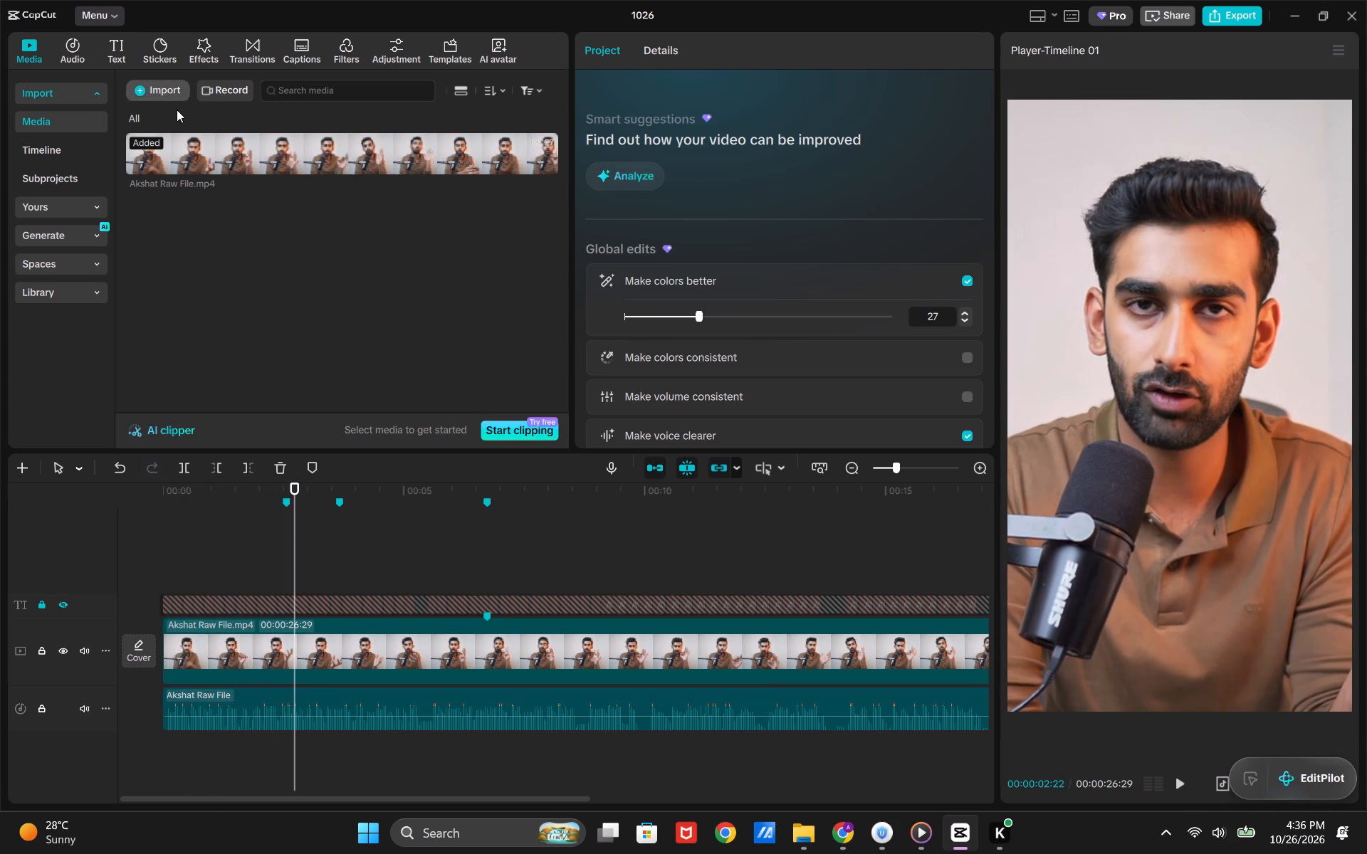
# Import all of today's media files from the Downloads folder, including the OYO founder video, two Klickpin videos and the silhouette JPG.
pyautogui.click(167, 99)
pyautogui.click(166, 118)
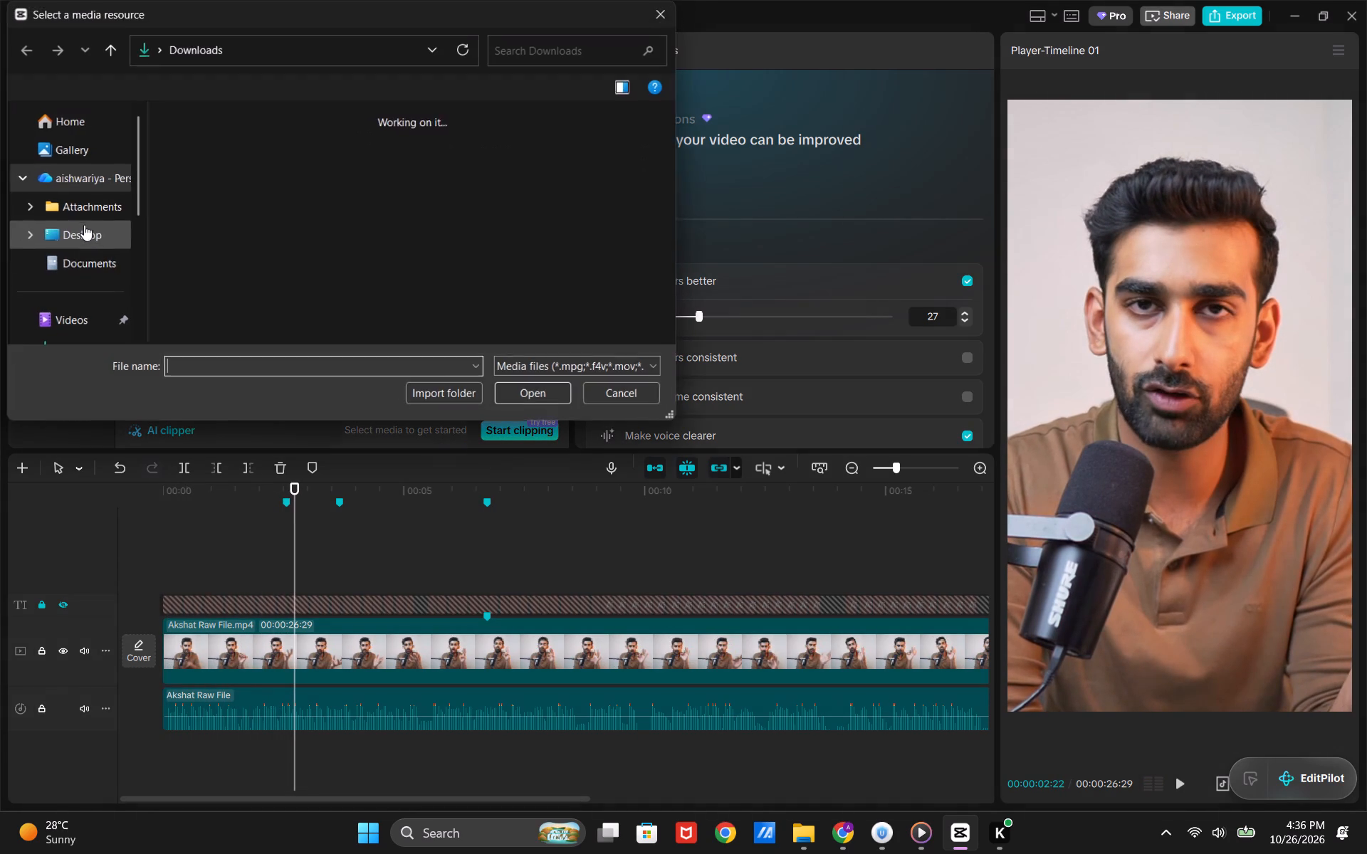
pyautogui.click(93, 339)
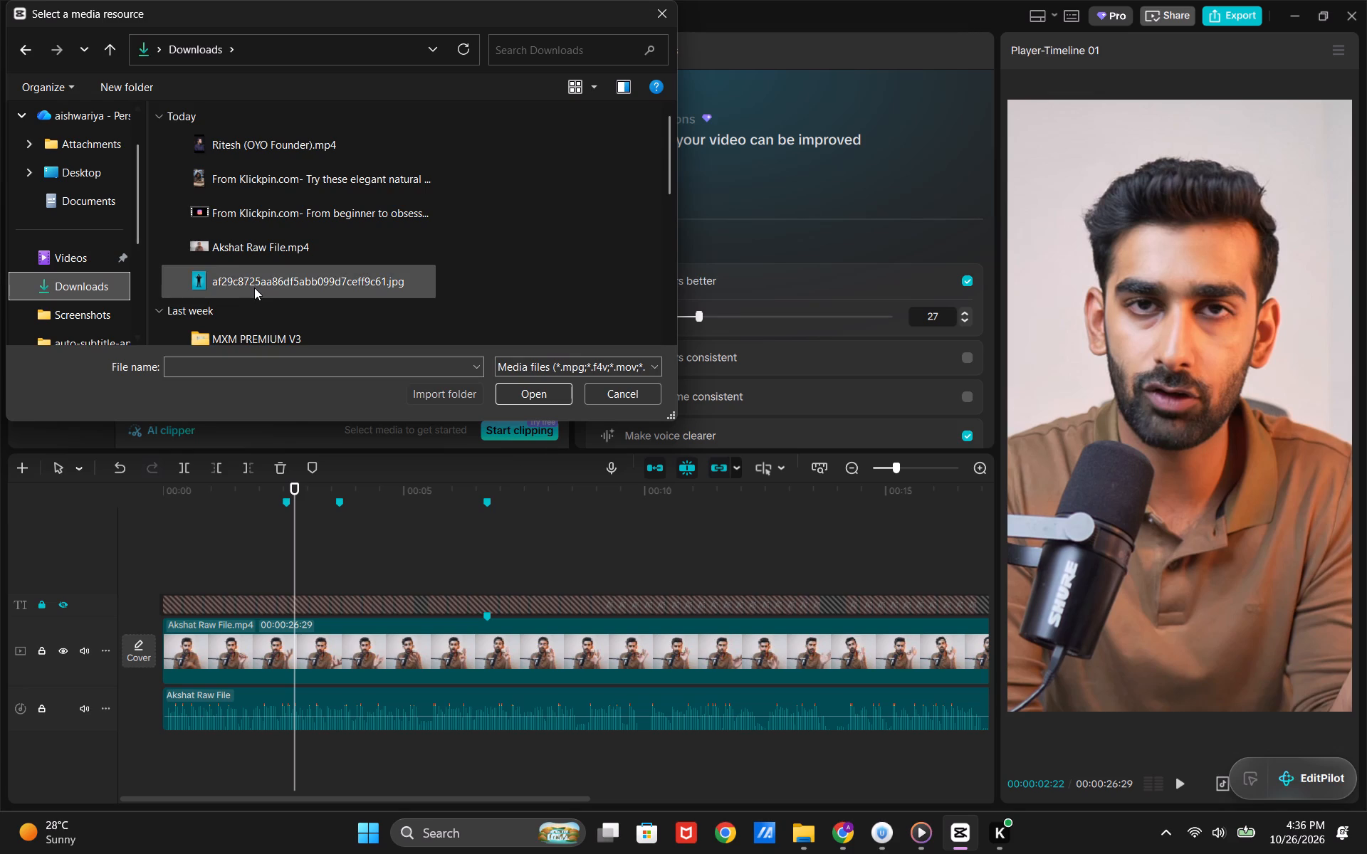
pyautogui.scroll(-1, 254, 288)
pyautogui.moveTo(158, 216); pyautogui.dragTo(325, 33)
pyautogui.click(521, 387)
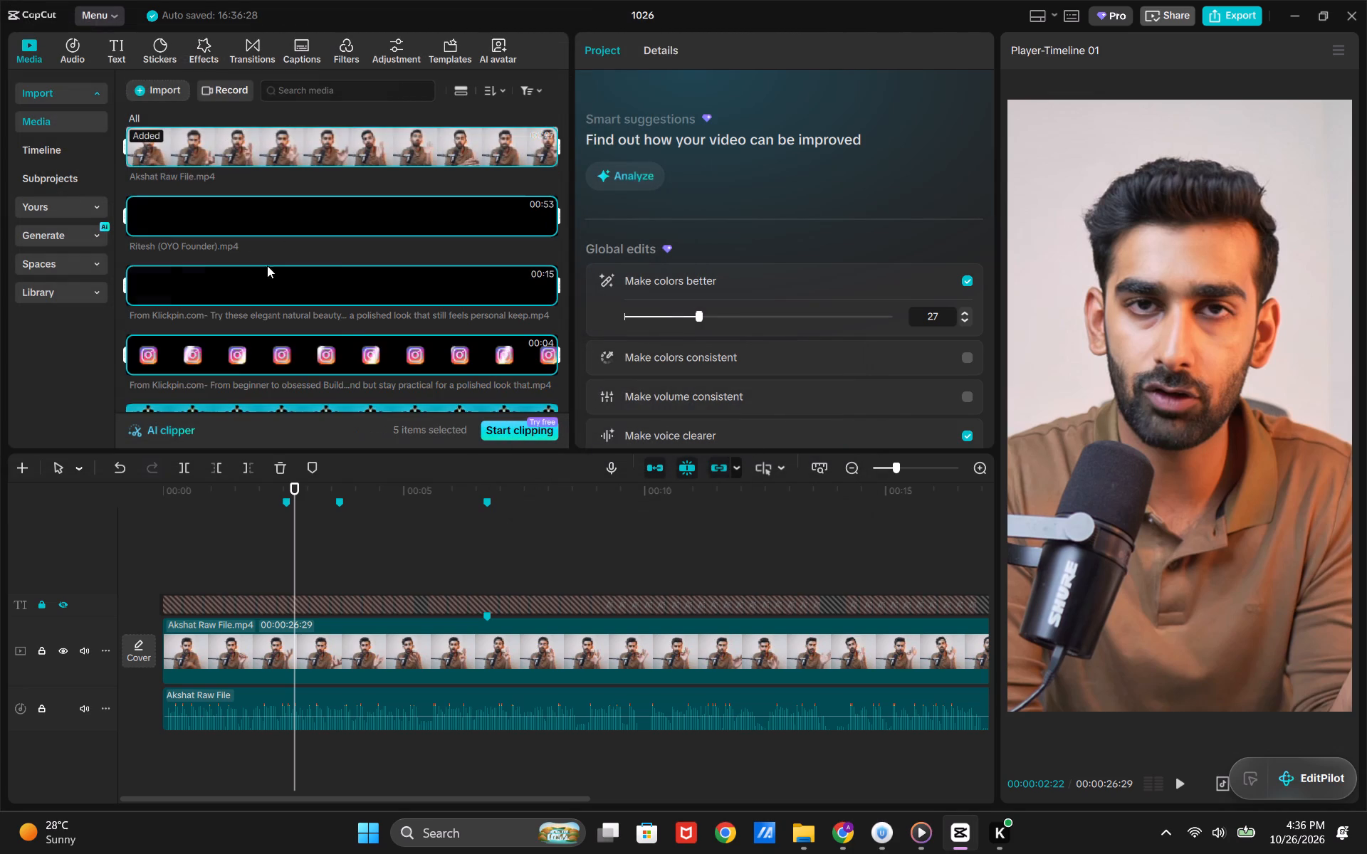
pyautogui.scroll(-5, 357, 320)
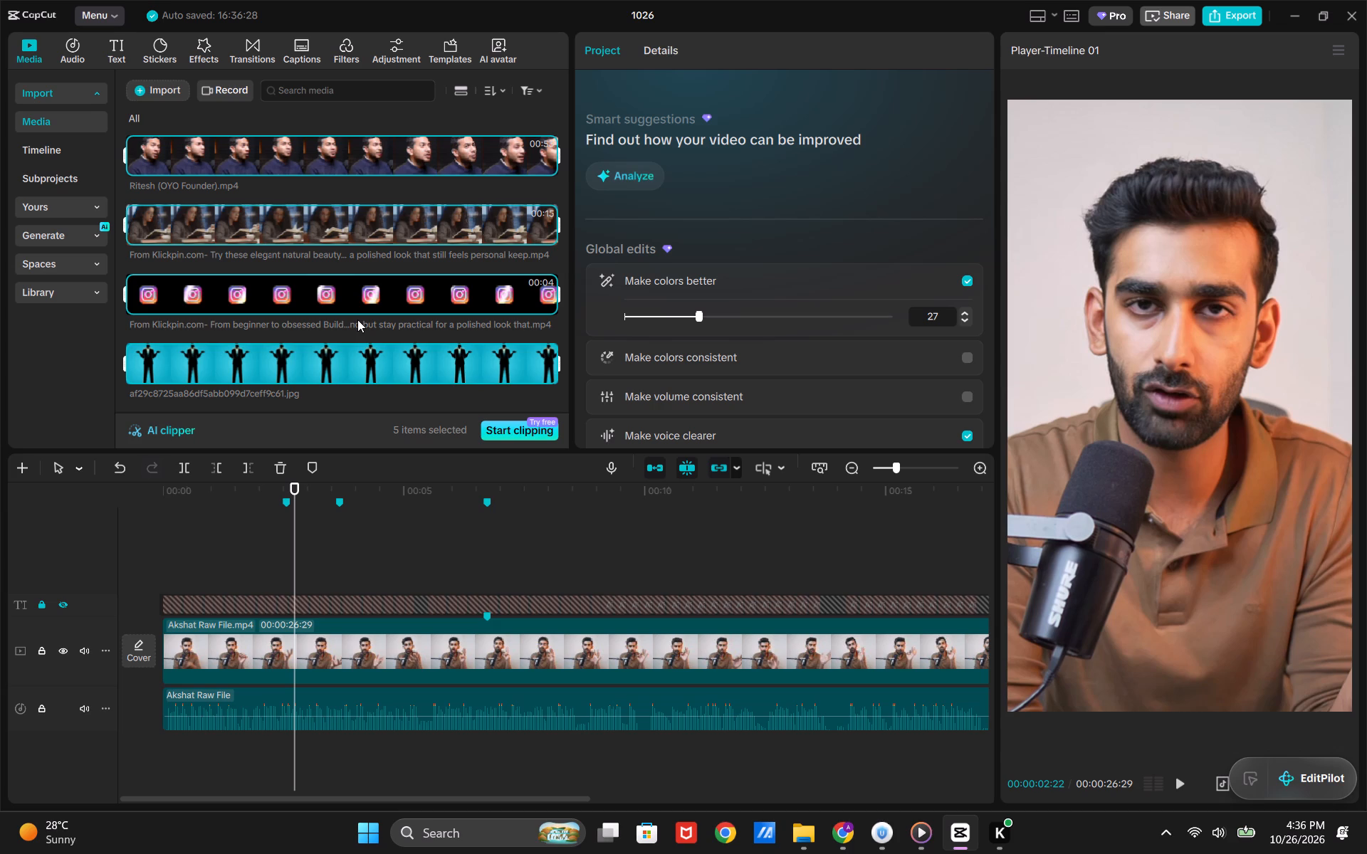
# Review the speaker's footage at the opening and around 15 seconds to examine where overlays could go.
pyautogui.click(424, 547)
pyautogui.moveTo(421, 547); pyautogui.dragTo(136, 552)
pyautogui.click(194, 554)
pyautogui.moveTo(194, 554); pyautogui.dragTo(110, 570)
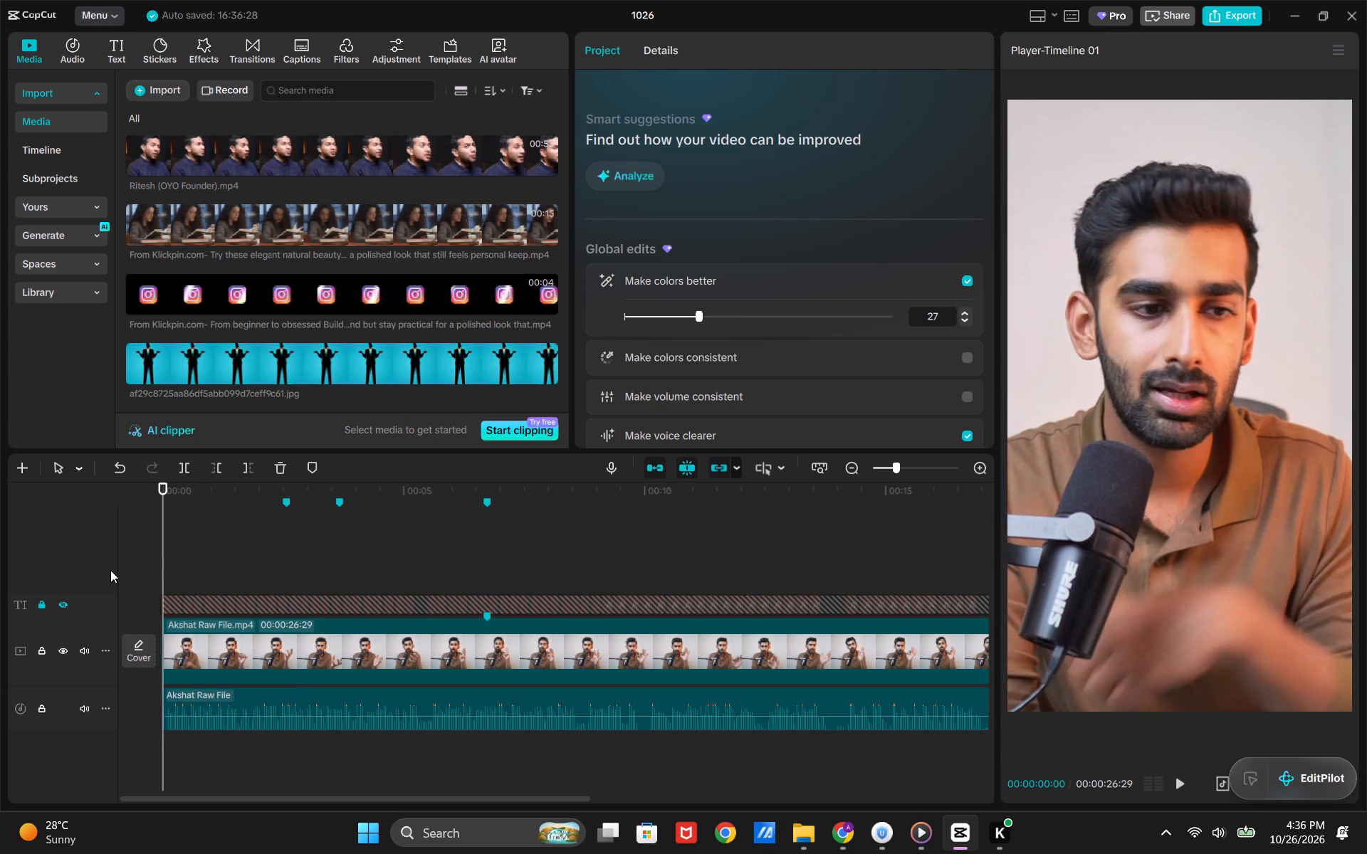
pyautogui.press('space')
pyautogui.press('space')
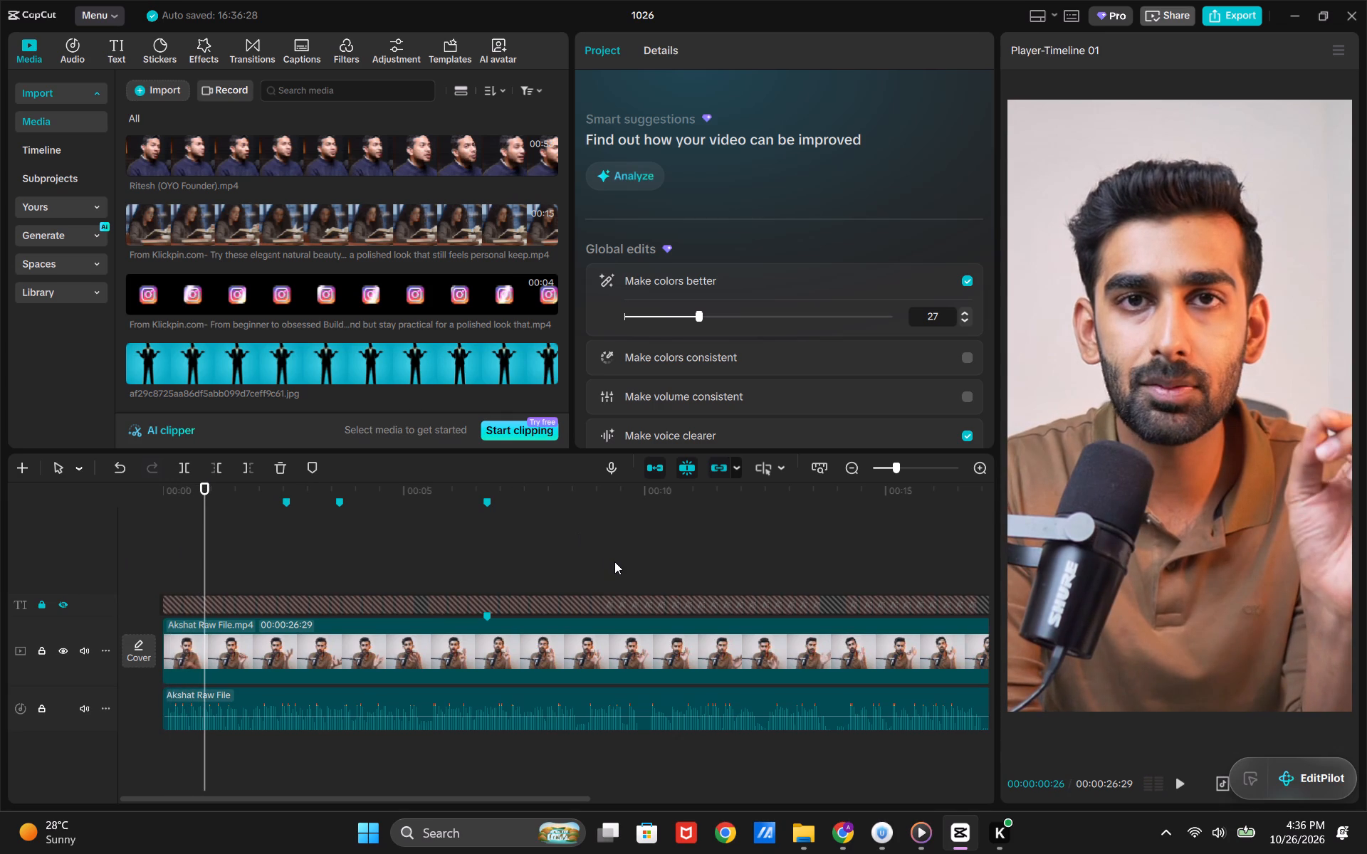
pyautogui.click(614, 562)
pyautogui.moveTo(614, 562); pyautogui.dragTo(319, 695)
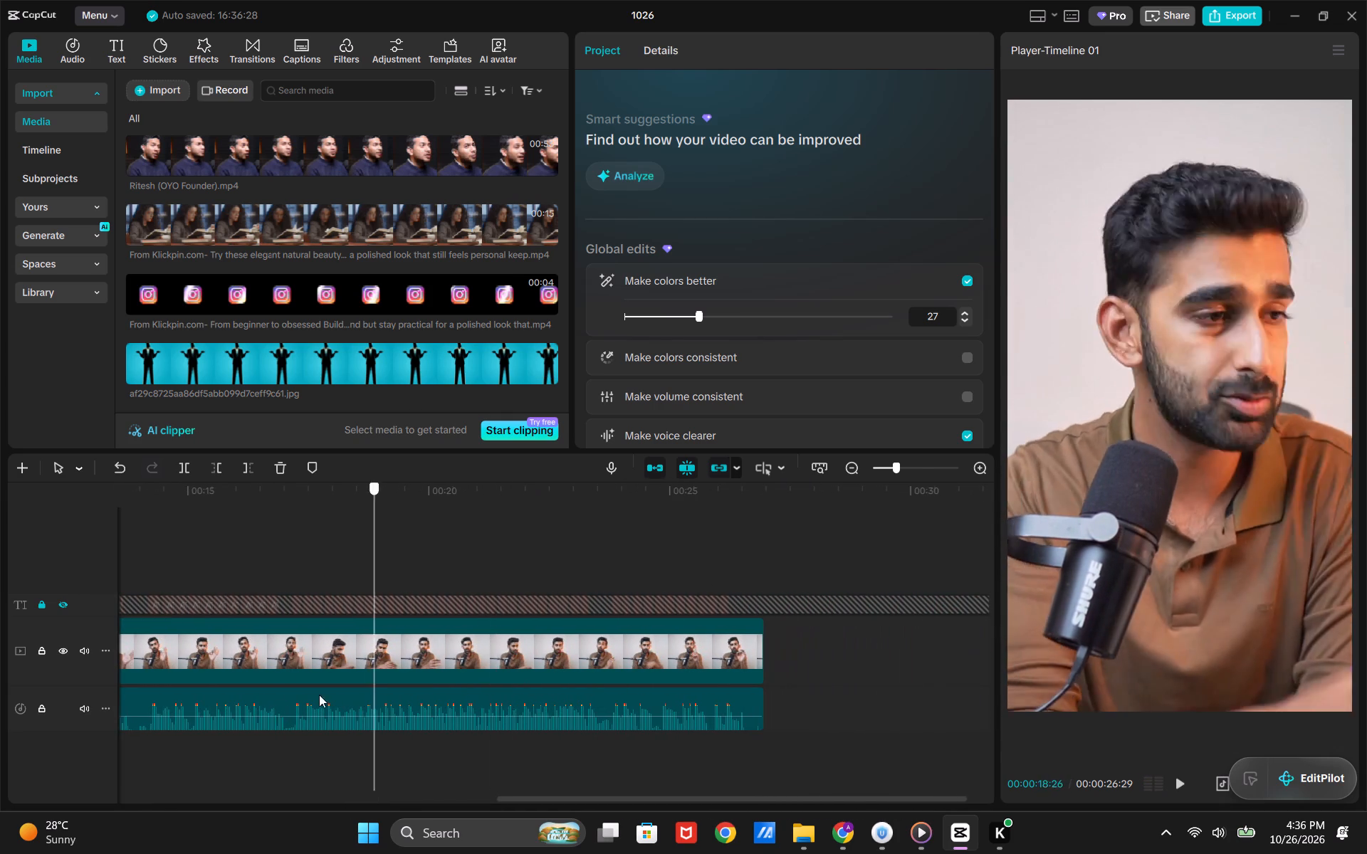
pyautogui.moveTo(319, 695); pyautogui.dragTo(173, 679)
pyautogui.press('space')
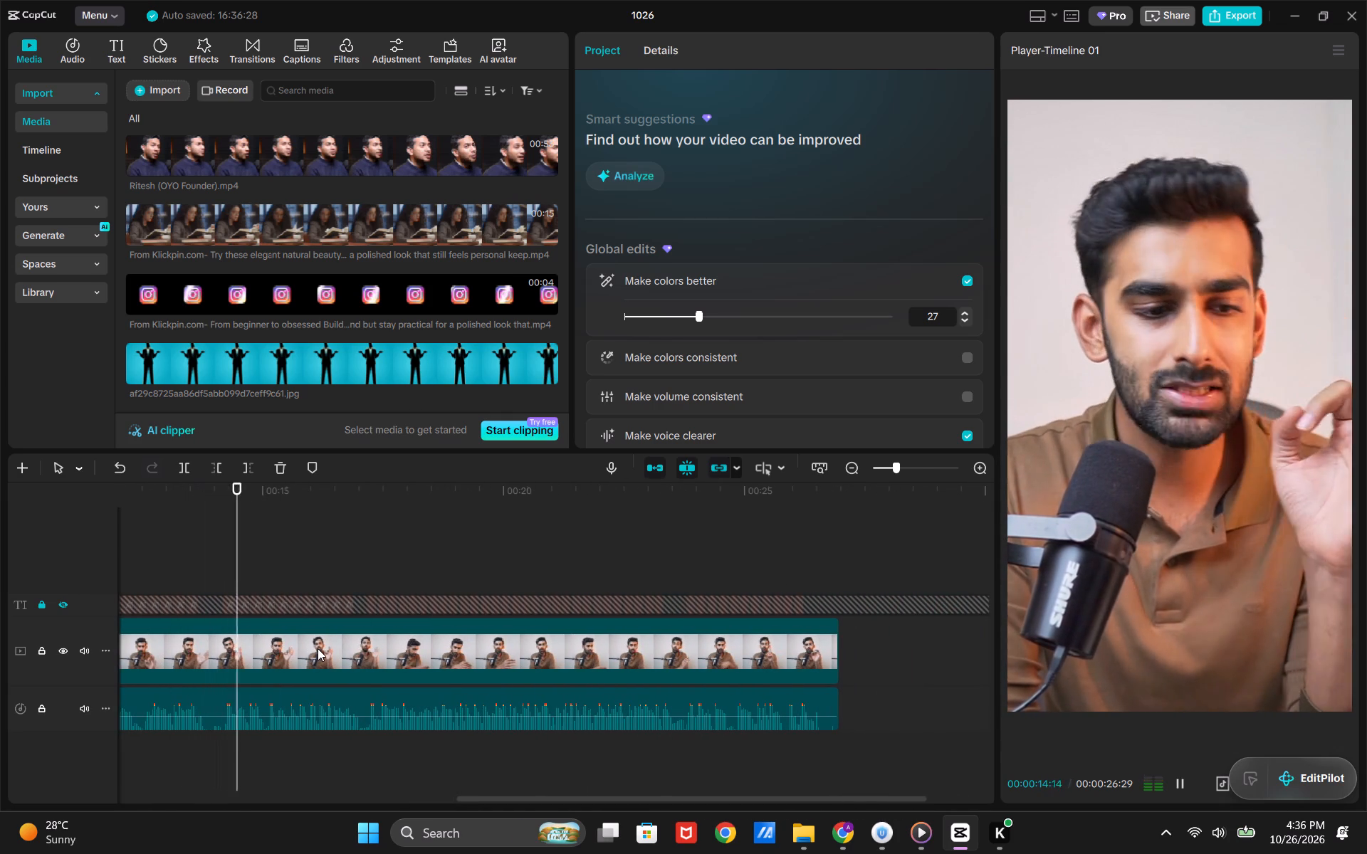
pyautogui.press('space')
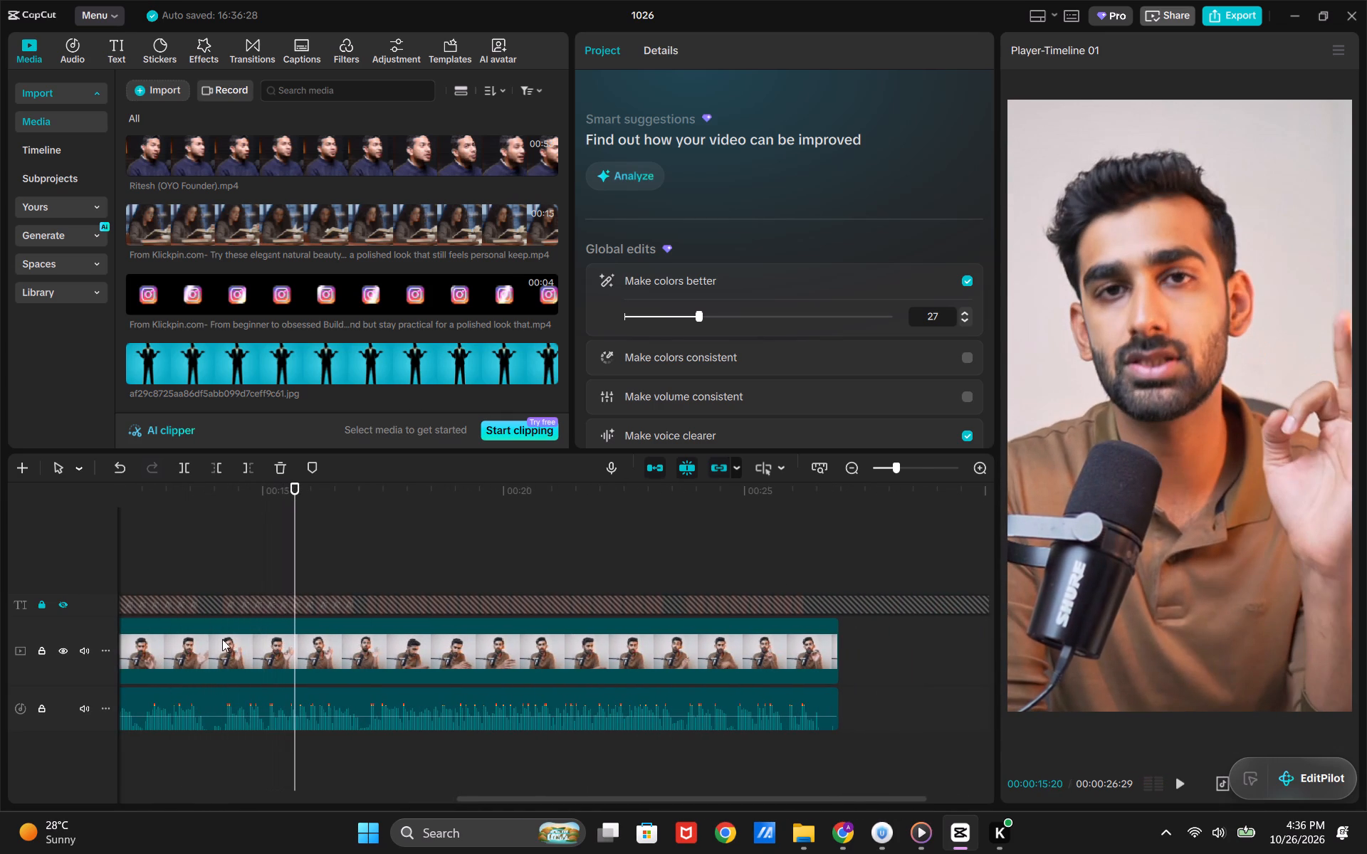
pyautogui.click(214, 561)
pyautogui.moveTo(214, 561); pyautogui.dragTo(3, 547)
pyautogui.keyDown('ctrl'); pyautogui.scroll(3, 607, 558); pyautogui.keyUp('ctrl')
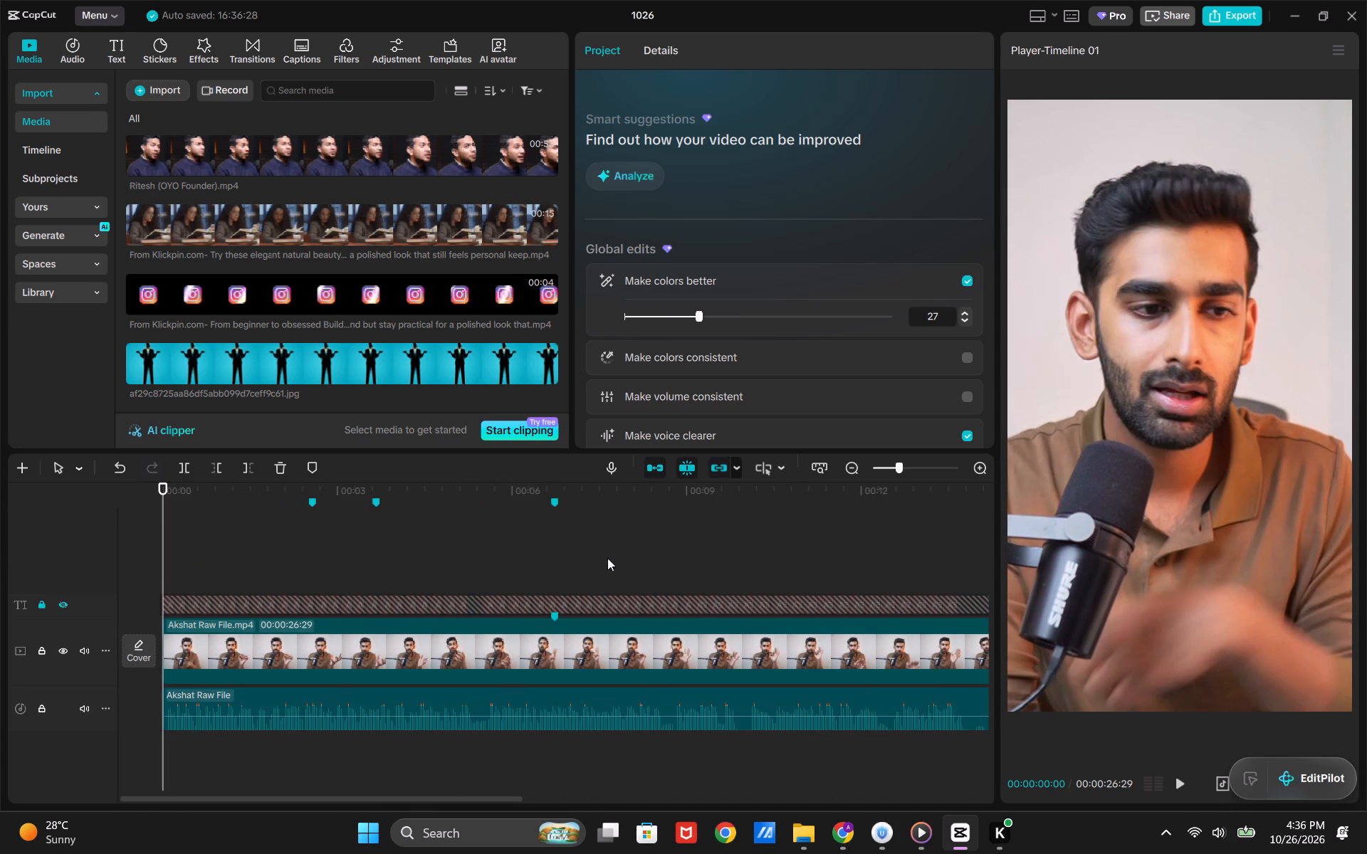
pyautogui.press('3')
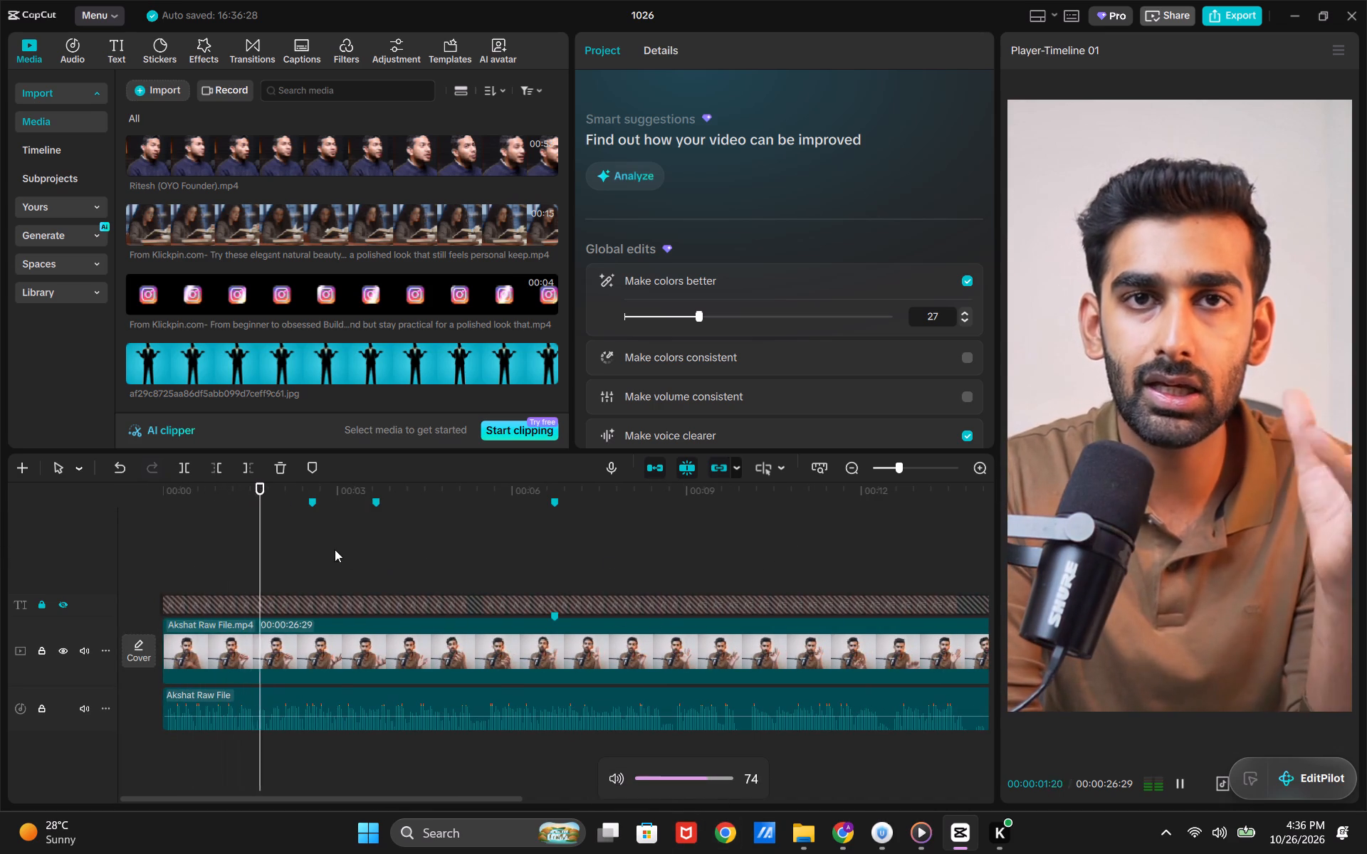
pyautogui.click(394, 579)
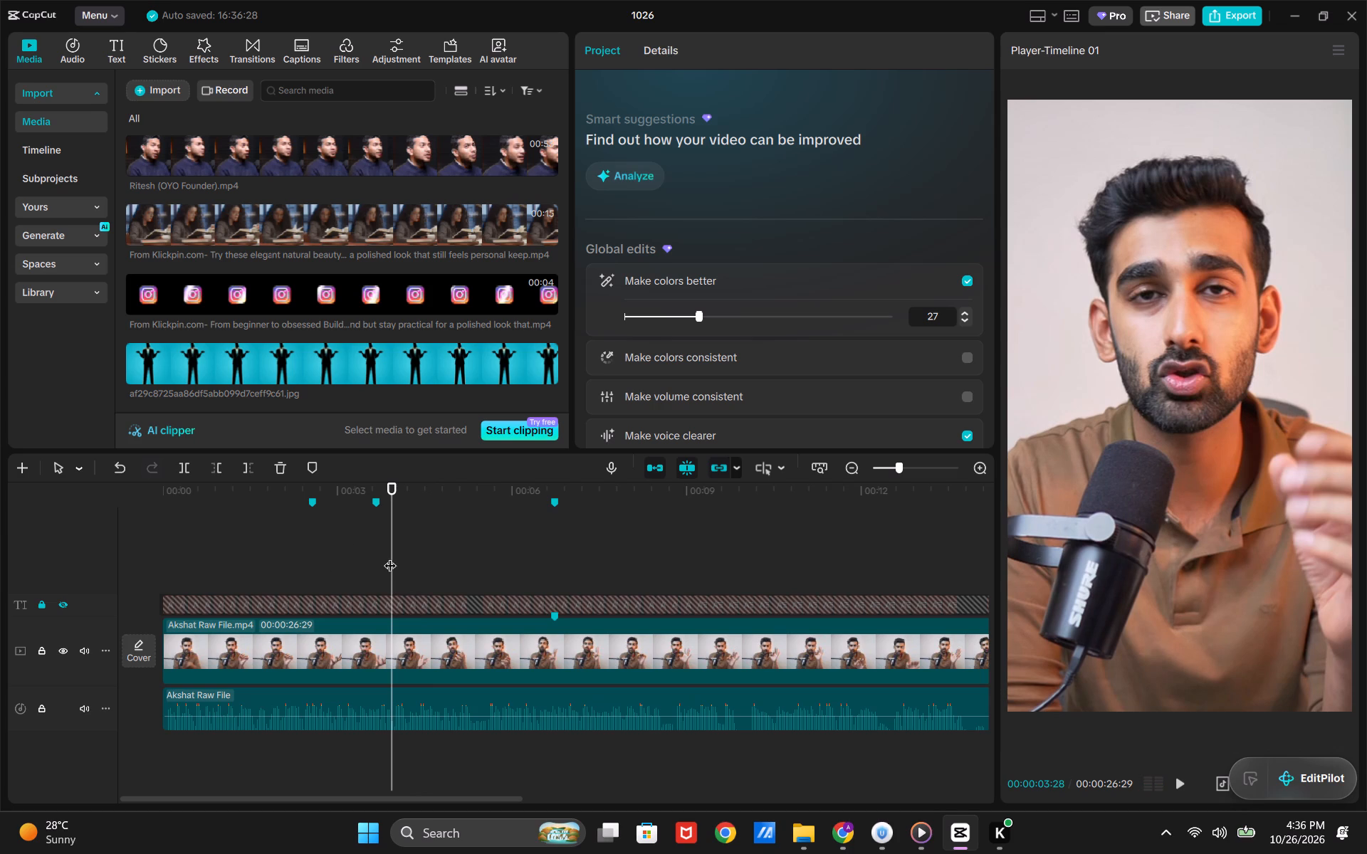
# Place the shrugging-man silhouette JPG on a new track above the main video, starting at 00:00:06:16.
pyautogui.moveTo(392, 557); pyautogui.dragTo(553, 668)
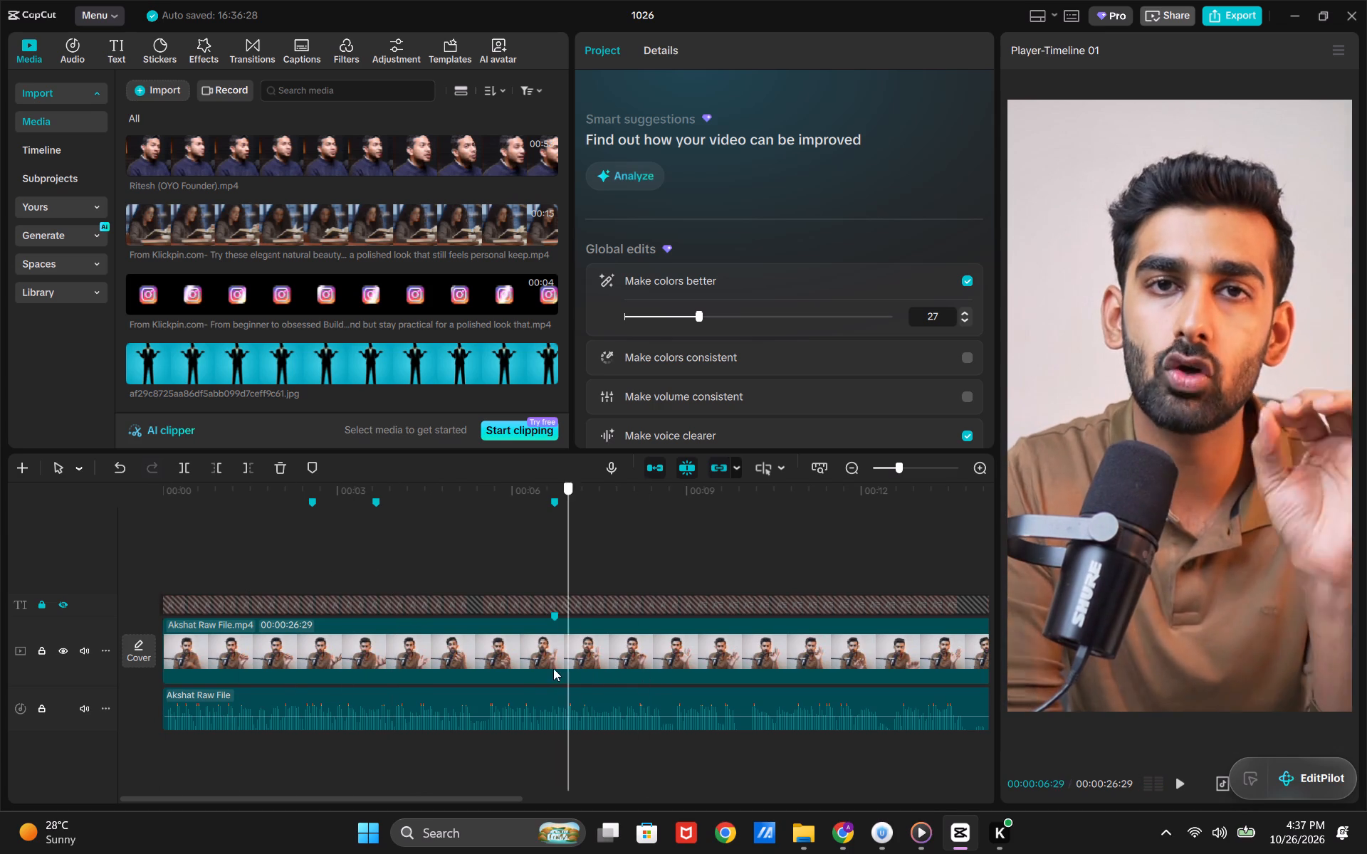
pyautogui.moveTo(553, 668); pyautogui.dragTo(550, 667)
pyautogui.press('space')
pyautogui.press('space')
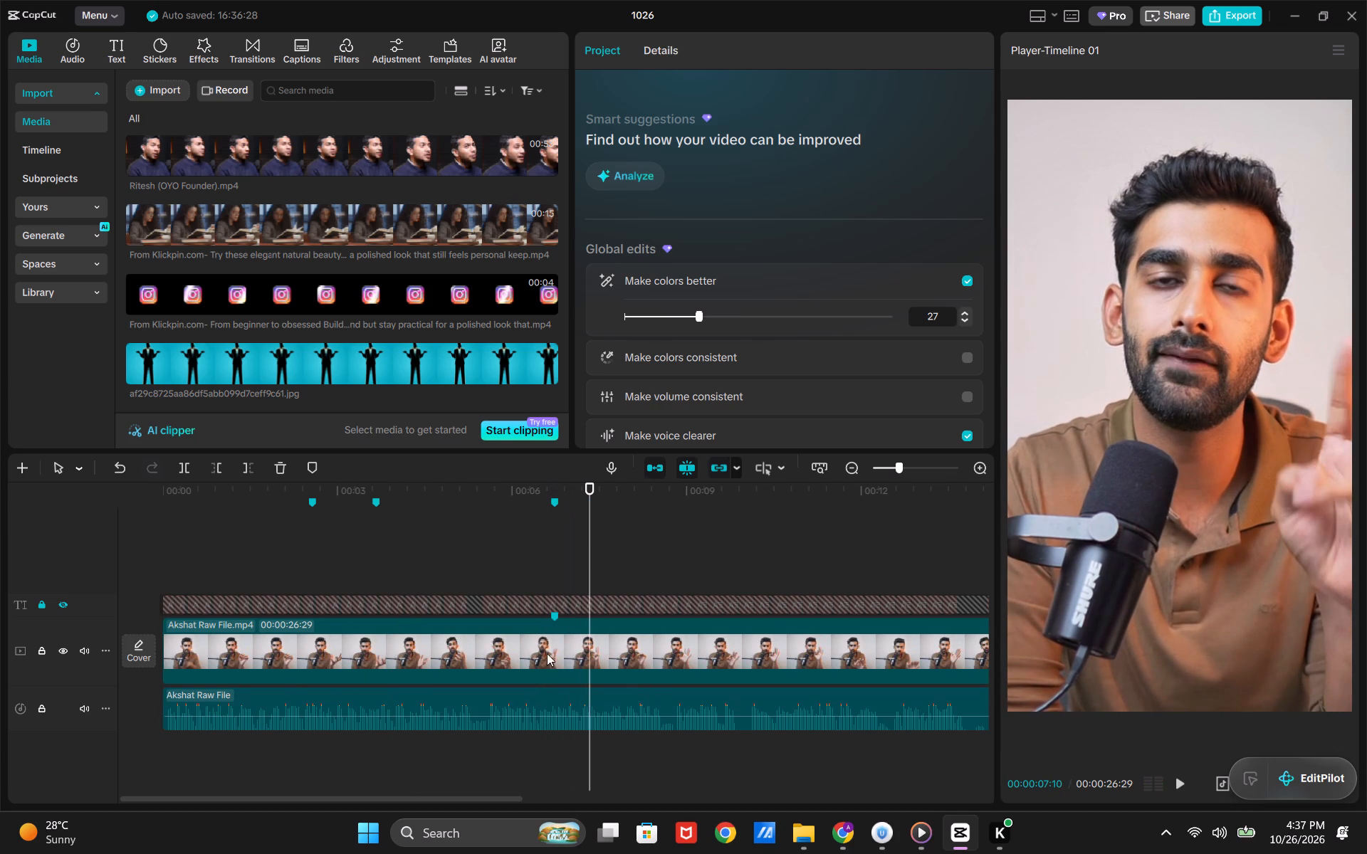
pyautogui.click(473, 570)
pyautogui.press('space')
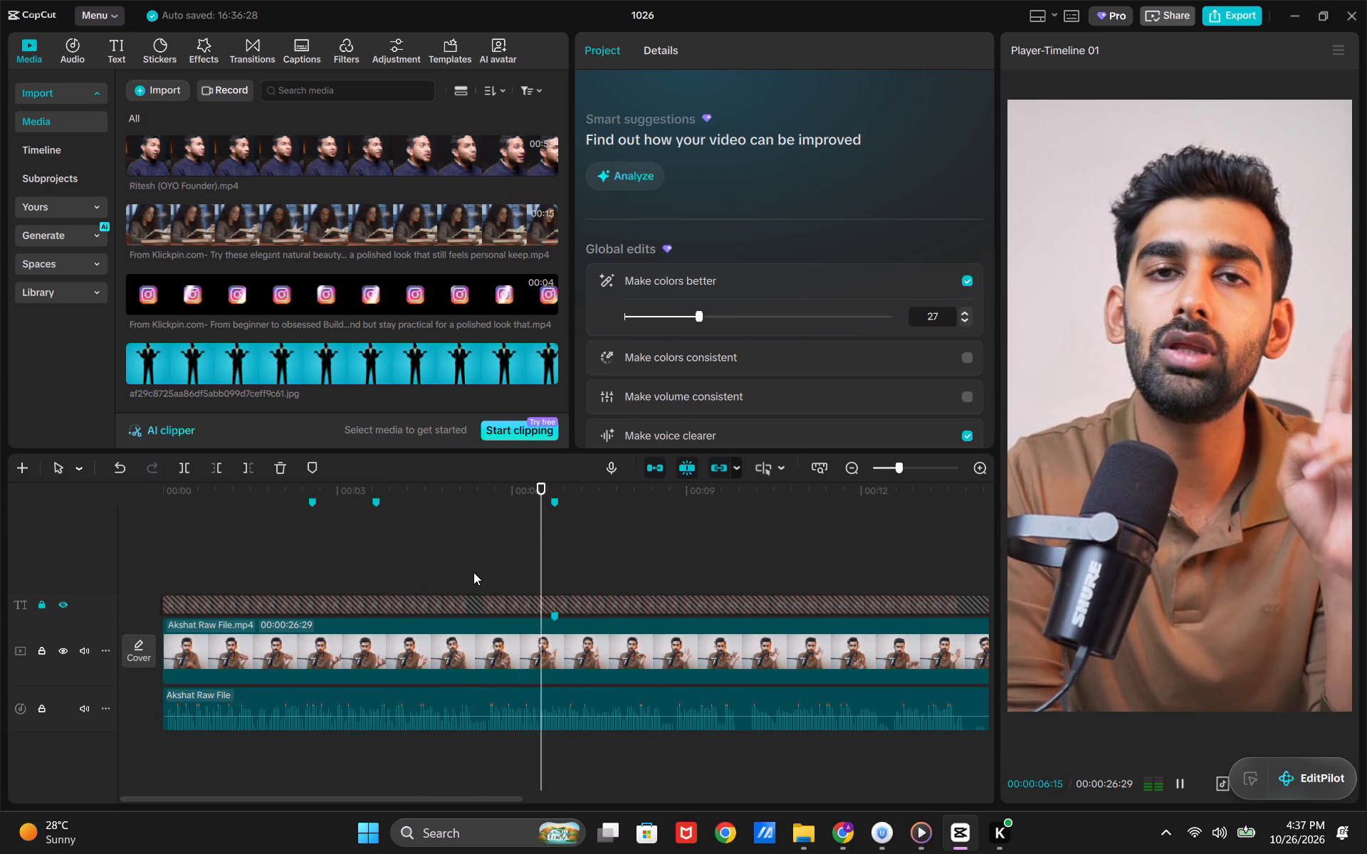
pyautogui.press('space')
pyautogui.press('Left')
pyautogui.press('Left')
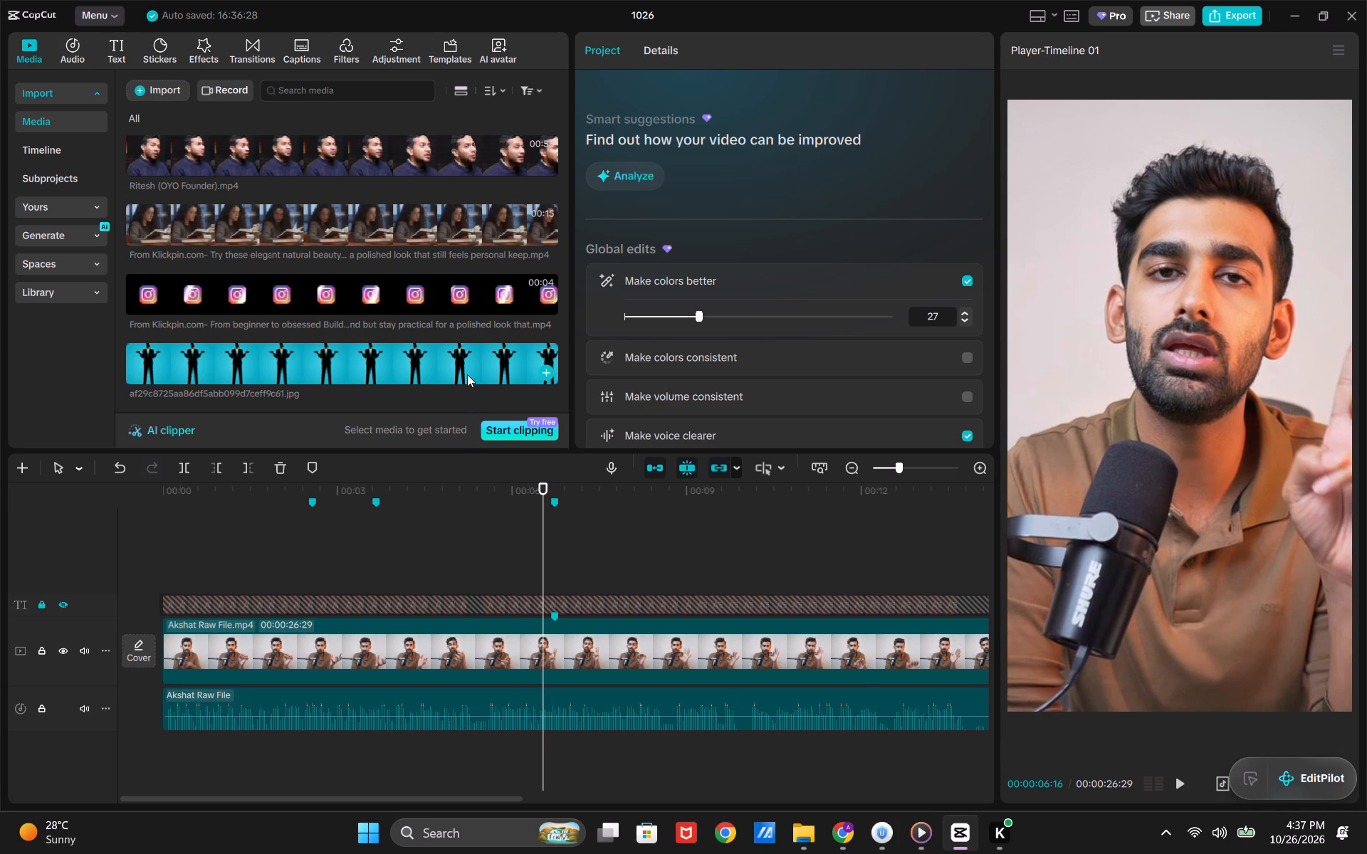
pyautogui.moveTo(467, 374); pyautogui.dragTo(540, 576)
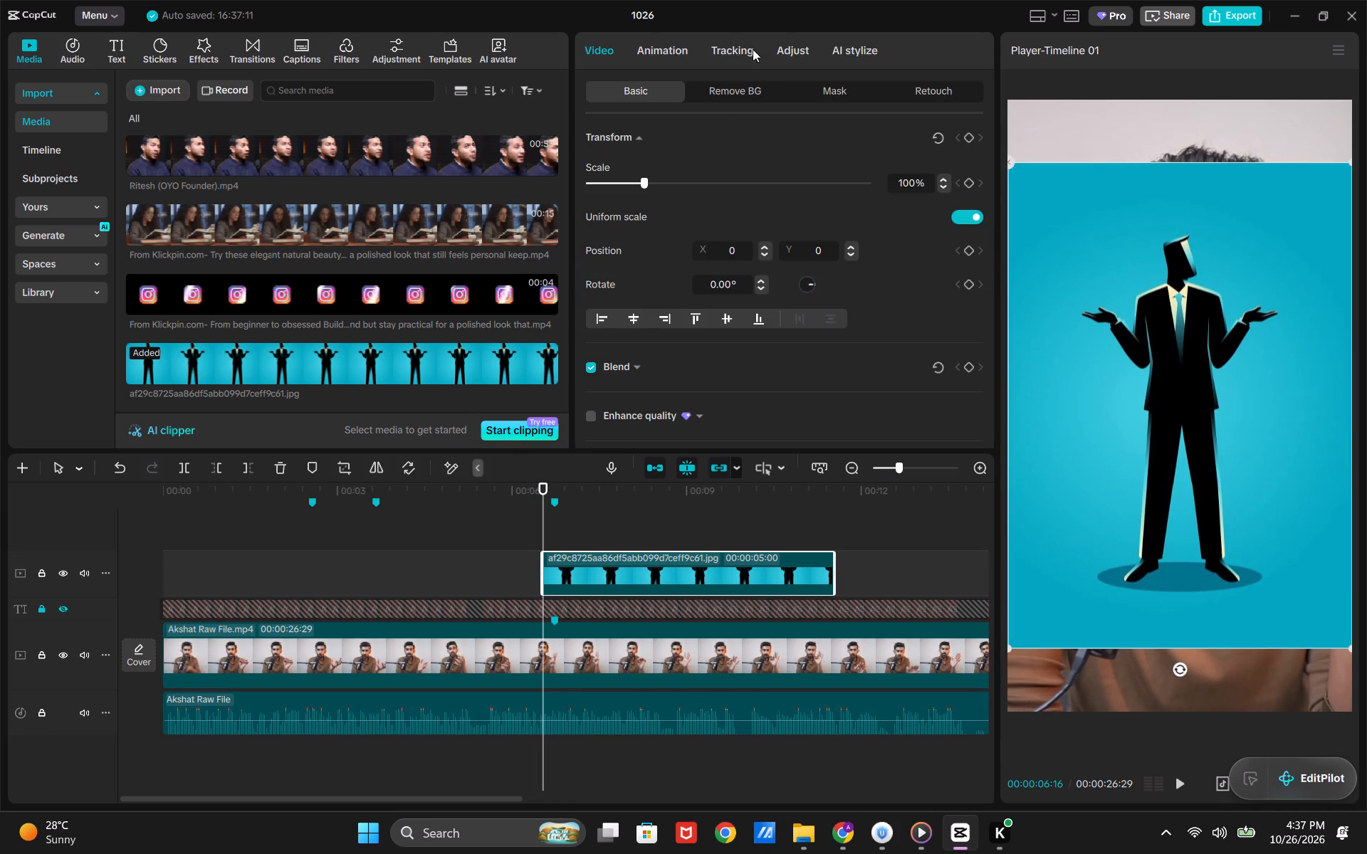
# Remove the blue background of the silhouette overlay with Auto removal.
pyautogui.click(748, 89)
pyautogui.click(590, 139)
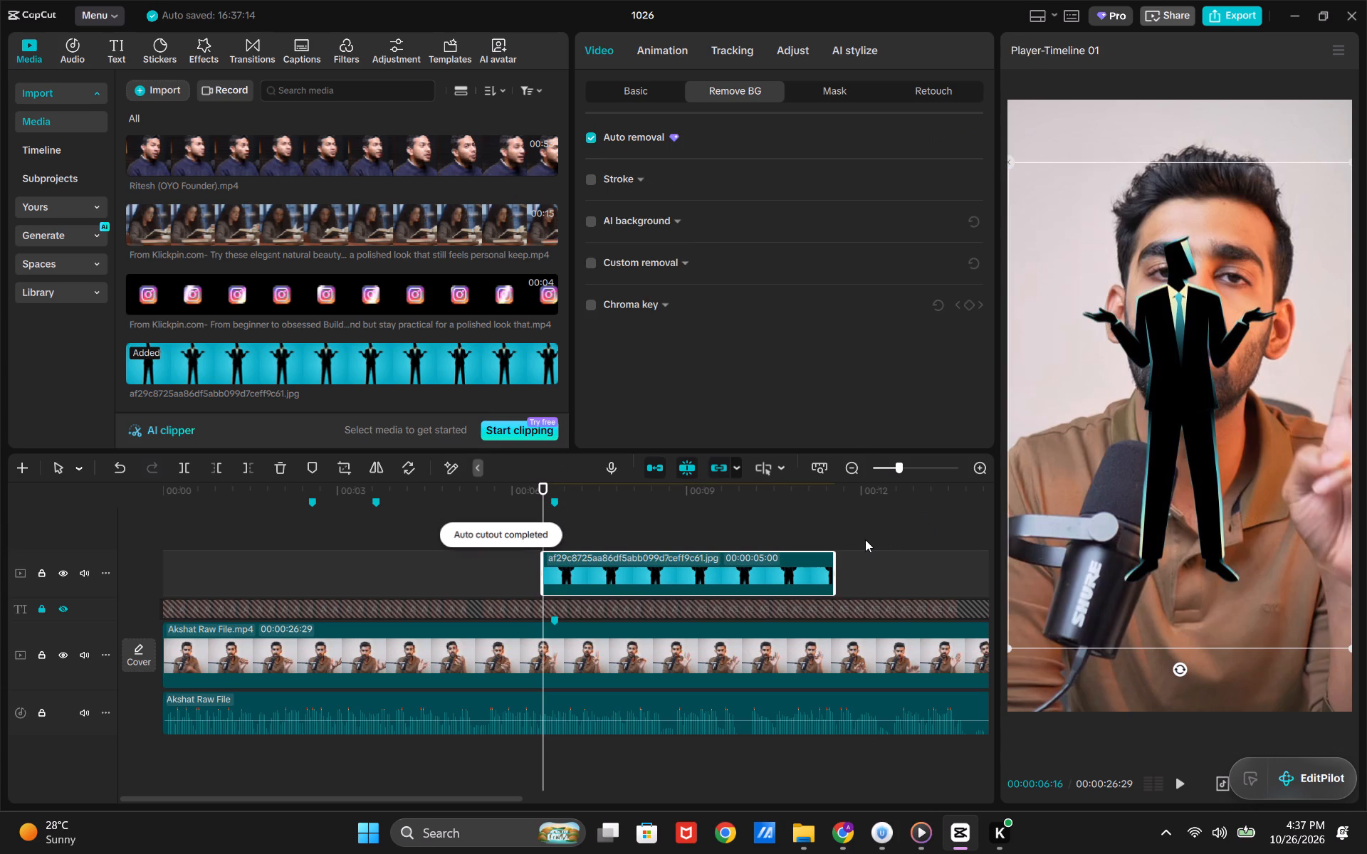
# Duplicate the cut-out silhouette clip twice on separate overlay tracks at 00:00:06:16.
pyautogui.hotkey('ctrl', 'c')
pyautogui.hotkey('ctrl', 'v')
pyautogui.hotkey('ctrl', 'v')
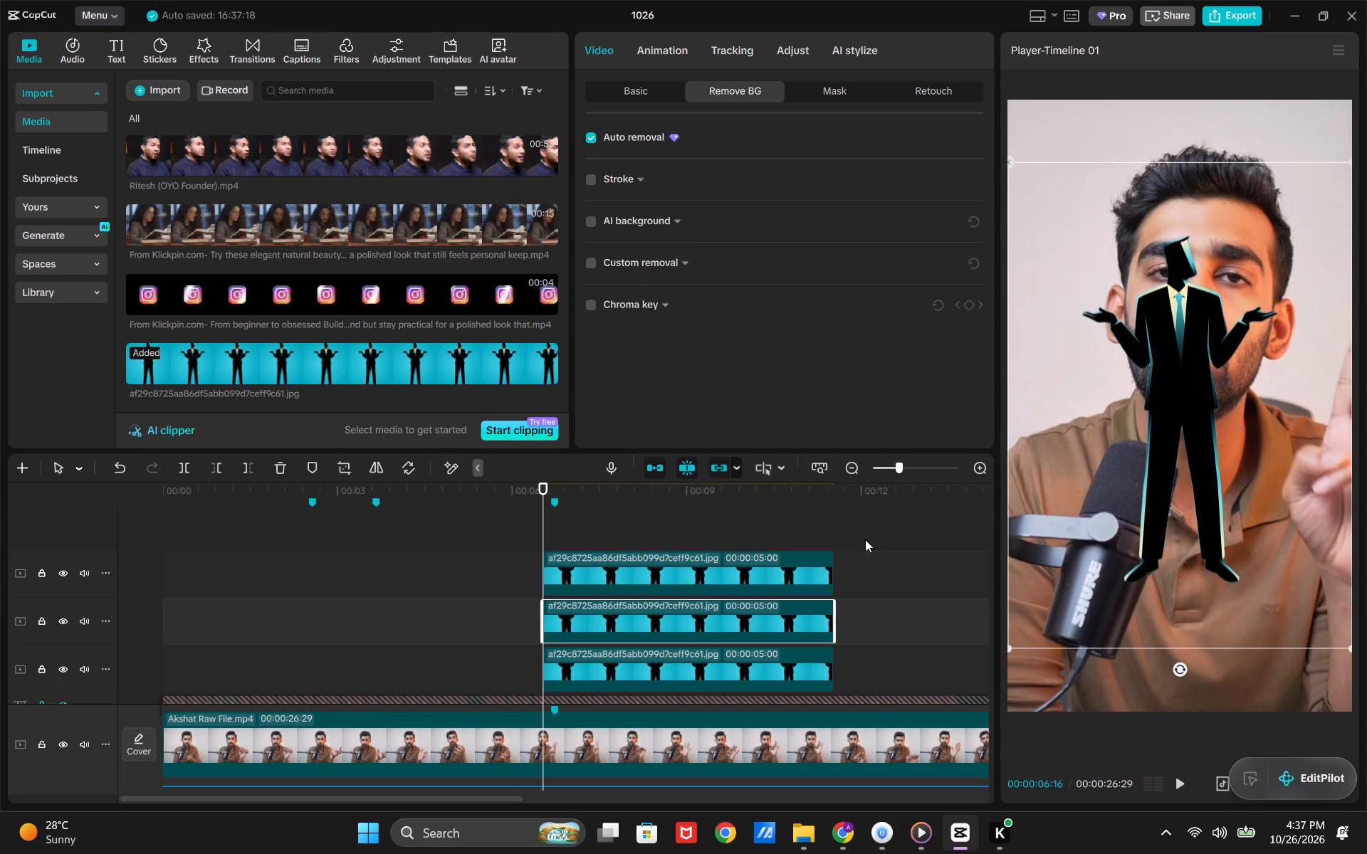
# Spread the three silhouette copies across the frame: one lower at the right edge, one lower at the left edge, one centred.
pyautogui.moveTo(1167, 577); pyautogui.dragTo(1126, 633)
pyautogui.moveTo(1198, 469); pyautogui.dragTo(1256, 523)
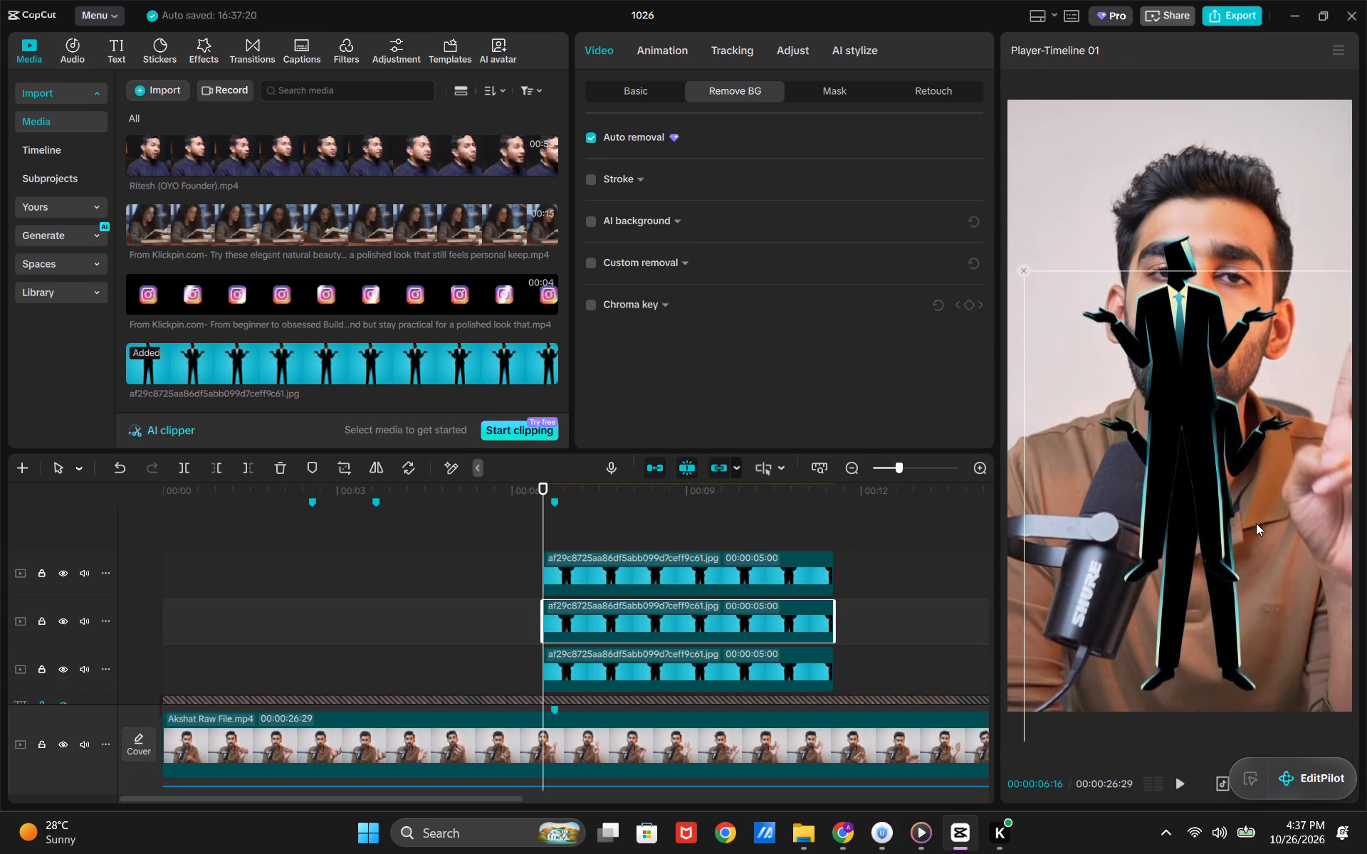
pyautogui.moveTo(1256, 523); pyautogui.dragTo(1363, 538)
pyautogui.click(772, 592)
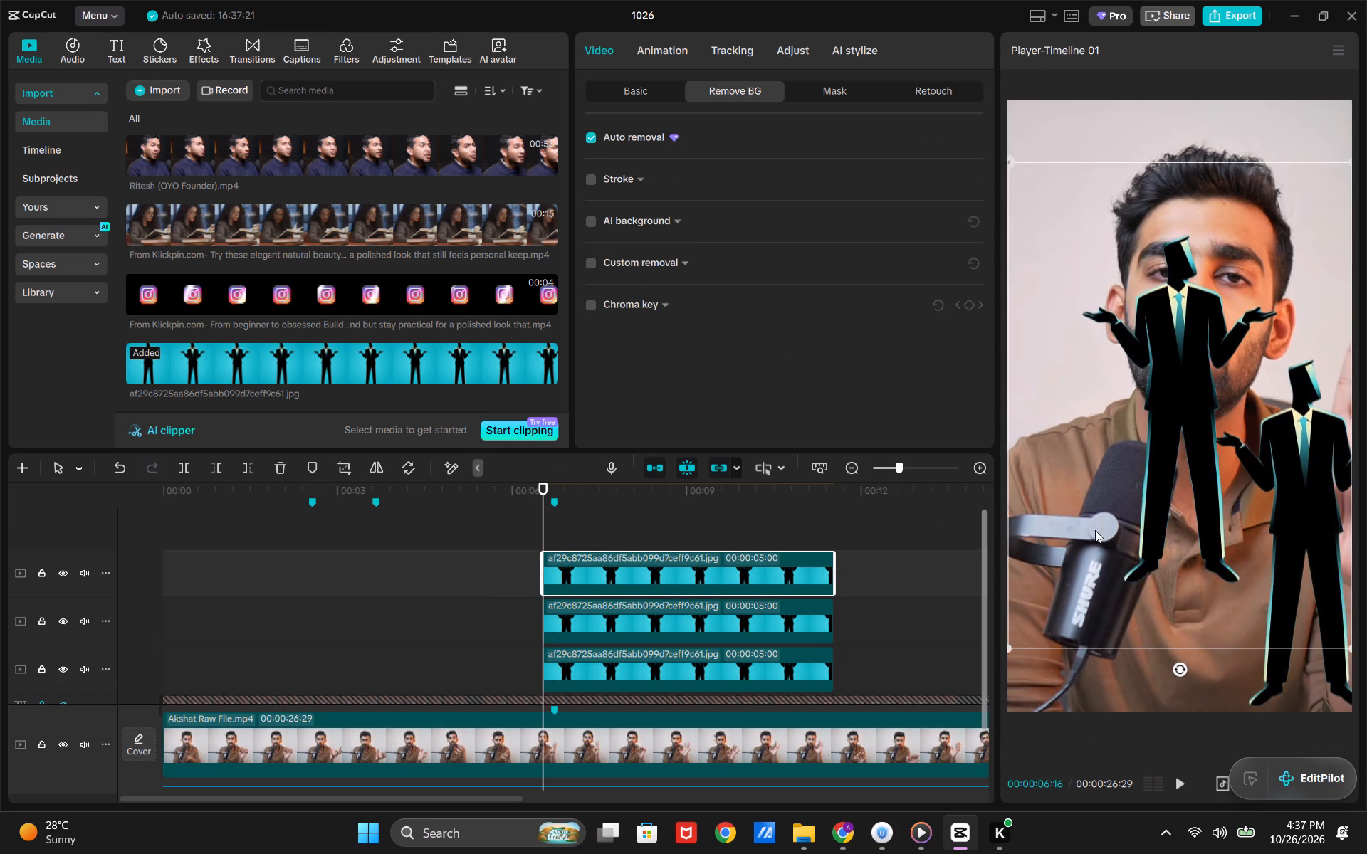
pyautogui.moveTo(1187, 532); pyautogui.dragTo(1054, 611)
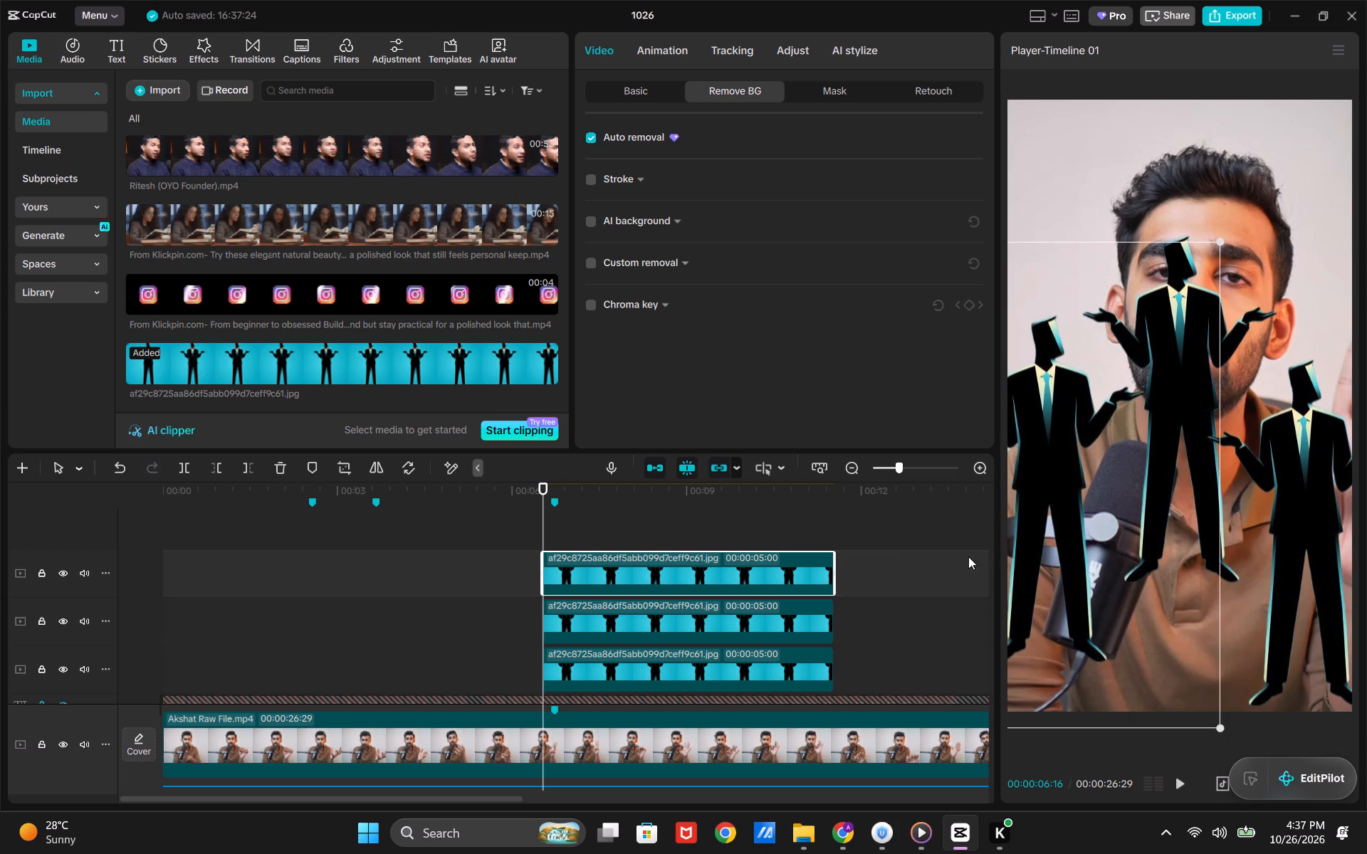
# Clear the main video and all silhouette overlays from the timeline, locking the Akshat Raw File audio track to keep it.
pyautogui.click(644, 535)
pyautogui.scroll(-5, 567, 626)
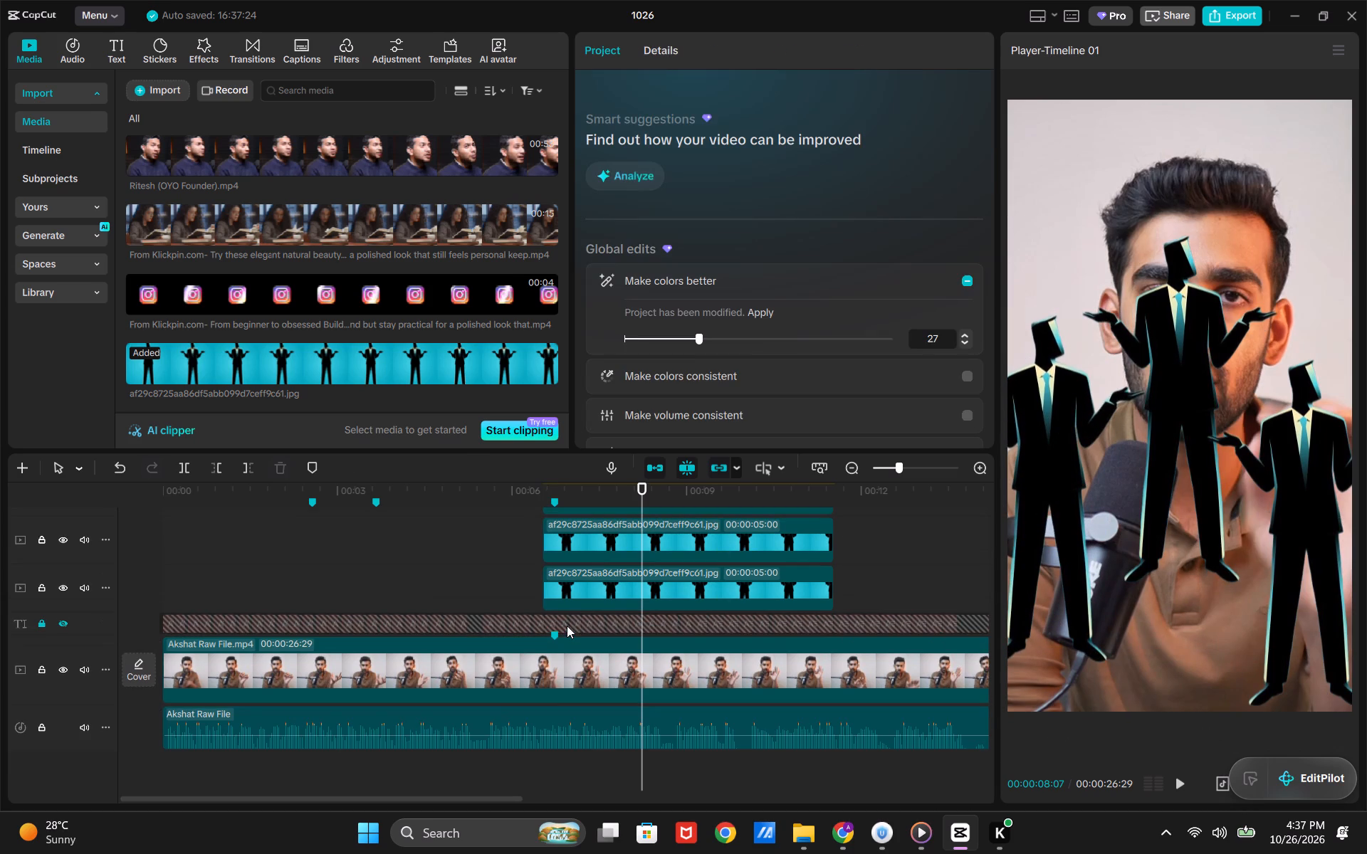
pyautogui.click(525, 648)
pyautogui.click(525, 648)
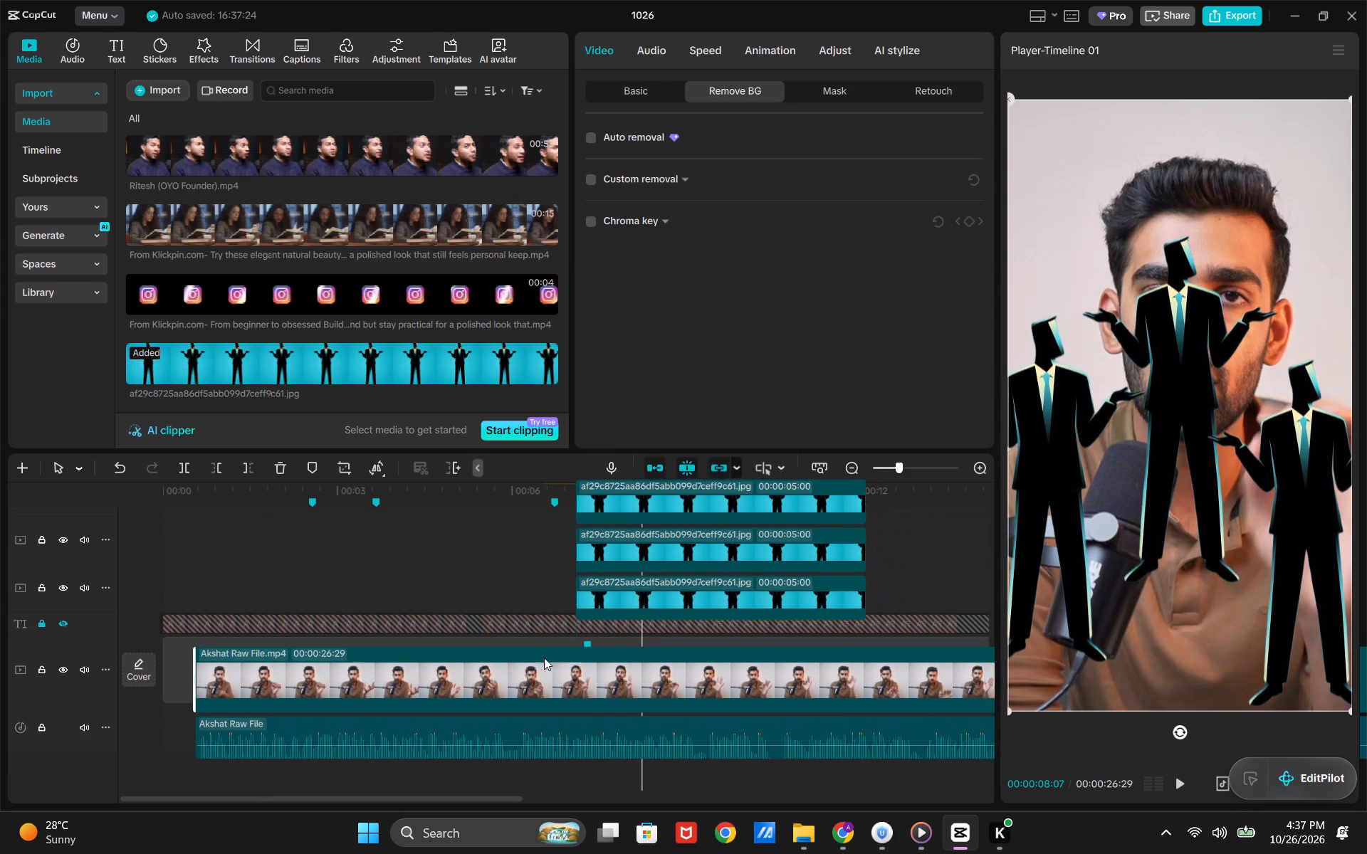
pyautogui.hotkey('ctrl', 'a')
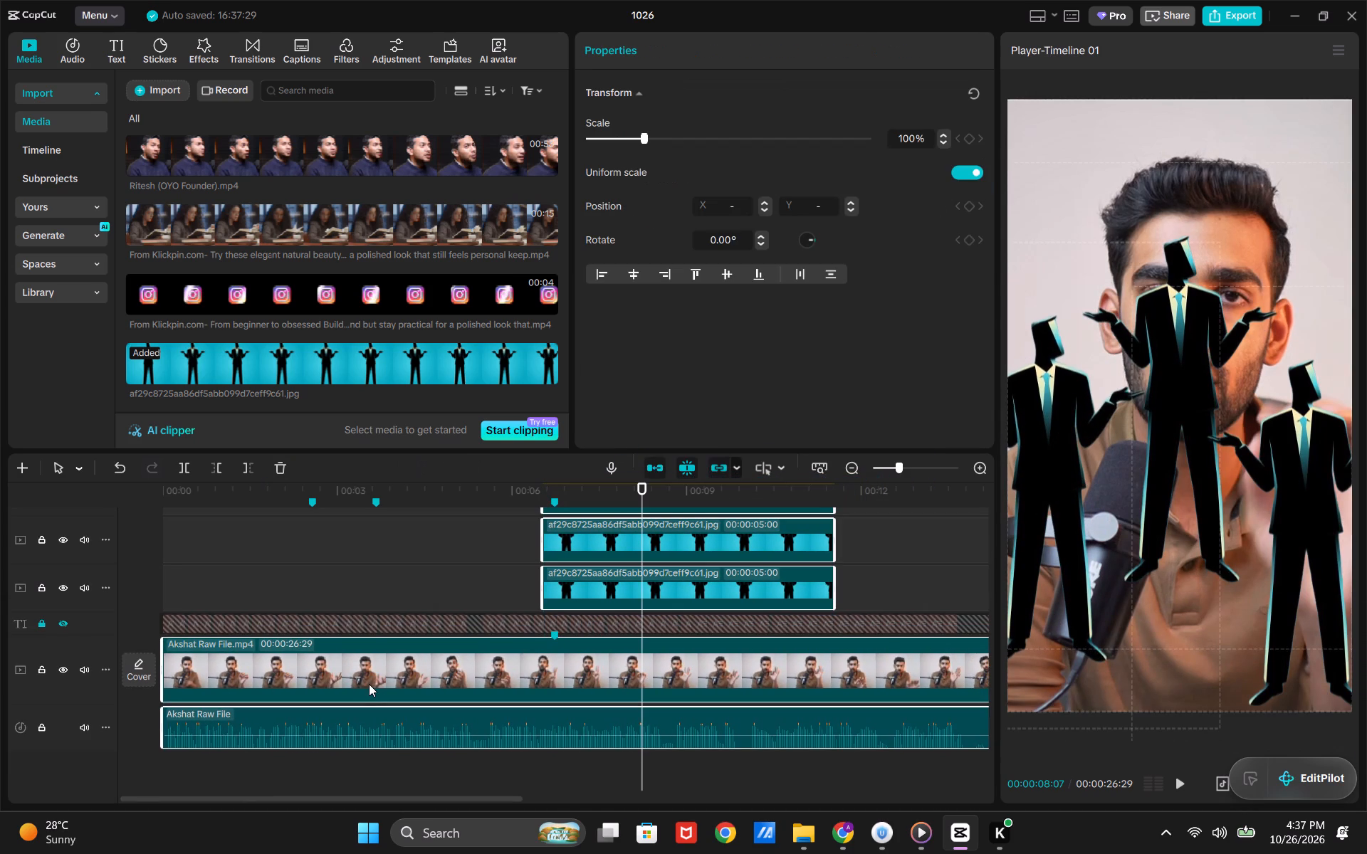
pyautogui.click(48, 736)
pyautogui.click(44, 725)
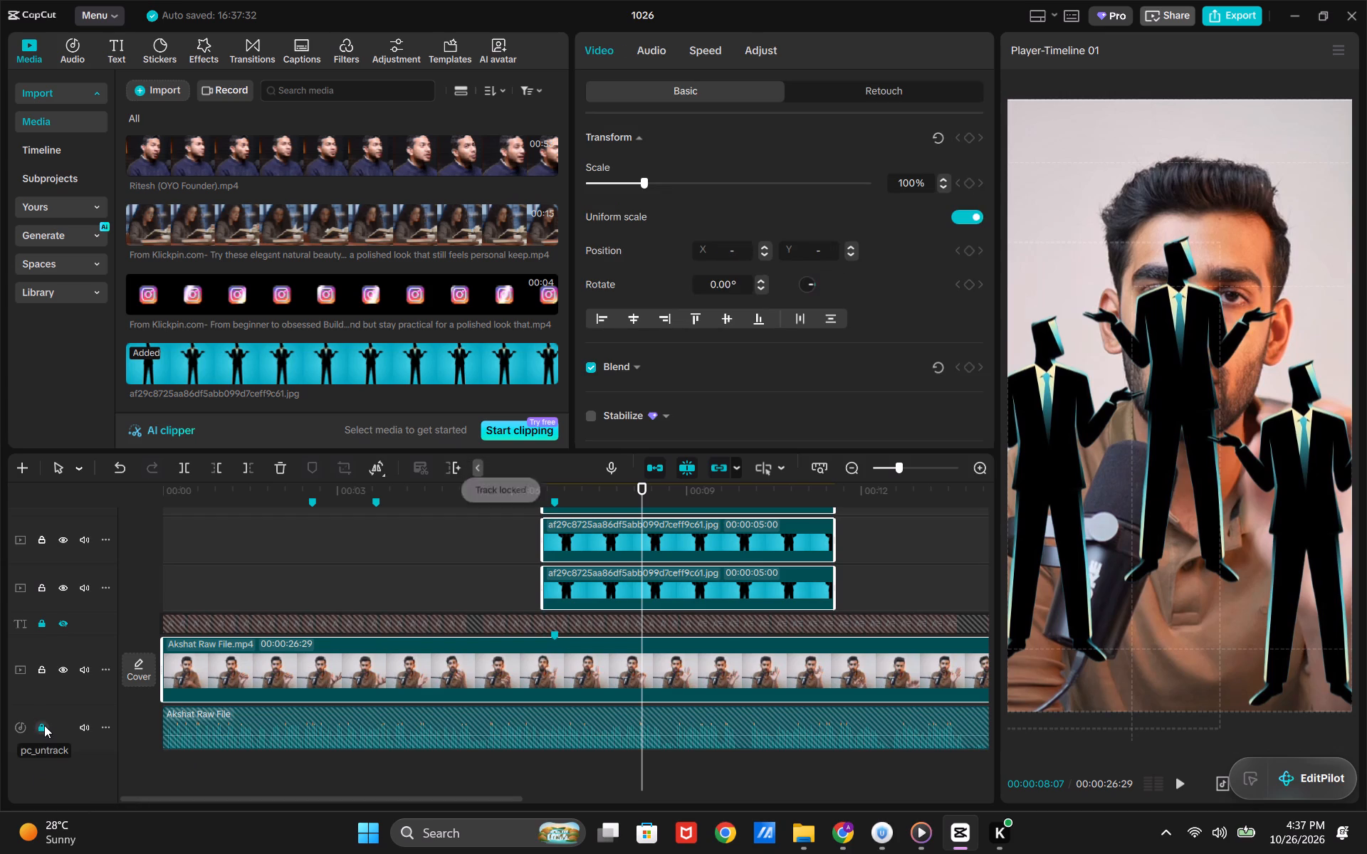
pyautogui.press('BackSpace')
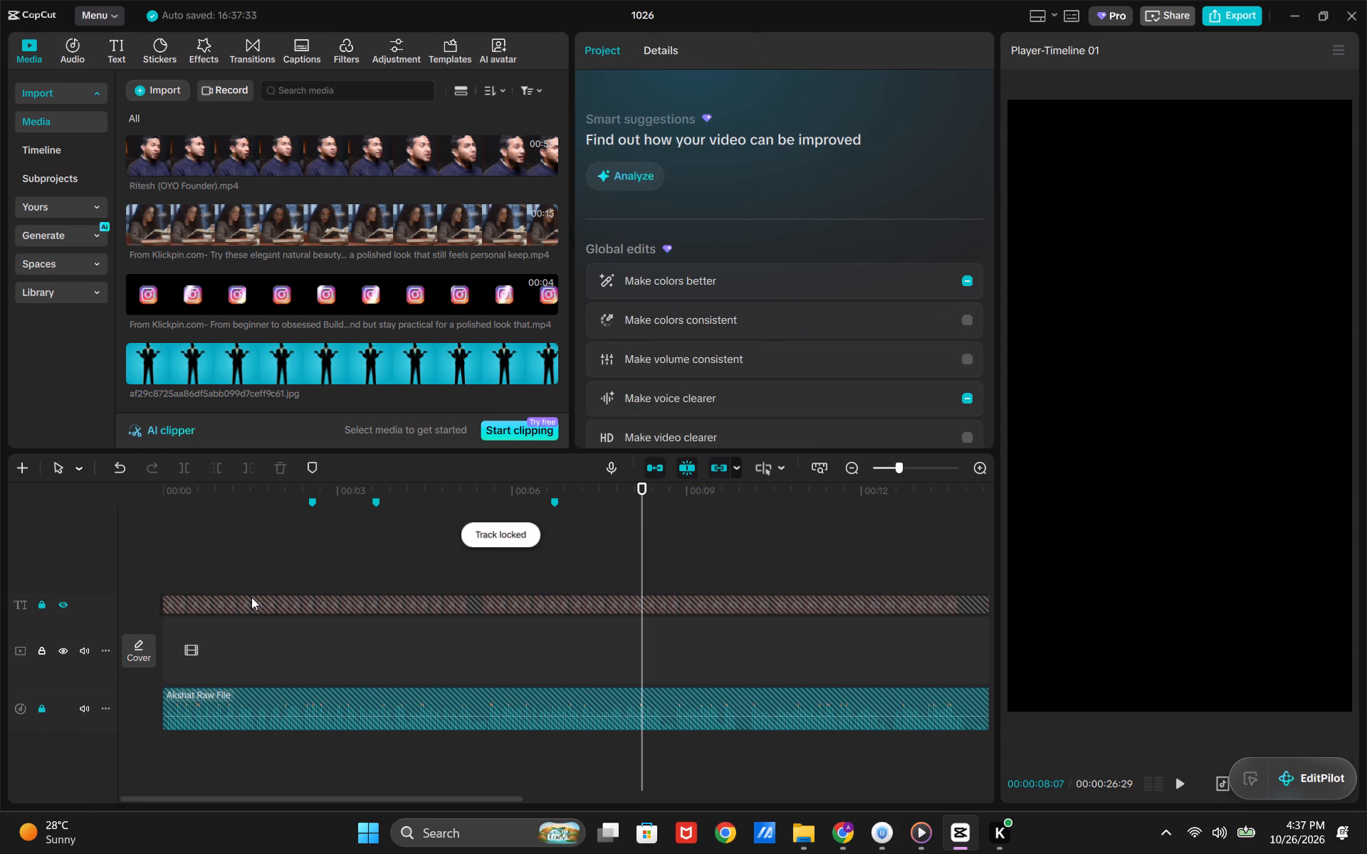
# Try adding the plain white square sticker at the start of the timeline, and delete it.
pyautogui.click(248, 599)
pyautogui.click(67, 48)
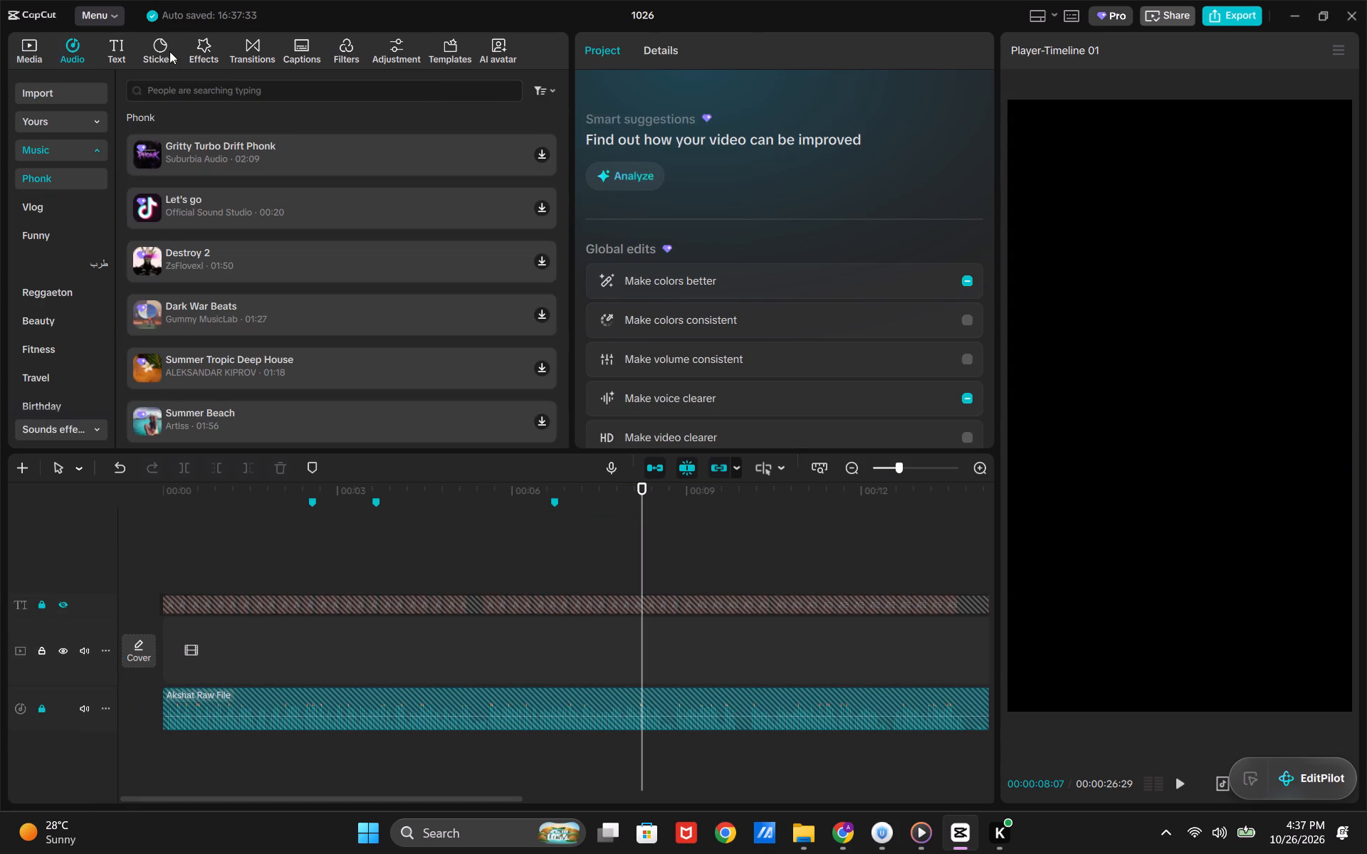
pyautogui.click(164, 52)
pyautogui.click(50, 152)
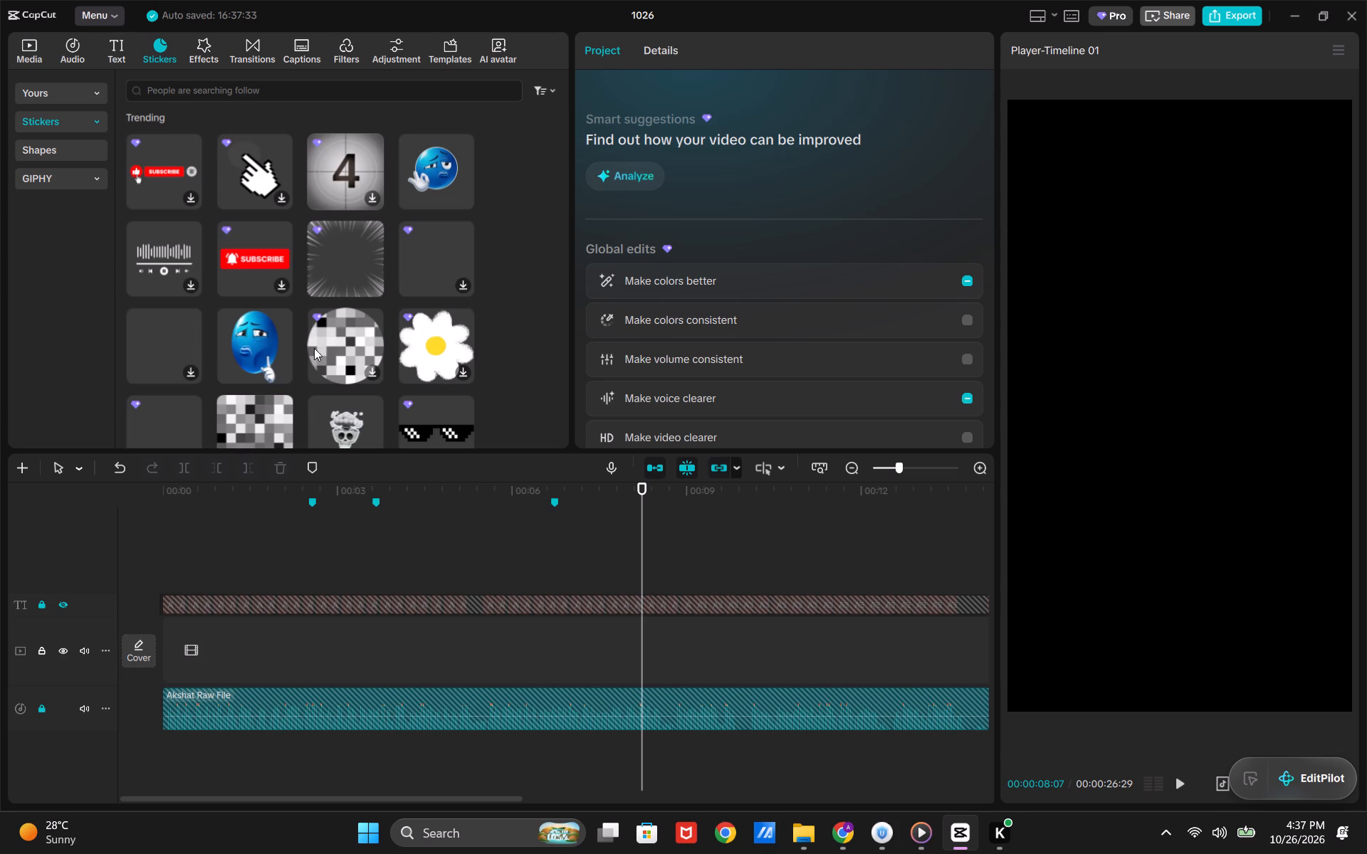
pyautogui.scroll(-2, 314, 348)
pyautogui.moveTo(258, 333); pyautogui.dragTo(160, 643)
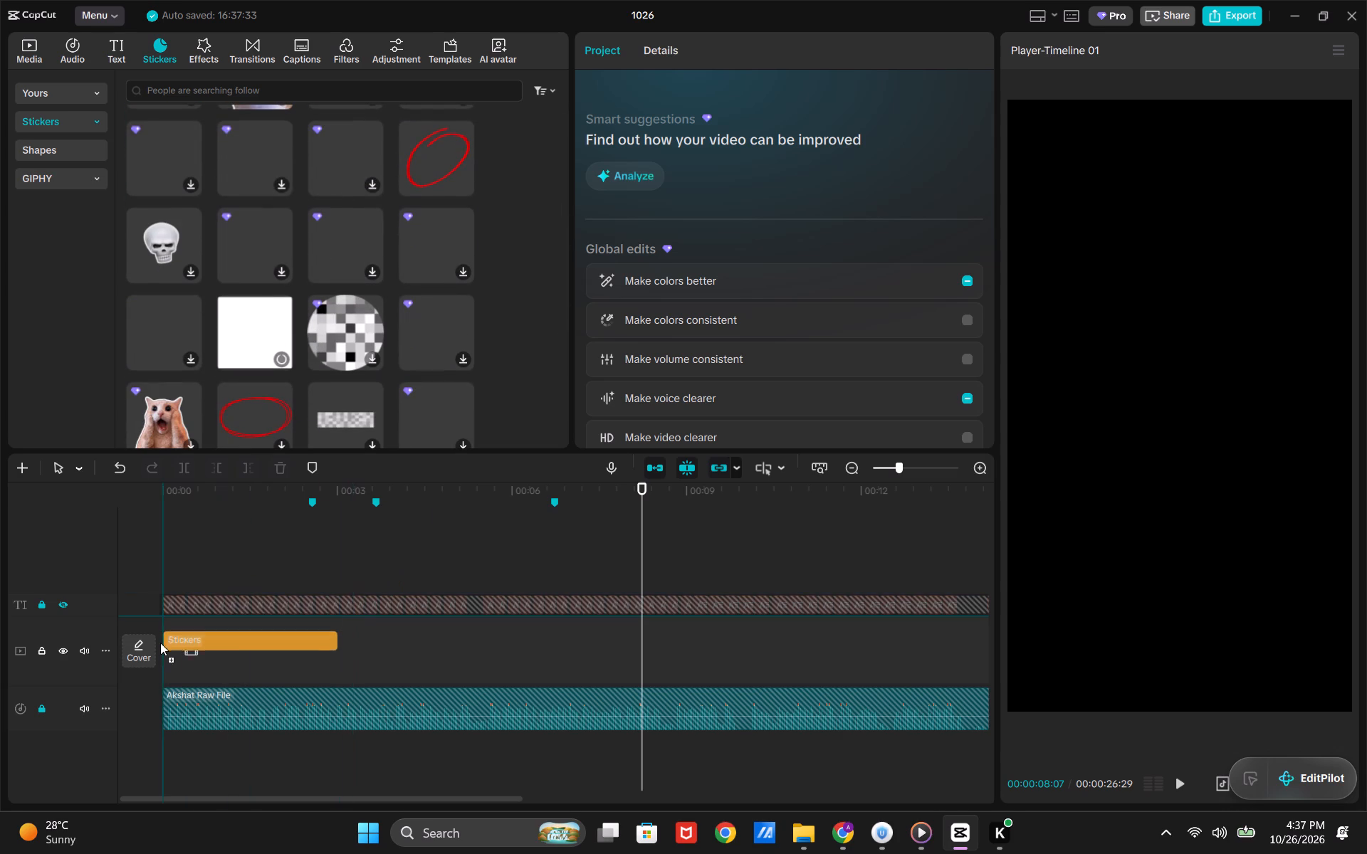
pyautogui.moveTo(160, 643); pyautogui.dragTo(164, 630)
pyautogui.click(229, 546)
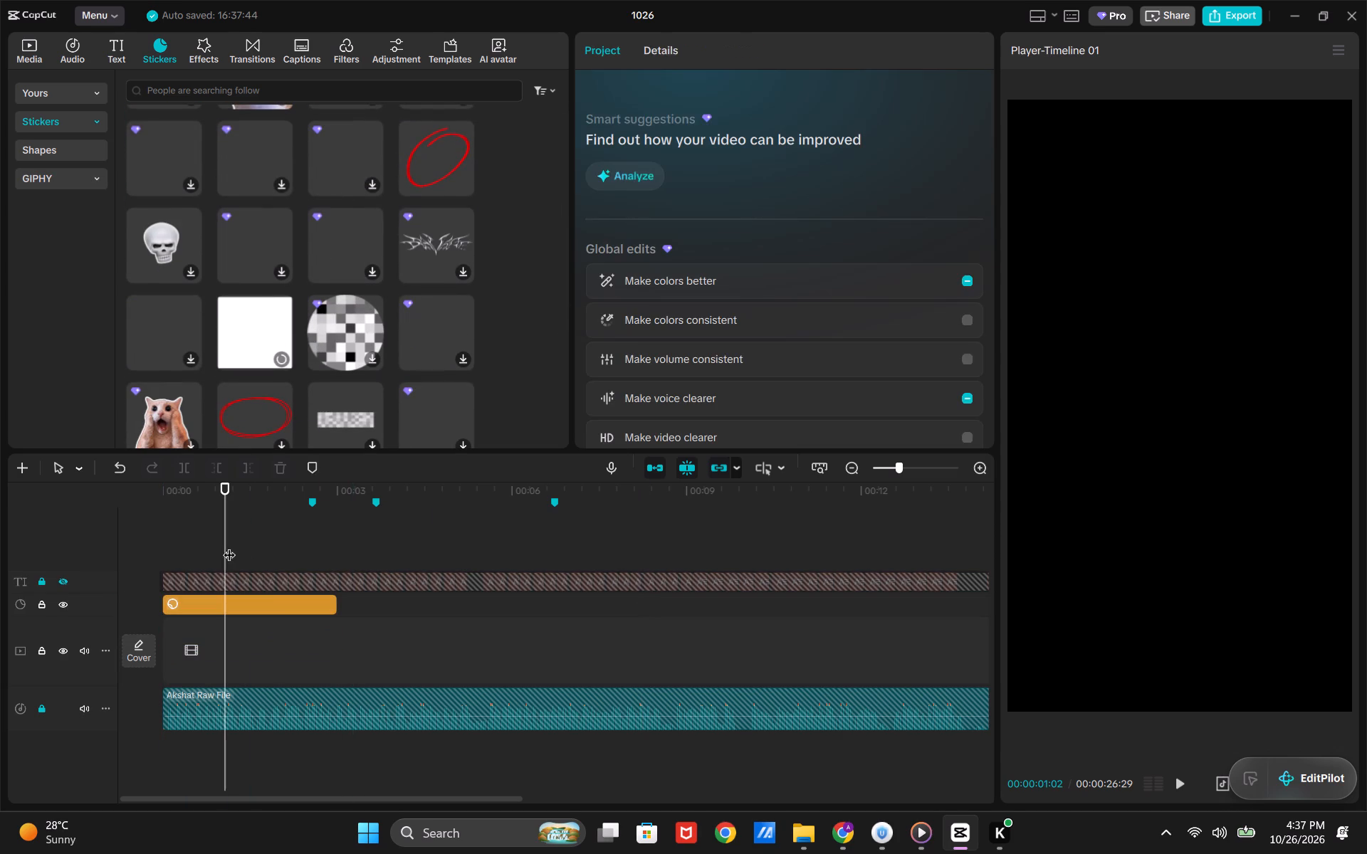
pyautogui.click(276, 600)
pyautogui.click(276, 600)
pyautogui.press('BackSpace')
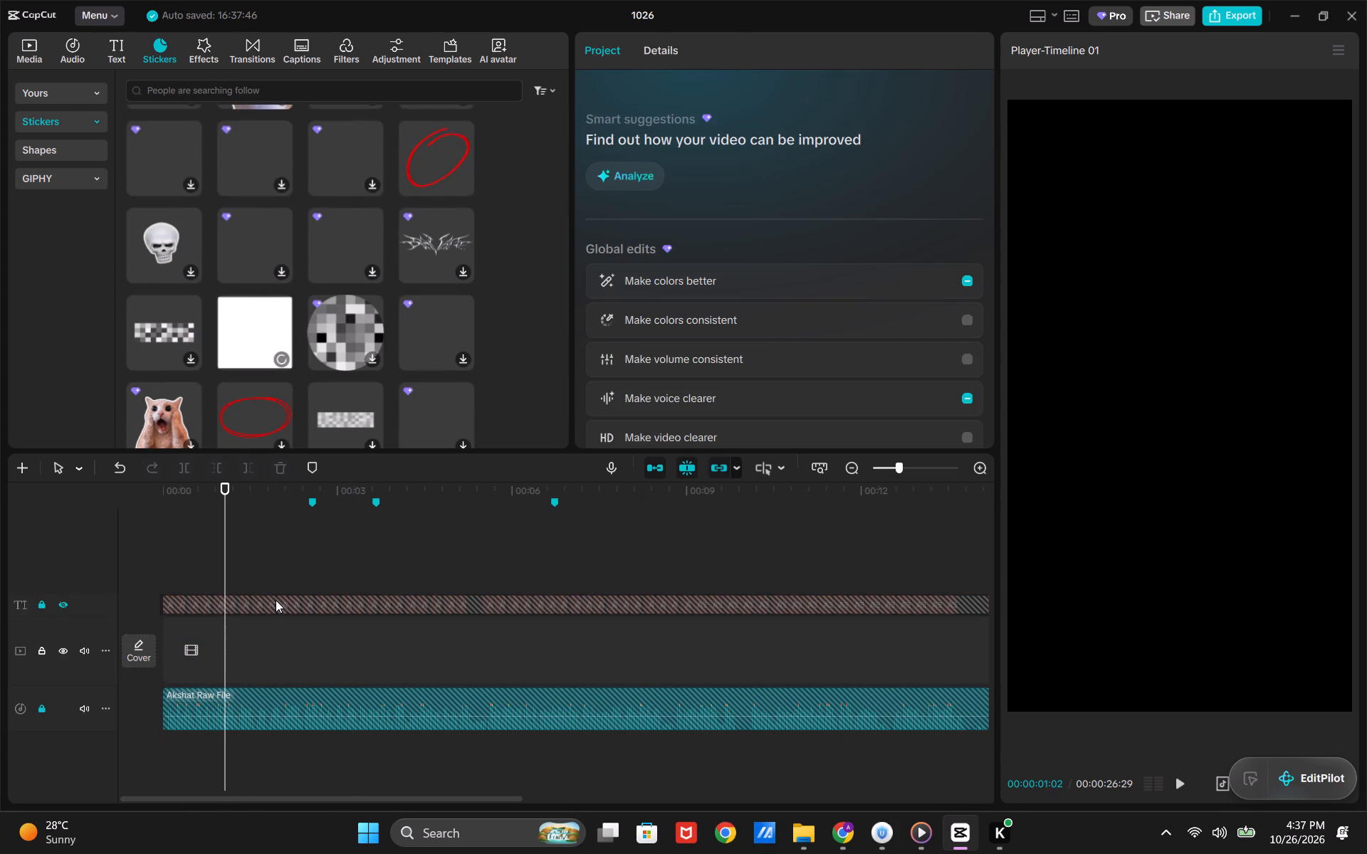
# Switch to Pinterest in Chrome and search for "background", refining the query to "background motion graphic".
pyautogui.click(844, 818)
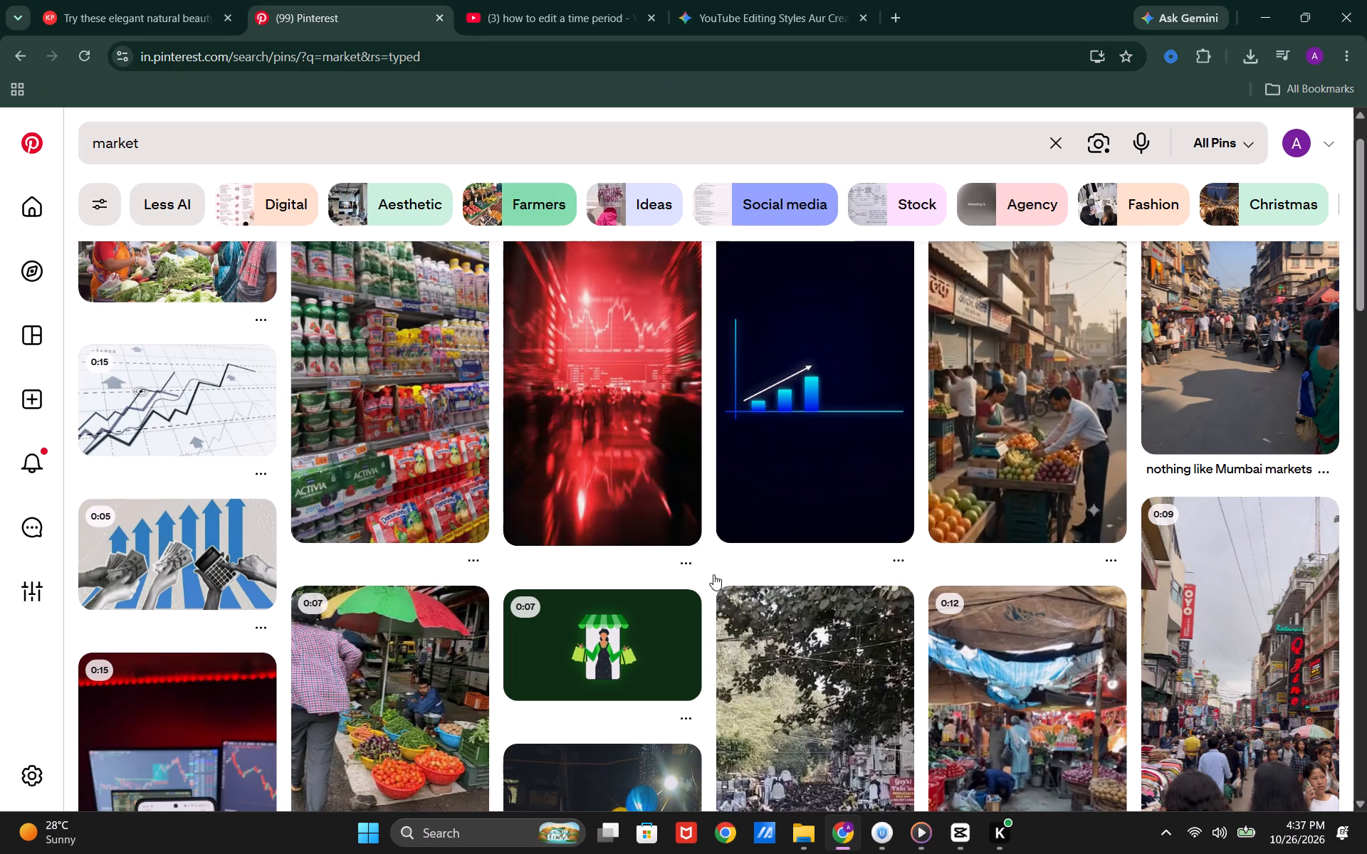
pyautogui.click(477, 135)
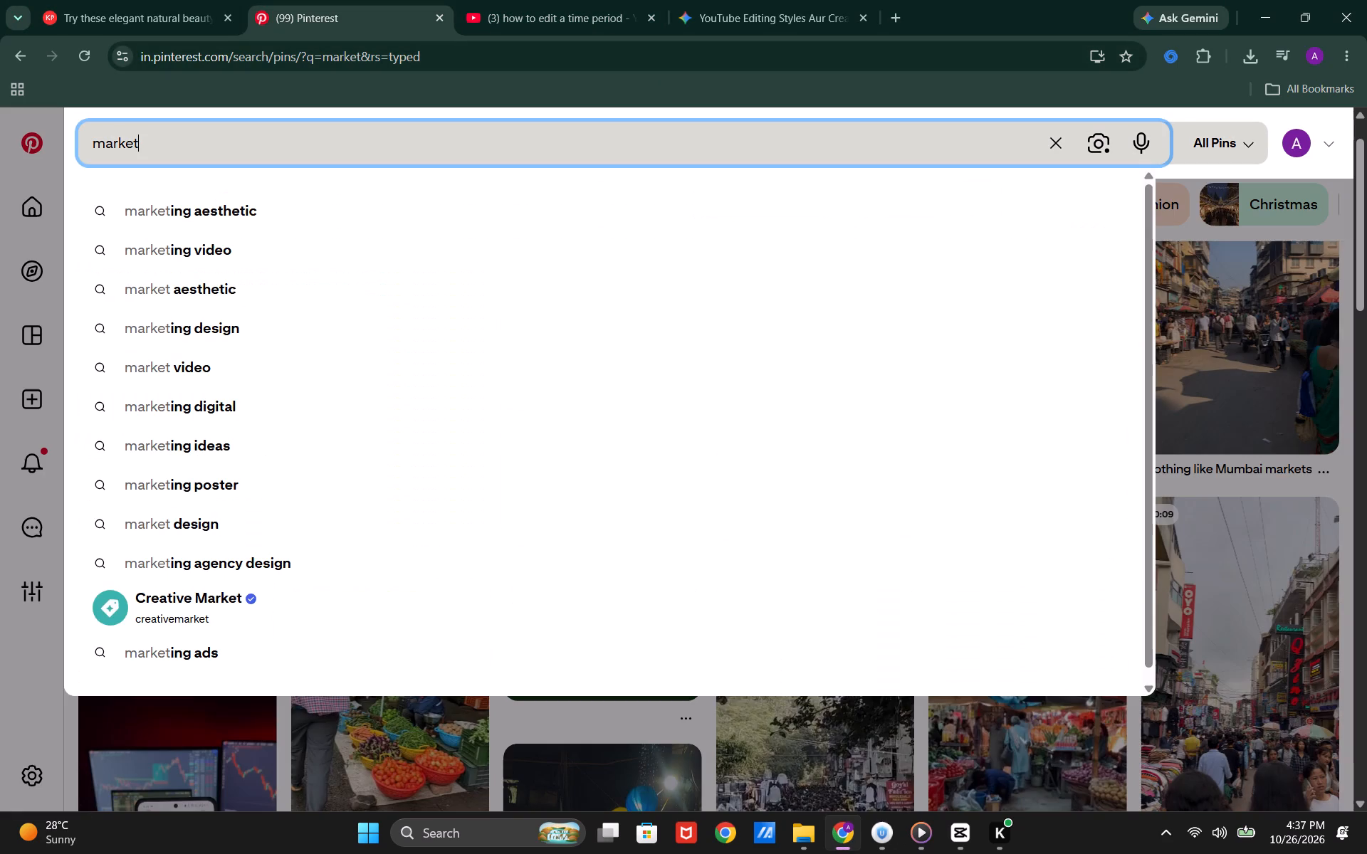
pyautogui.hotkey('ctrl', 'a')
pyautogui.write('background')
pyautogui.press('Return')
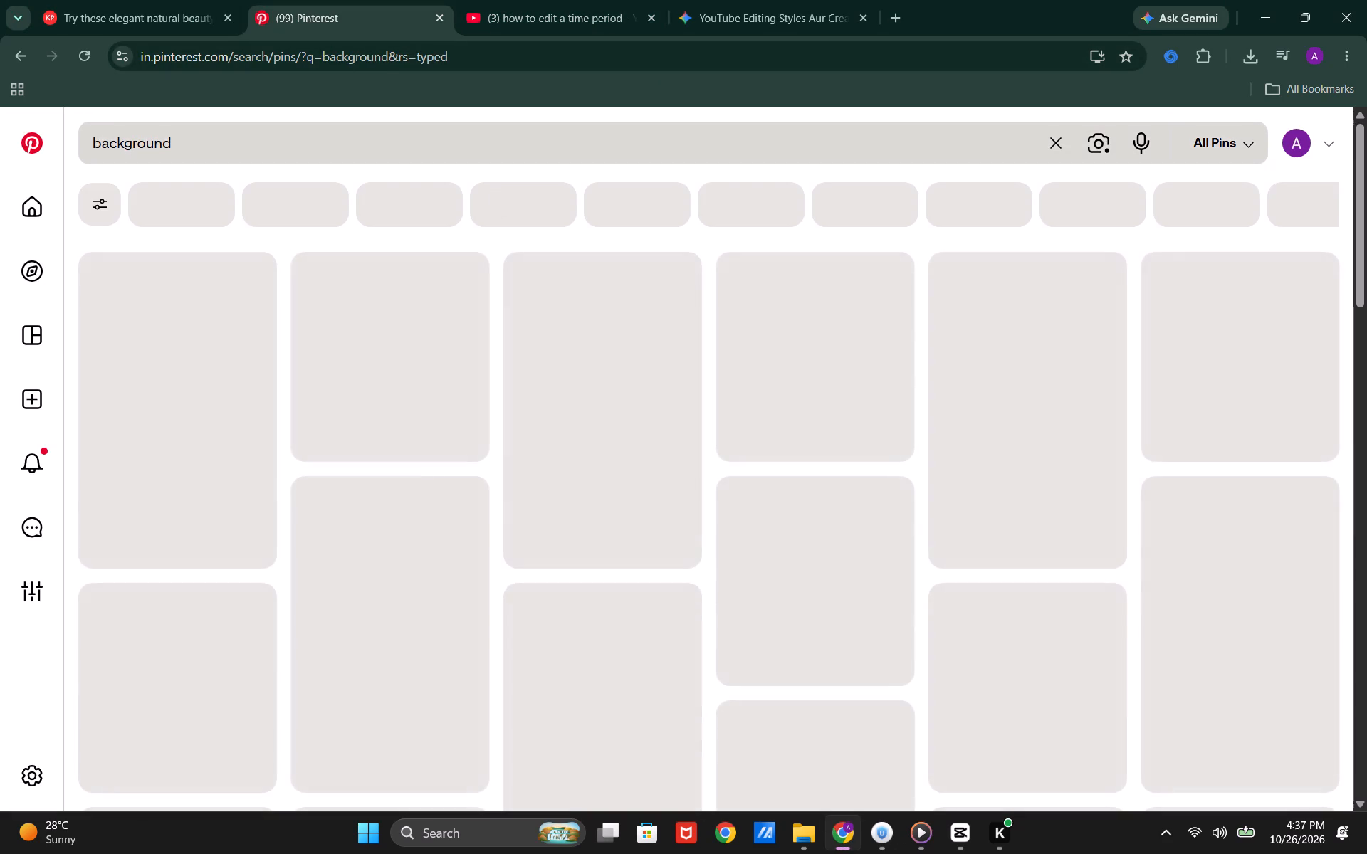
pyautogui.click(506, 142)
pyautogui.press('space')
pyautogui.write('motion gr')
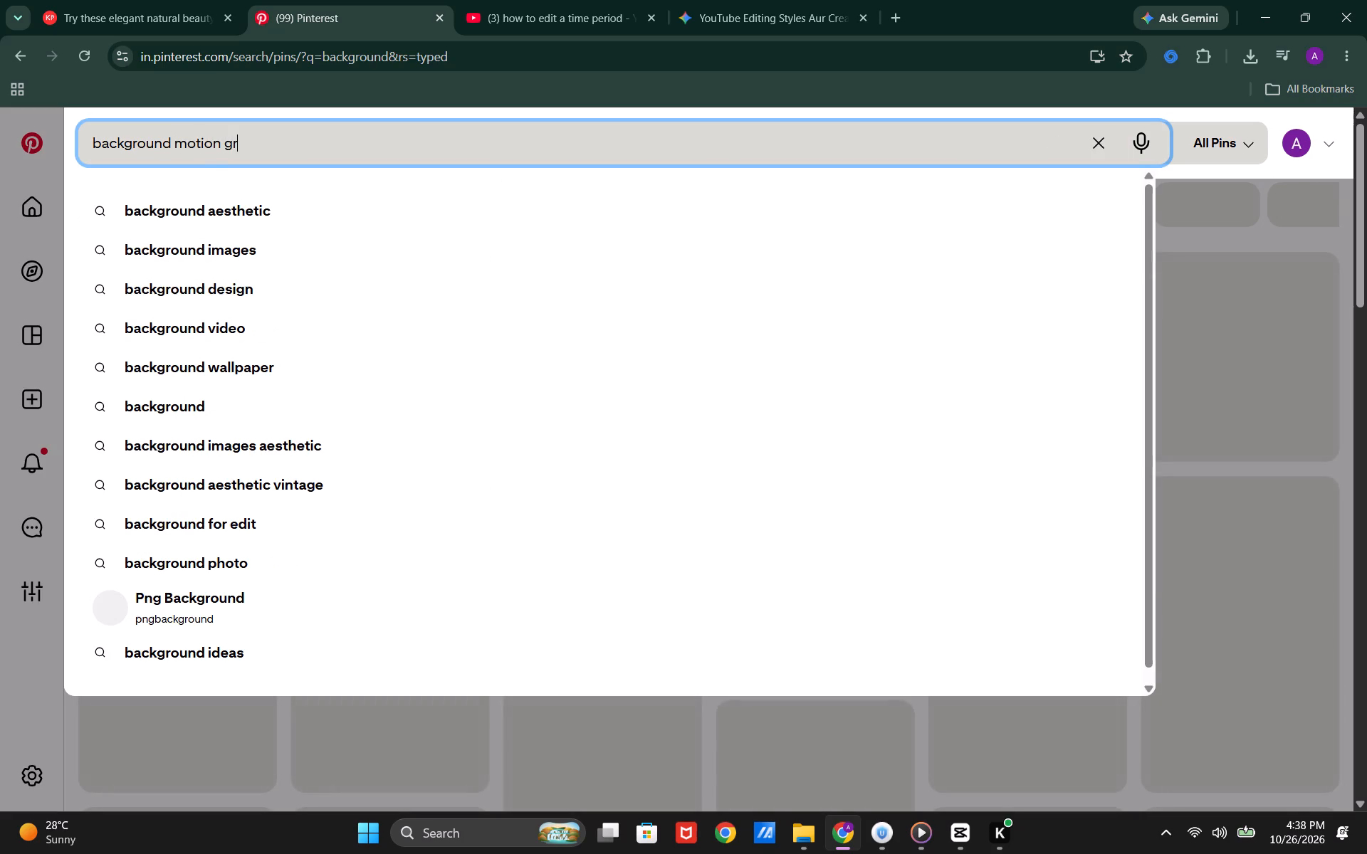
pyautogui.write('aphic')
pyautogui.press('Return')
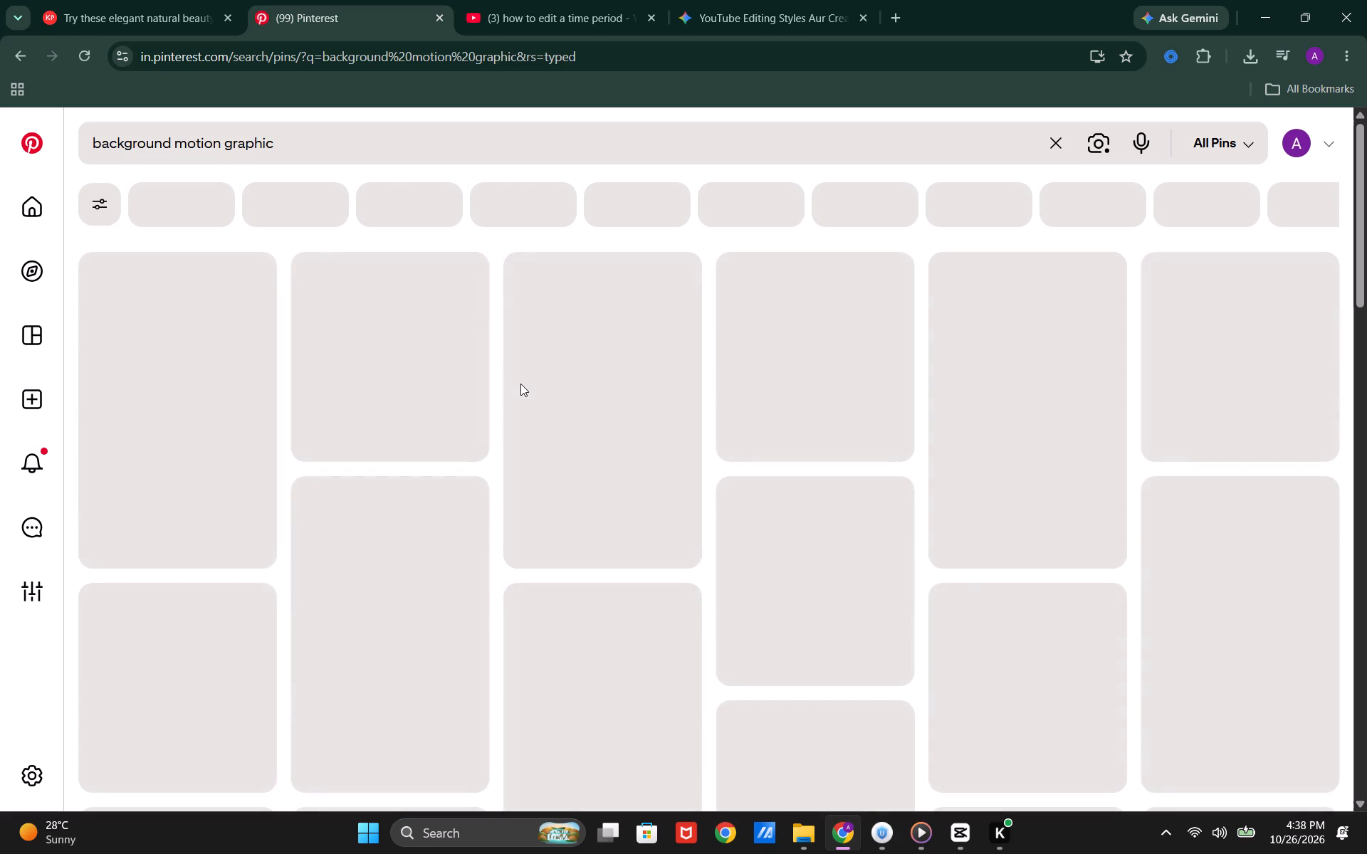
# Switch to the YouTube search results for "how to edit a time period".
pyautogui.click(592, 0)
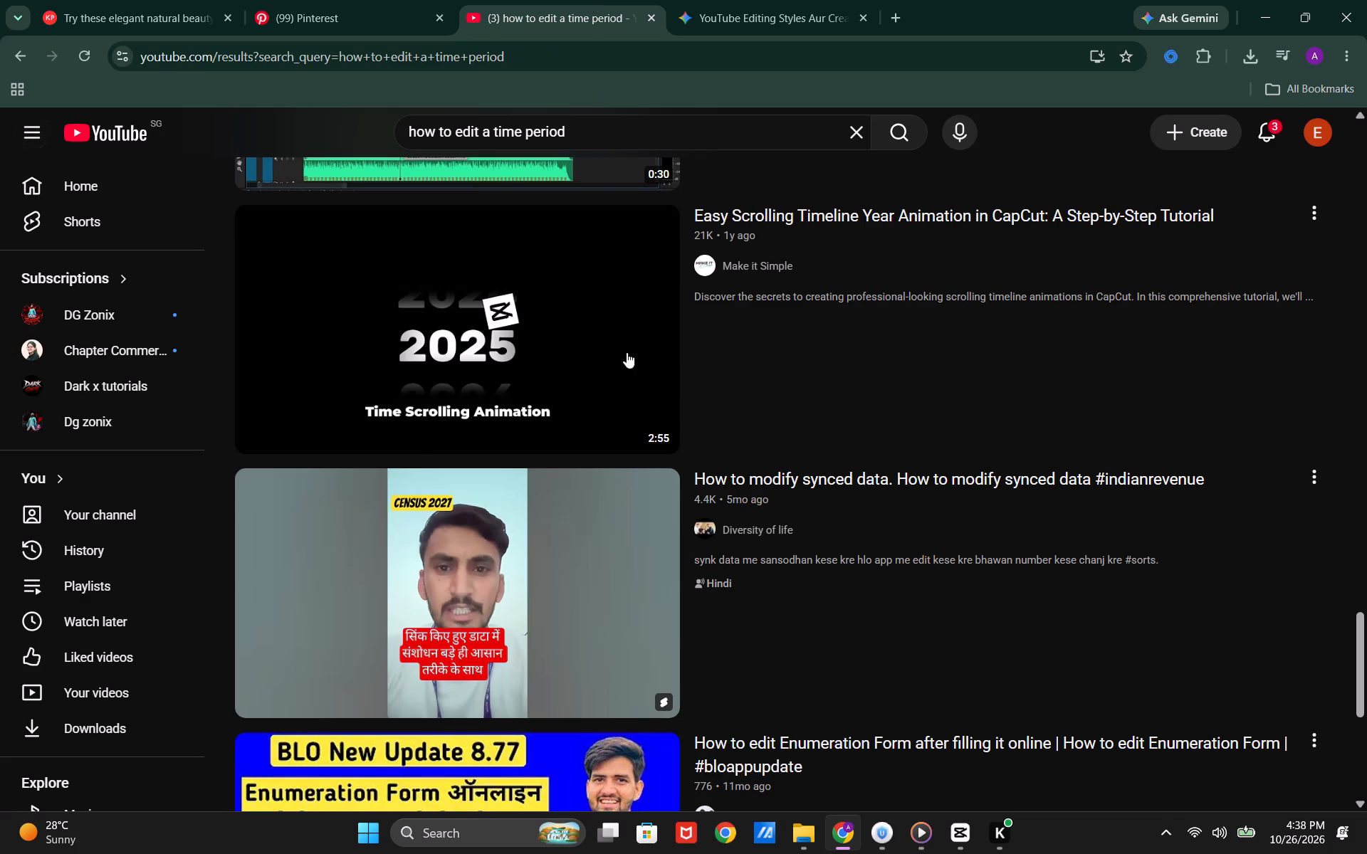
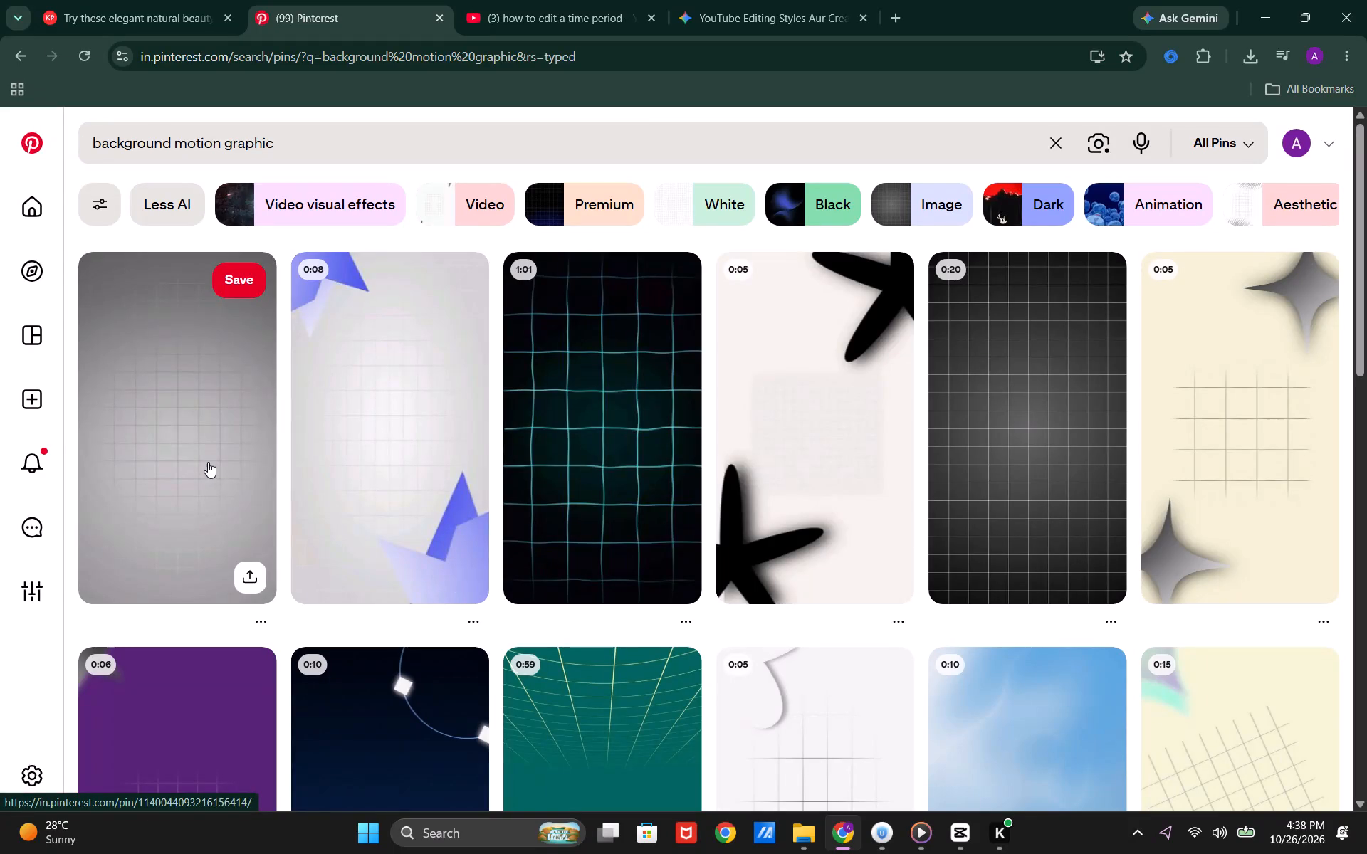
# Look through the Pinterest "background motion graphic" results for a suitable grid background.
pyautogui.scroll(-2, 858, 583)
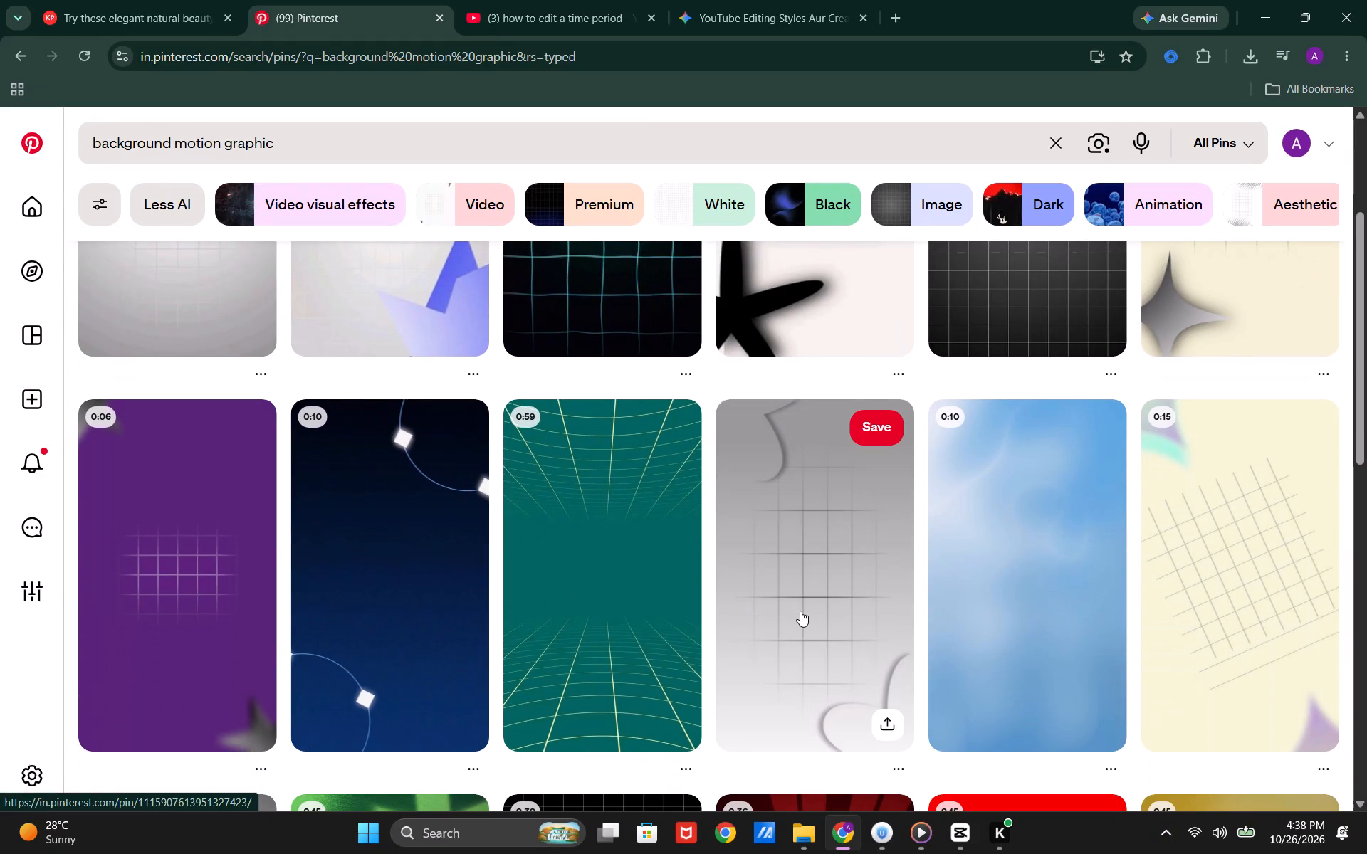
pyautogui.scroll(2, 799, 611)
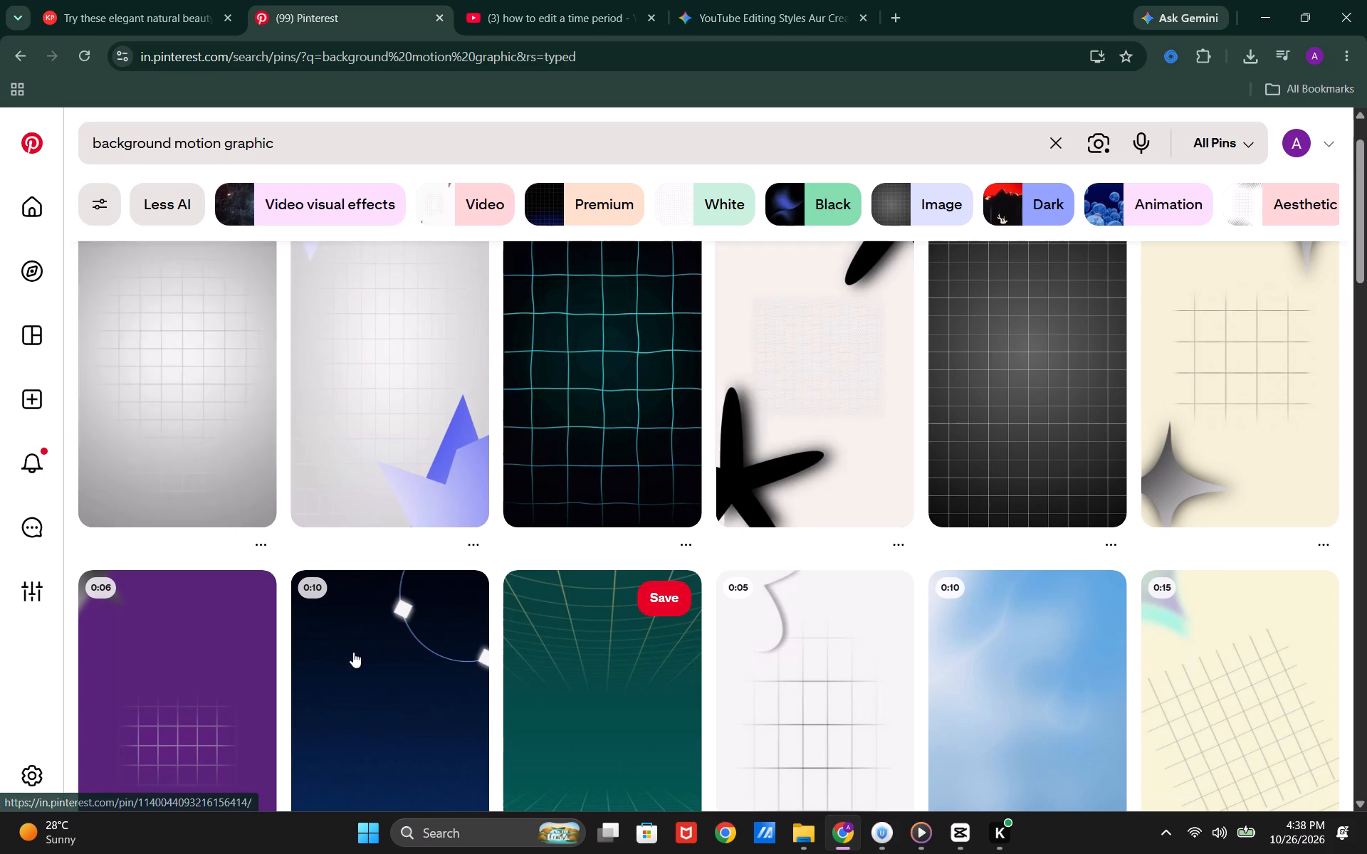
pyautogui.hscroll(1, 384, 646)
pyautogui.scroll(-1, 384, 646)
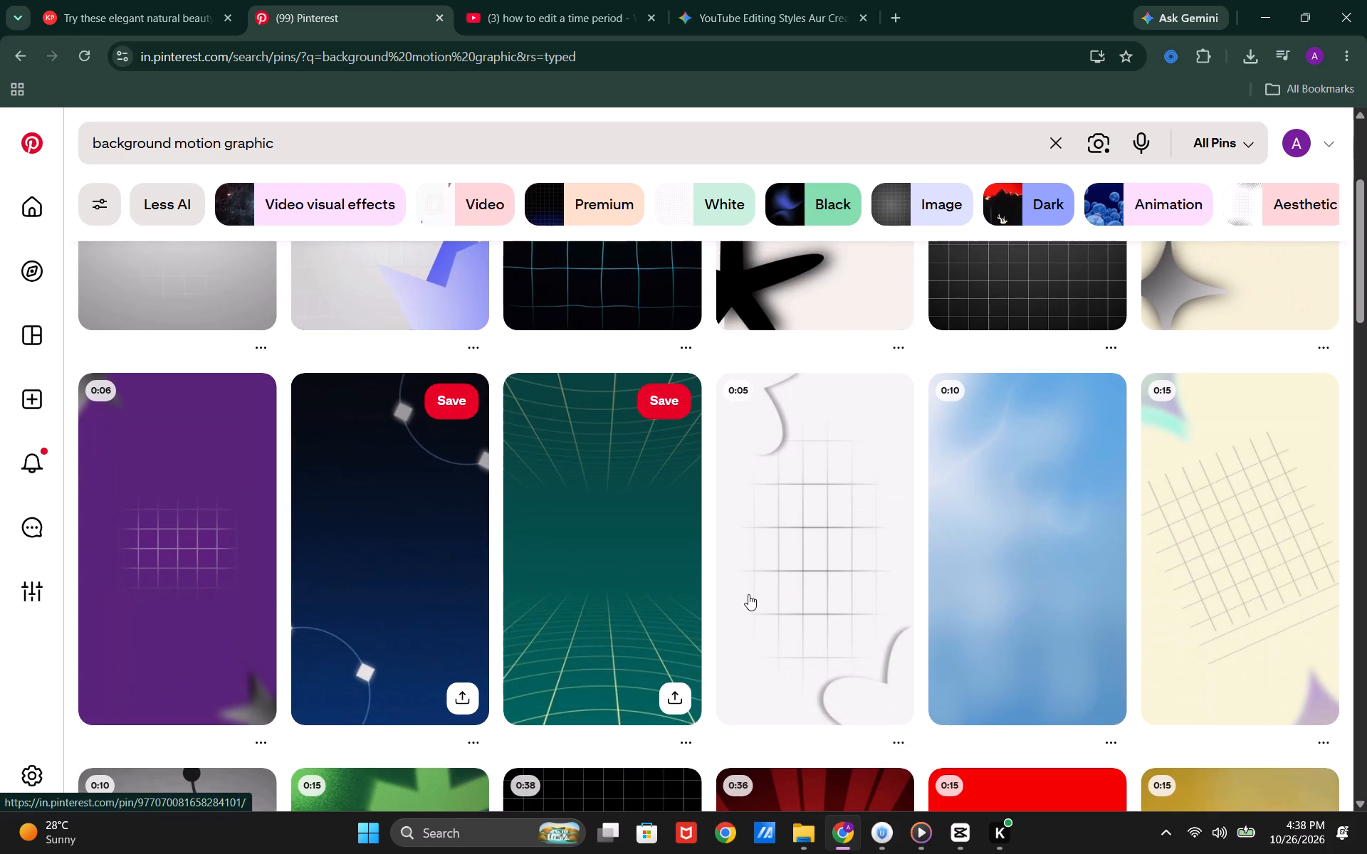
# Find the grey grid pin "greed background for editors" in the Pinterest results, open it and copy its link.
pyautogui.scroll(-3, 748, 594)
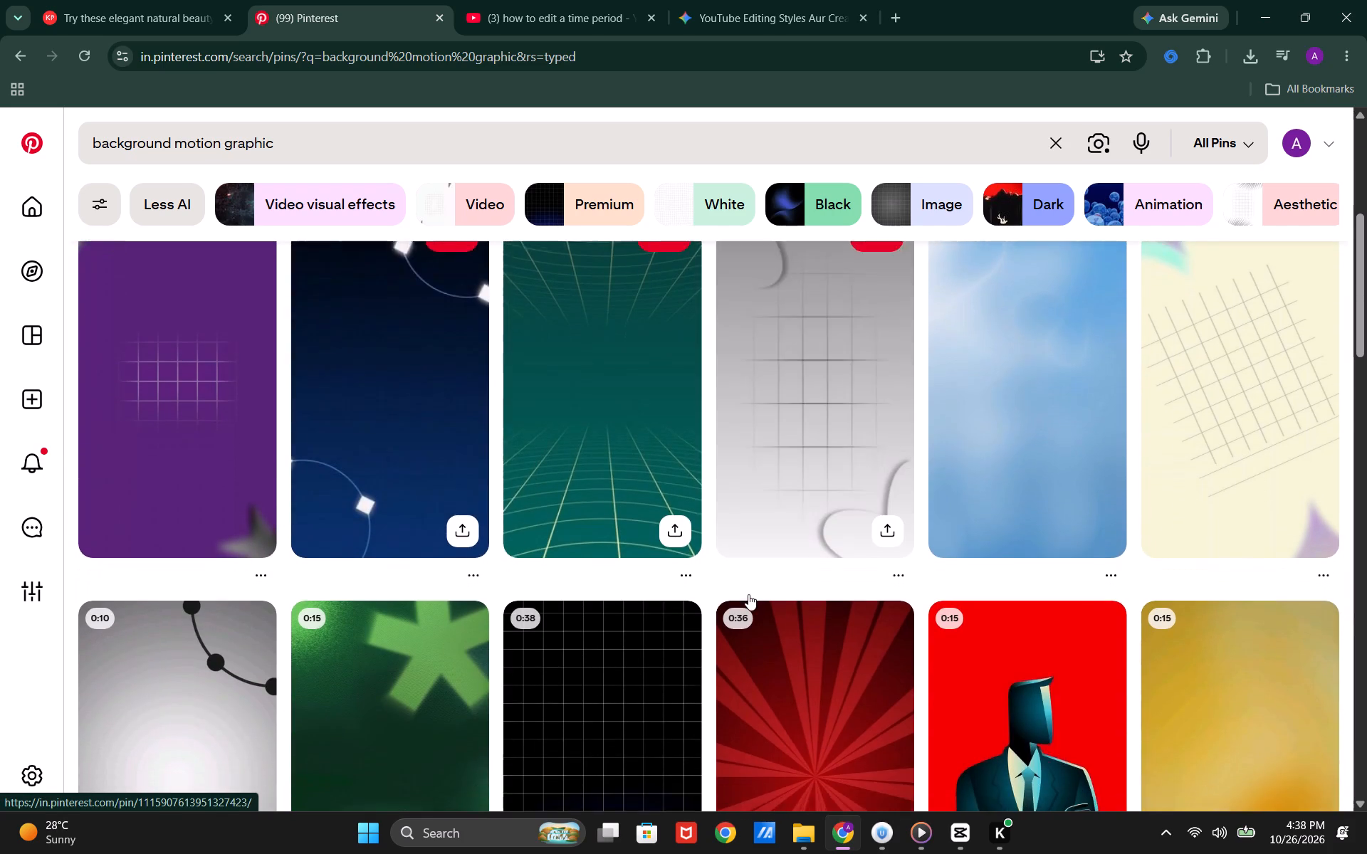
pyautogui.scroll(-3, 748, 594)
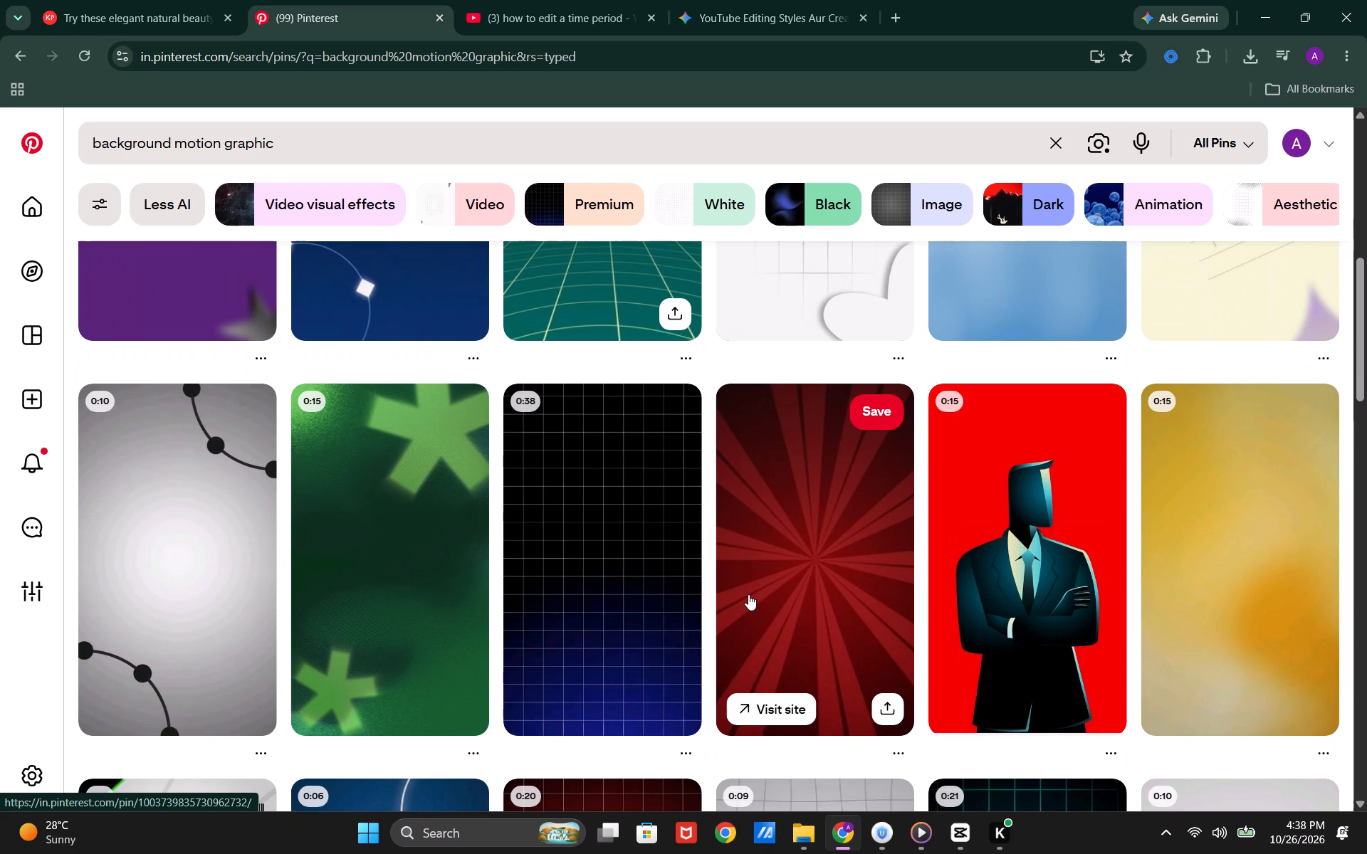
pyautogui.scroll(1, 456, 553)
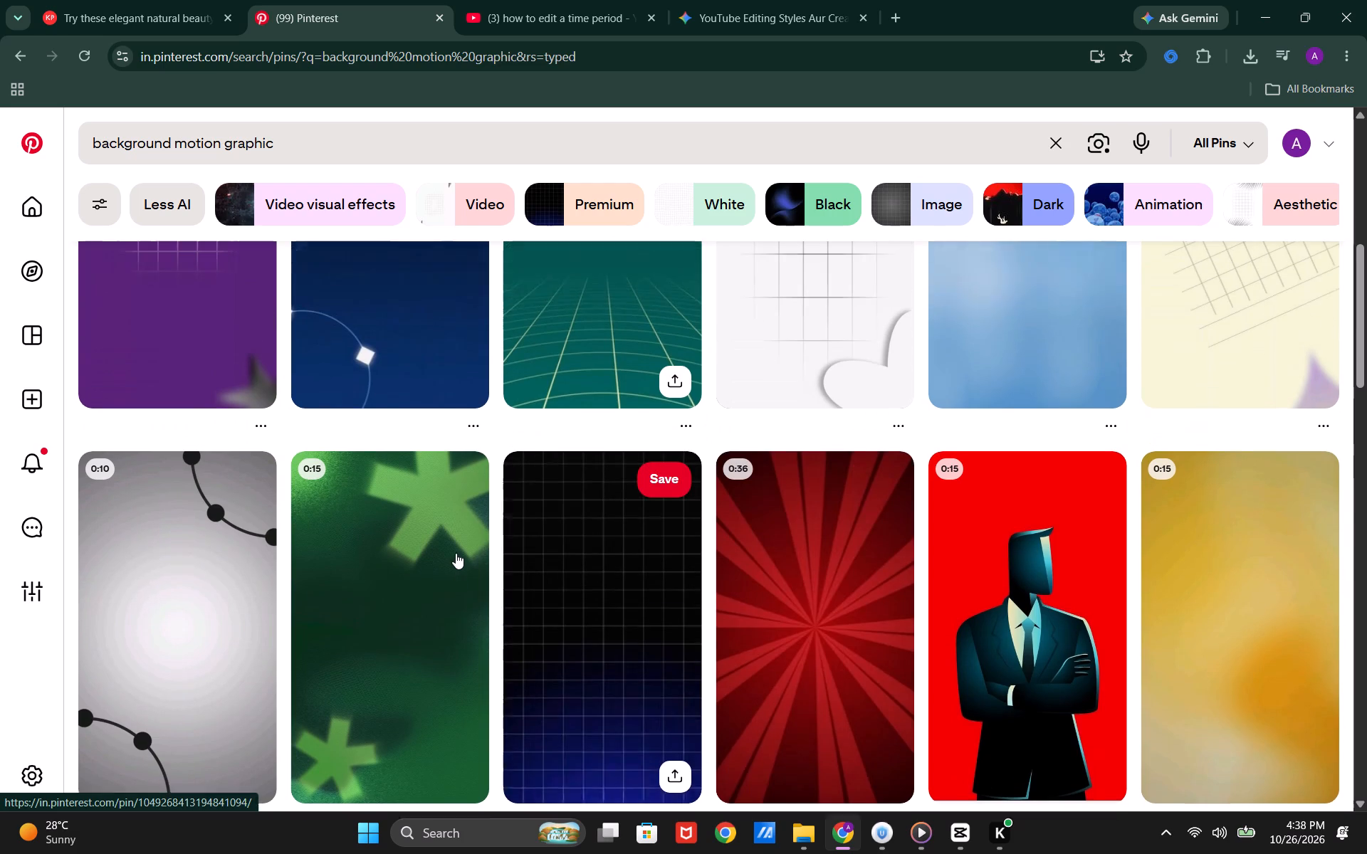
pyautogui.scroll(1, 456, 553)
pyautogui.scroll(6, 171, 434)
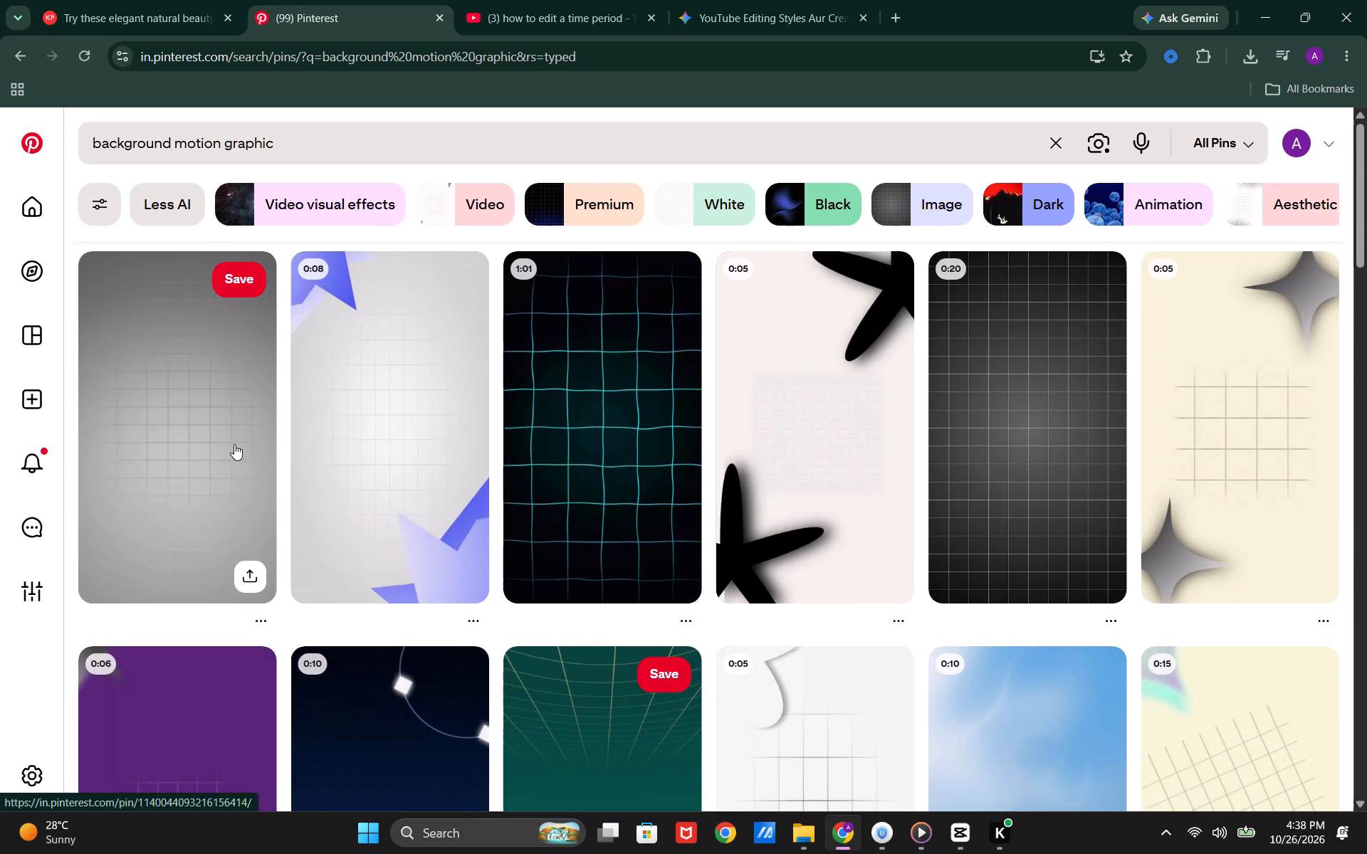
pyautogui.click(234, 444)
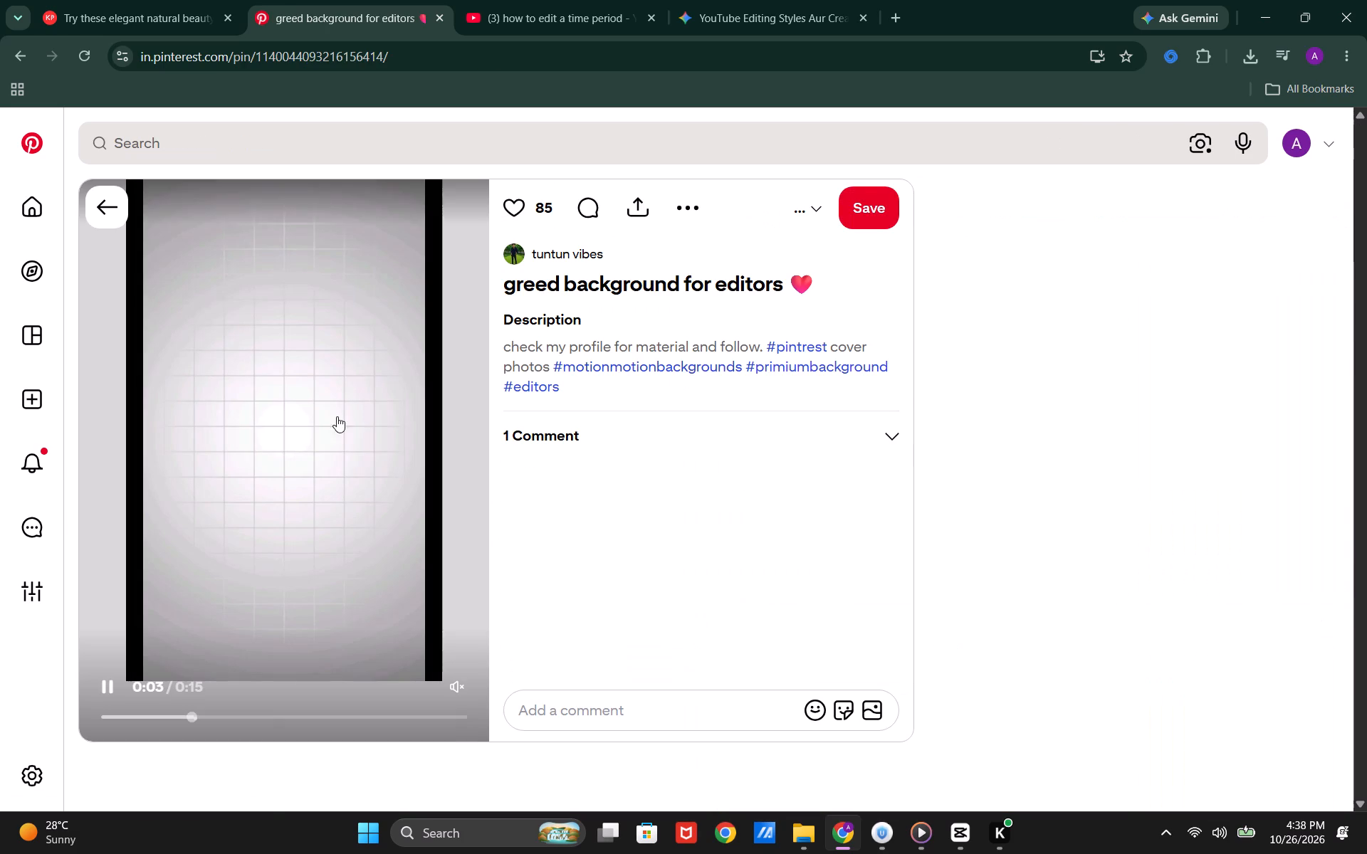
pyautogui.click(637, 213)
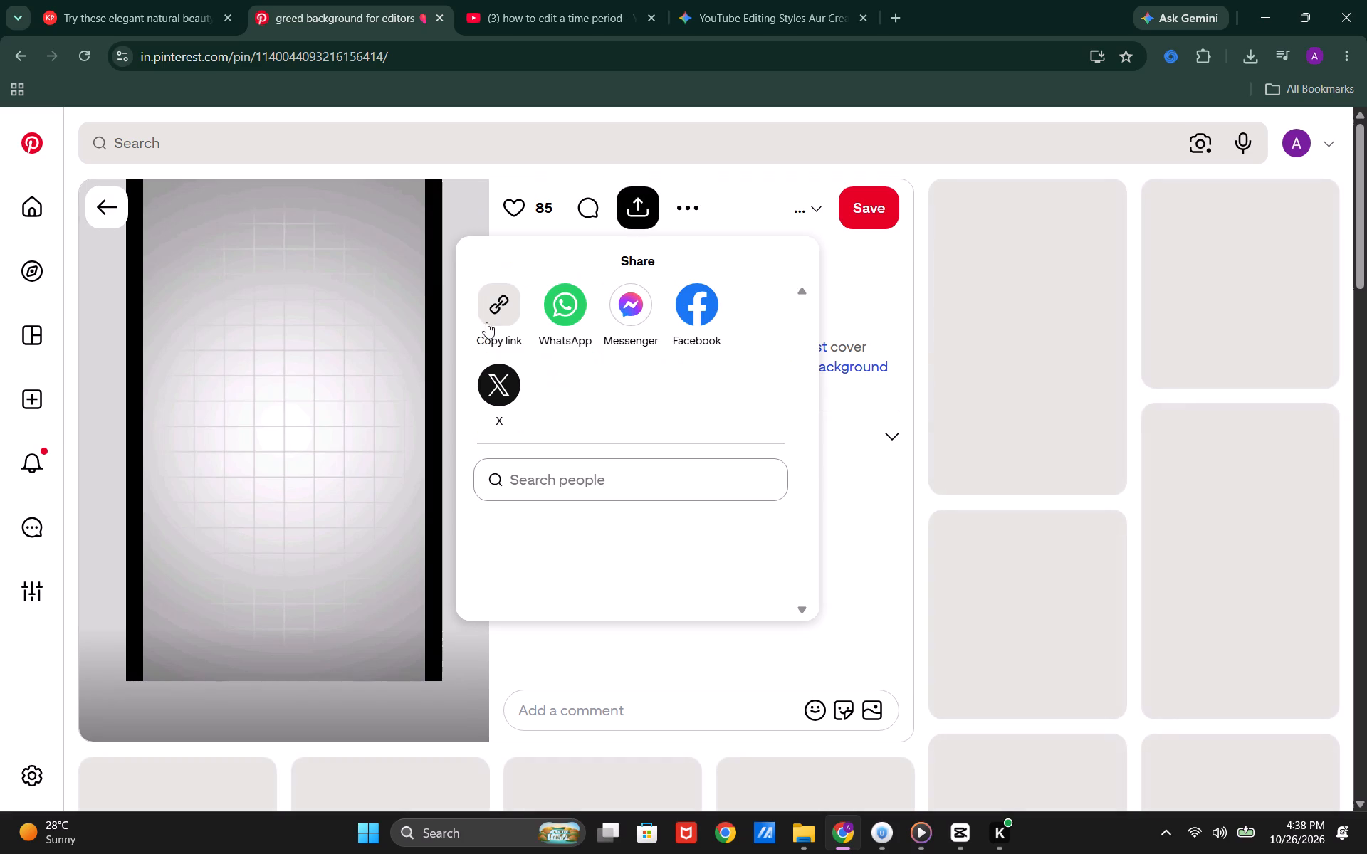
pyautogui.click(483, 316)
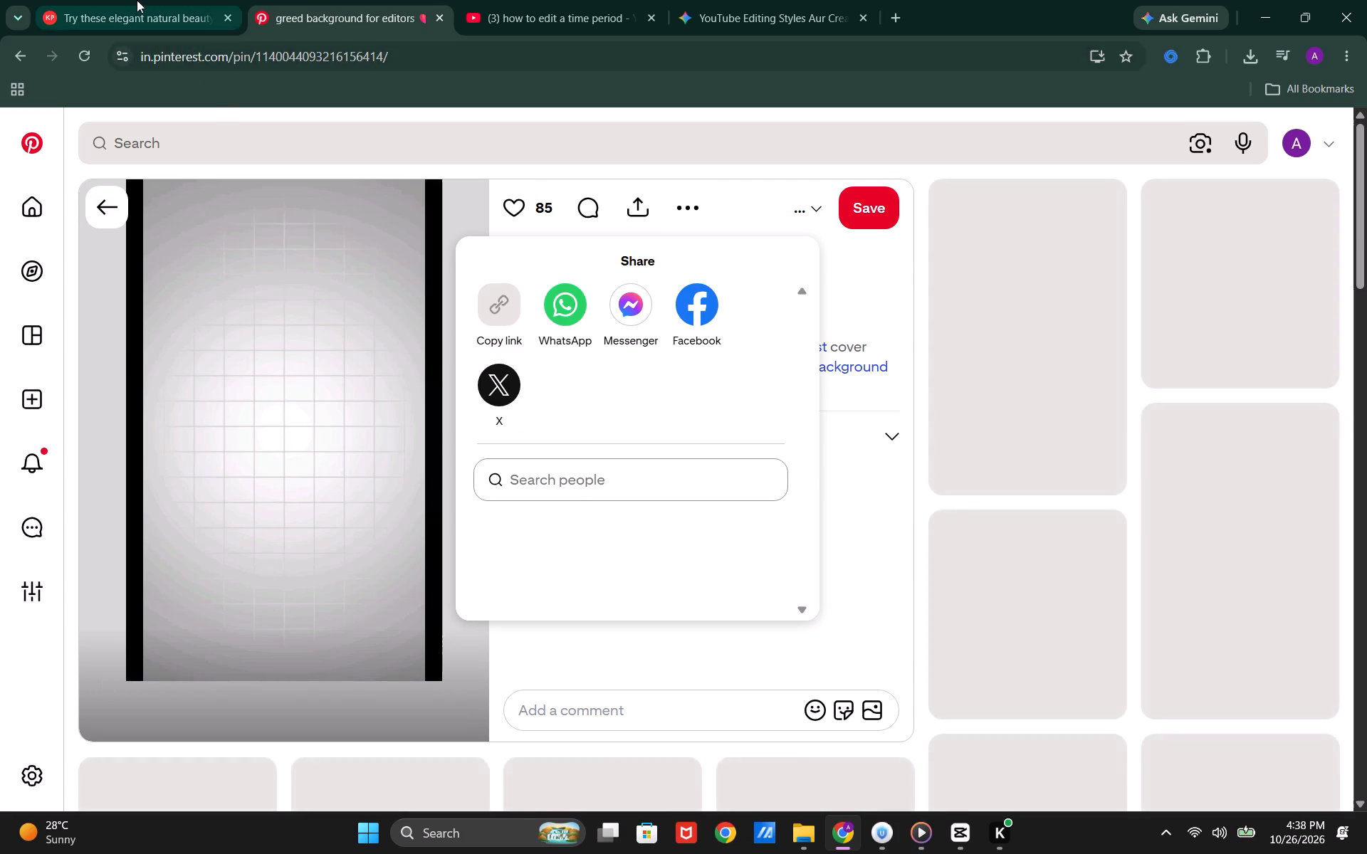
# Try to download the grid background video in KlickPin by submitting the copied Pinterest link as another video.
pyautogui.click(137, 0)
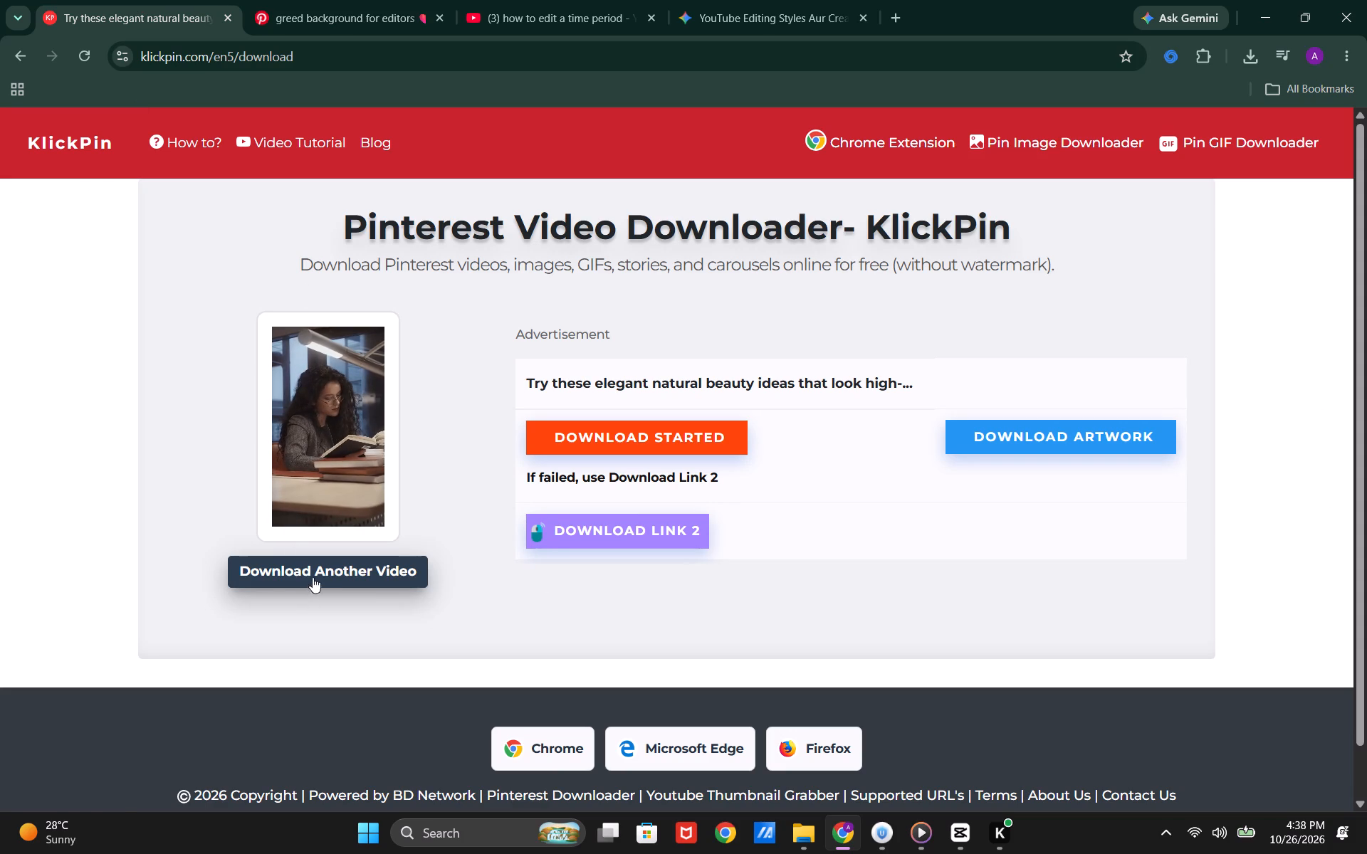
pyautogui.click(313, 577)
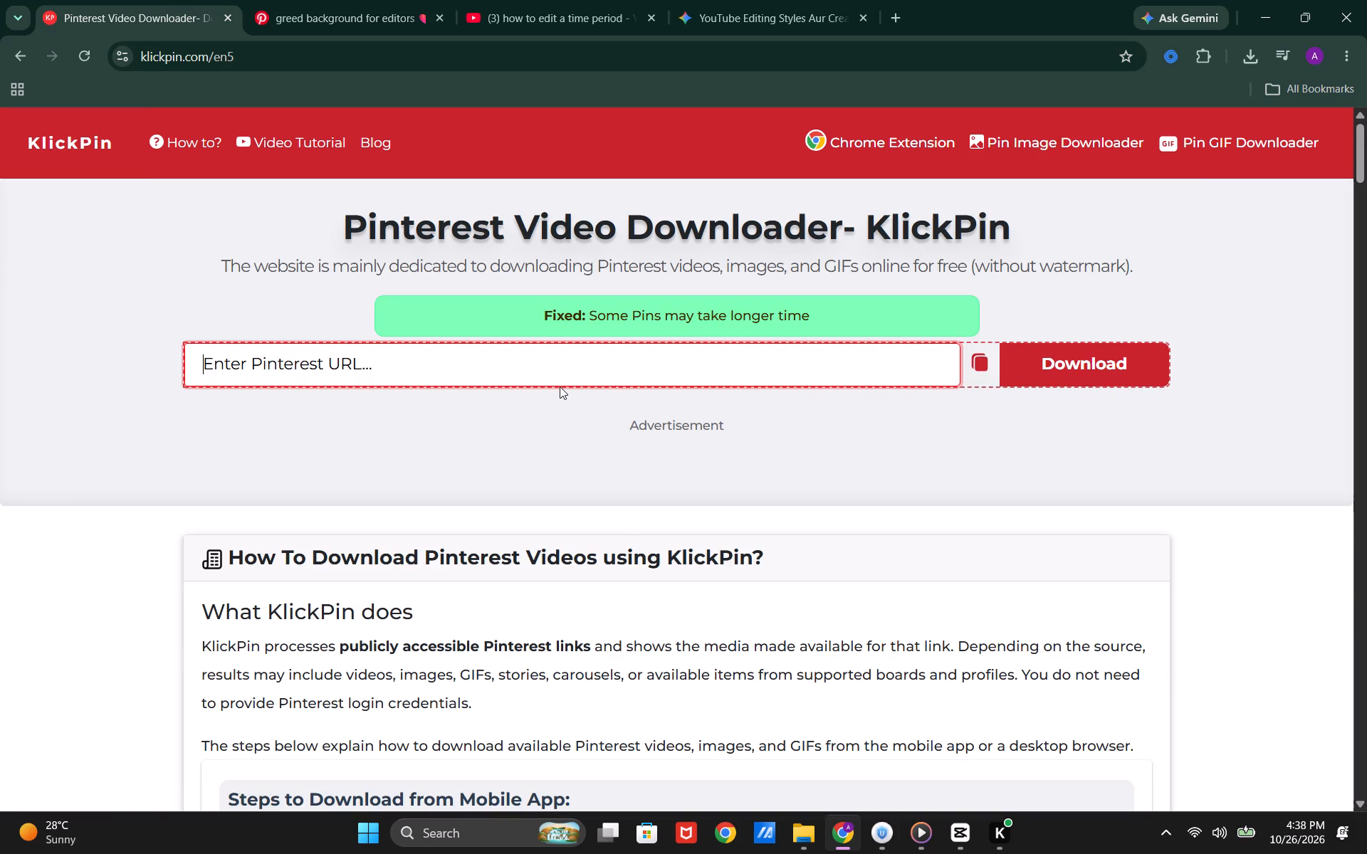
pyautogui.hotkey('ctrl', 'v')
pyautogui.press('Return')
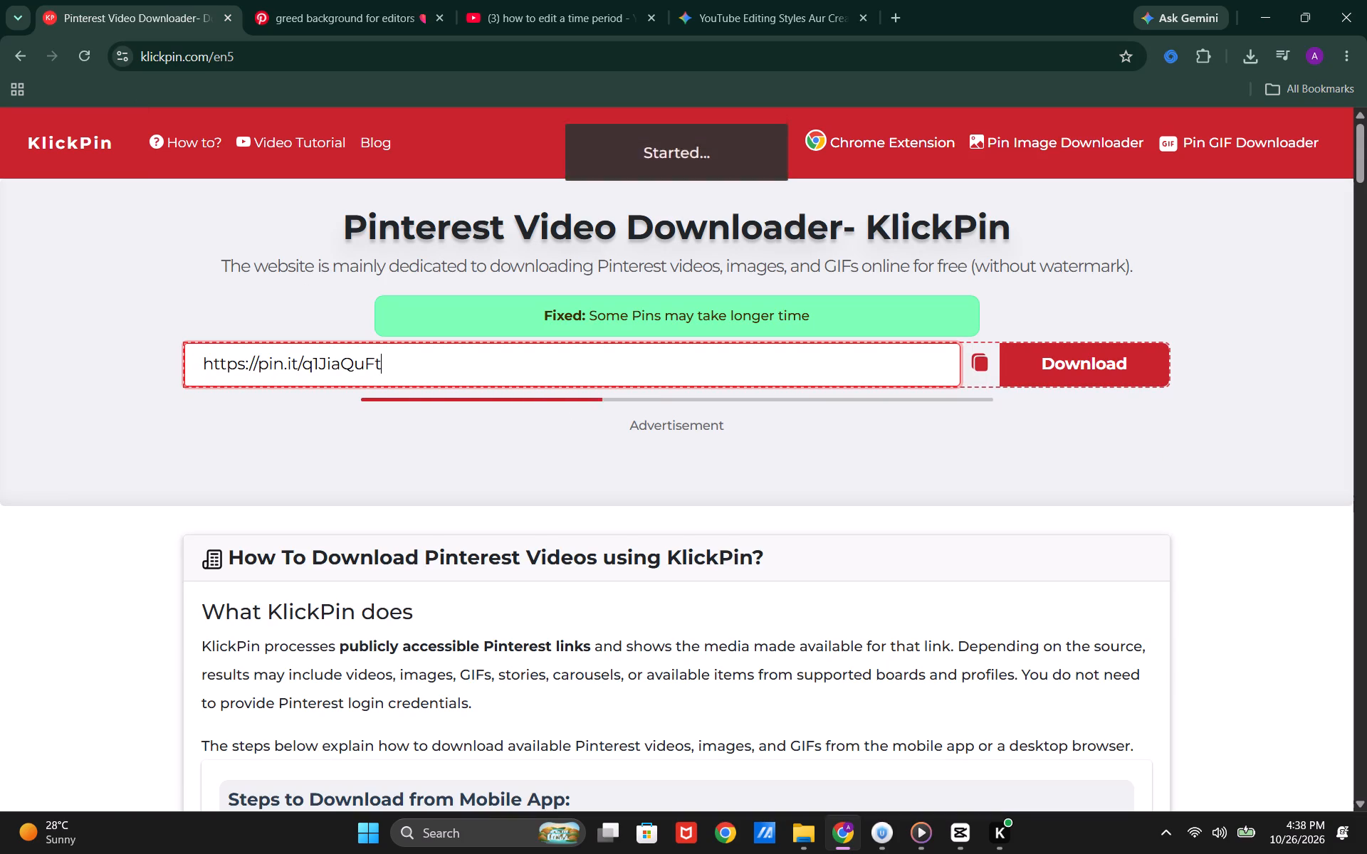
pyautogui.click(1105, 379)
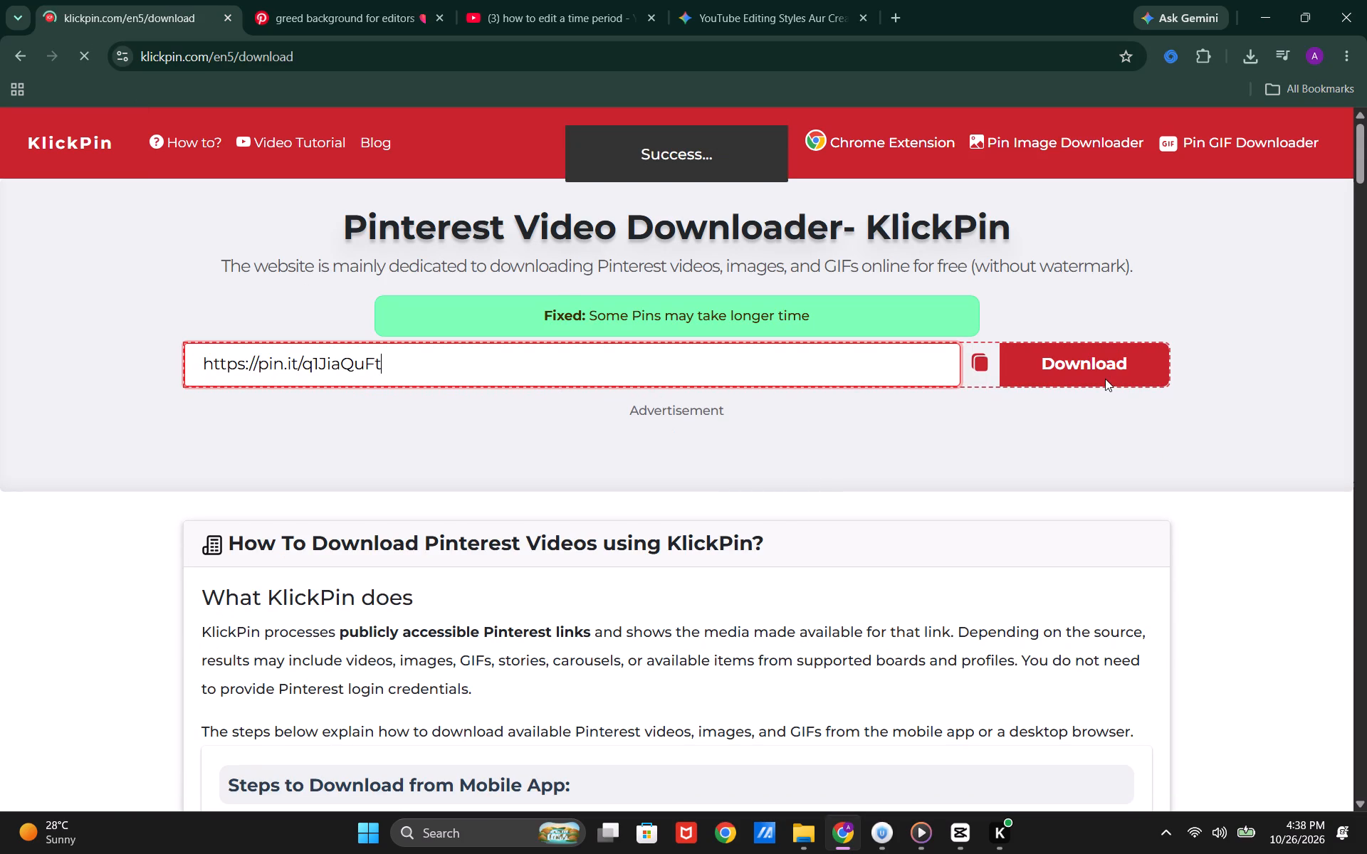
pyautogui.click(700, 436)
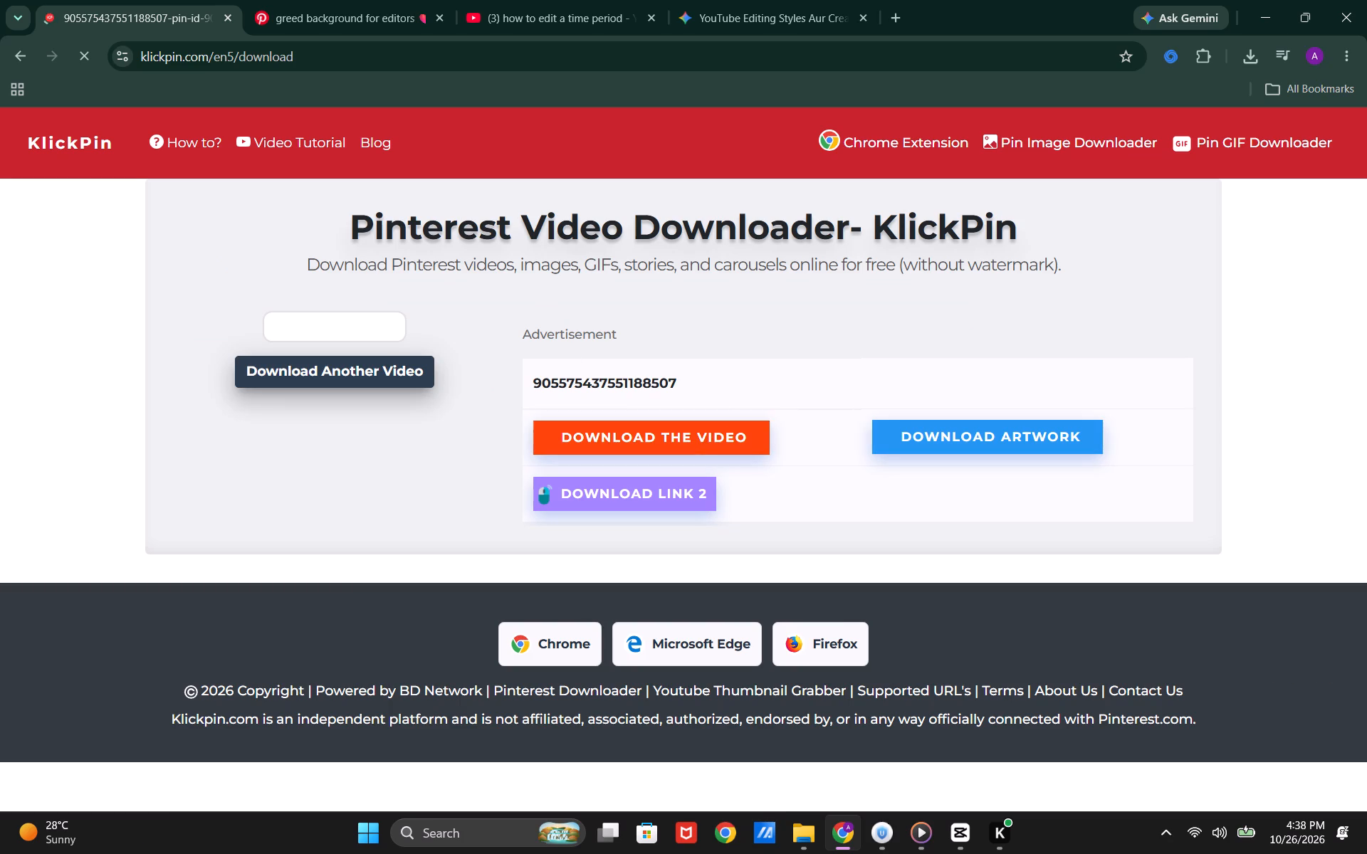
# Look through the related backgrounds below the "greed background for editors" pin on Pinterest.
pyautogui.click(344, 0)
pyautogui.scroll(-1, 819, 624)
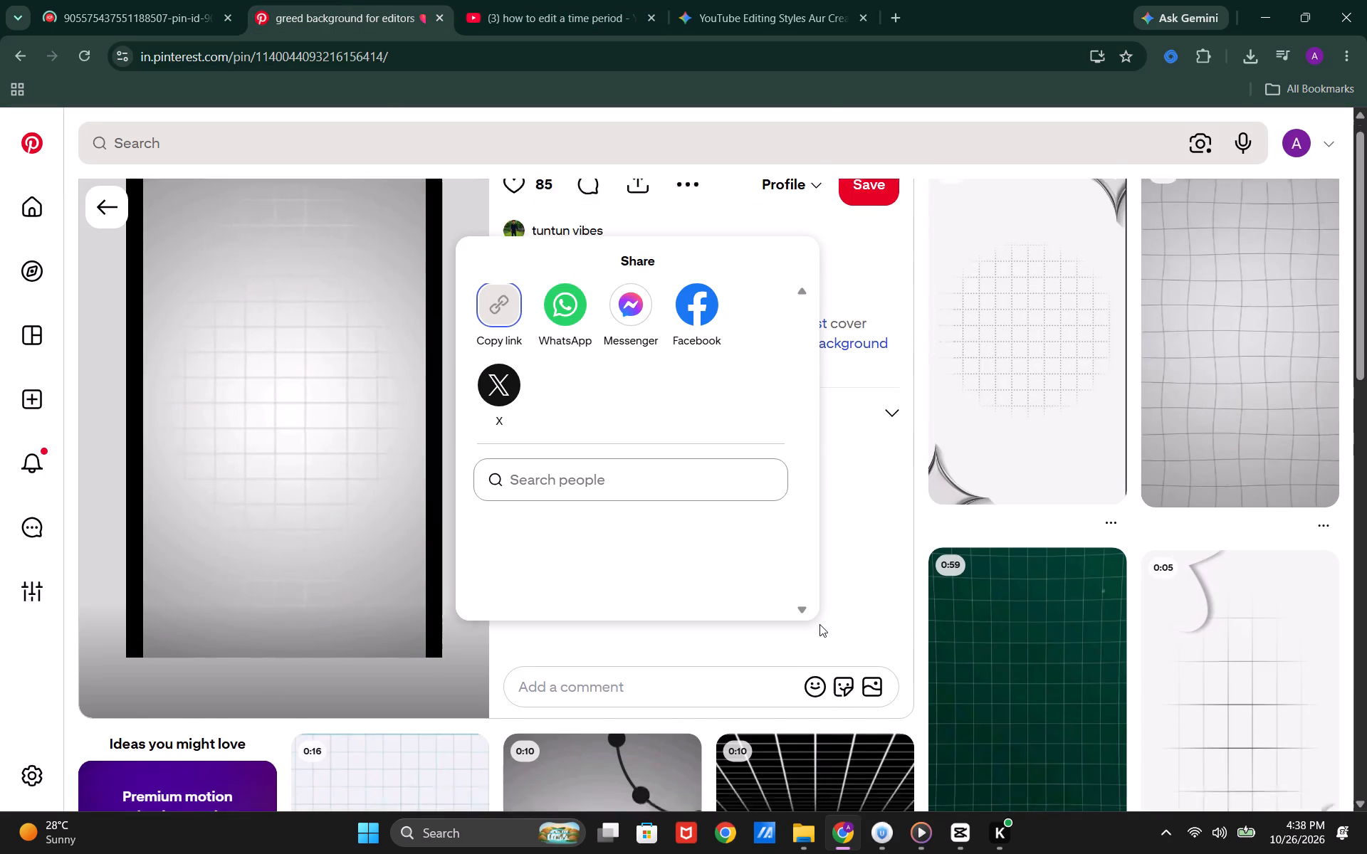
pyautogui.scroll(-5, 819, 624)
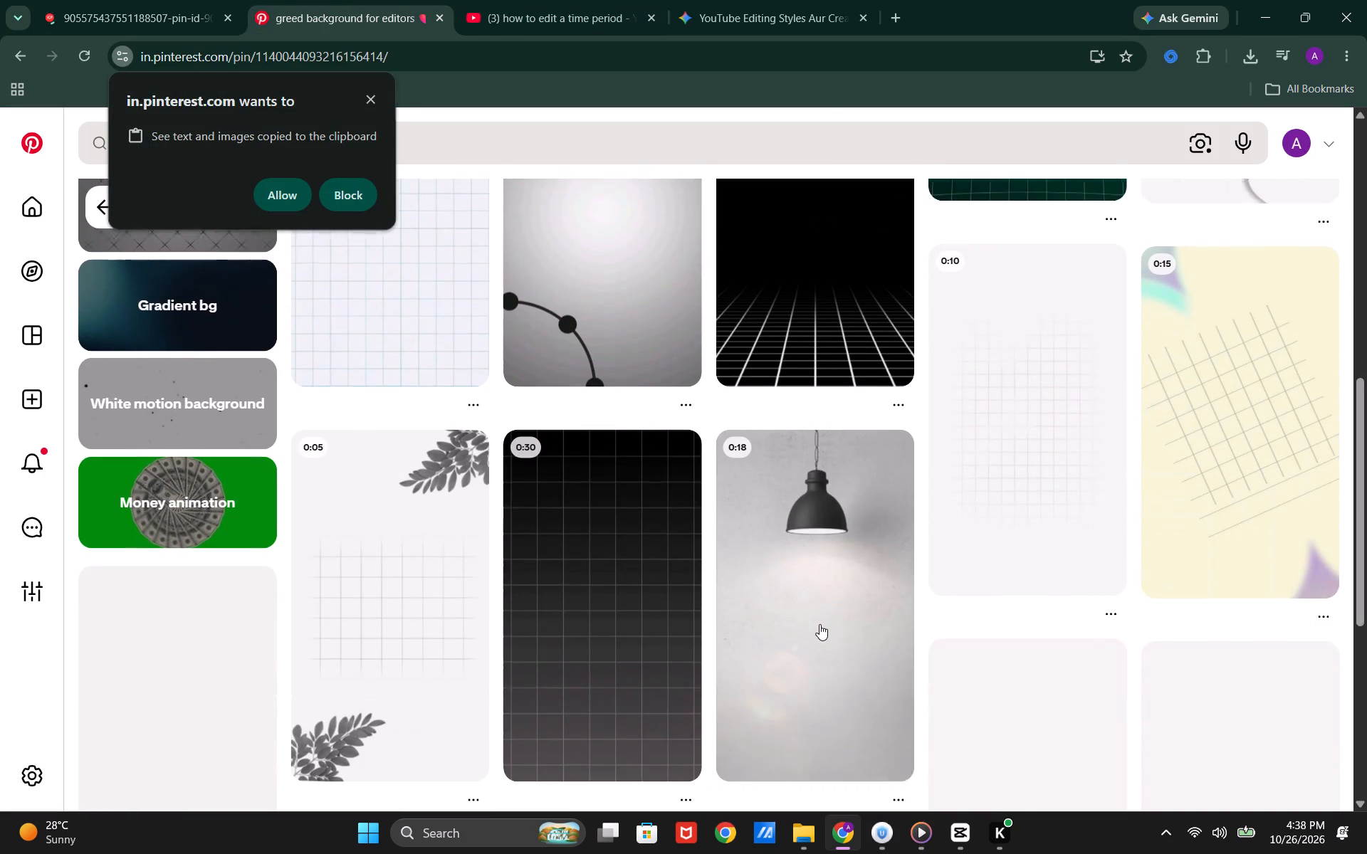
pyautogui.scroll(-1, 819, 624)
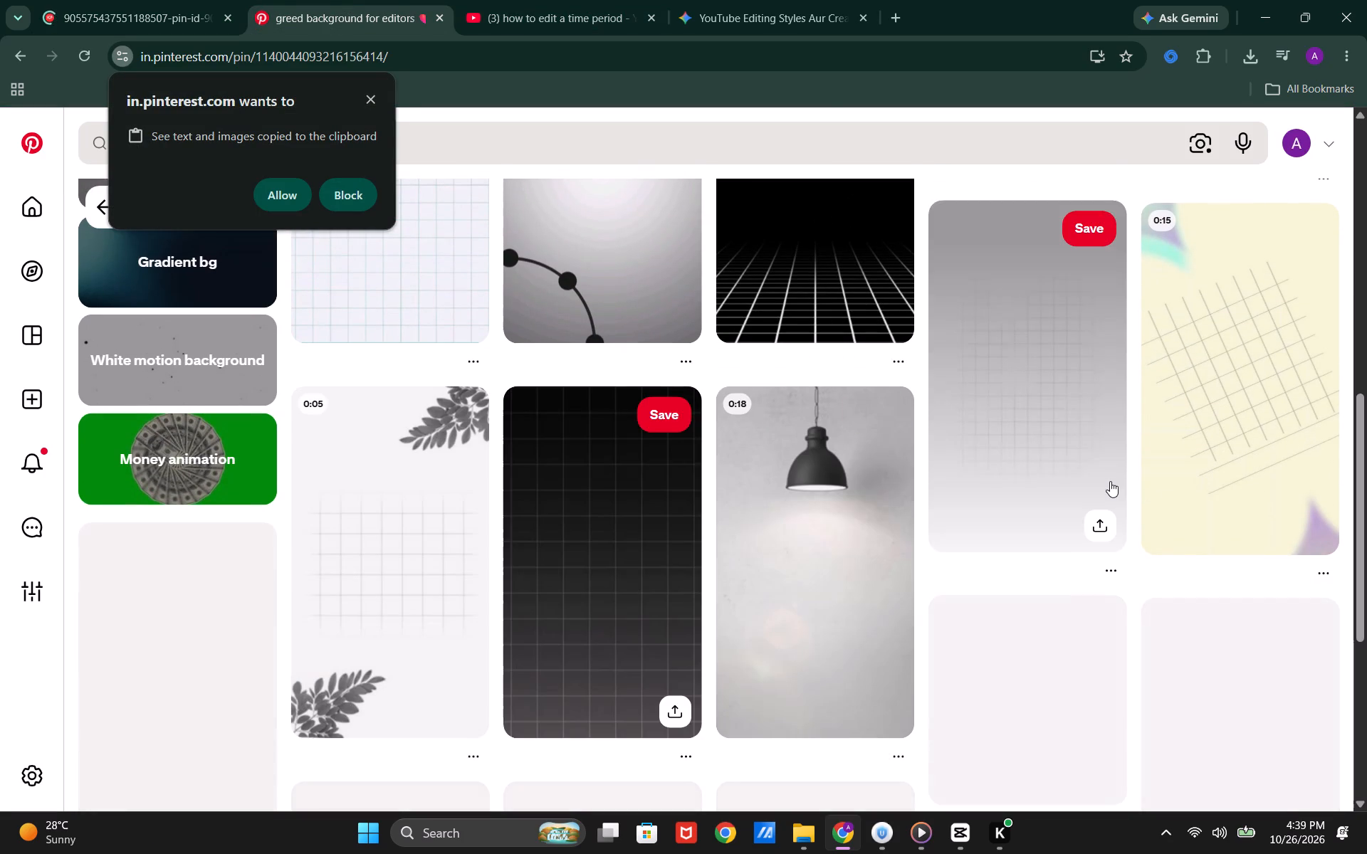
pyautogui.scroll(-4, 1110, 478)
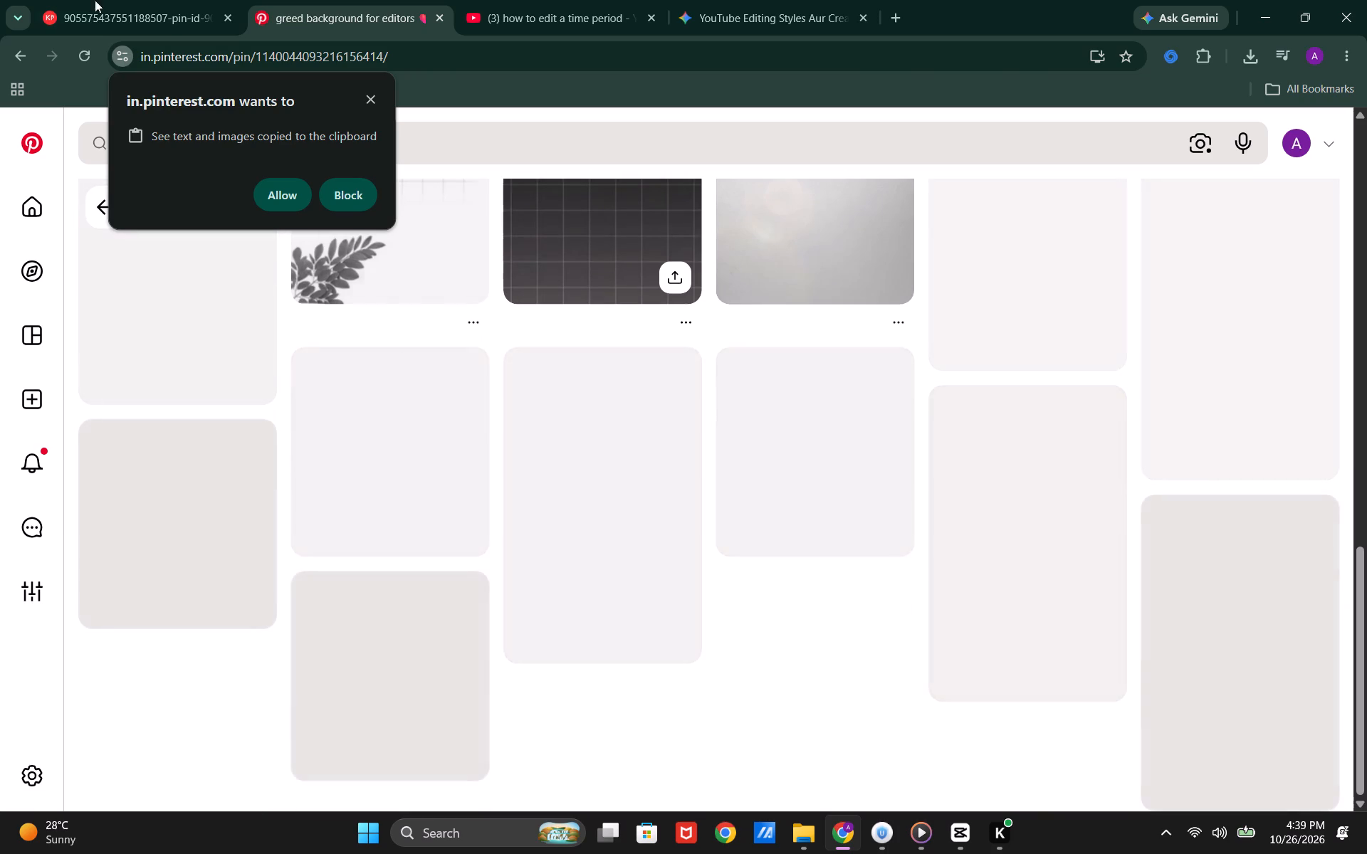
# Return to the KlickPin download page to check on the requested video.
pyautogui.click(115, 0)
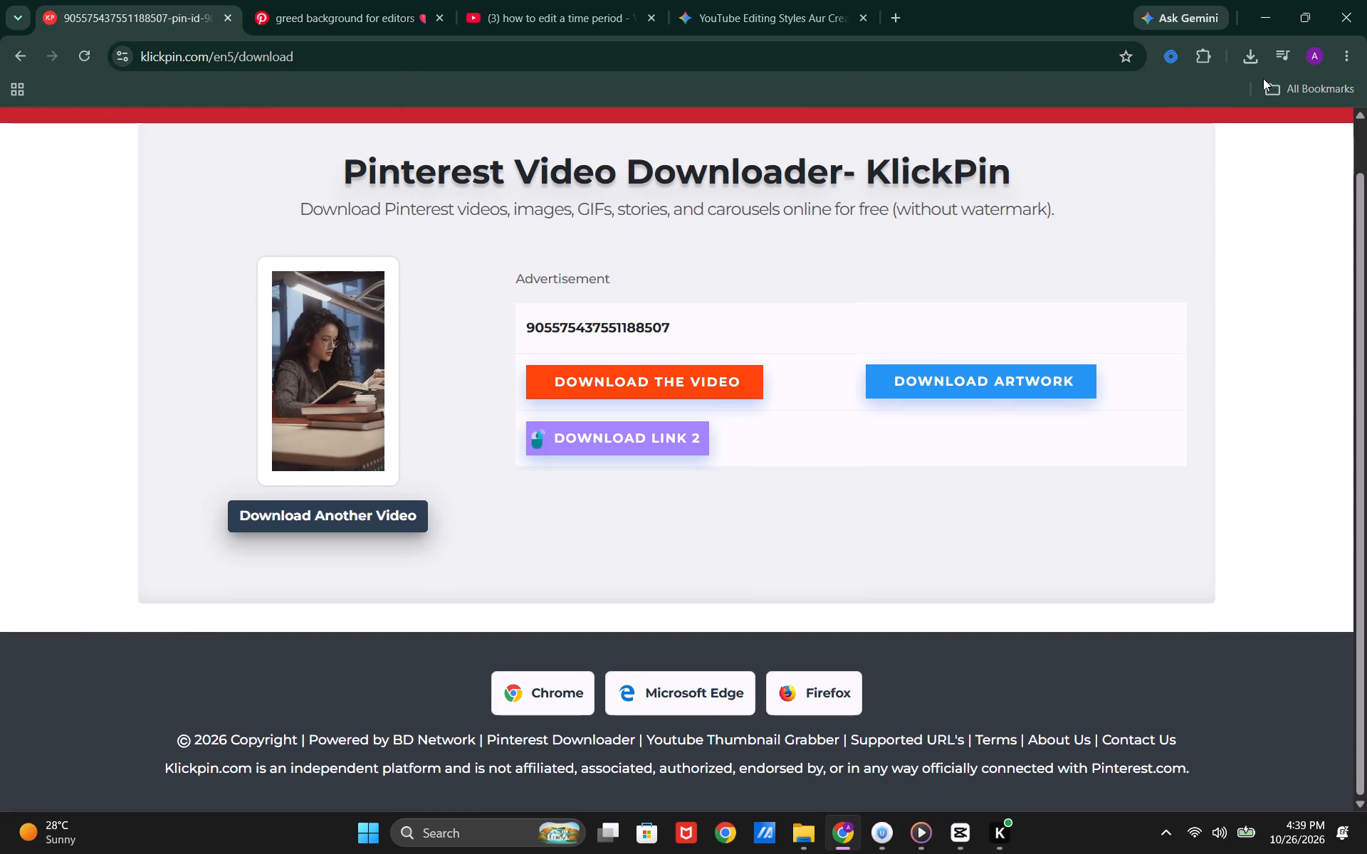
# Start another KlickPin download and submit the copied link of the "greed background for editors" pin, allowing Pinterest clipboard access.
pyautogui.click(1250, 65)
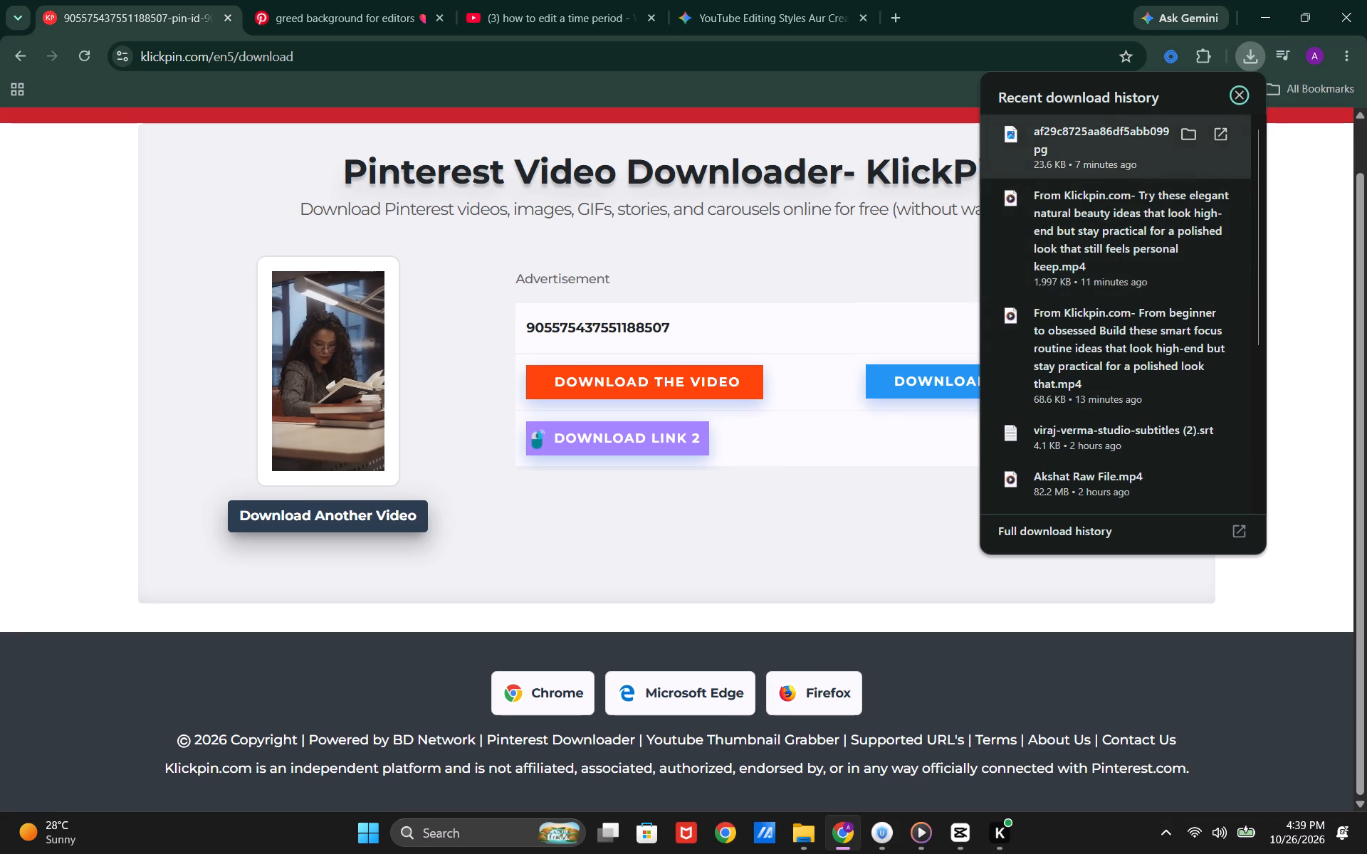
pyautogui.click(345, 502)
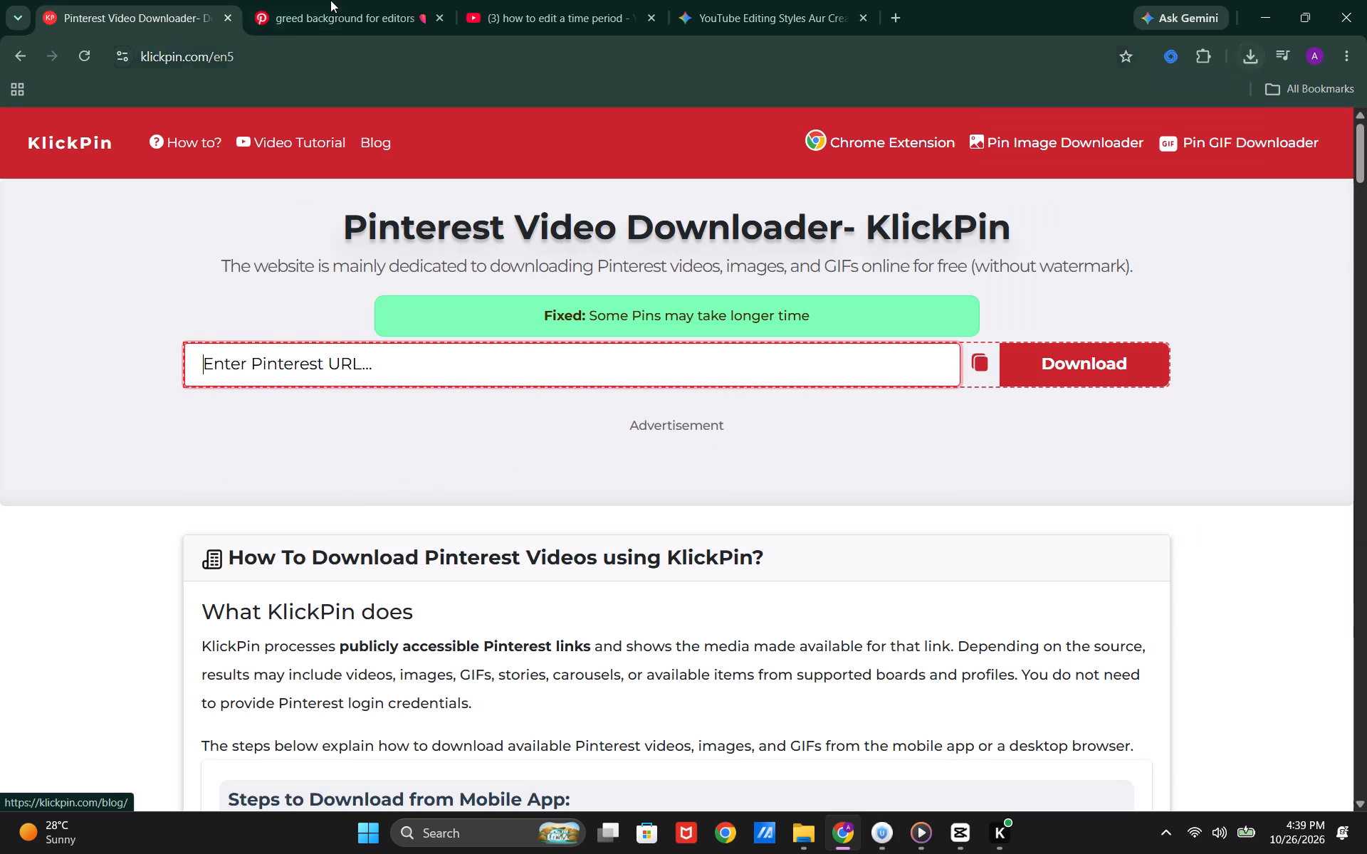
pyautogui.click(334, 0)
pyautogui.scroll(8, 443, 449)
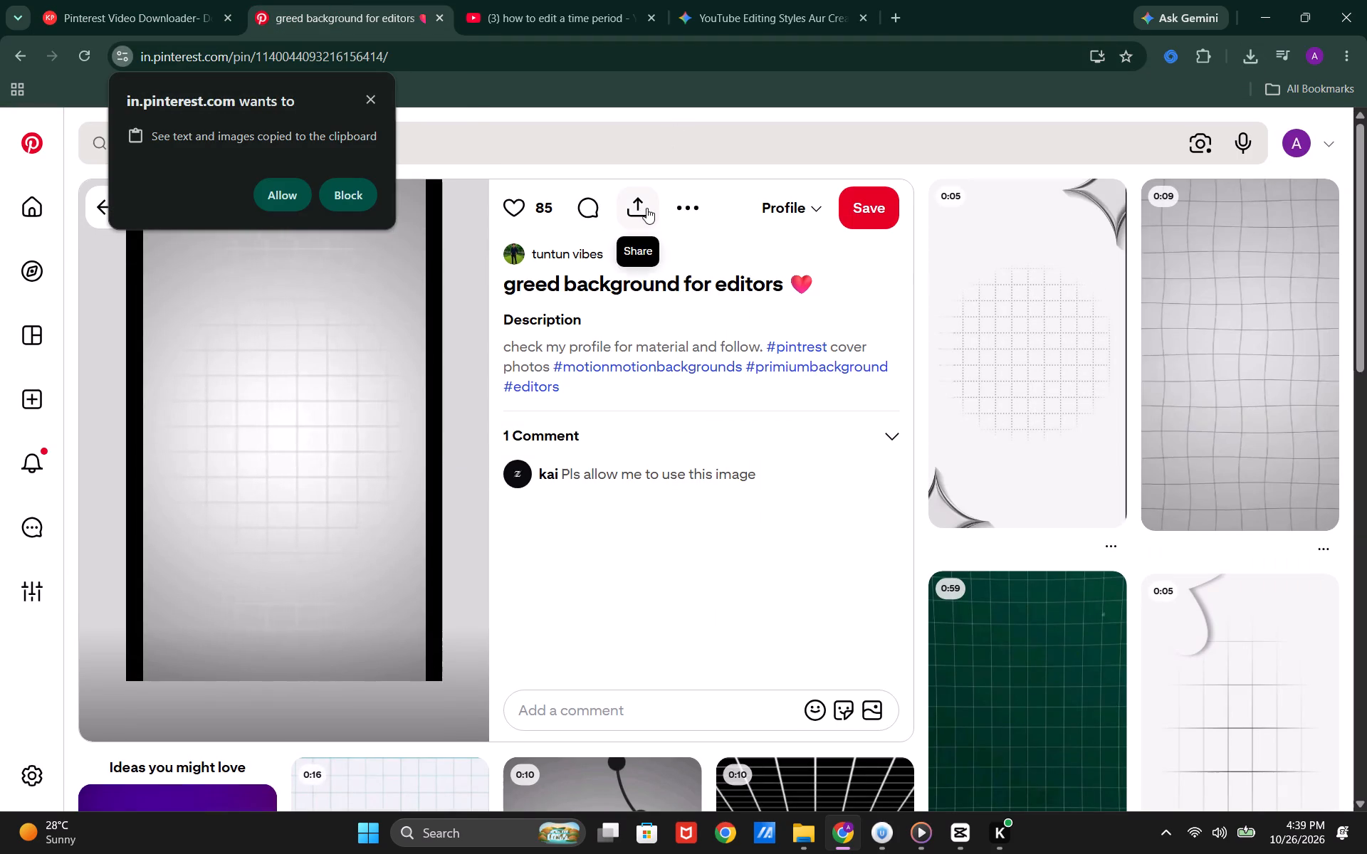
pyautogui.click(641, 209)
pyautogui.click(507, 305)
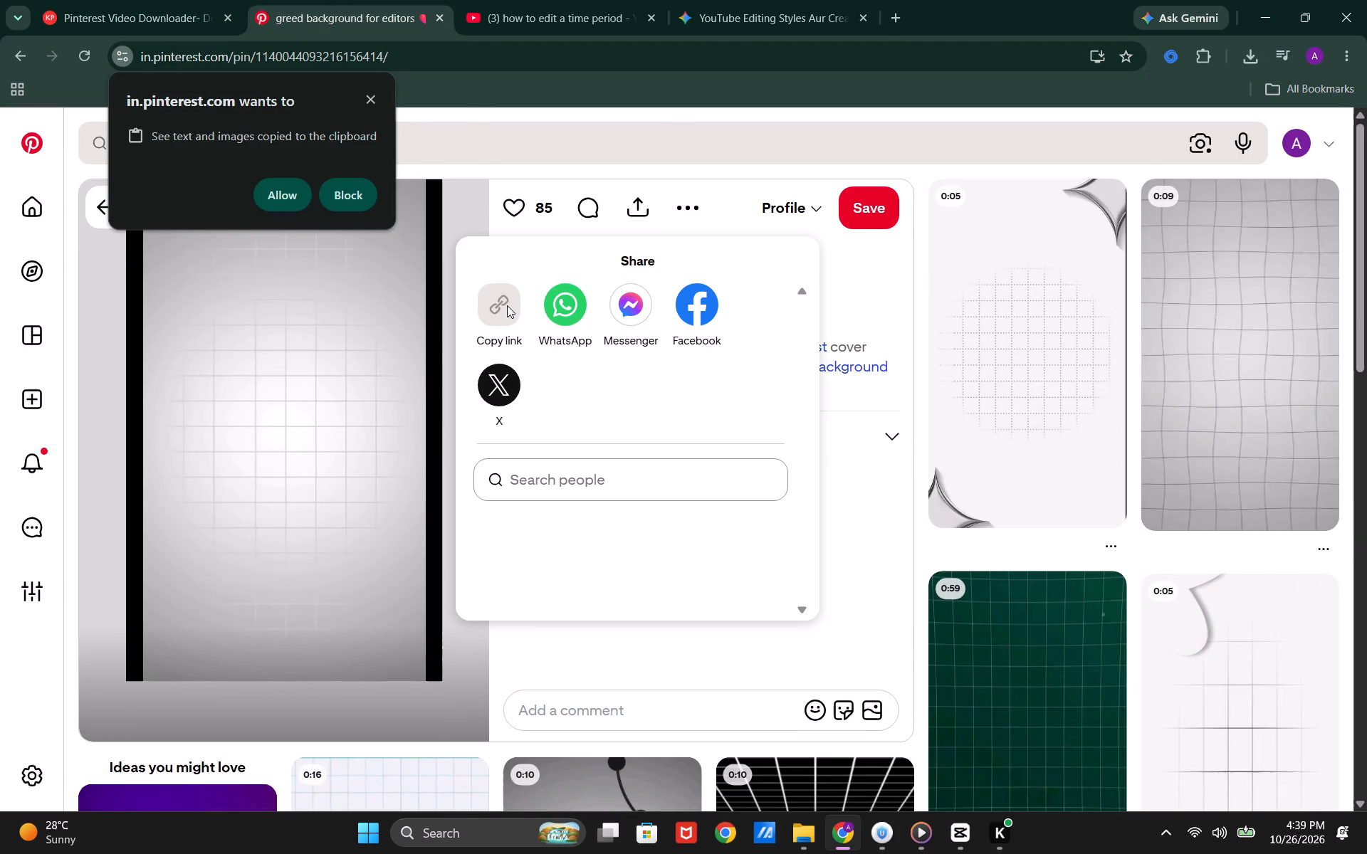
pyautogui.click(507, 305)
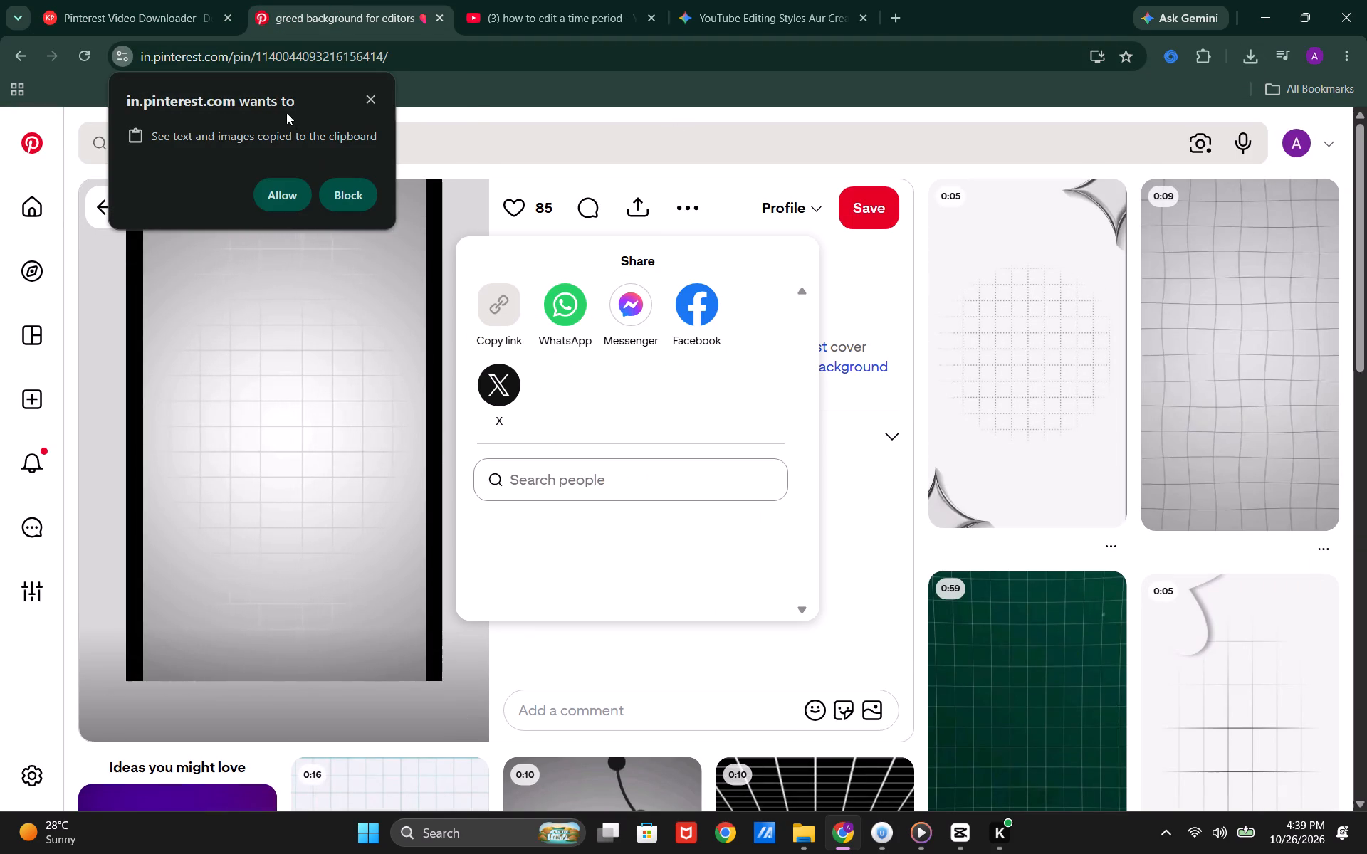
pyautogui.click(286, 195)
pyautogui.click(288, 204)
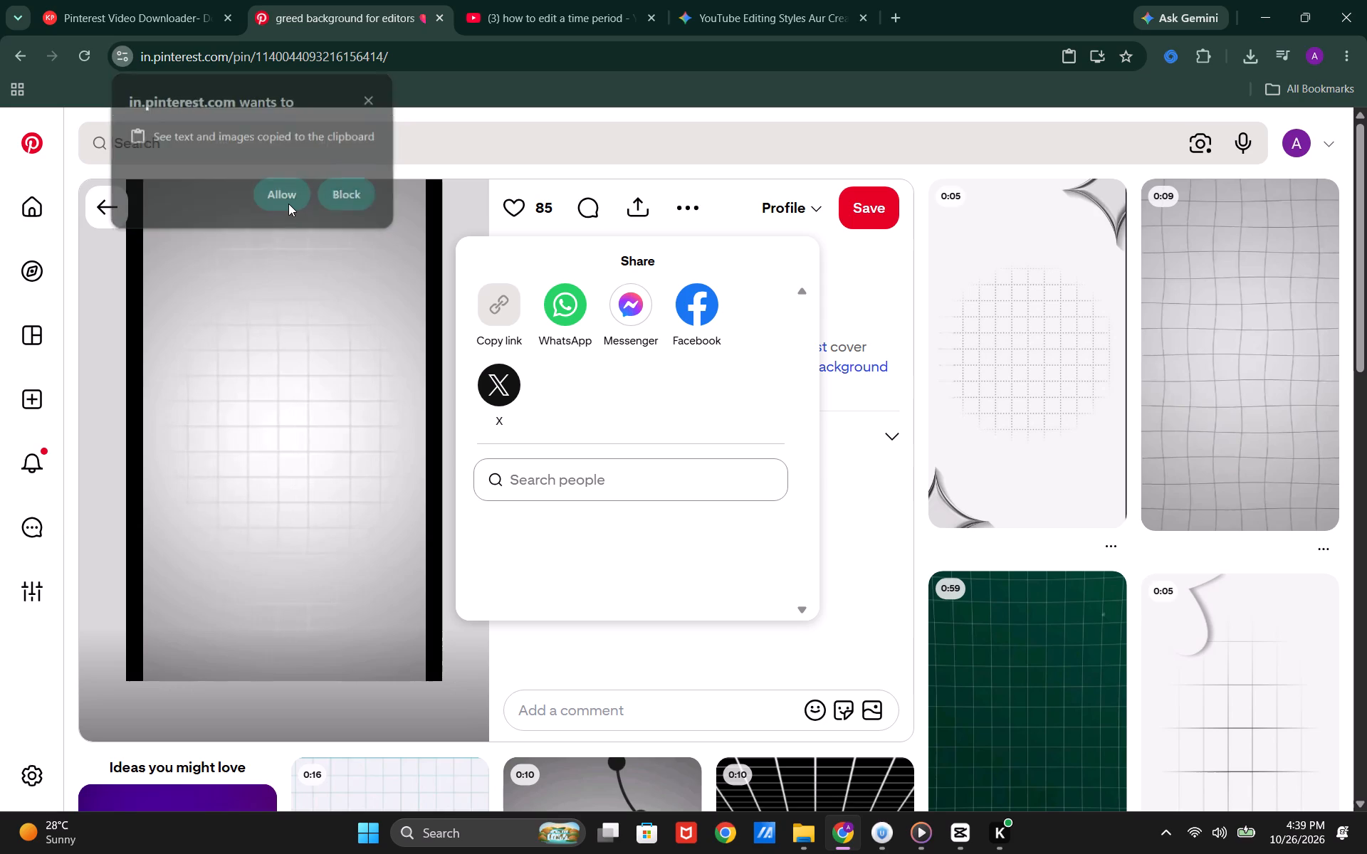
pyautogui.click(101, 6)
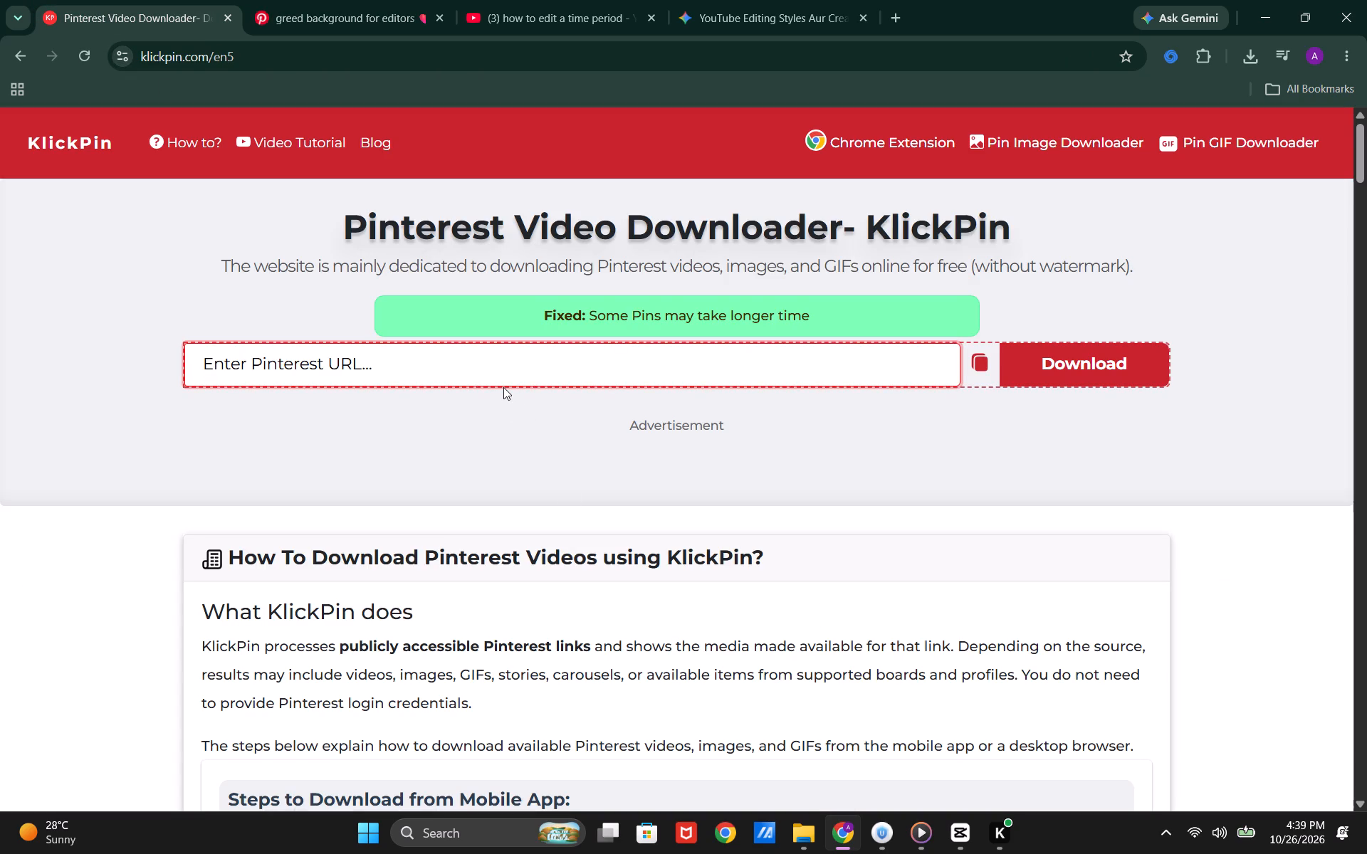
pyautogui.hotkey('ctrl', 'v')
pyautogui.press('Return')
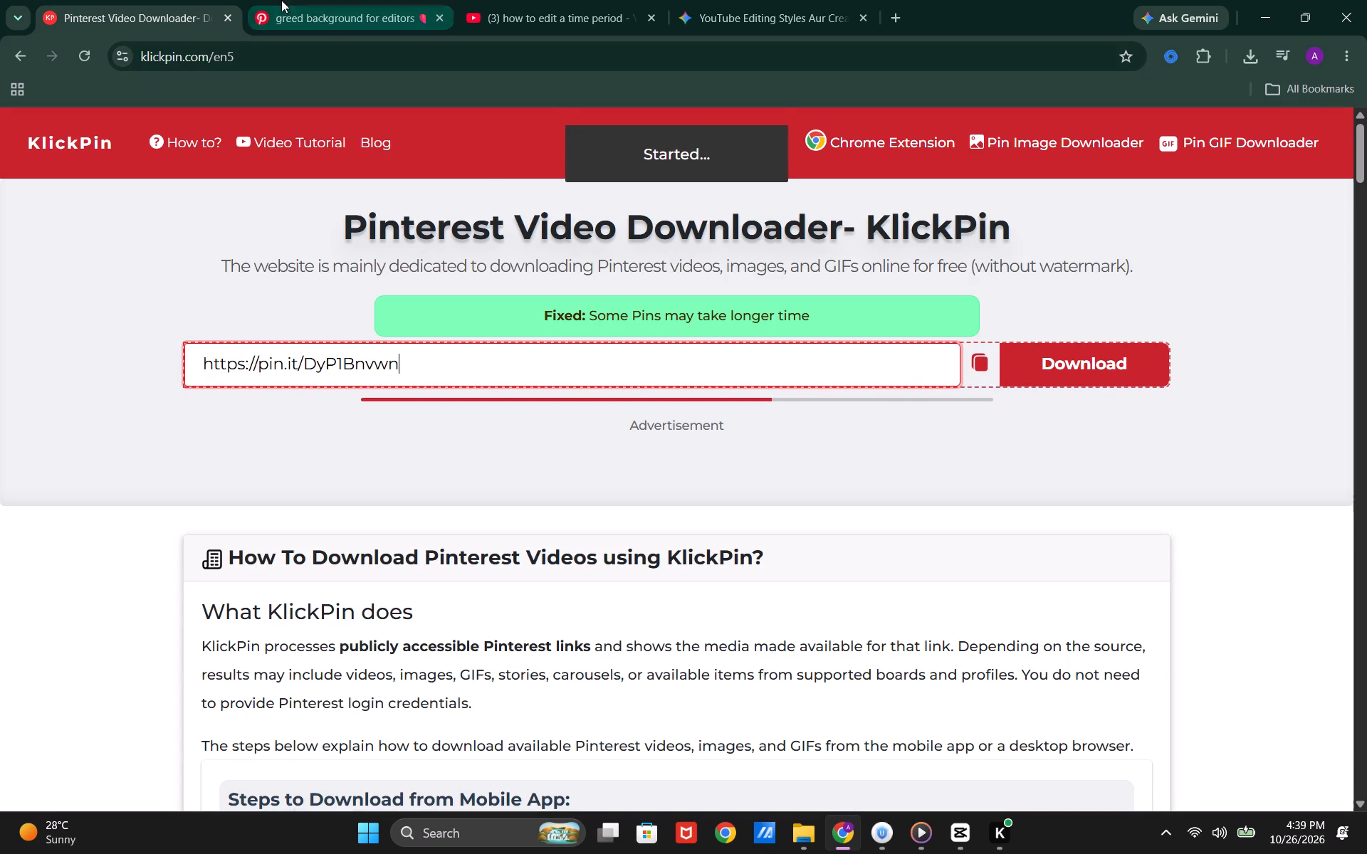
# Browse the grid pin's related backgrounds on Pinterest and search for "white background".
pyautogui.click(326, 9)
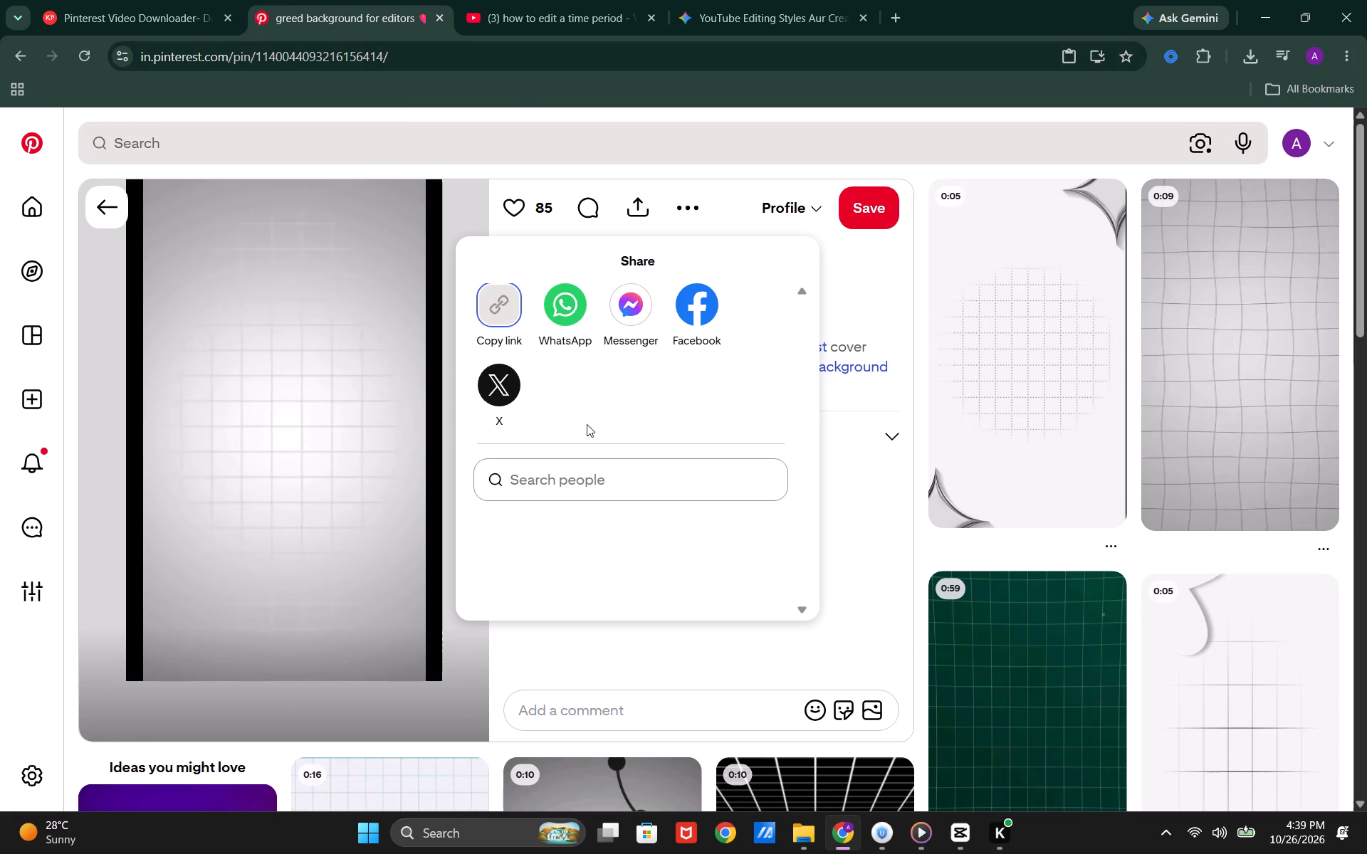
pyautogui.scroll(-4, 819, 502)
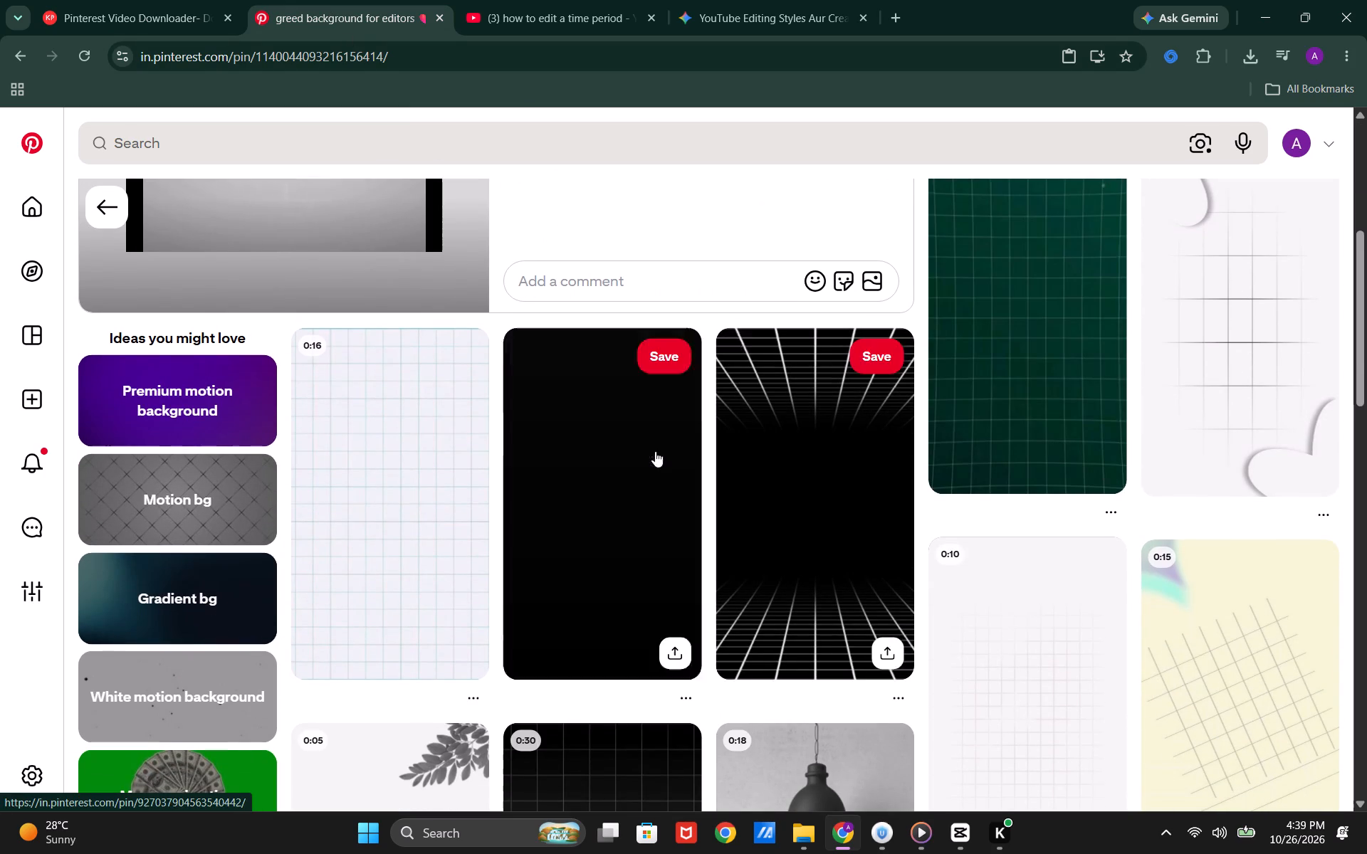
pyautogui.scroll(-4, 916, 635)
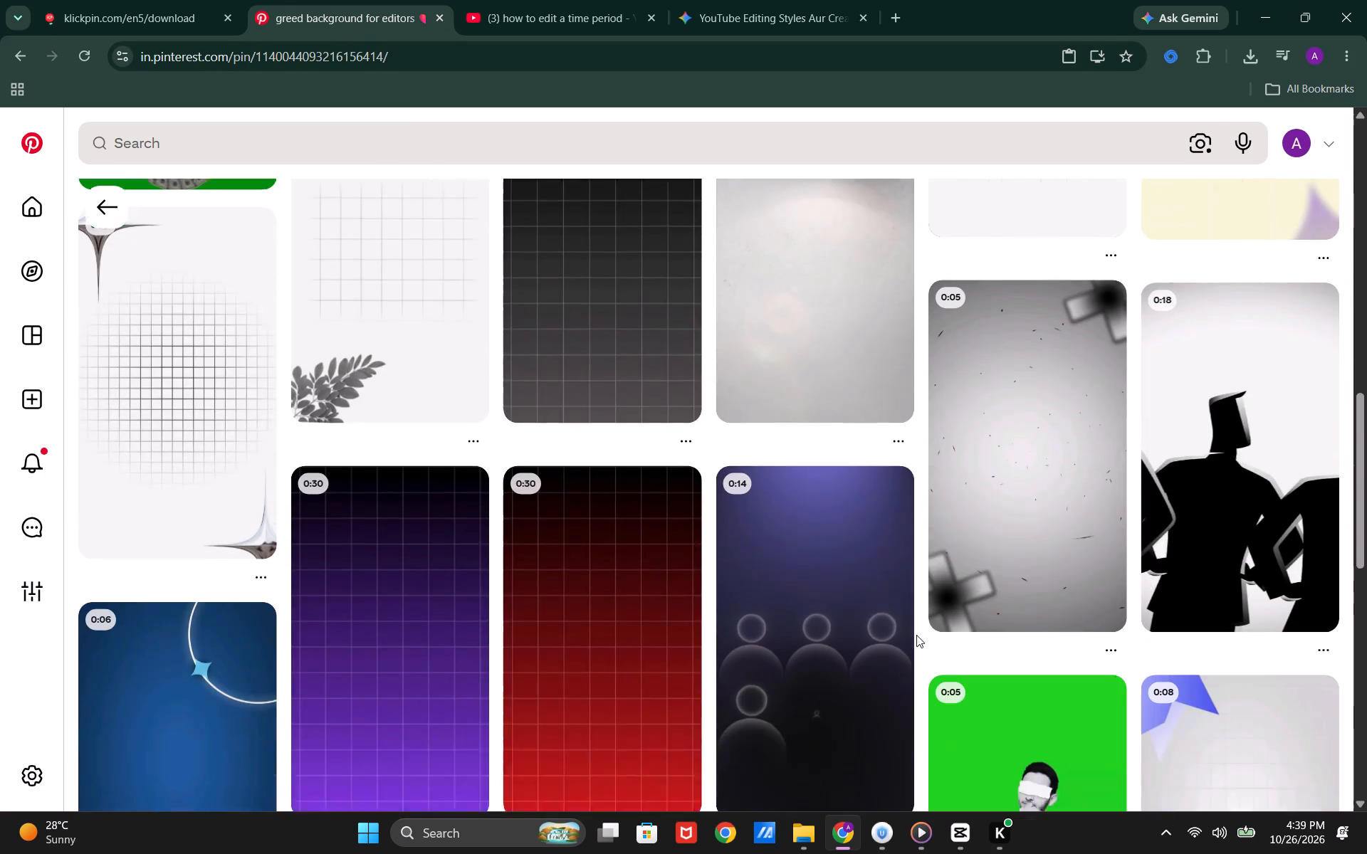
pyautogui.scroll(-1, 916, 635)
pyautogui.scroll(14, 916, 635)
pyautogui.press('d')
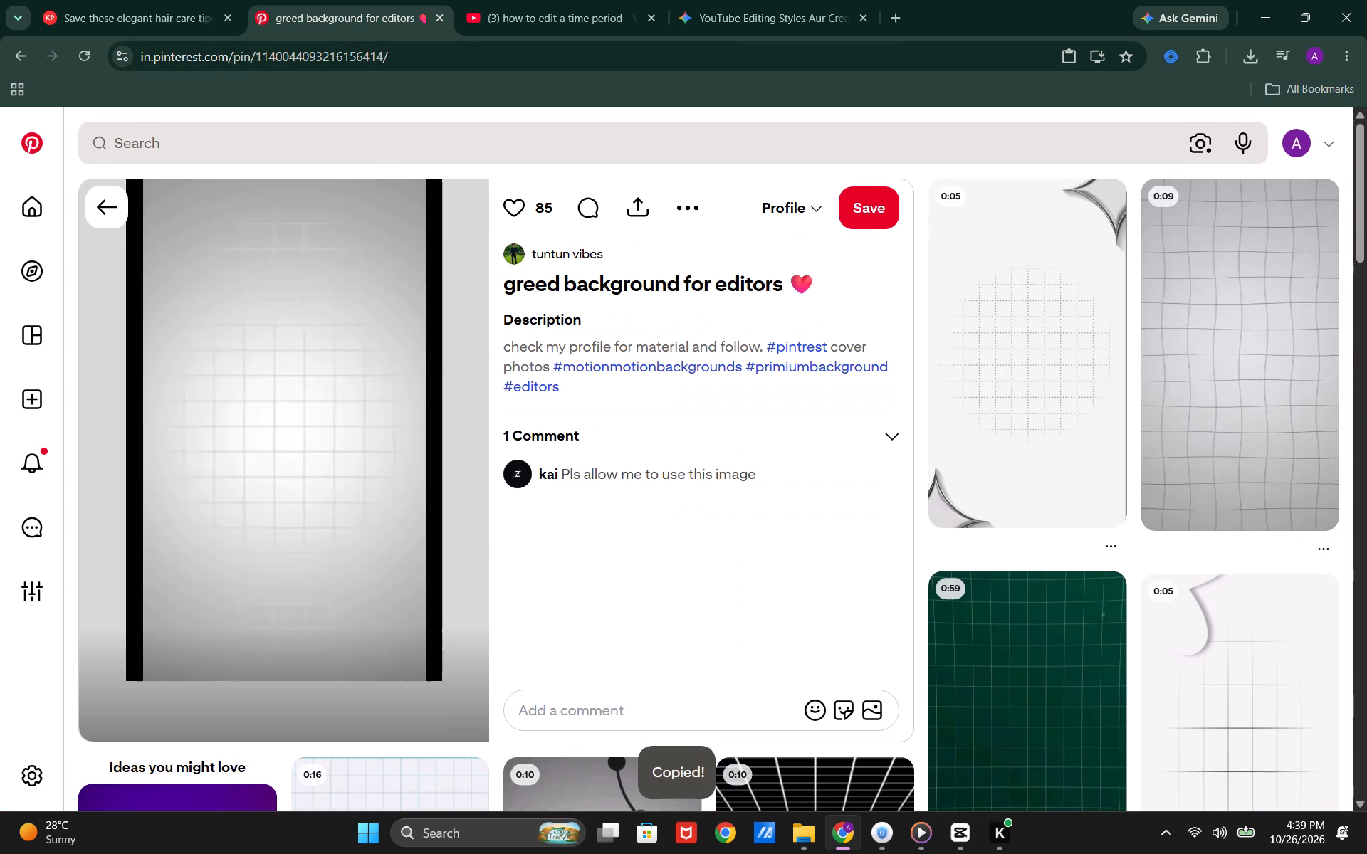
pyautogui.click(645, 152)
pyautogui.write('white background')
pyautogui.press('Return')
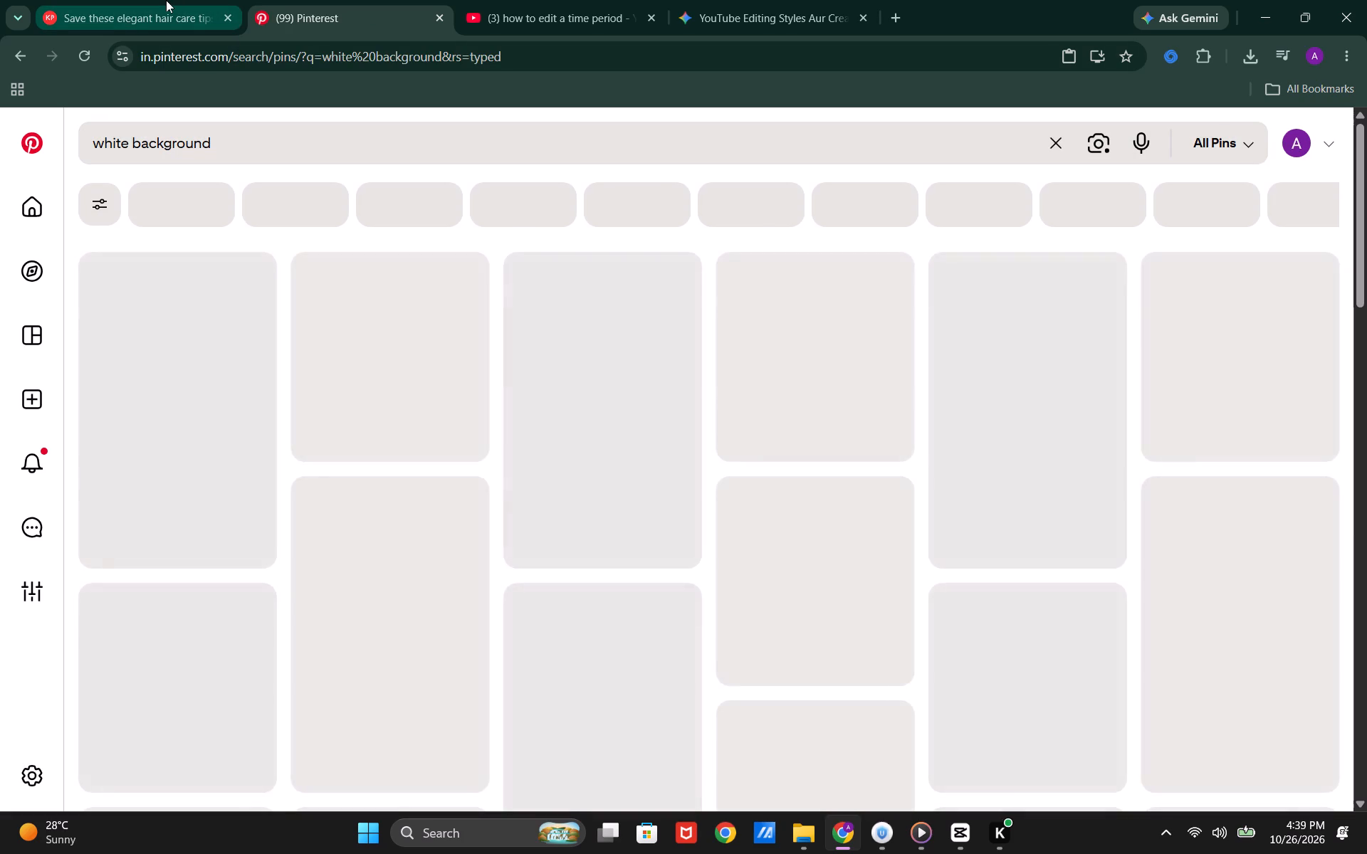
# Download the grid background video from KlickPin.
pyautogui.click(166, 0)
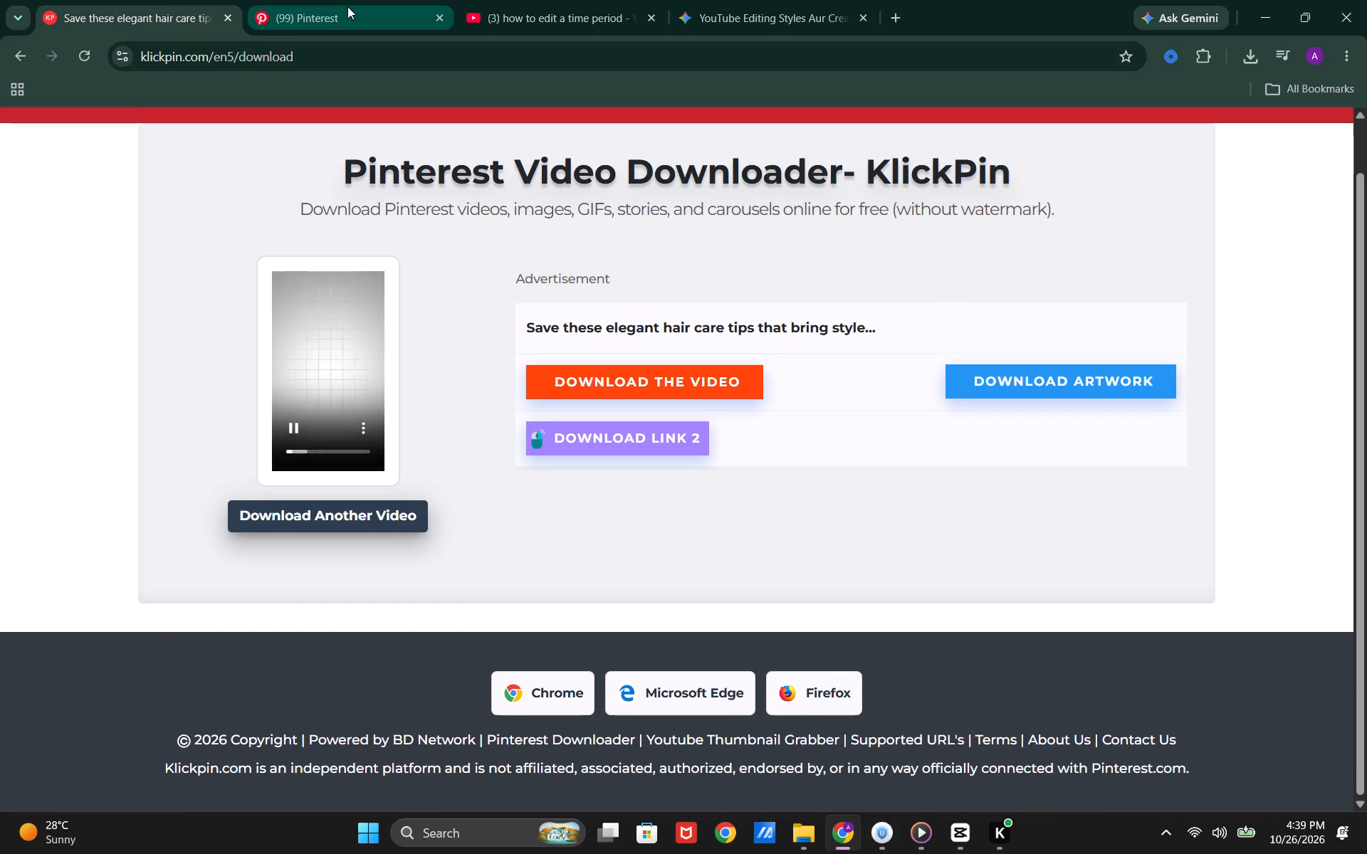
pyautogui.click(686, 379)
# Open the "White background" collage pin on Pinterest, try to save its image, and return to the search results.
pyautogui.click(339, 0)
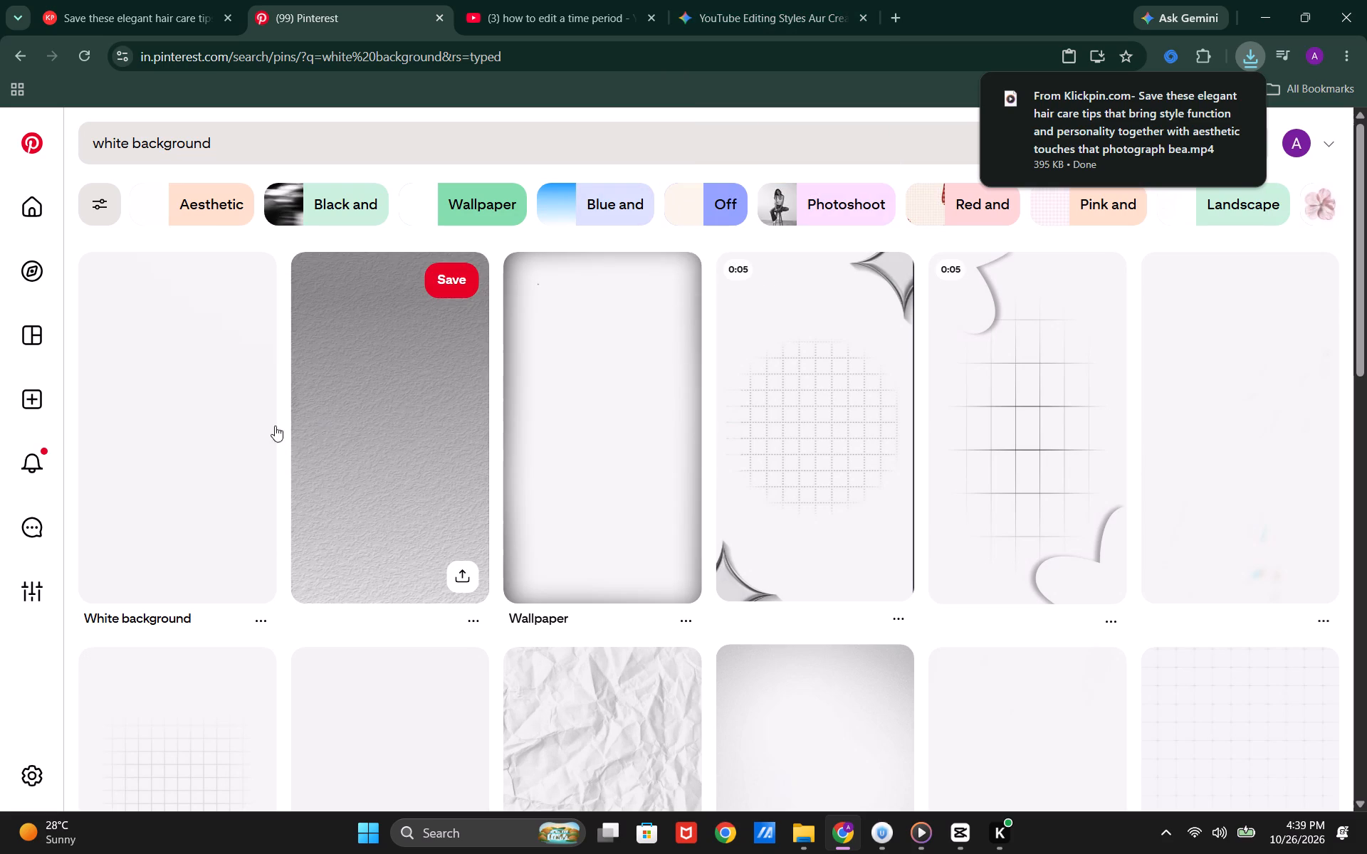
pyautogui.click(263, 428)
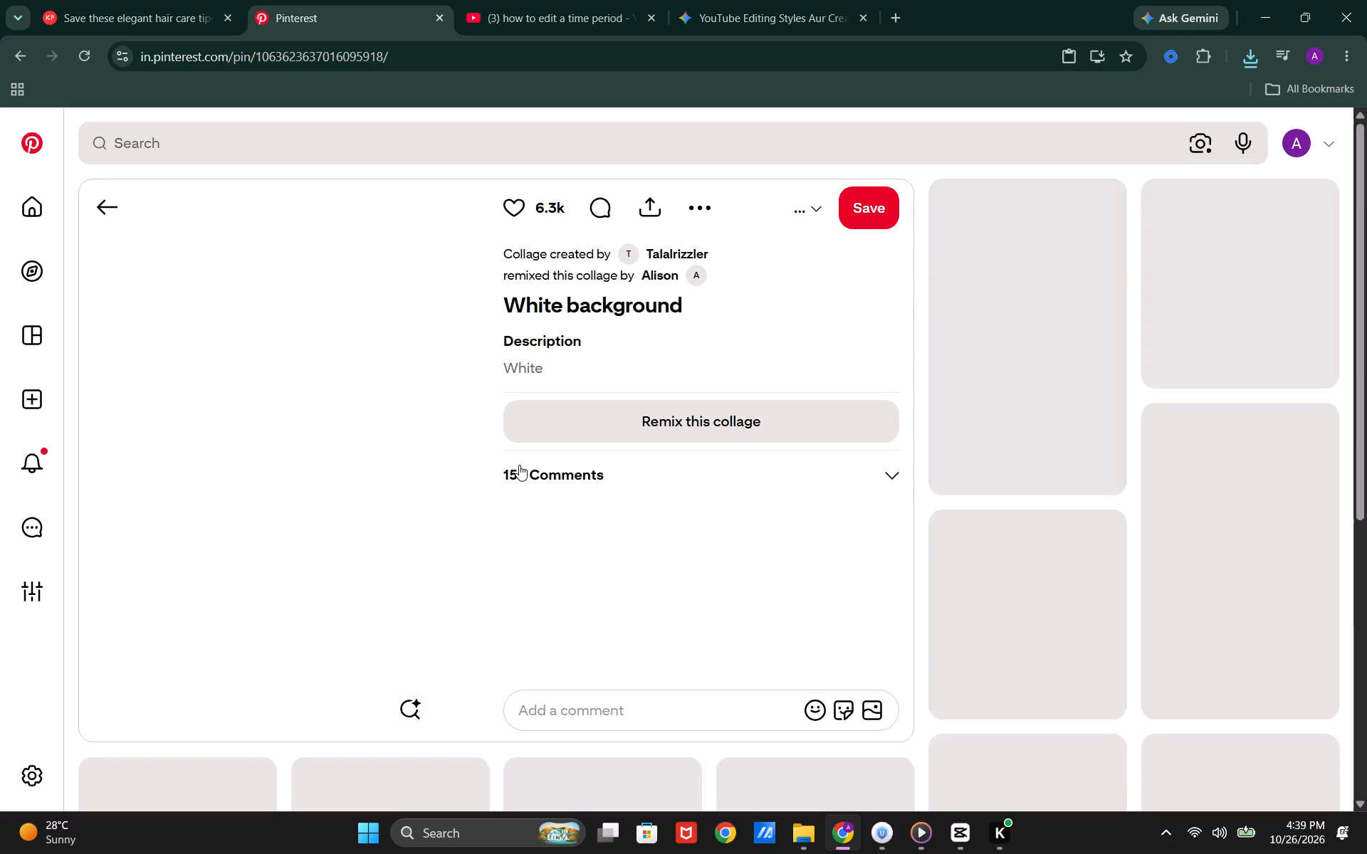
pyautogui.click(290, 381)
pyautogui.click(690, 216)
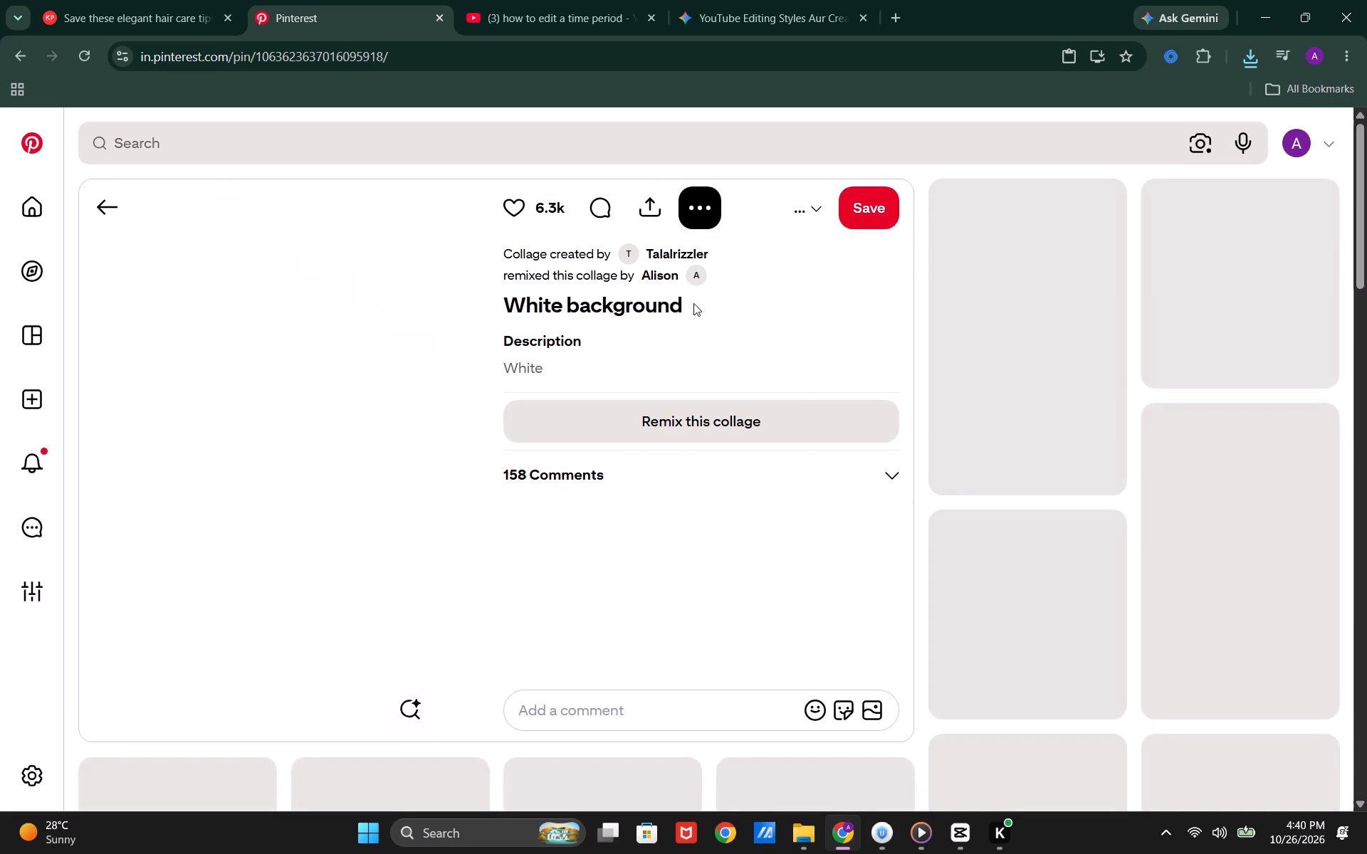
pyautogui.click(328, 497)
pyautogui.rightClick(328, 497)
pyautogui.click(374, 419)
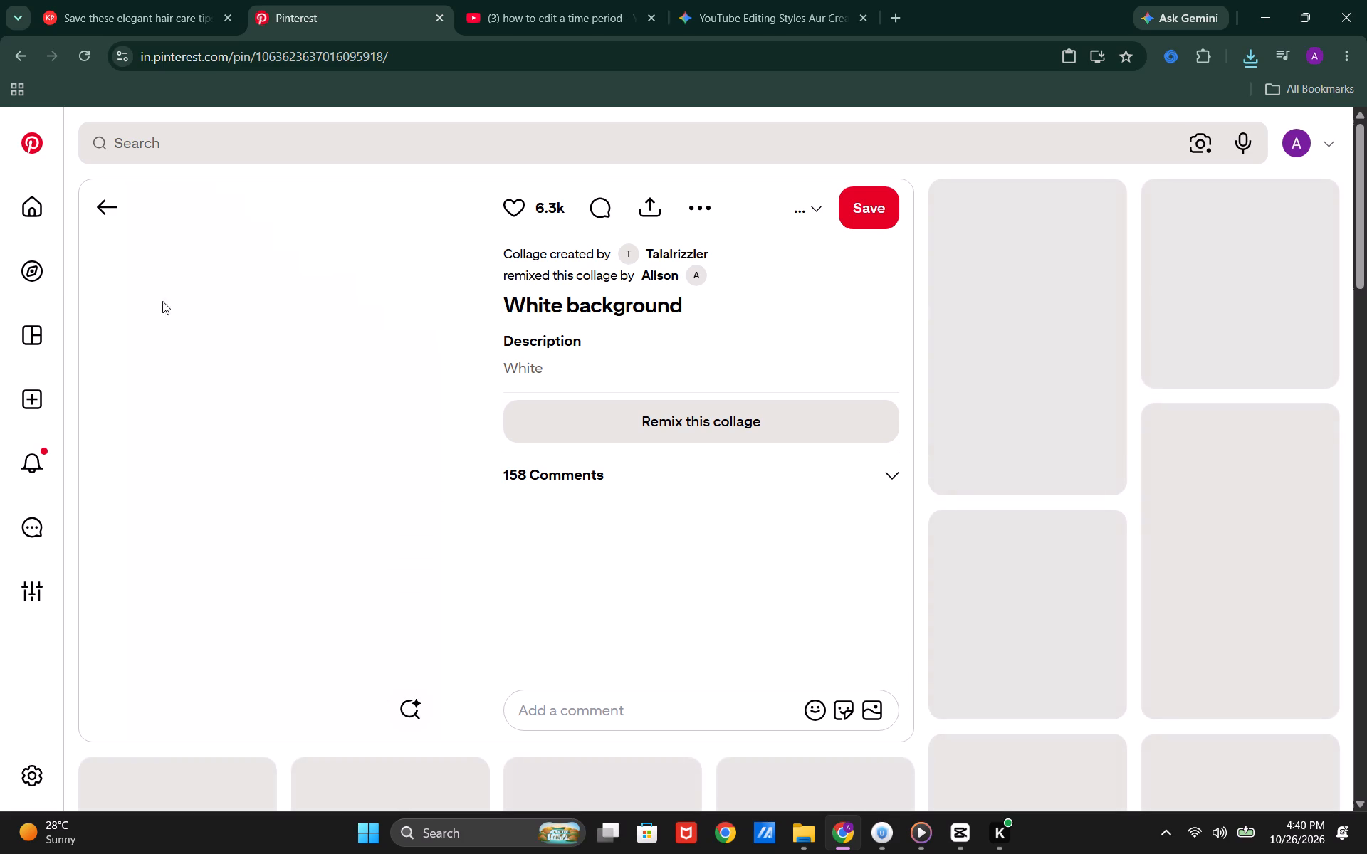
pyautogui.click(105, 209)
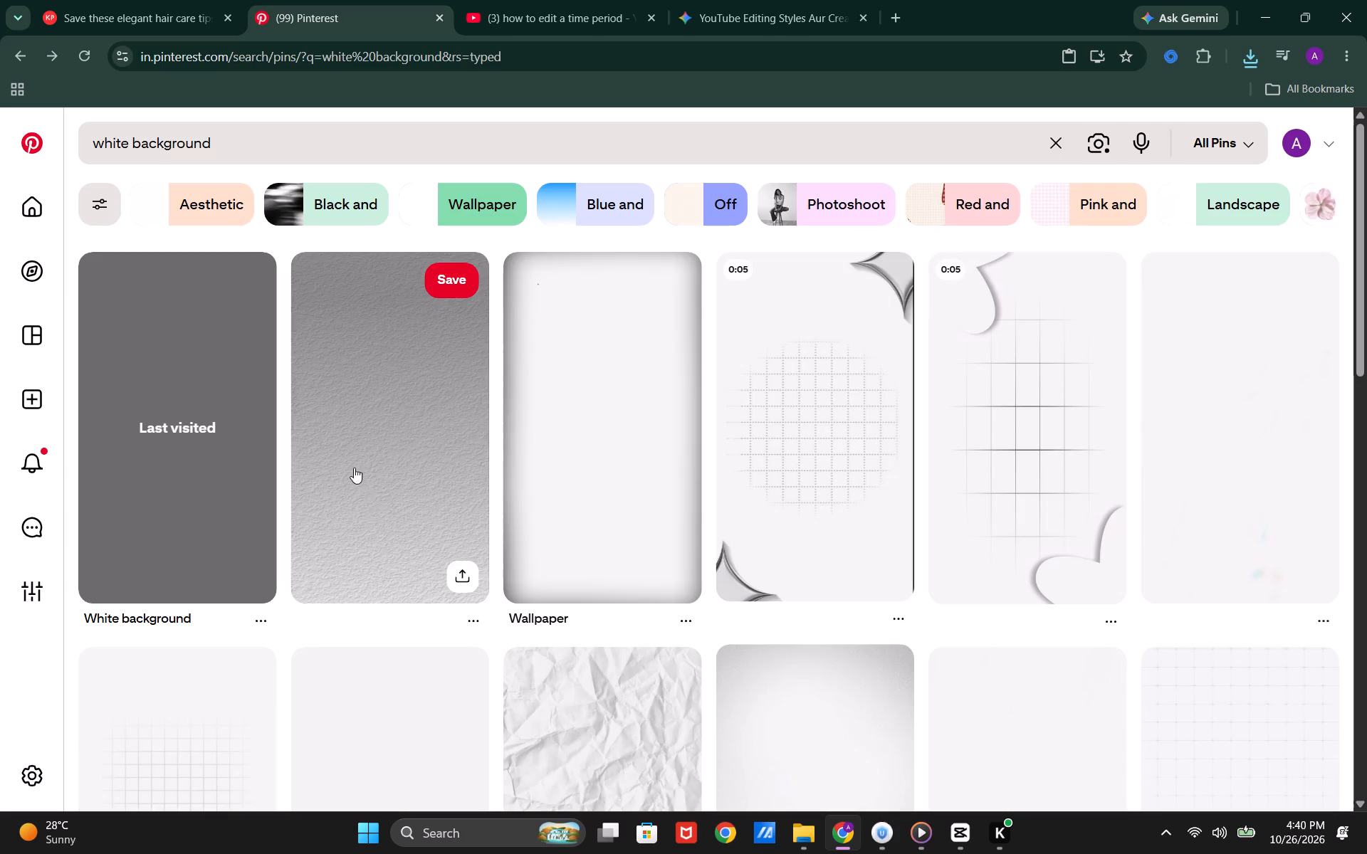
pyautogui.scroll(-1, 690, 542)
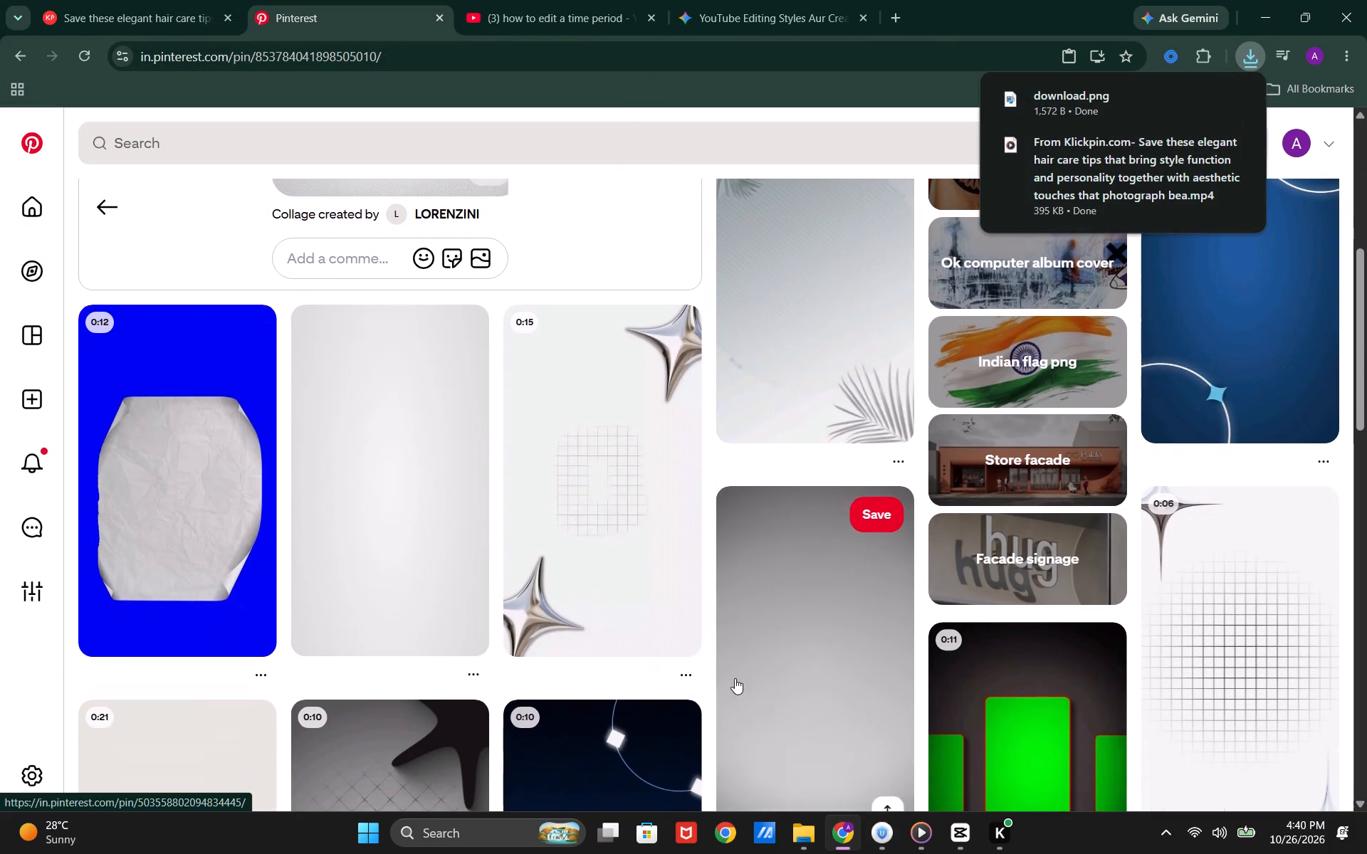
pyautogui.scroll(-2, 624, 619)
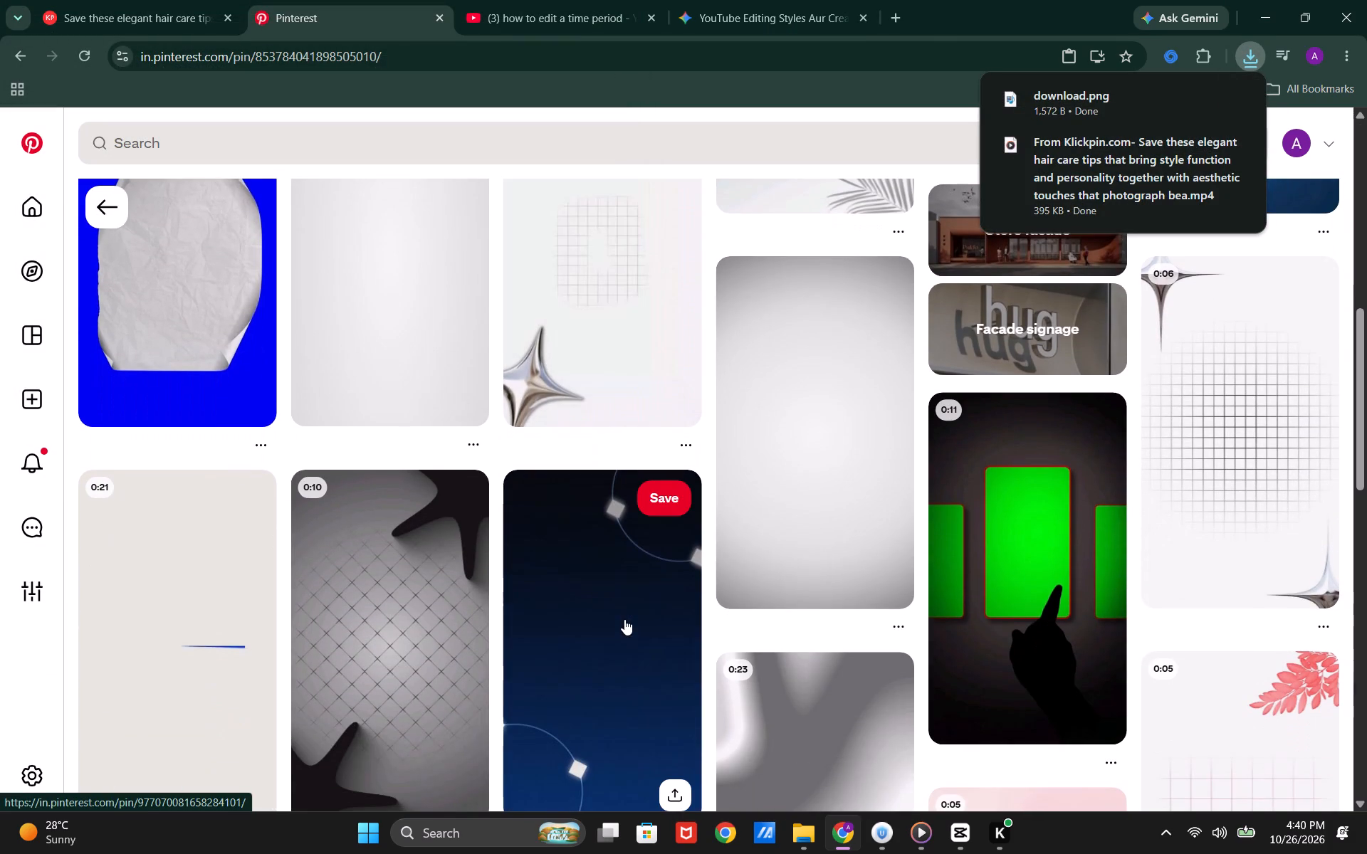
pyautogui.scroll(-1, 624, 619)
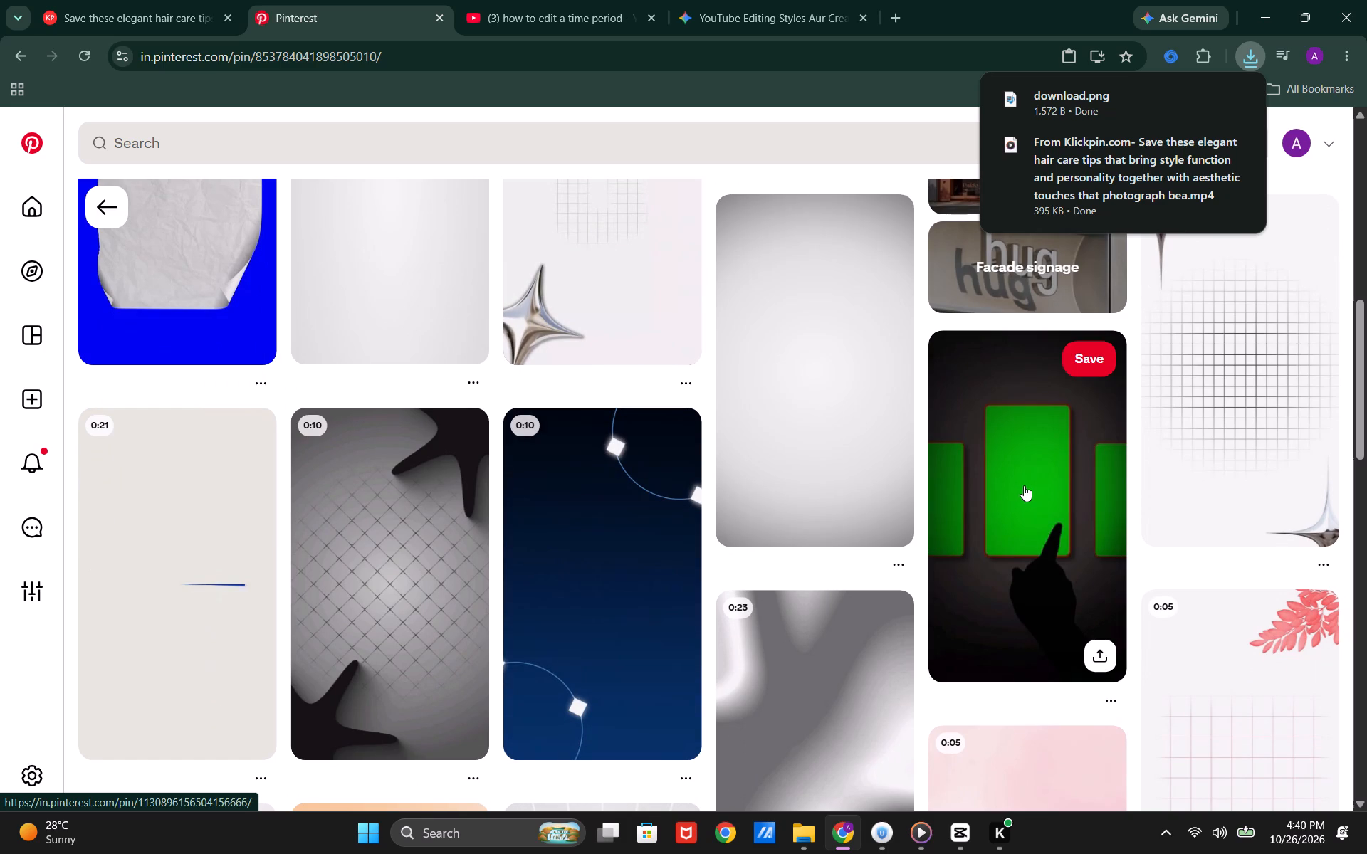
pyautogui.click(1052, 516)
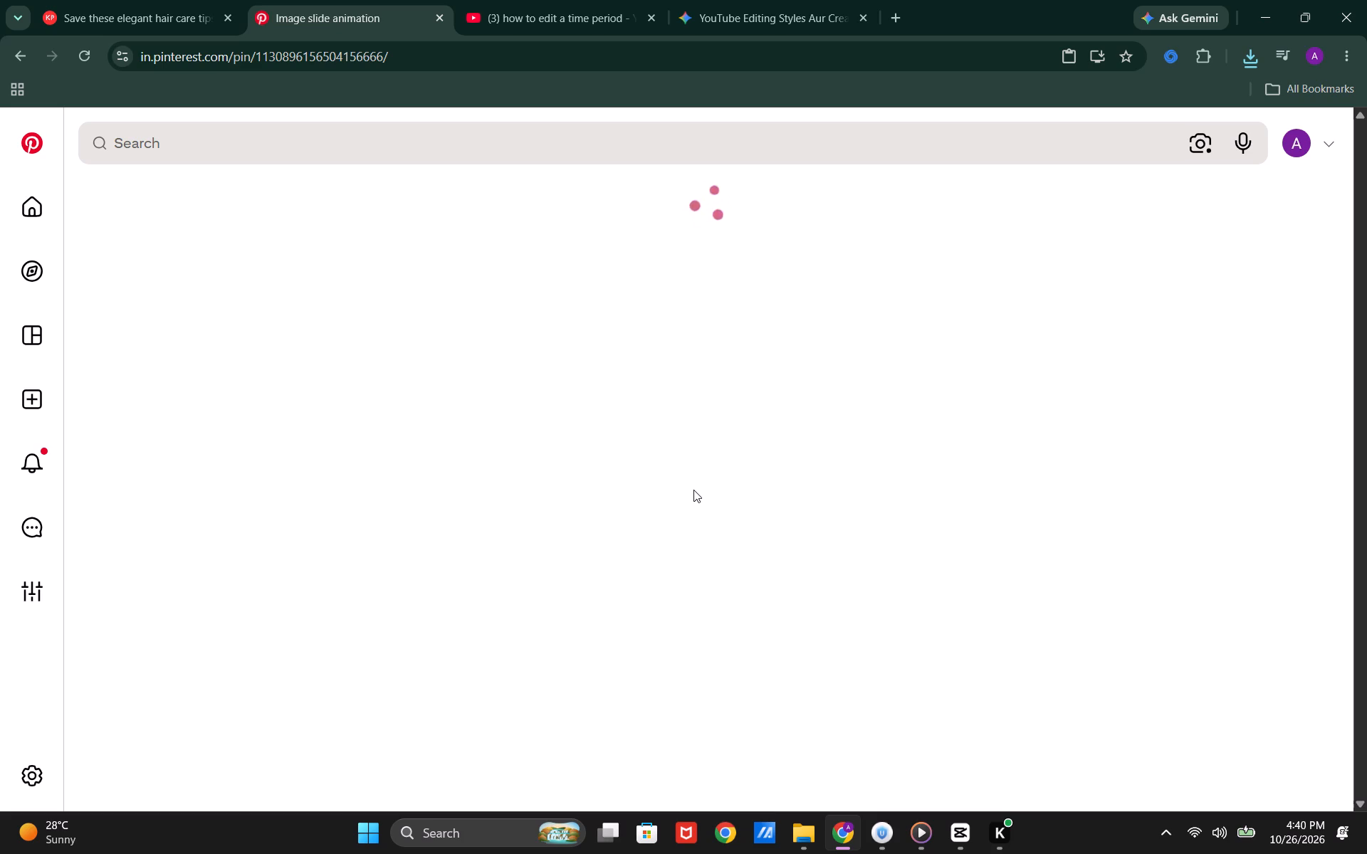
# Switch to CapCut and import the Klickpin "Save these elegant hair" grid background video from the Downloads folder into the project media.
pyautogui.click(968, 839)
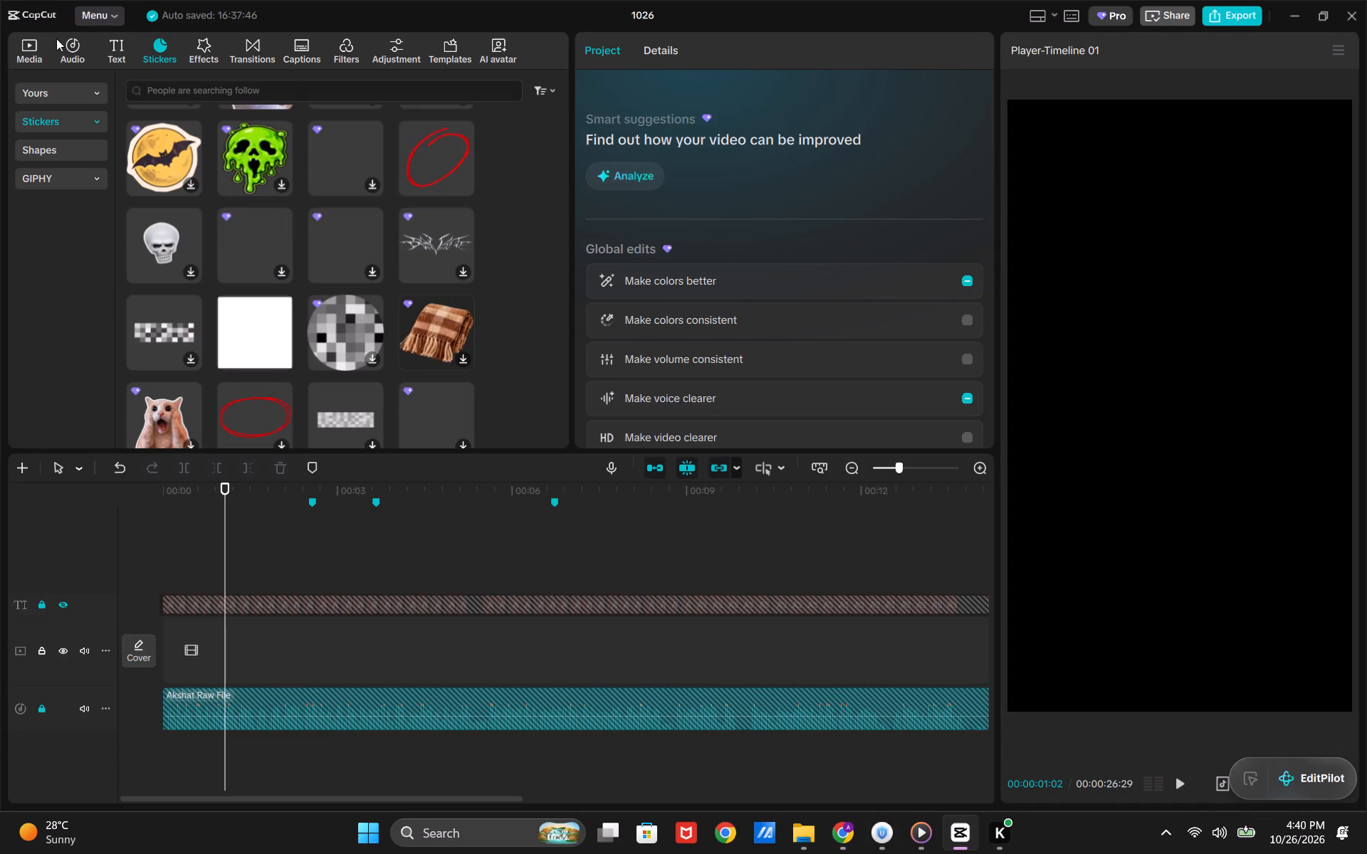
pyautogui.click(22, 43)
pyautogui.click(158, 91)
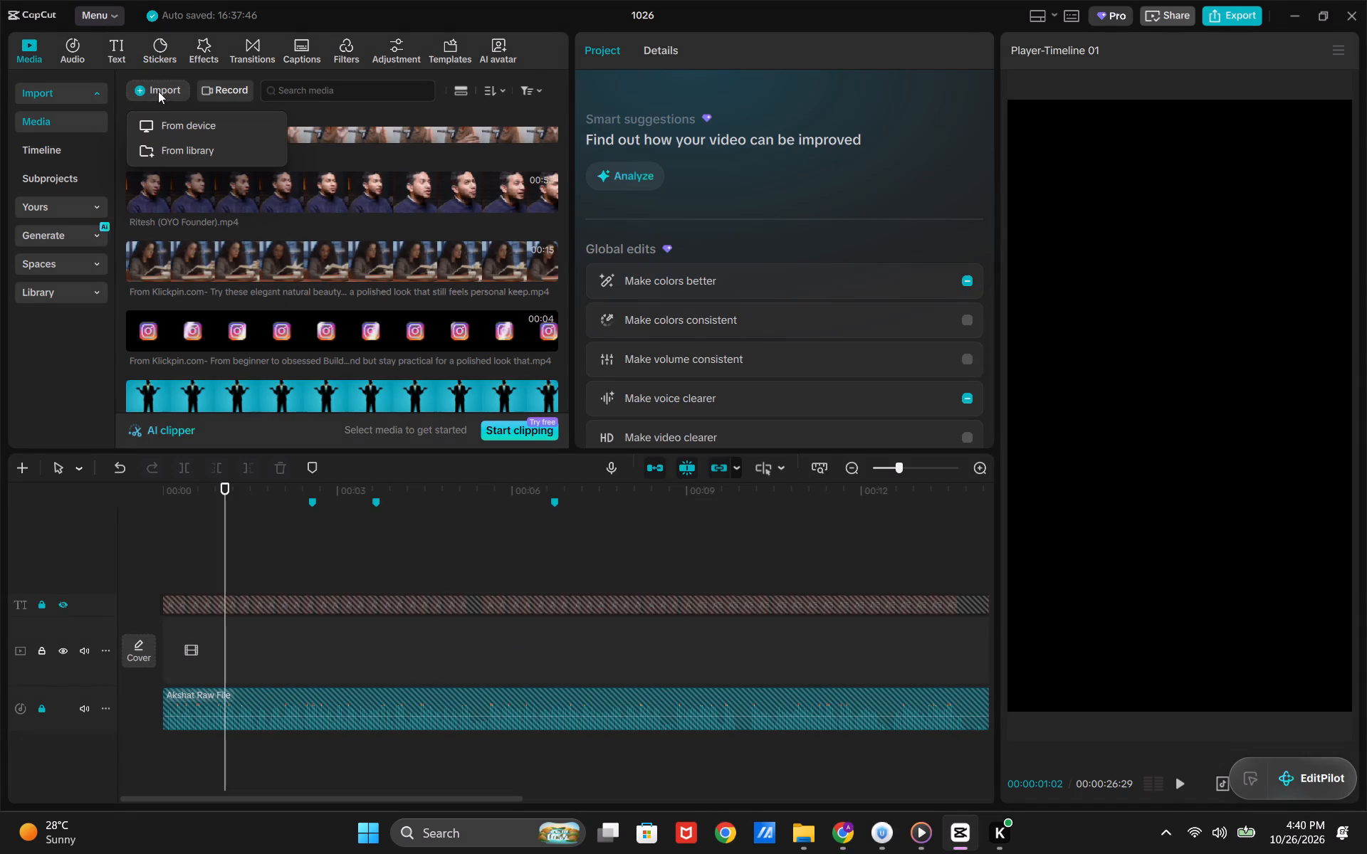
pyautogui.click(186, 120)
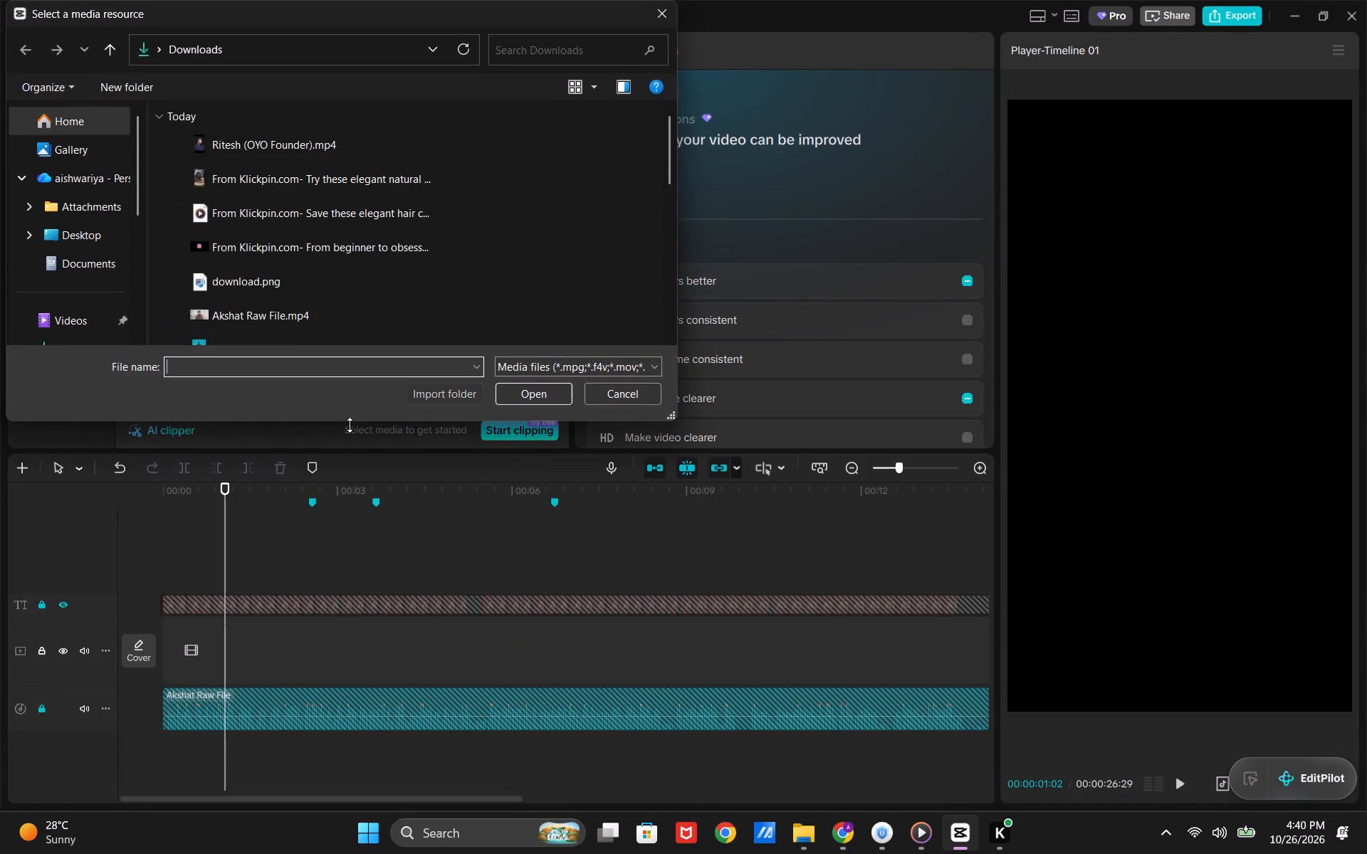
pyautogui.click(279, 221)
pyautogui.click(518, 394)
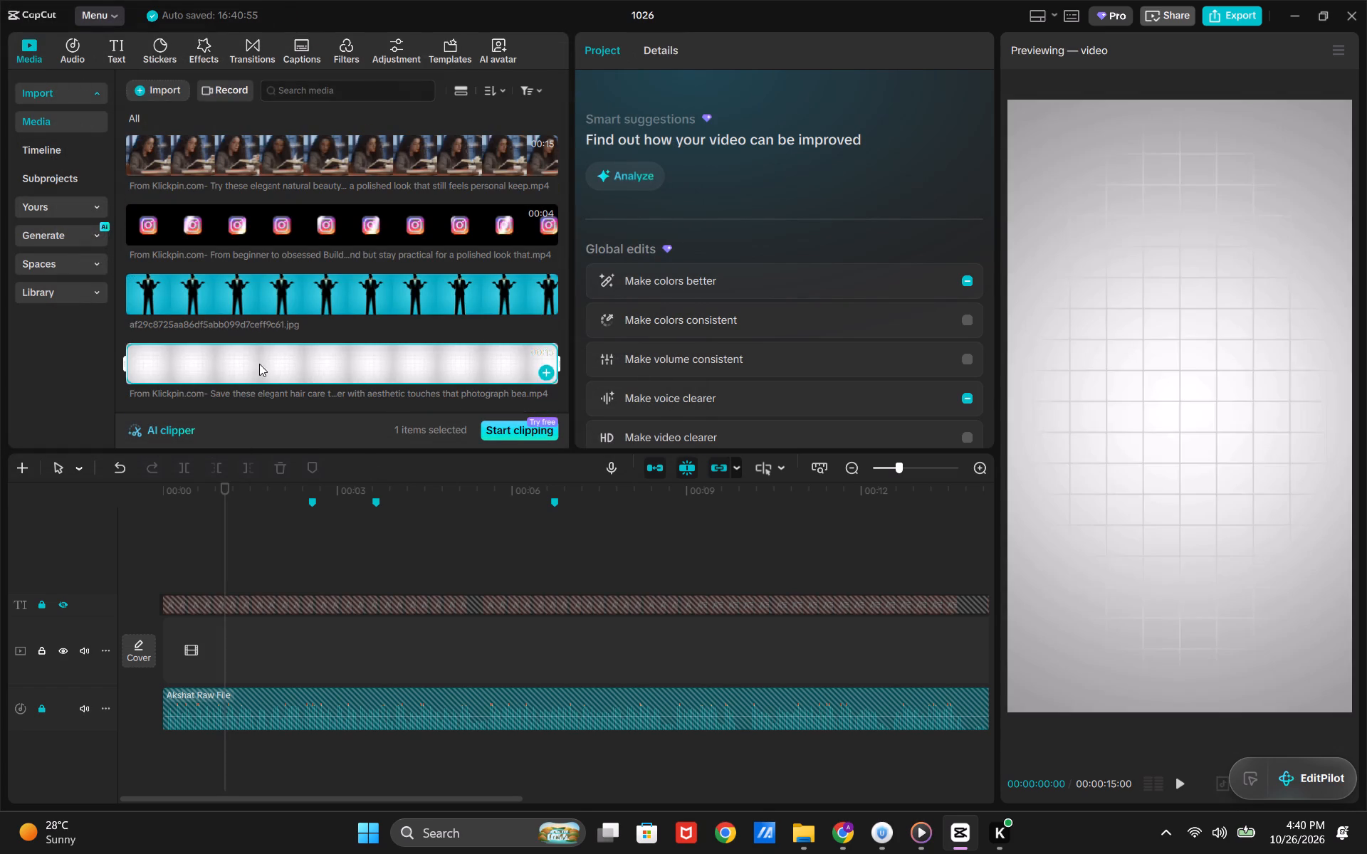
# Place the imported white grid background clip on the main video track from the very start and preview it.
pyautogui.moveTo(259, 366); pyautogui.dragTo(166, 659)
pyautogui.click(228, 568)
pyautogui.moveTo(228, 568); pyautogui.dragTo(127, 589)
pyautogui.press('space')
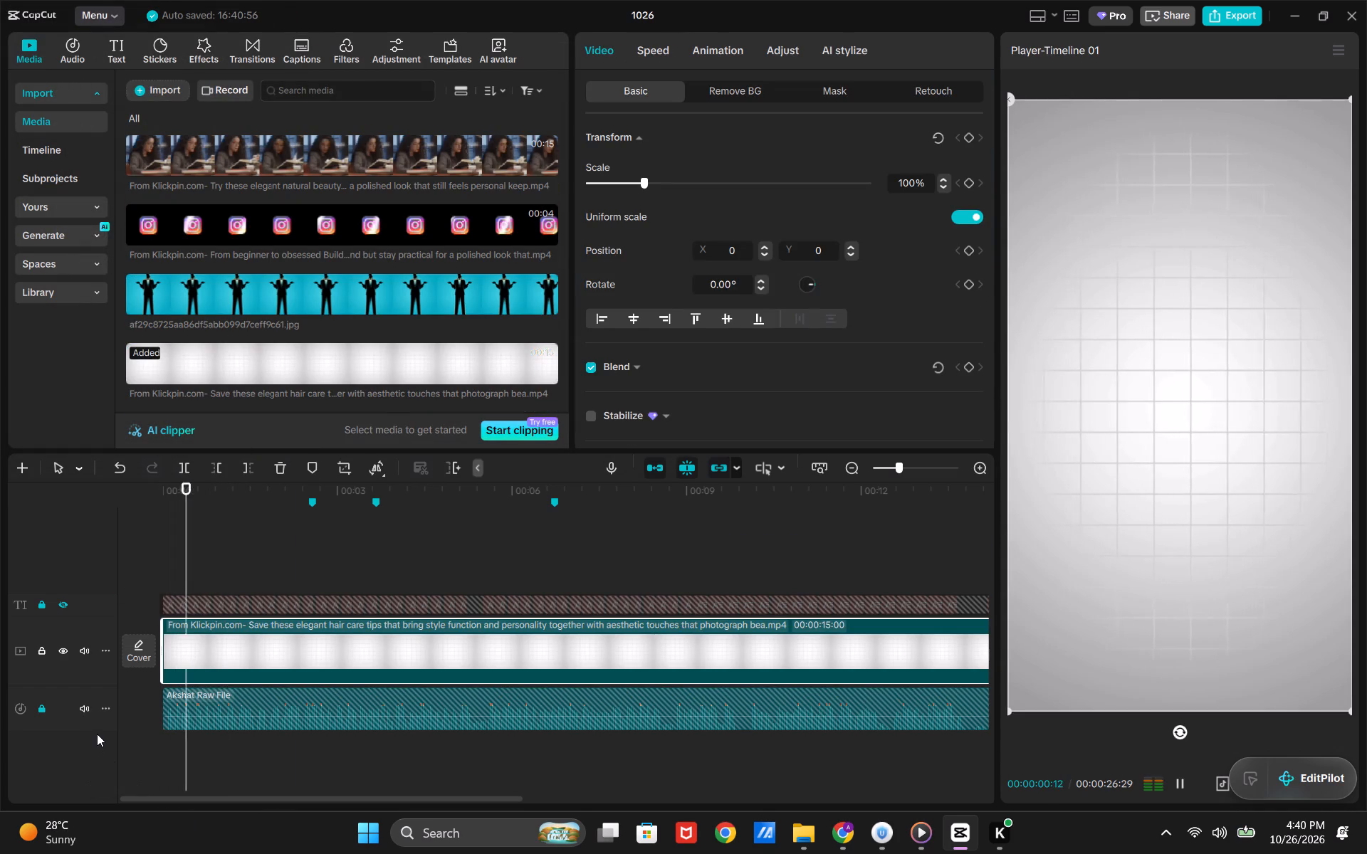
pyautogui.press('space')
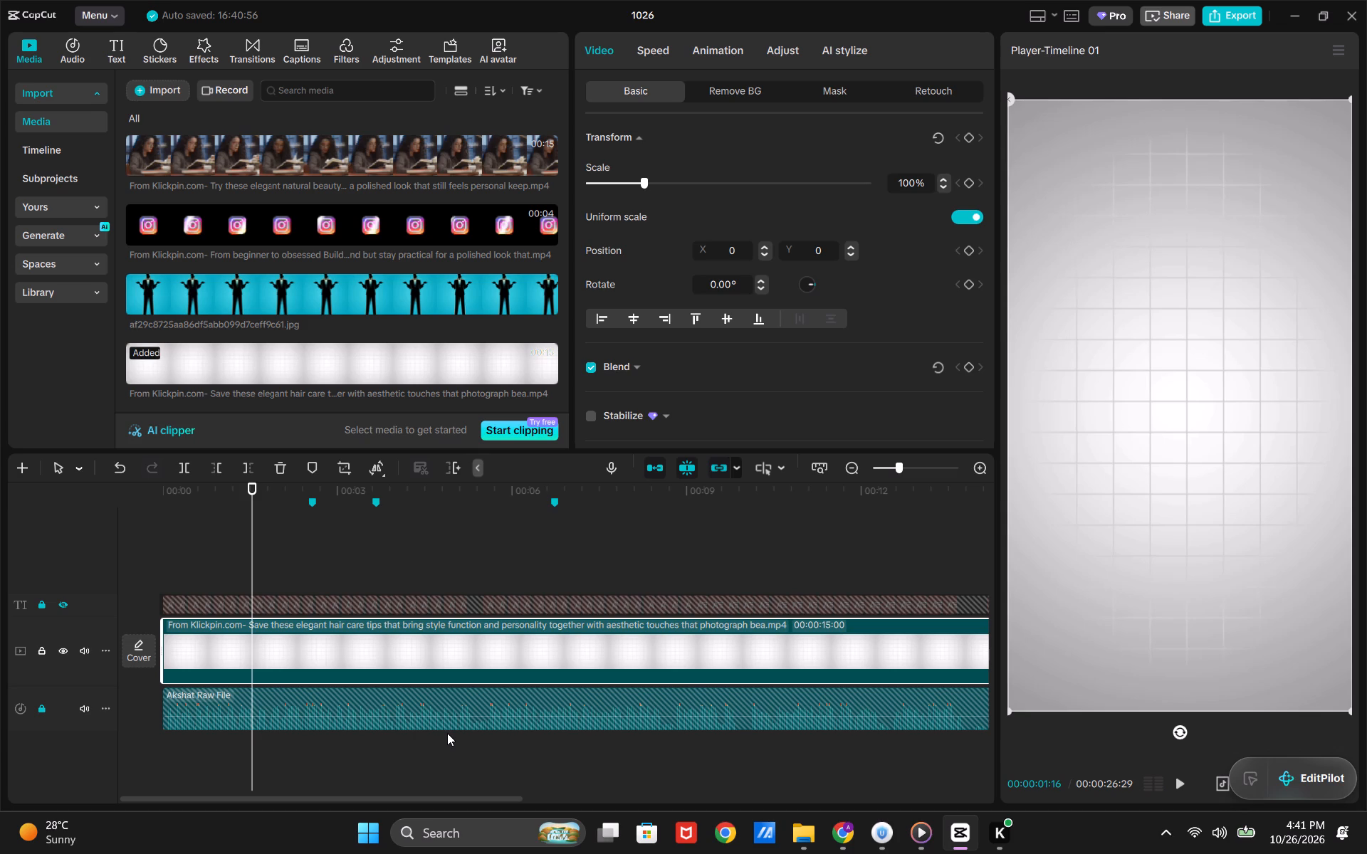
pyautogui.click(241, 749)
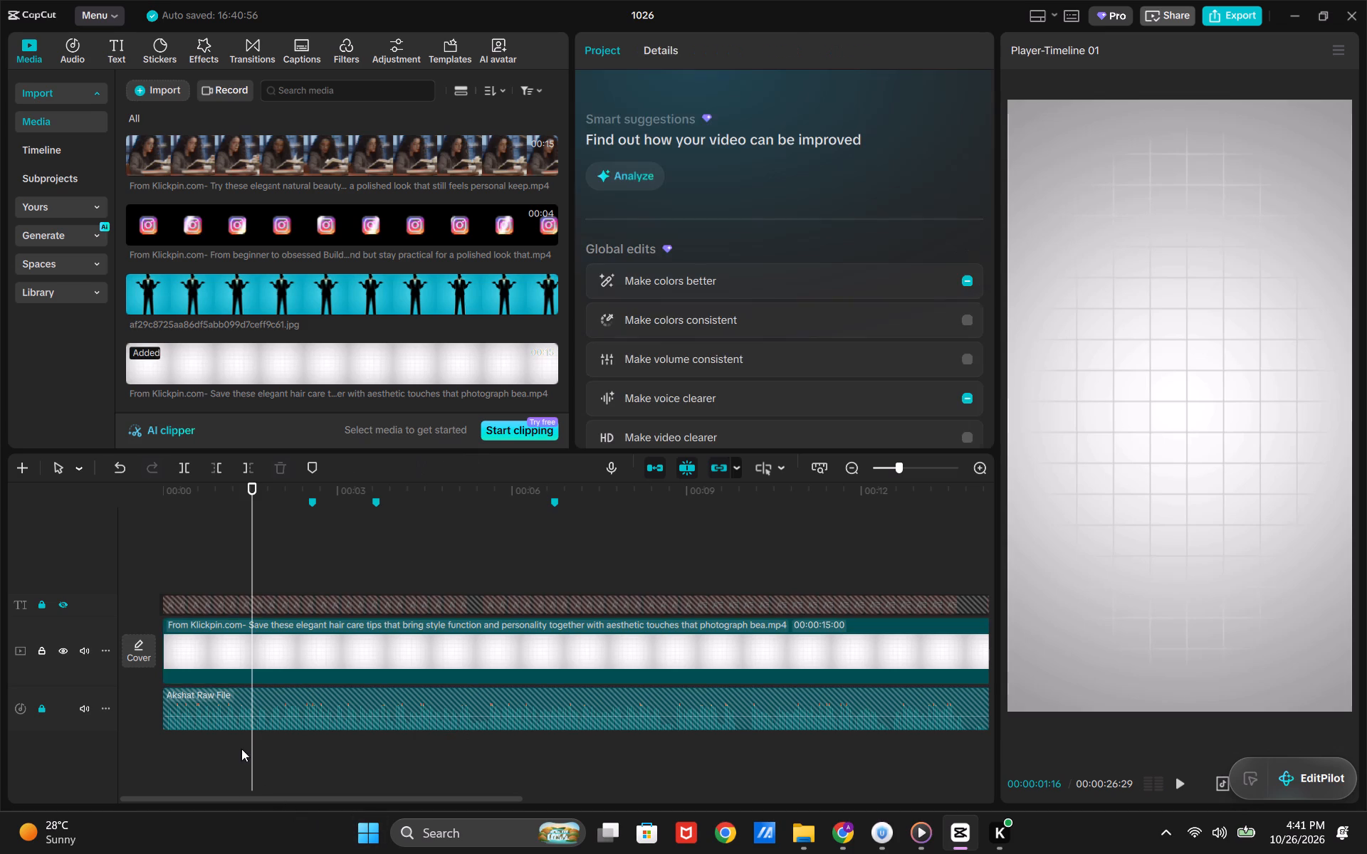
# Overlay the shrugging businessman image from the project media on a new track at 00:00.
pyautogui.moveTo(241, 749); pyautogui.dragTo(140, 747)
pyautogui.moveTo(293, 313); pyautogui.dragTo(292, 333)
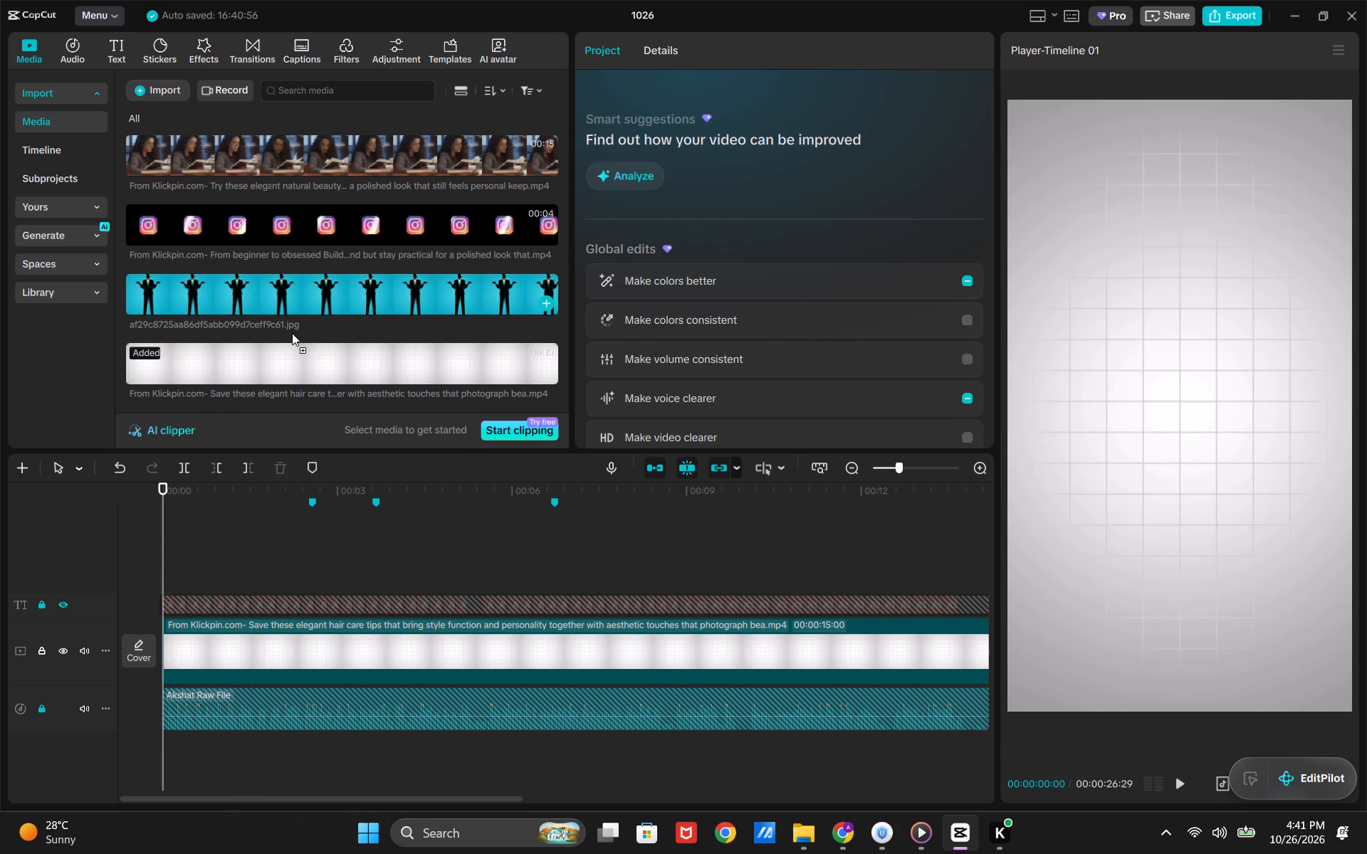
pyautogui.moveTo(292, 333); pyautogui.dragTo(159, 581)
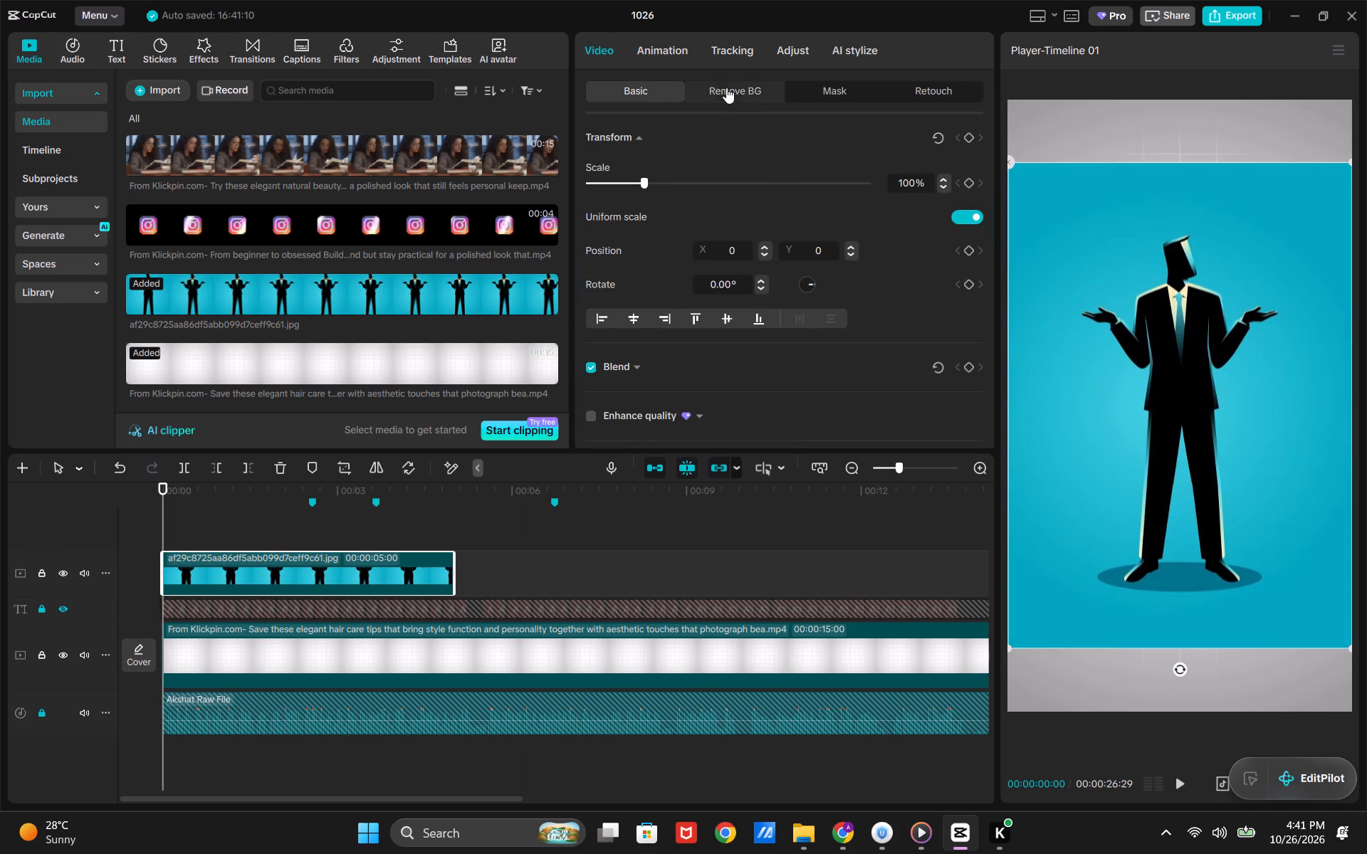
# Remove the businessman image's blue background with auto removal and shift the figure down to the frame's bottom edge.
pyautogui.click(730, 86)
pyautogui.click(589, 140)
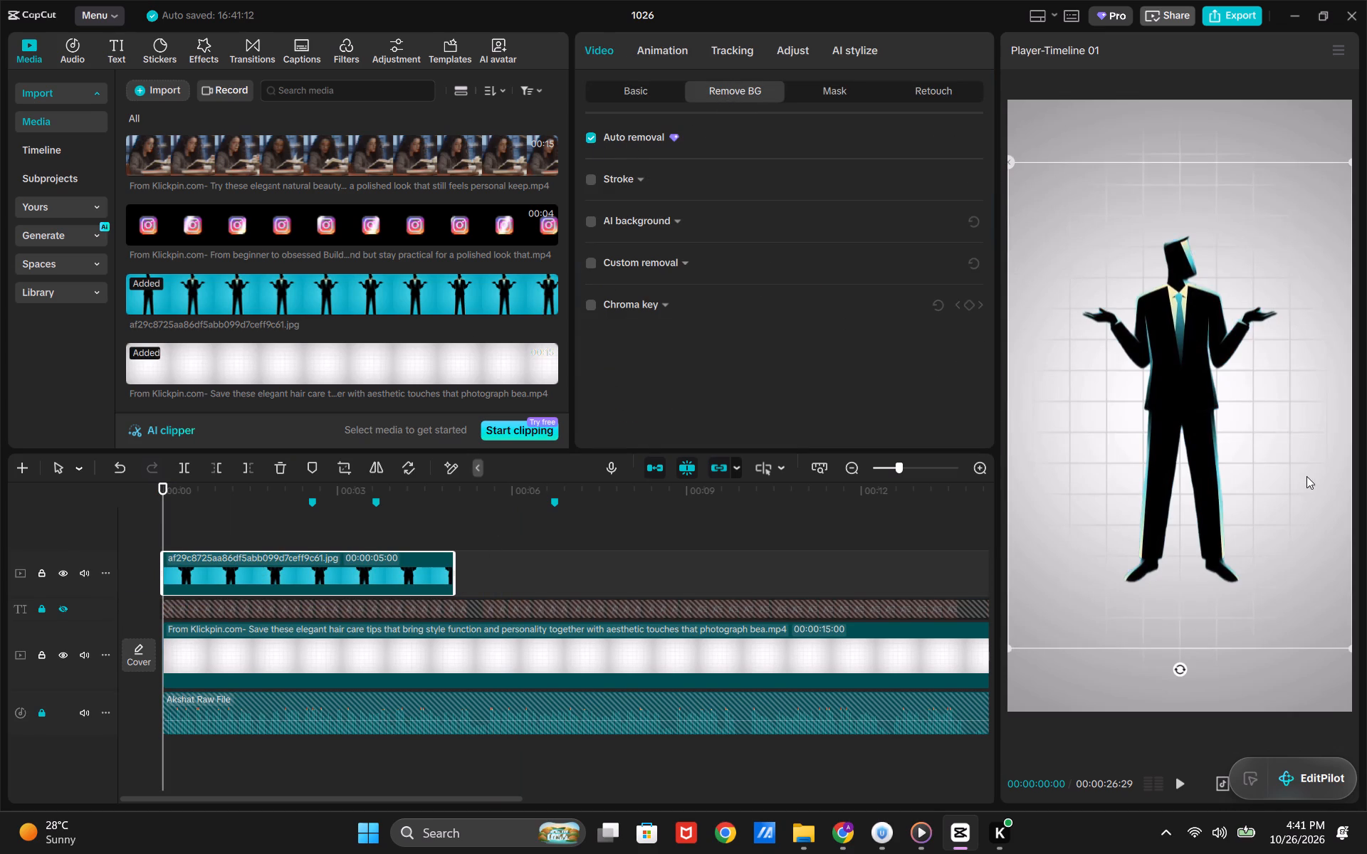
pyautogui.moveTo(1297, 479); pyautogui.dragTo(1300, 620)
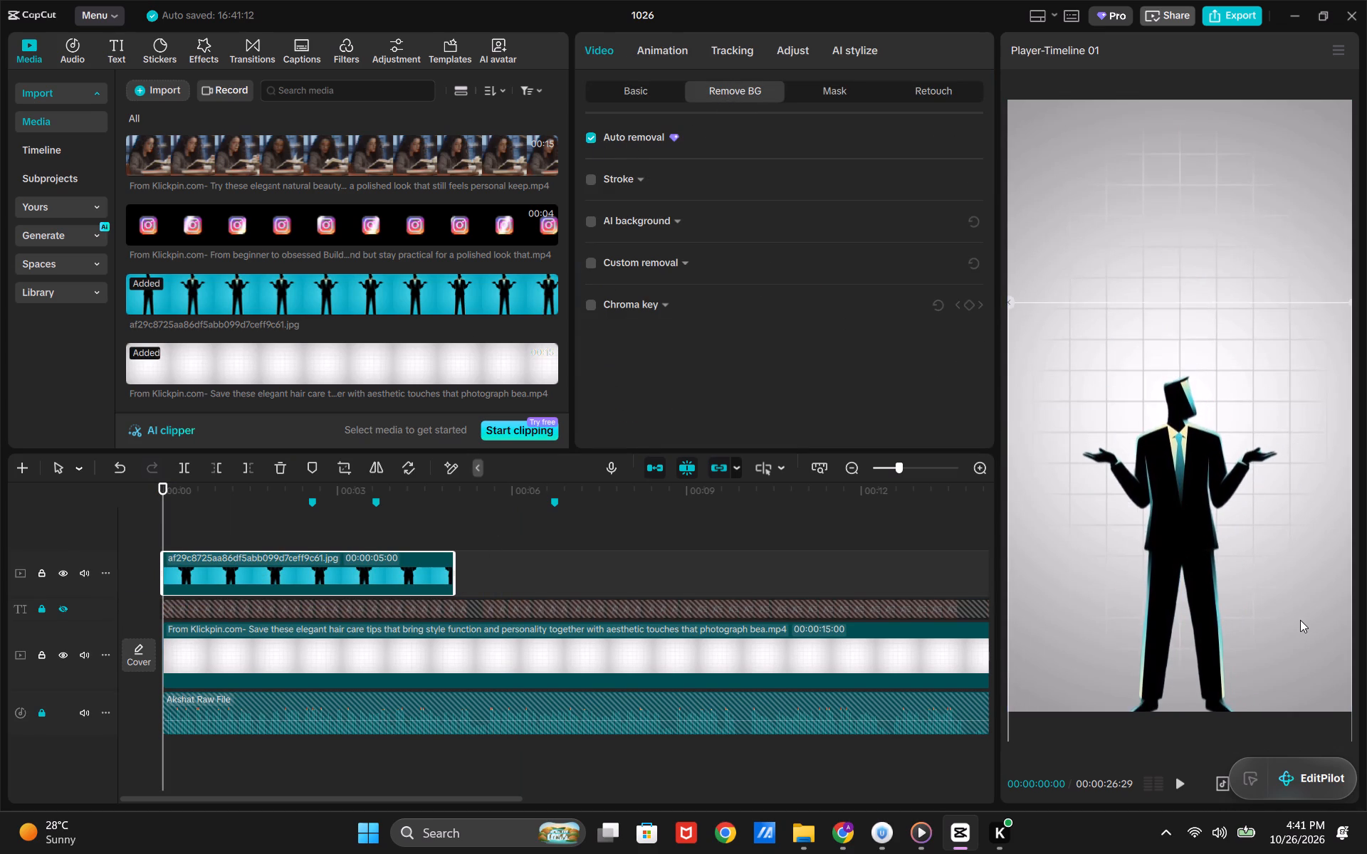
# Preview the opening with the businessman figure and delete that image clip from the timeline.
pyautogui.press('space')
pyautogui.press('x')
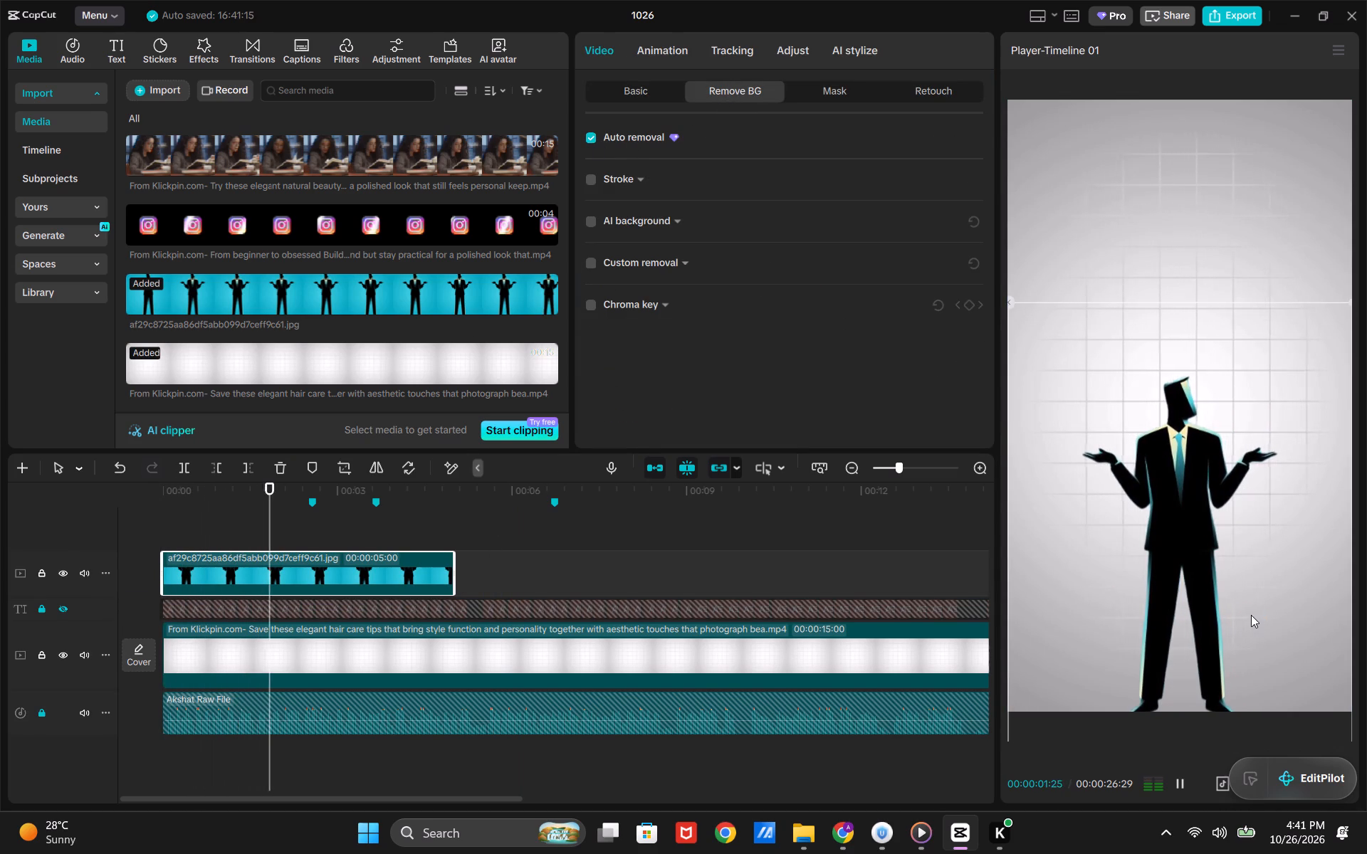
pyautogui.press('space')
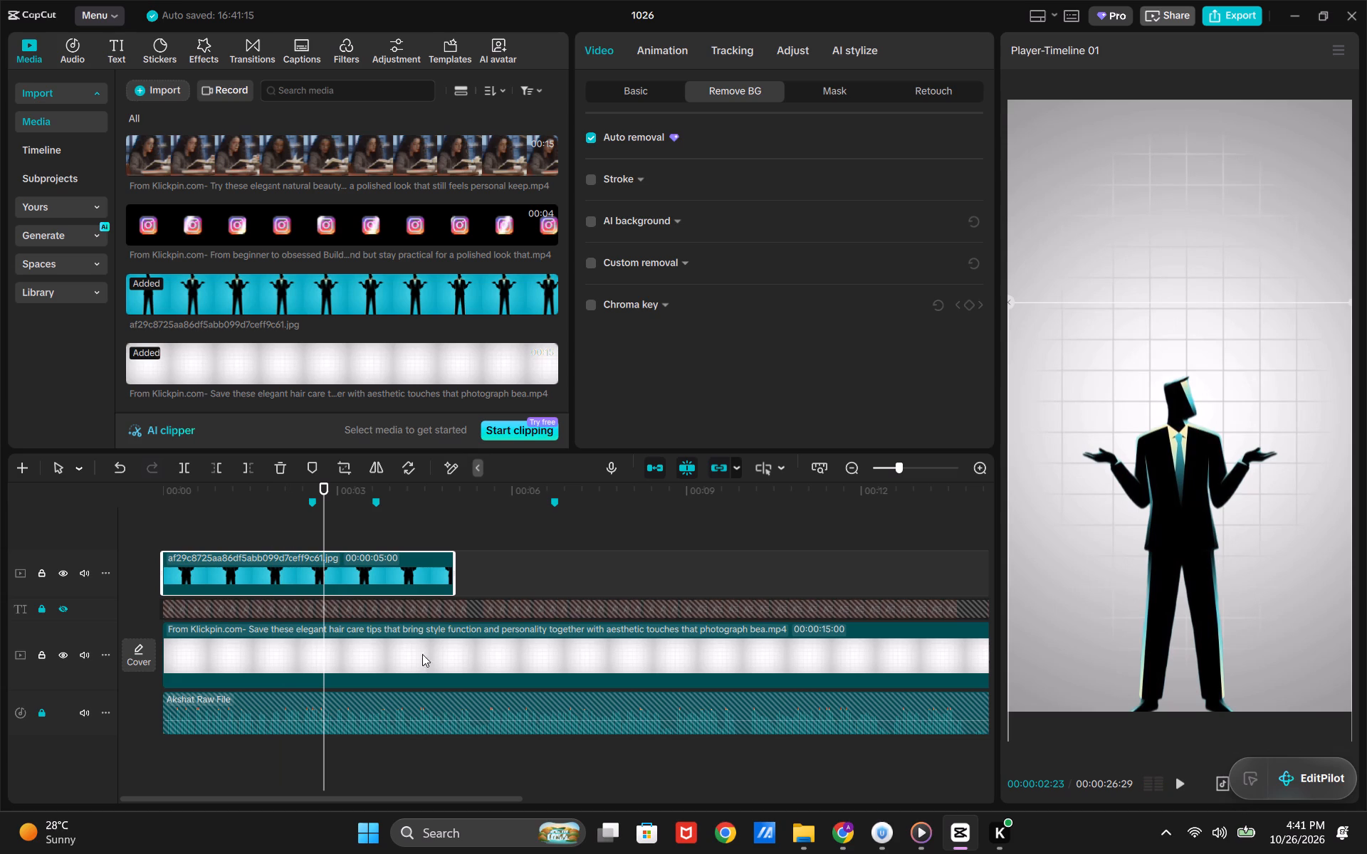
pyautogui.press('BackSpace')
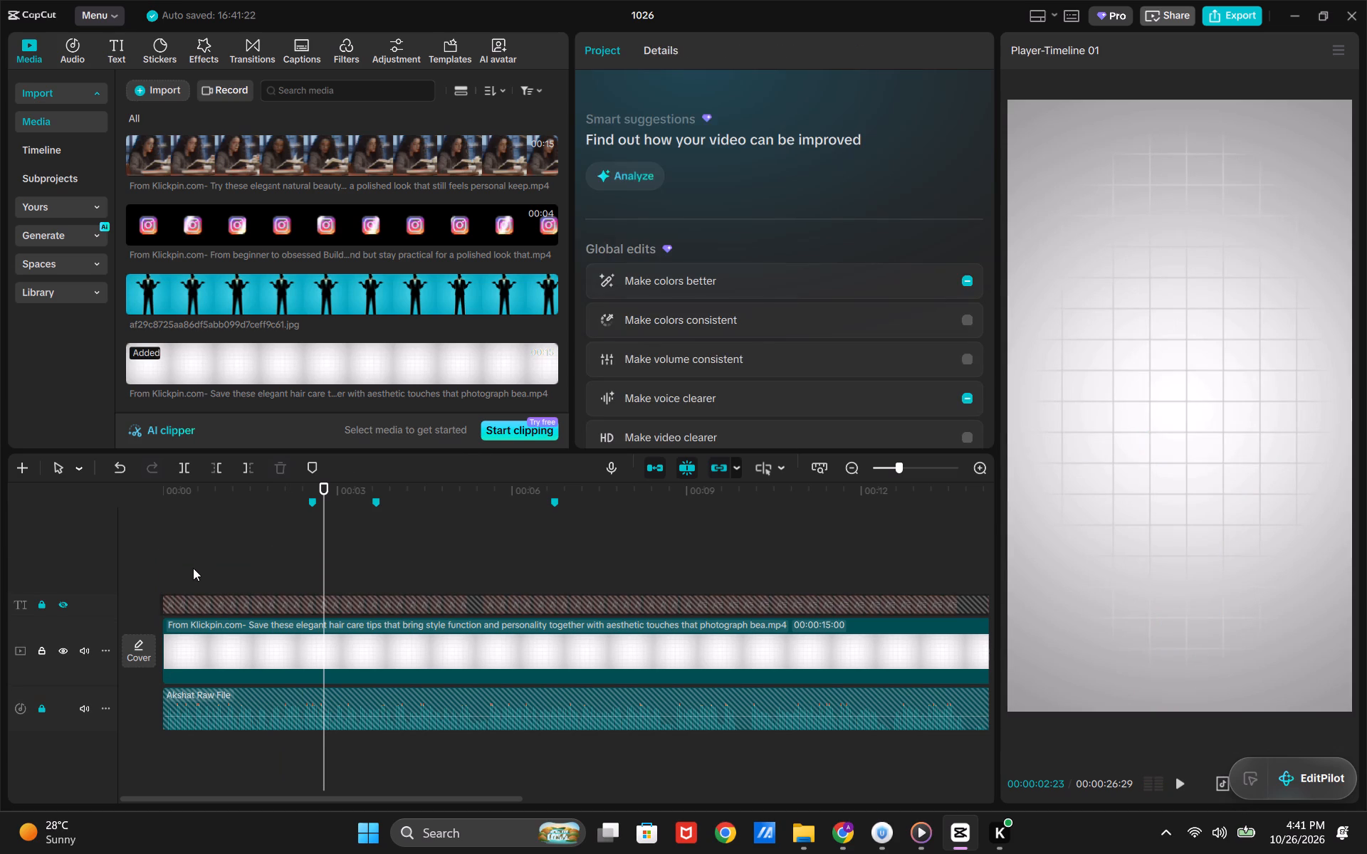
# Replay the opening and place Akshat Raw File.mp4 on a new track above the grid background, starting at 00:00.
pyautogui.click(193, 568)
pyautogui.moveTo(193, 568); pyautogui.dragTo(152, 568)
pyautogui.press('space')
pyautogui.press('space')
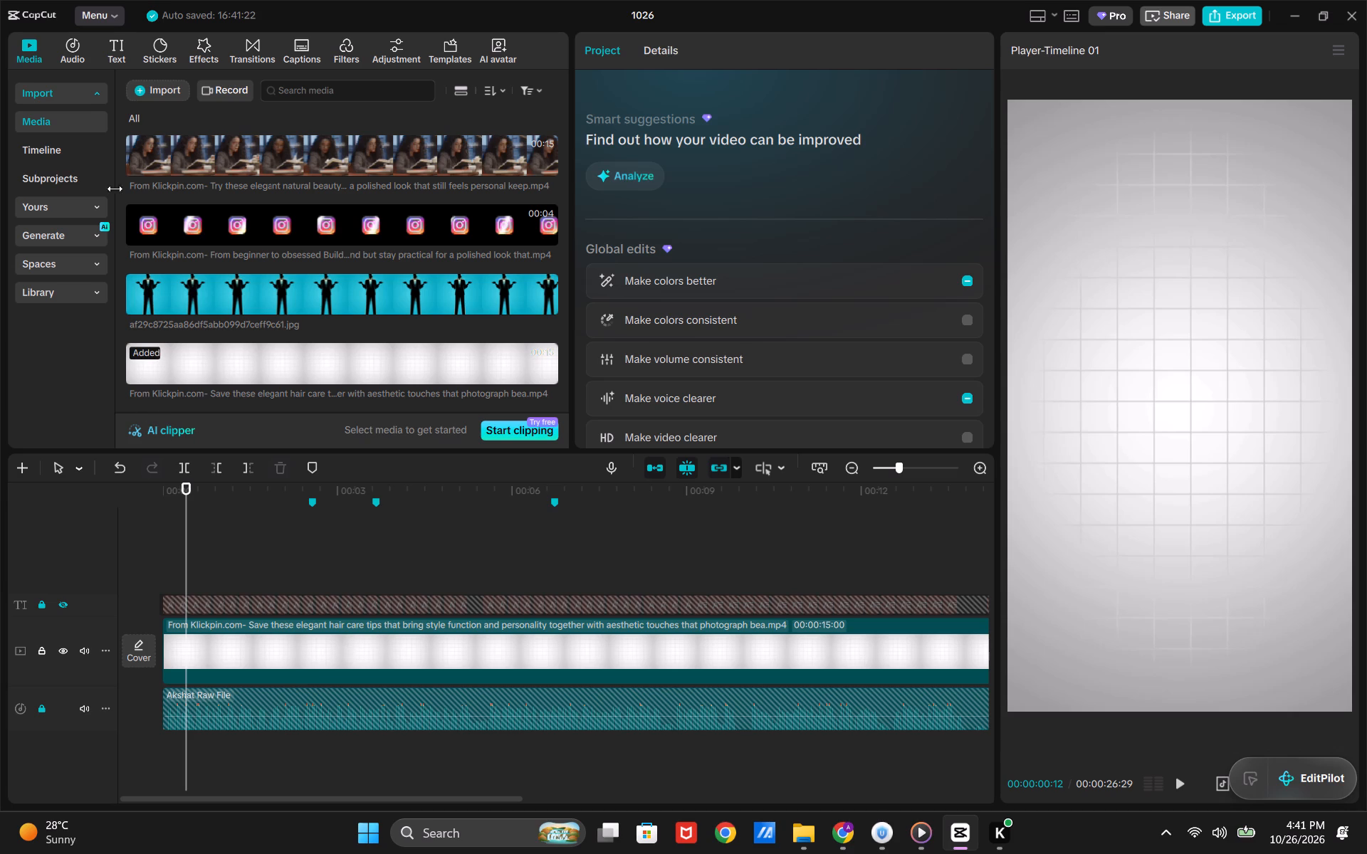
pyautogui.scroll(-7, 224, 344)
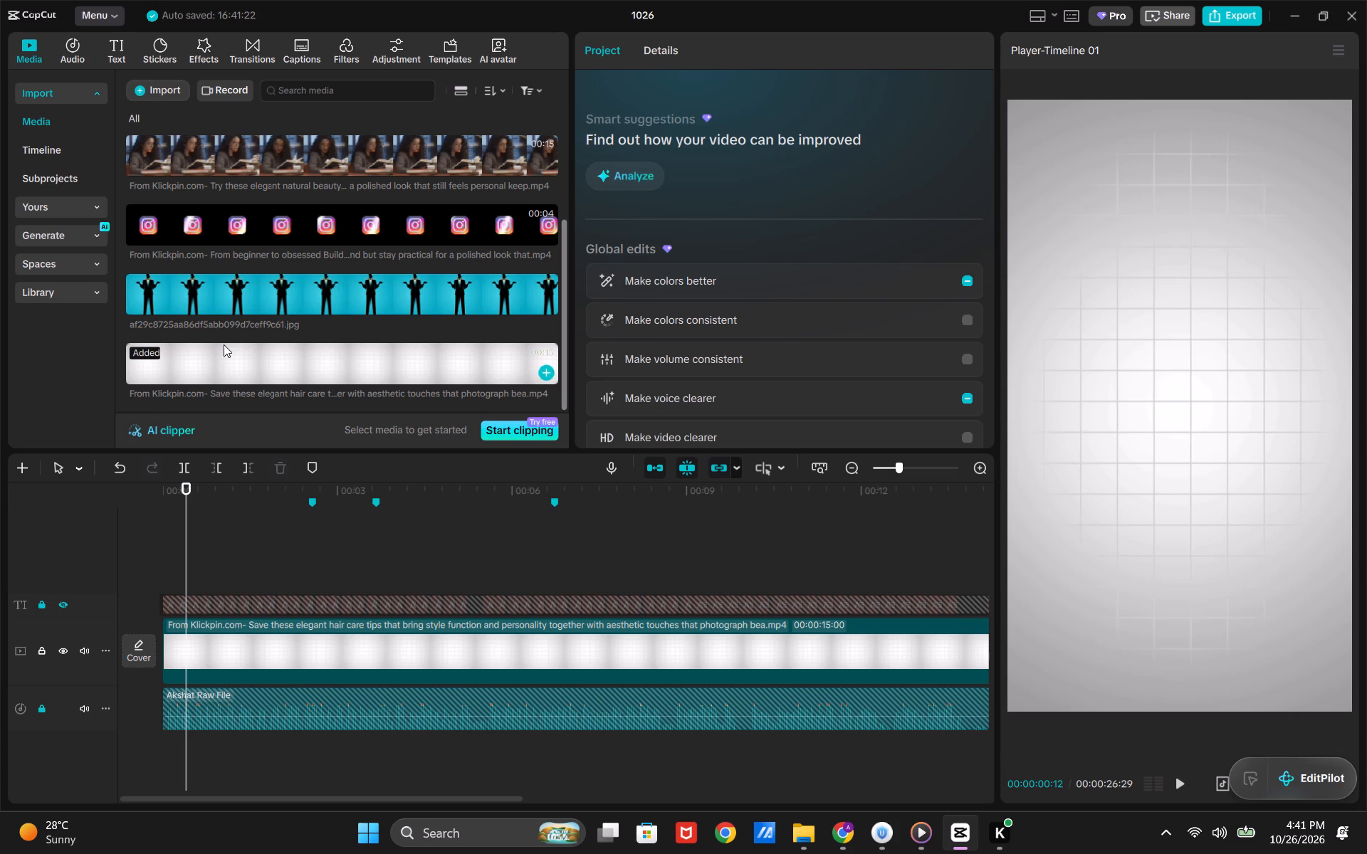
pyautogui.scroll(8, 224, 344)
pyautogui.moveTo(276, 167); pyautogui.dragTo(218, 586)
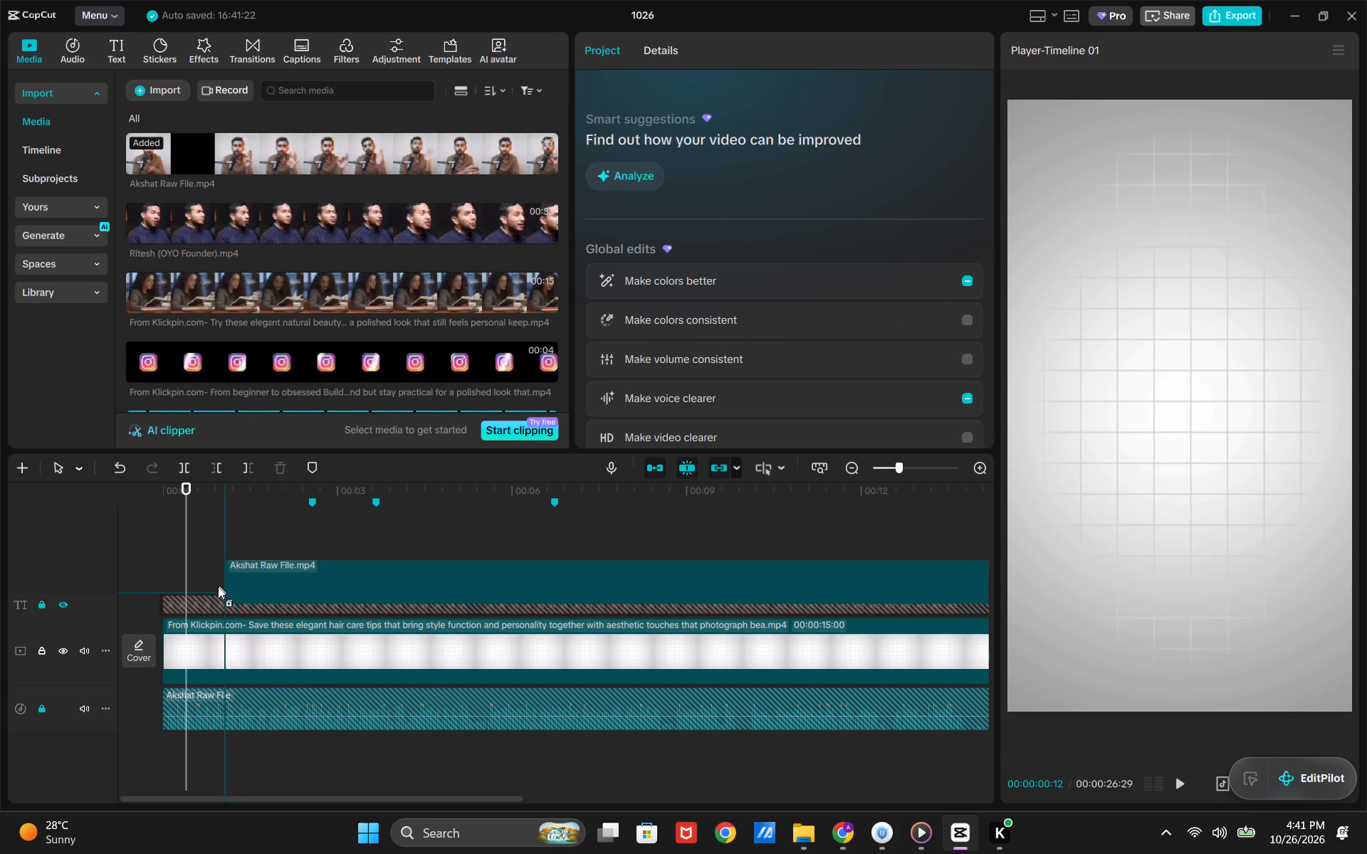
pyautogui.moveTo(218, 586); pyautogui.dragTo(162, 585)
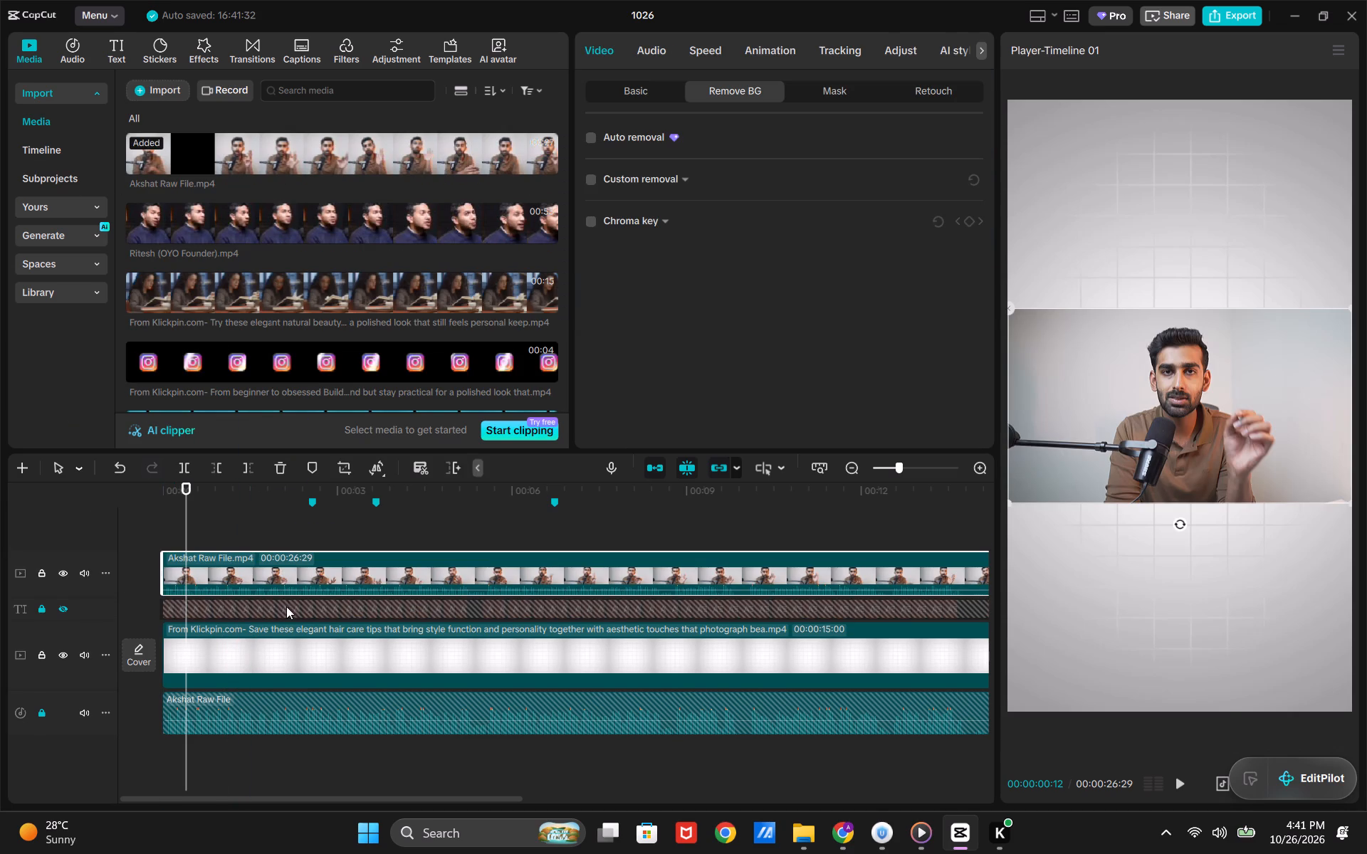
# Unlock and unhide the caption track and check the captions over the talking-head clip.
pyautogui.click(286, 610)
pyautogui.moveTo(286, 610); pyautogui.dragTo(278, 576)
pyautogui.click(45, 610)
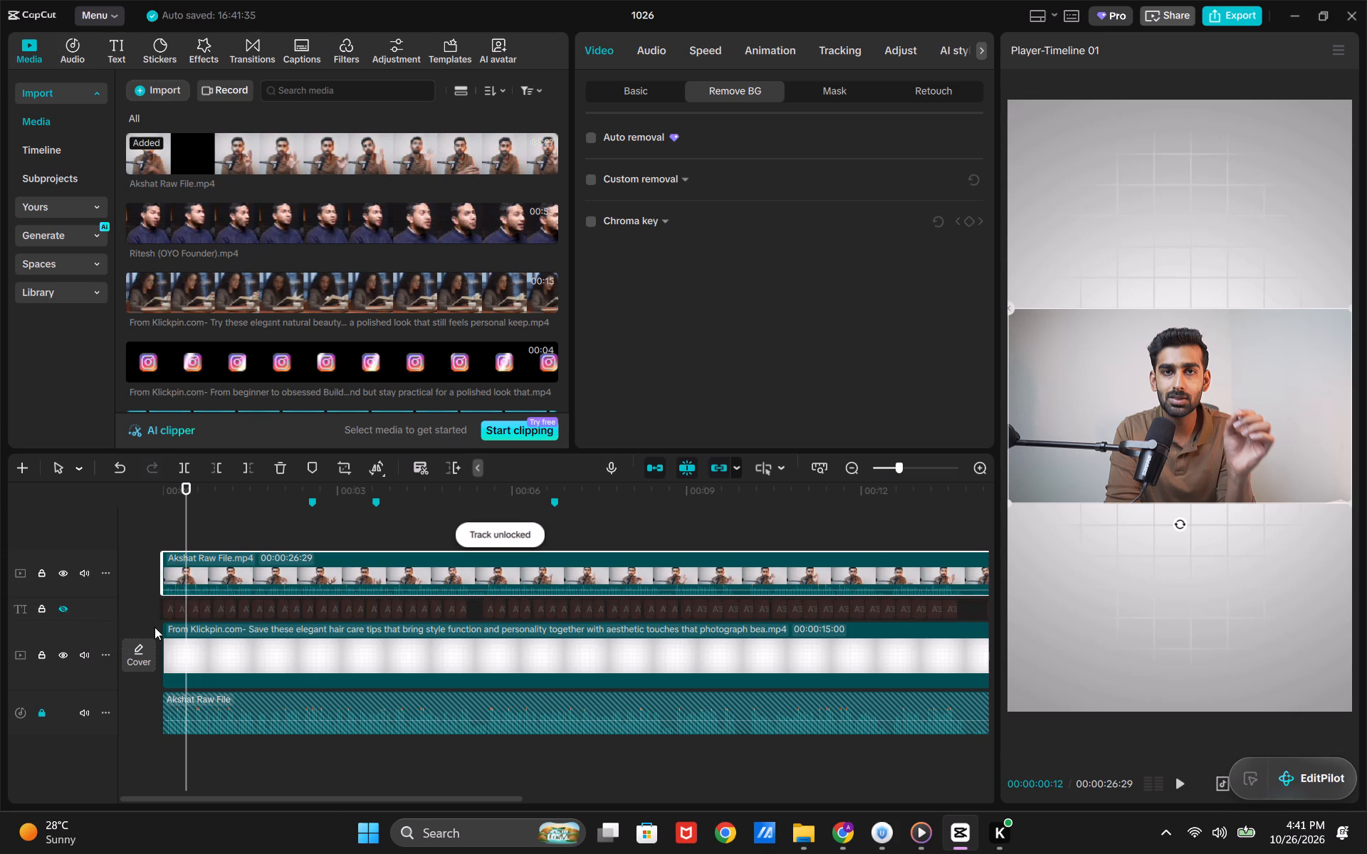
pyautogui.click(221, 611)
pyautogui.click(62, 604)
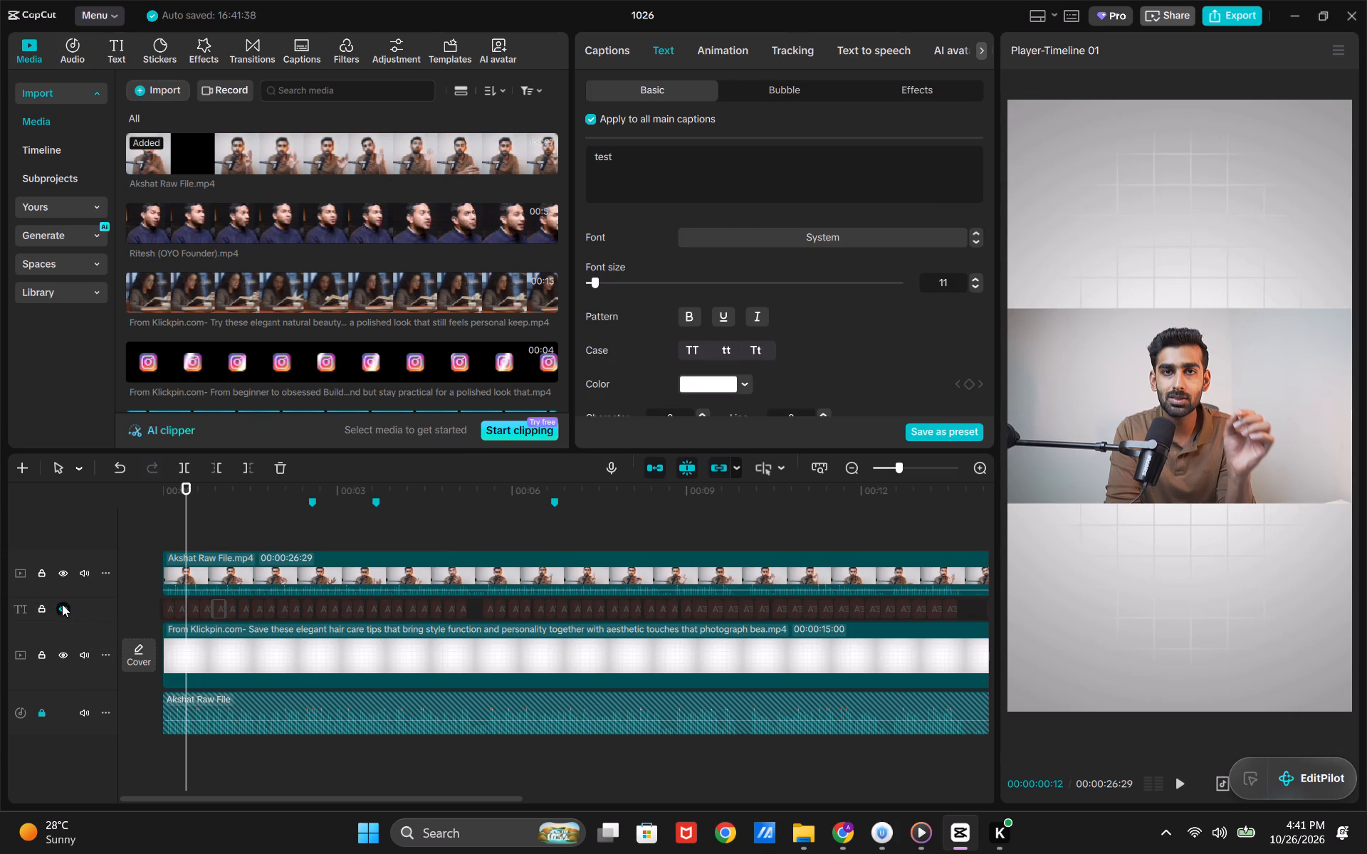
pyautogui.moveTo(147, 613); pyautogui.dragTo(241, 613)
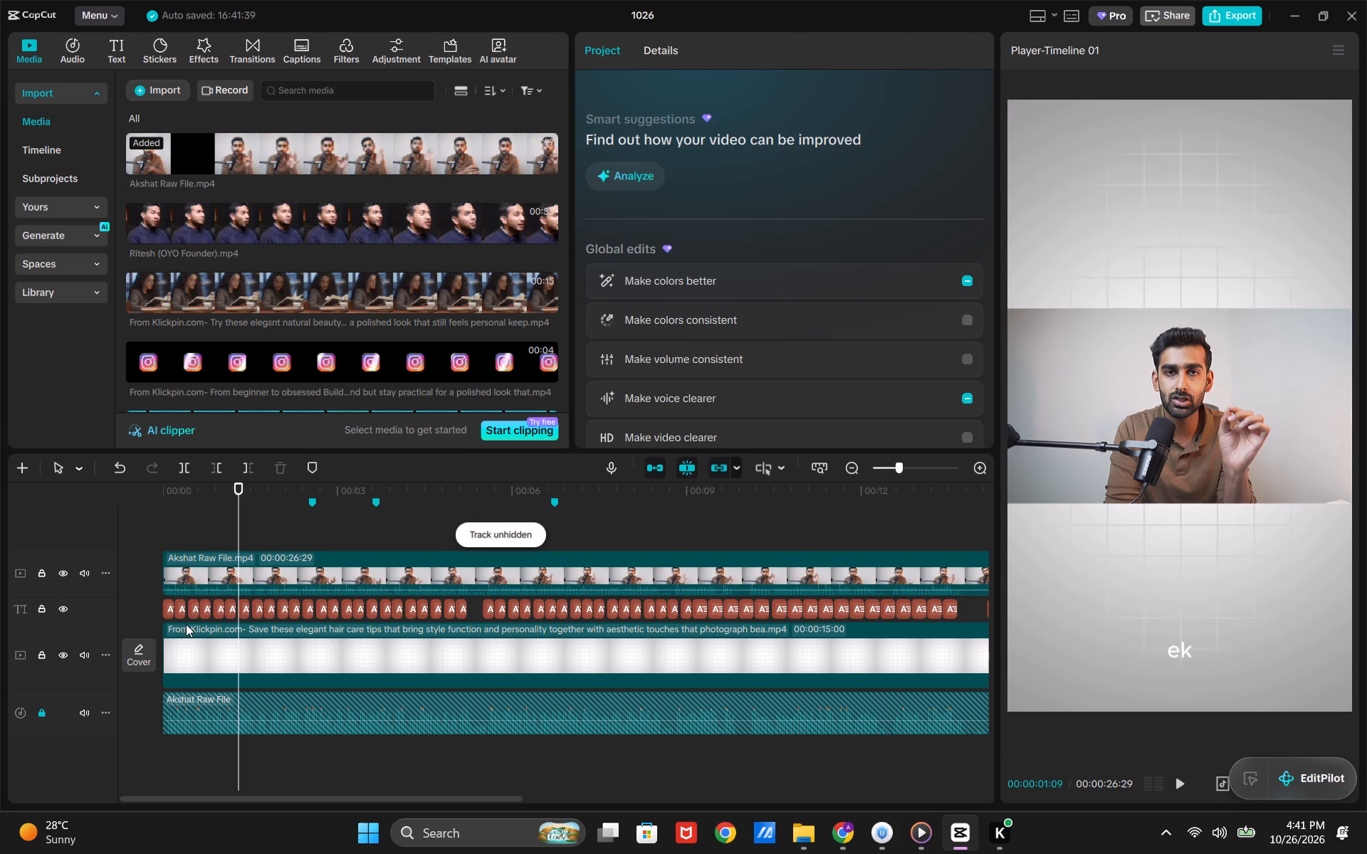
# Lock the grid background and Akshat Raw File.mp4 tracks and select all the captions.
pyautogui.click(41, 656)
pyautogui.click(40, 579)
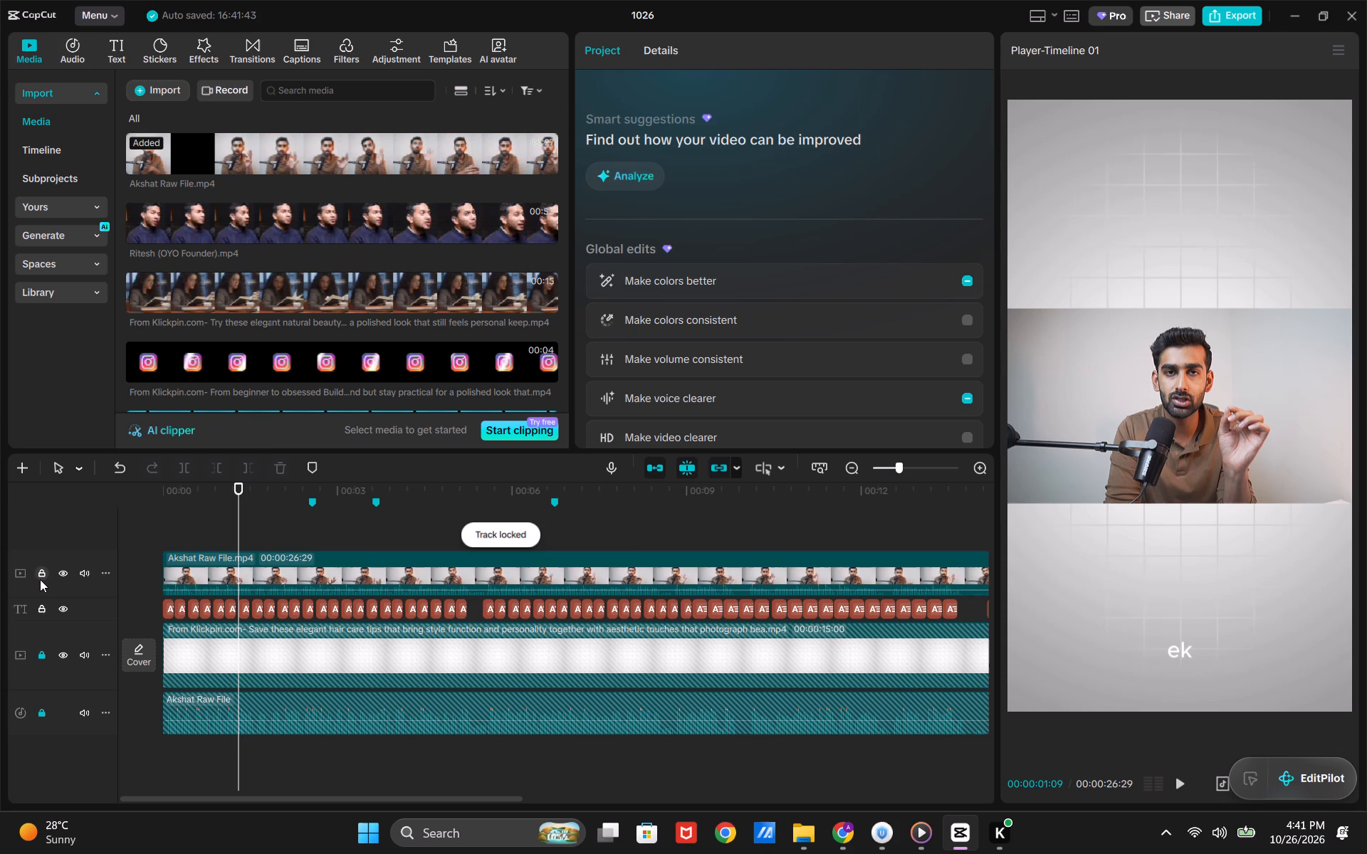
pyautogui.hotkey('ctrl', 'a')
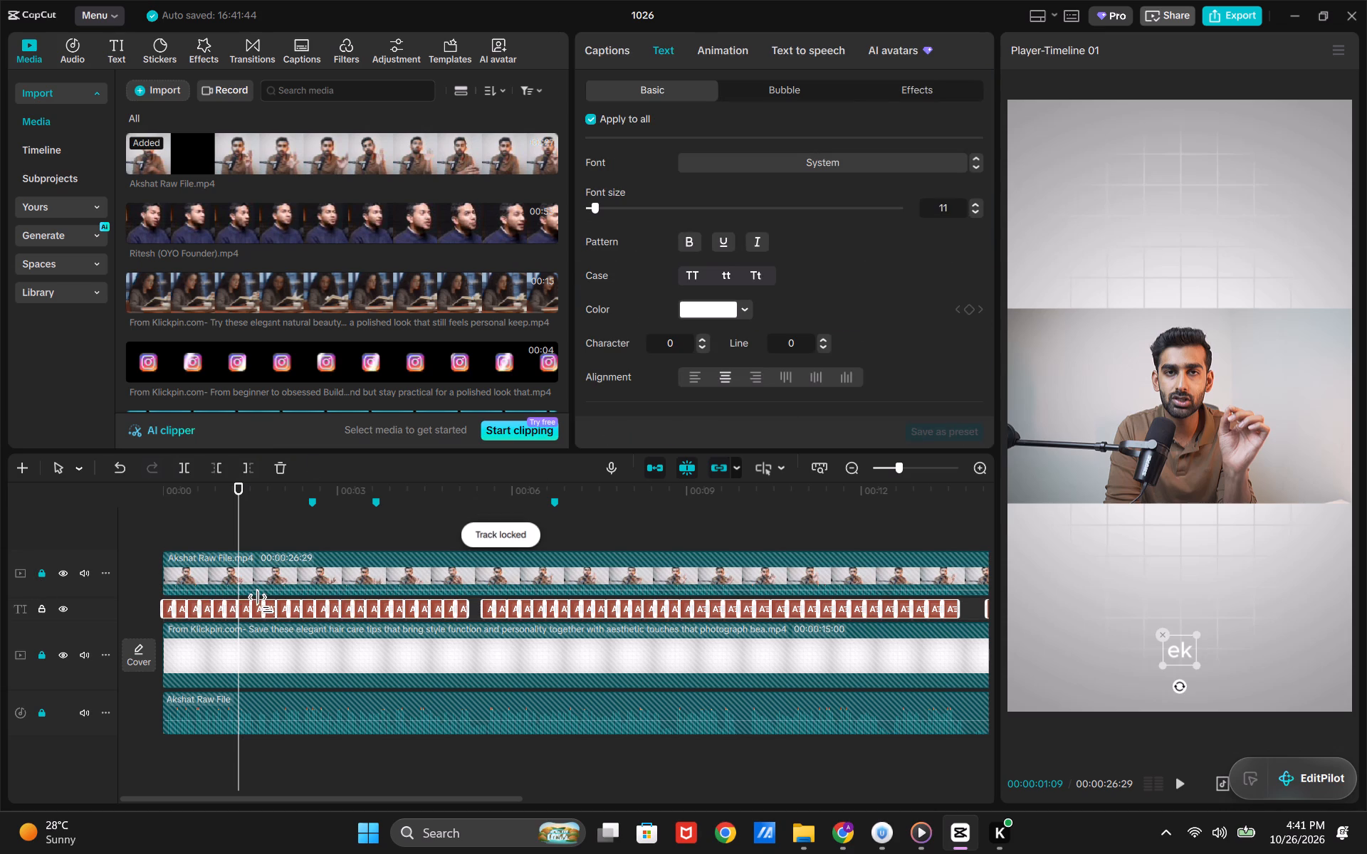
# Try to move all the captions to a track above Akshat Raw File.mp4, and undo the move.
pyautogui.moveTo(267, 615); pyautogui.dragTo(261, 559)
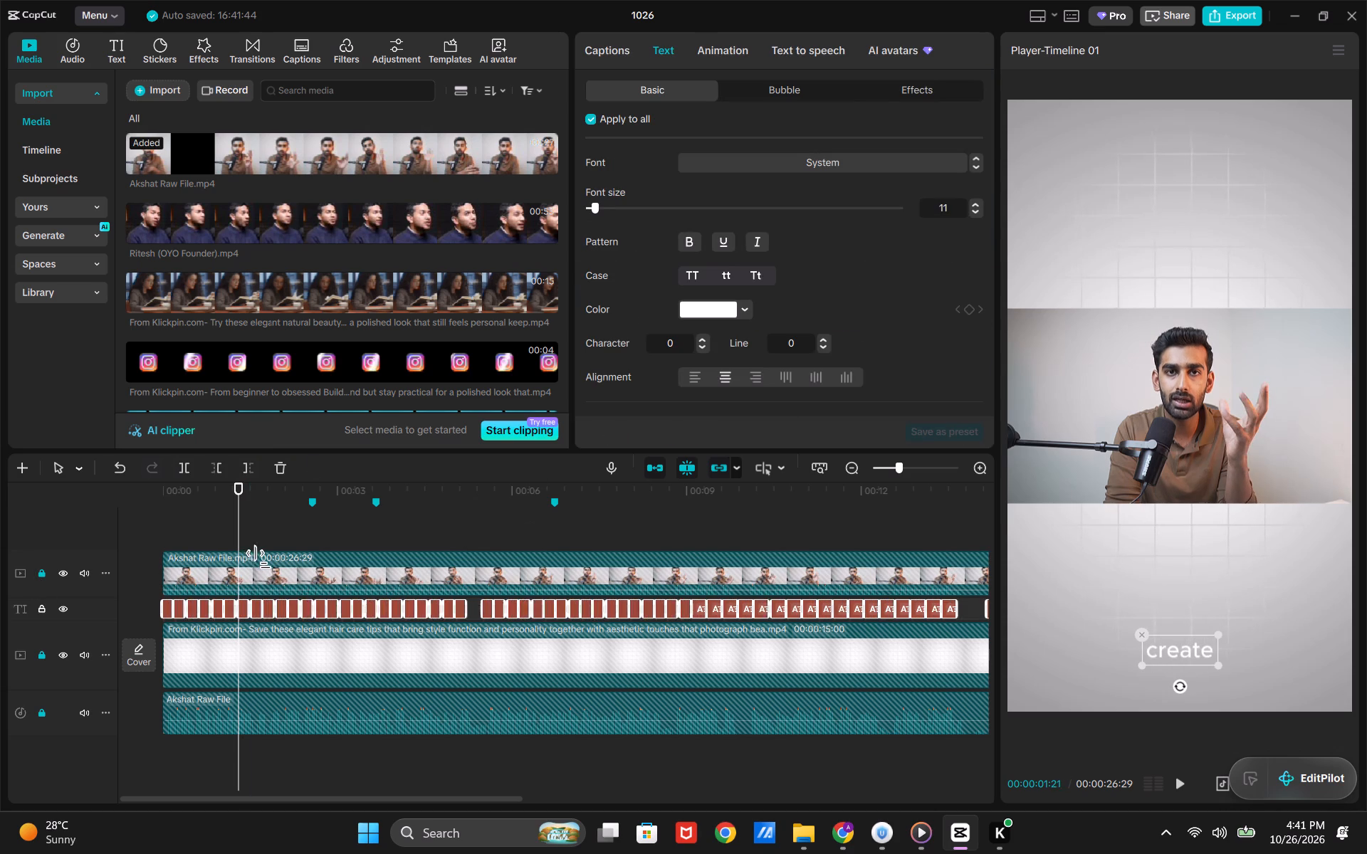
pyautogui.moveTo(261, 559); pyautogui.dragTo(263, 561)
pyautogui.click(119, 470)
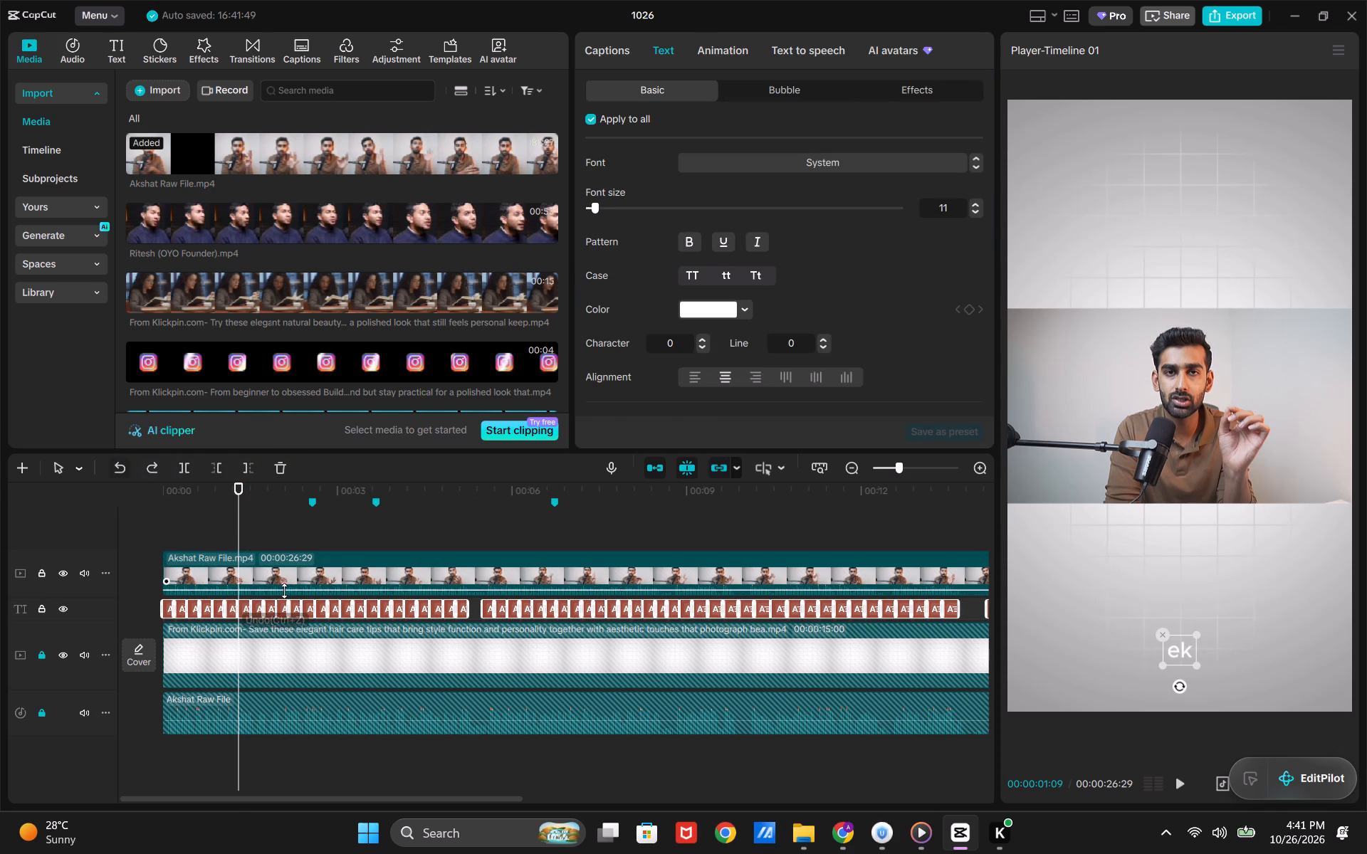
# Move all the selected captions to a track above Akshat Raw File.mp4, keeping their original timing.
pyautogui.keyDown('ctrl'); pyautogui.scroll(12, 287, 613); pyautogui.keyUp('ctrl')
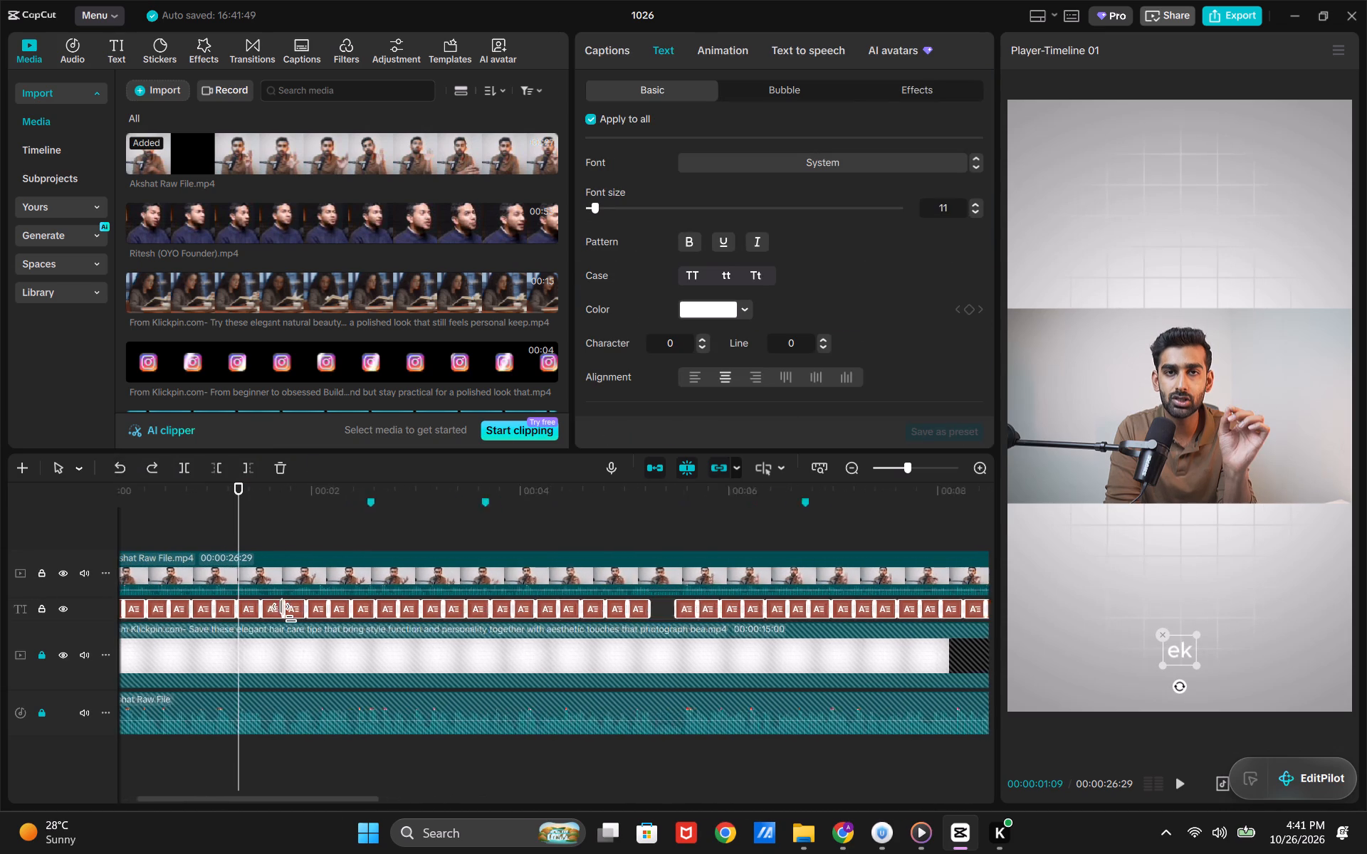
pyautogui.keyDown('ctrl'); pyautogui.scroll(4, 287, 613); pyautogui.keyUp('ctrl')
pyautogui.moveTo(306, 610); pyautogui.dragTo(306, 547)
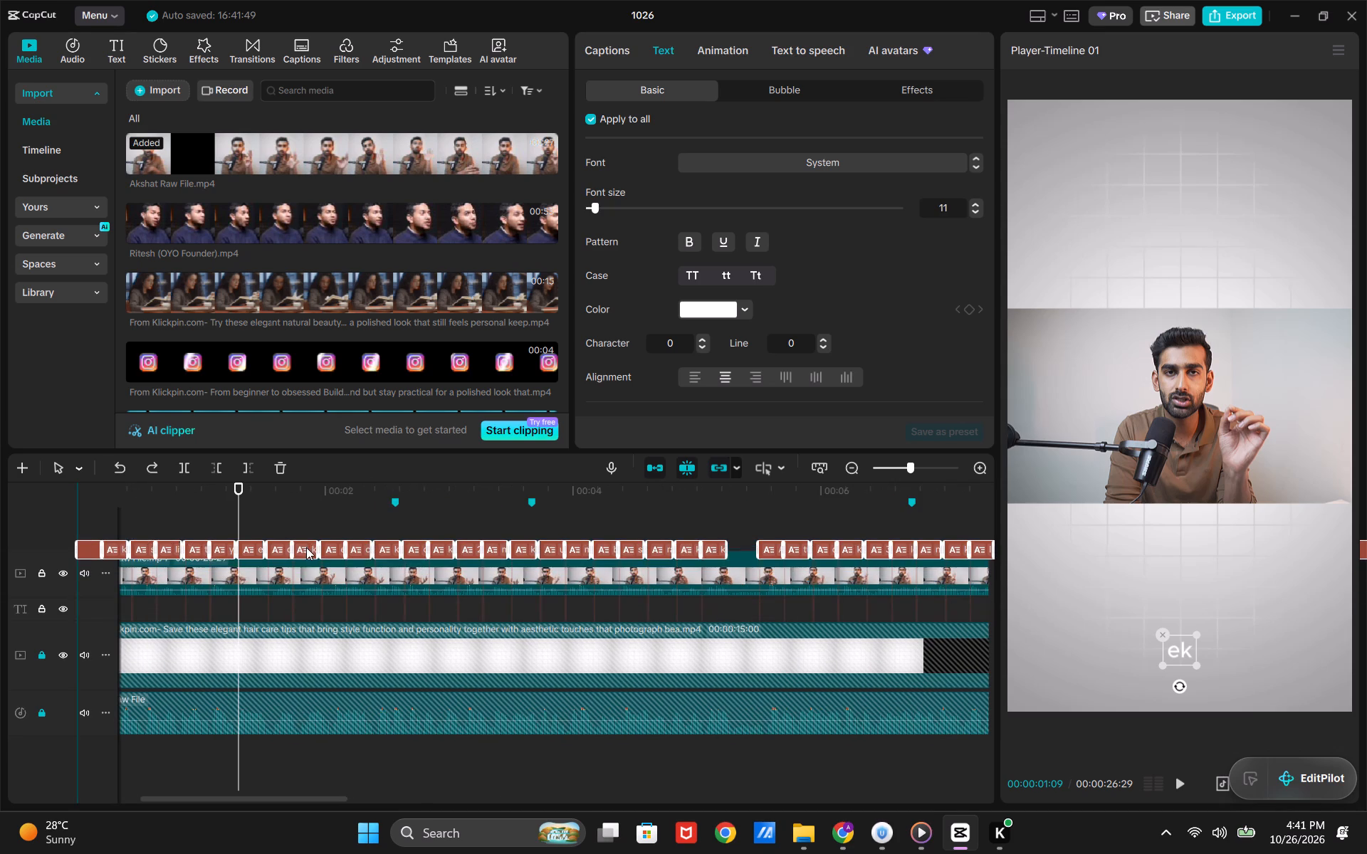
pyautogui.moveTo(306, 547); pyautogui.dragTo(307, 543)
pyautogui.hscroll(4, 307, 543)
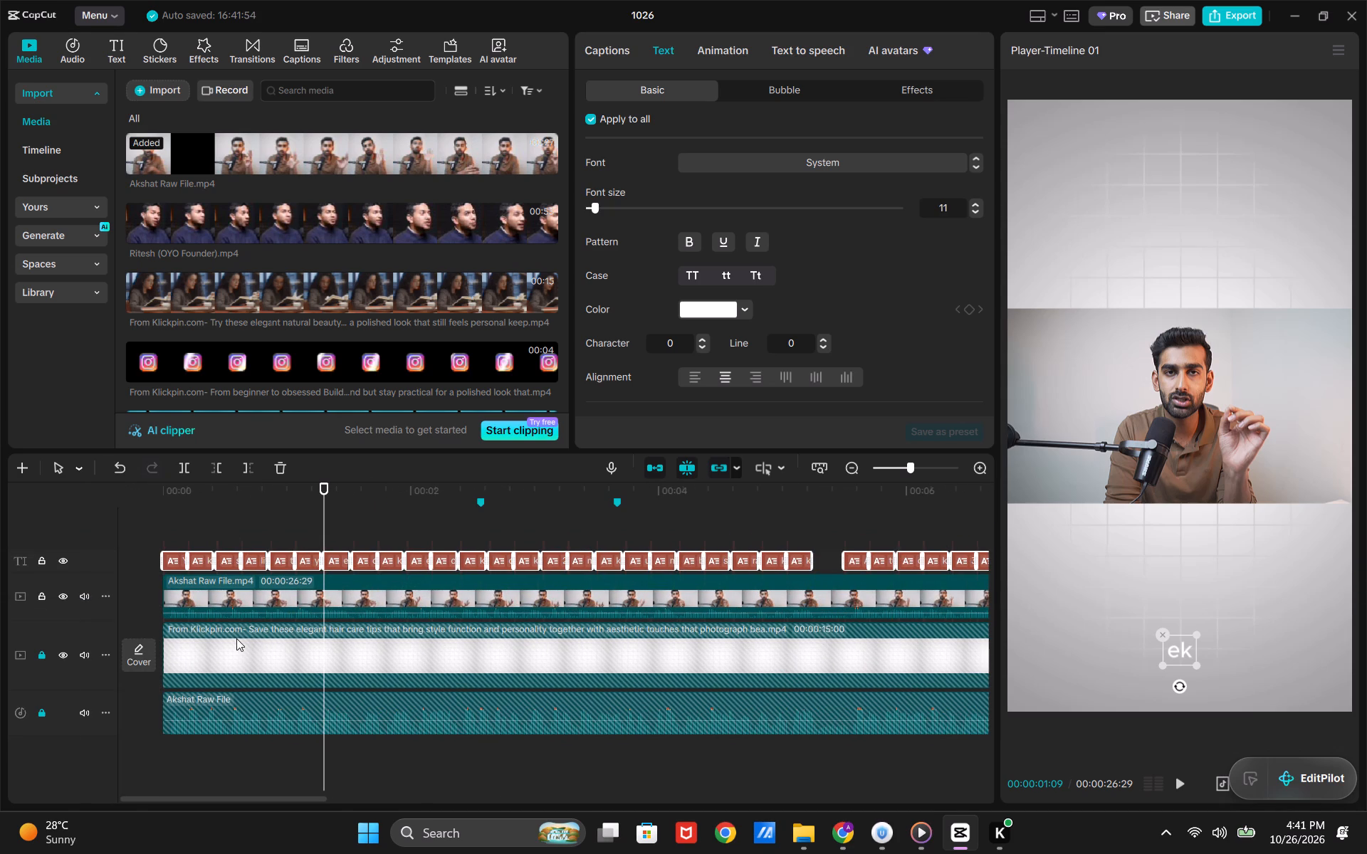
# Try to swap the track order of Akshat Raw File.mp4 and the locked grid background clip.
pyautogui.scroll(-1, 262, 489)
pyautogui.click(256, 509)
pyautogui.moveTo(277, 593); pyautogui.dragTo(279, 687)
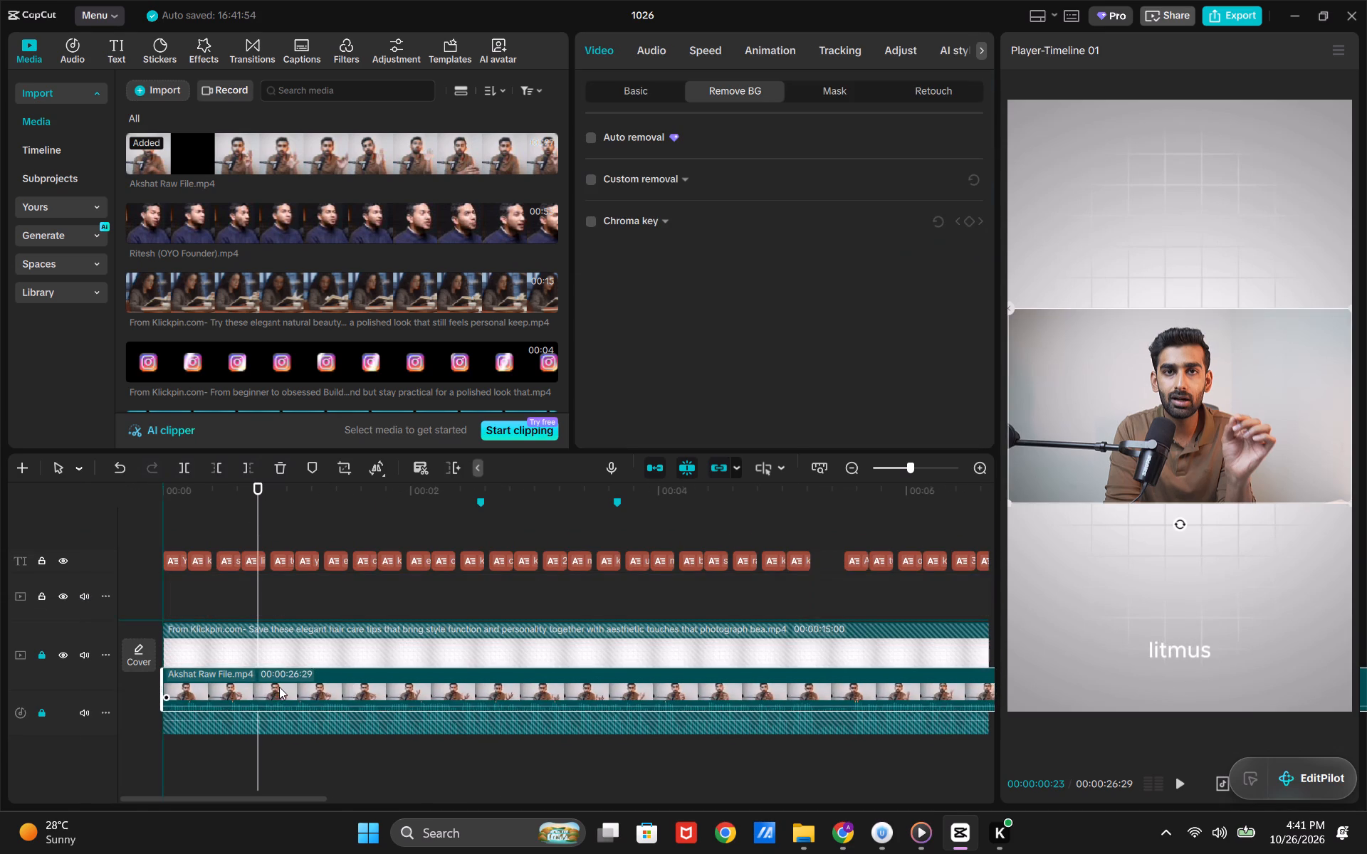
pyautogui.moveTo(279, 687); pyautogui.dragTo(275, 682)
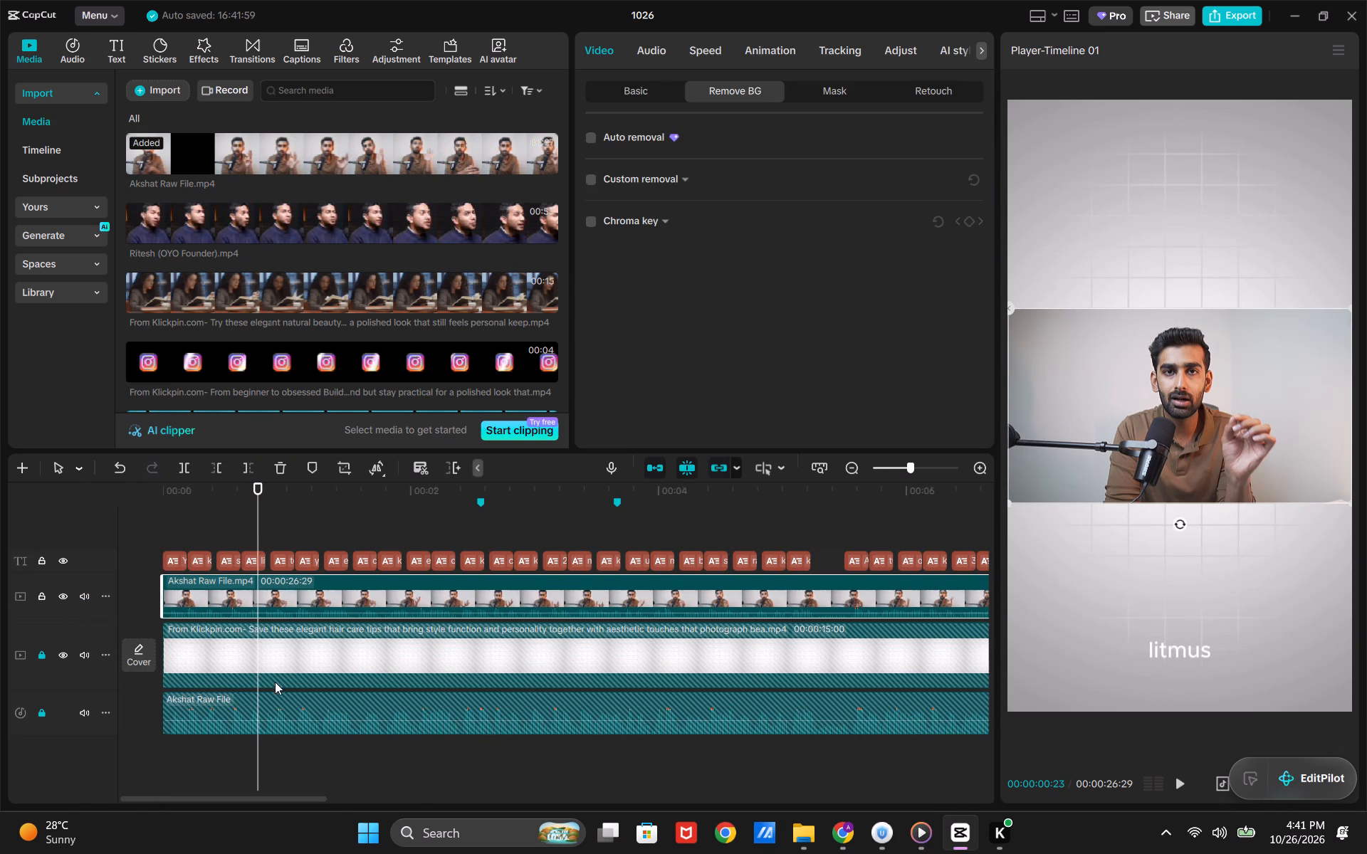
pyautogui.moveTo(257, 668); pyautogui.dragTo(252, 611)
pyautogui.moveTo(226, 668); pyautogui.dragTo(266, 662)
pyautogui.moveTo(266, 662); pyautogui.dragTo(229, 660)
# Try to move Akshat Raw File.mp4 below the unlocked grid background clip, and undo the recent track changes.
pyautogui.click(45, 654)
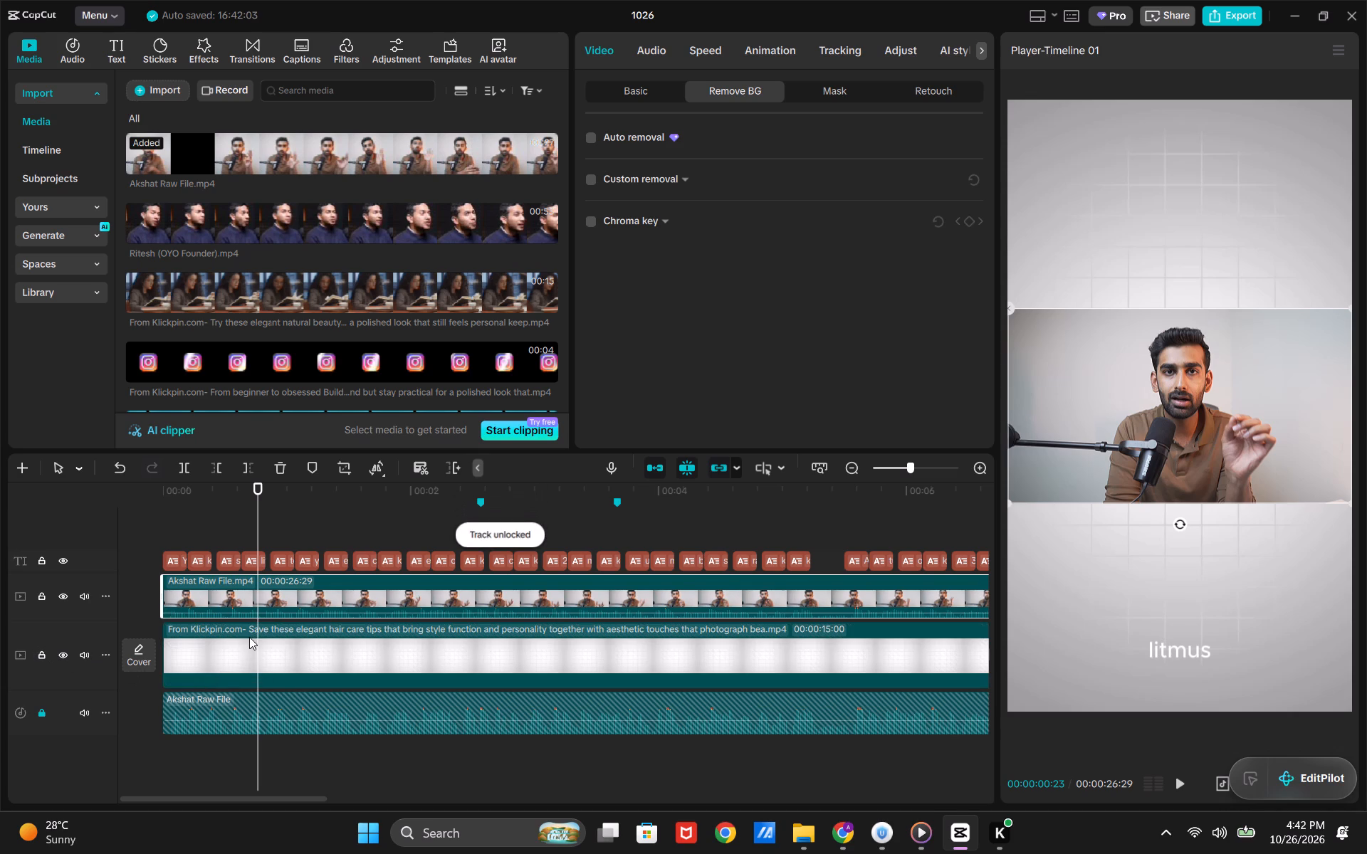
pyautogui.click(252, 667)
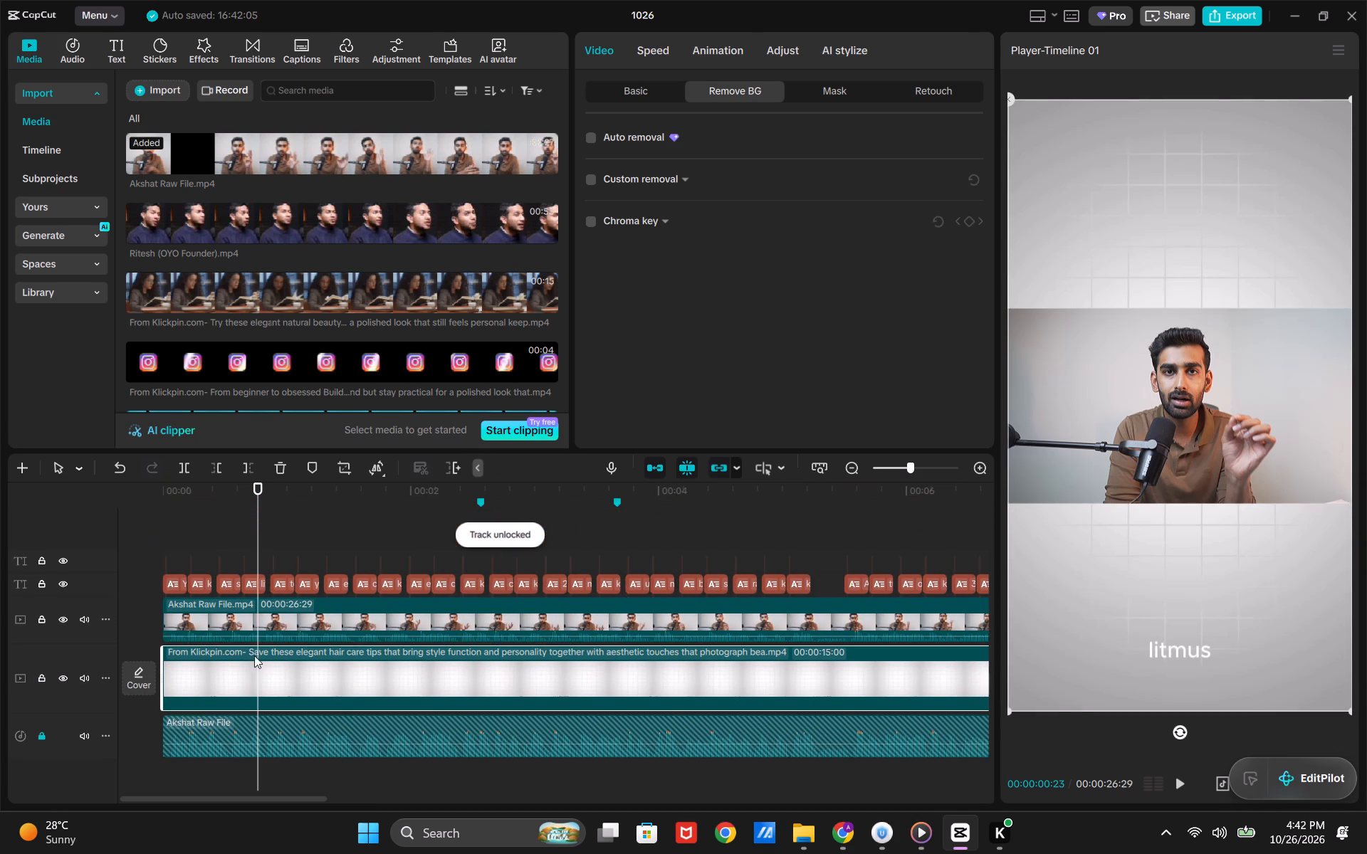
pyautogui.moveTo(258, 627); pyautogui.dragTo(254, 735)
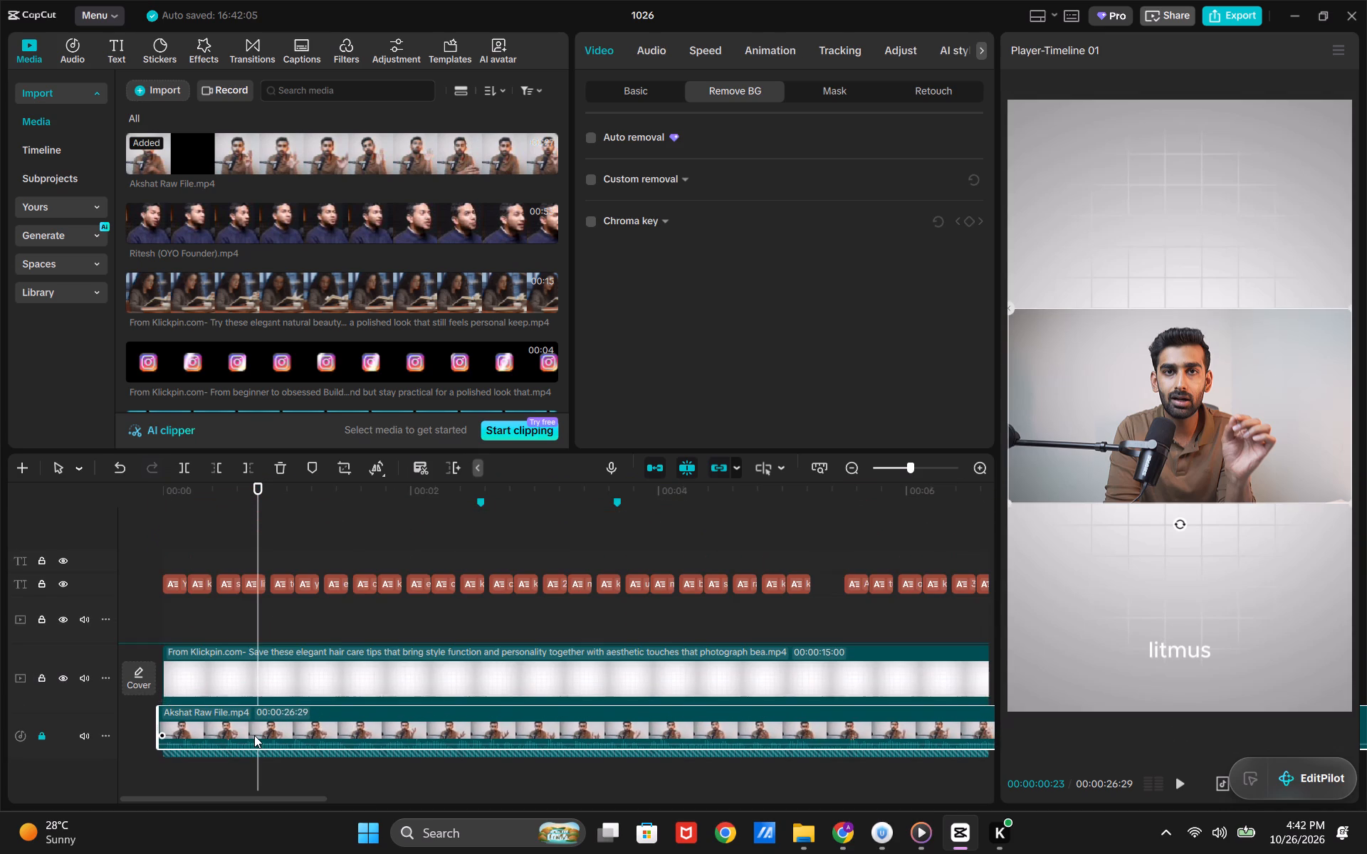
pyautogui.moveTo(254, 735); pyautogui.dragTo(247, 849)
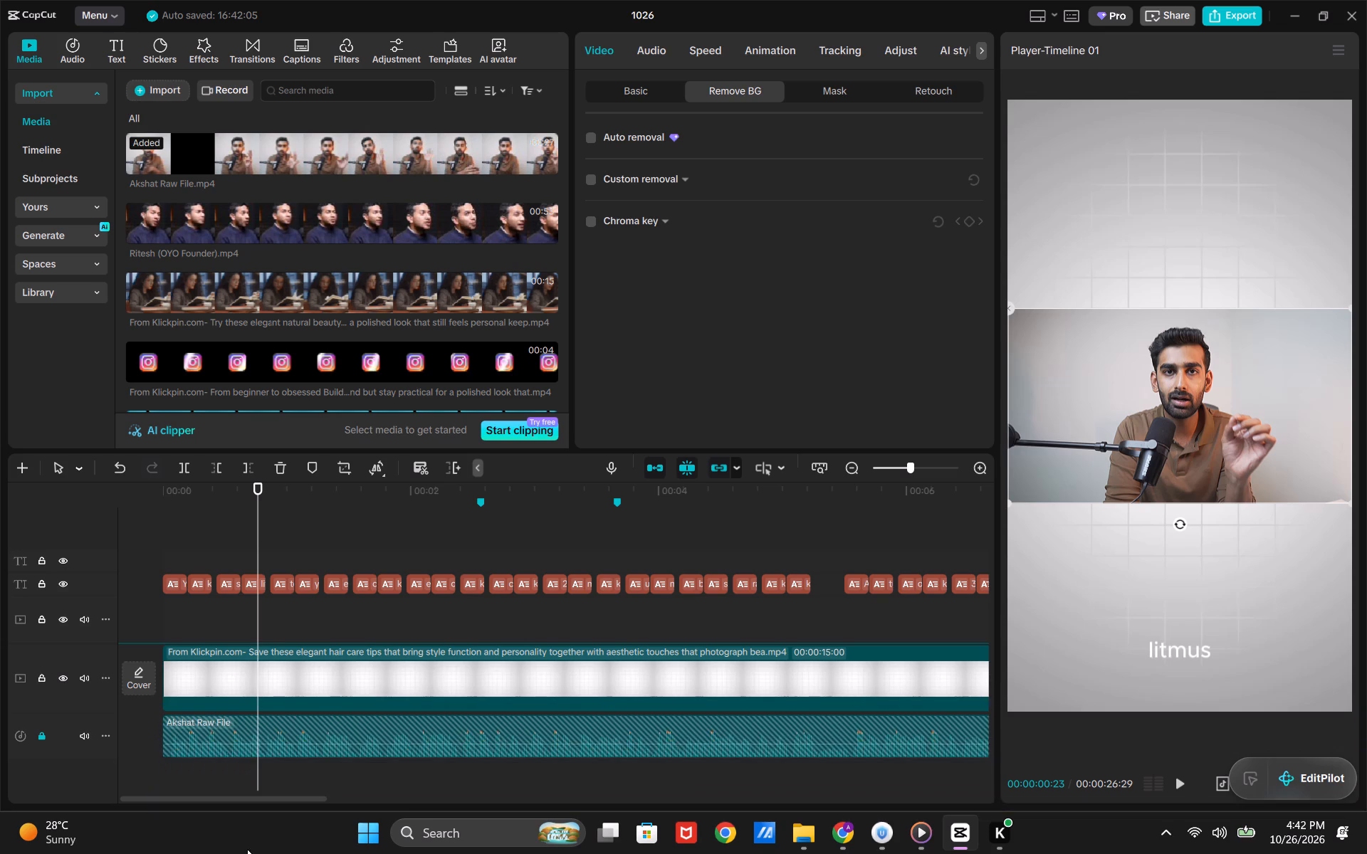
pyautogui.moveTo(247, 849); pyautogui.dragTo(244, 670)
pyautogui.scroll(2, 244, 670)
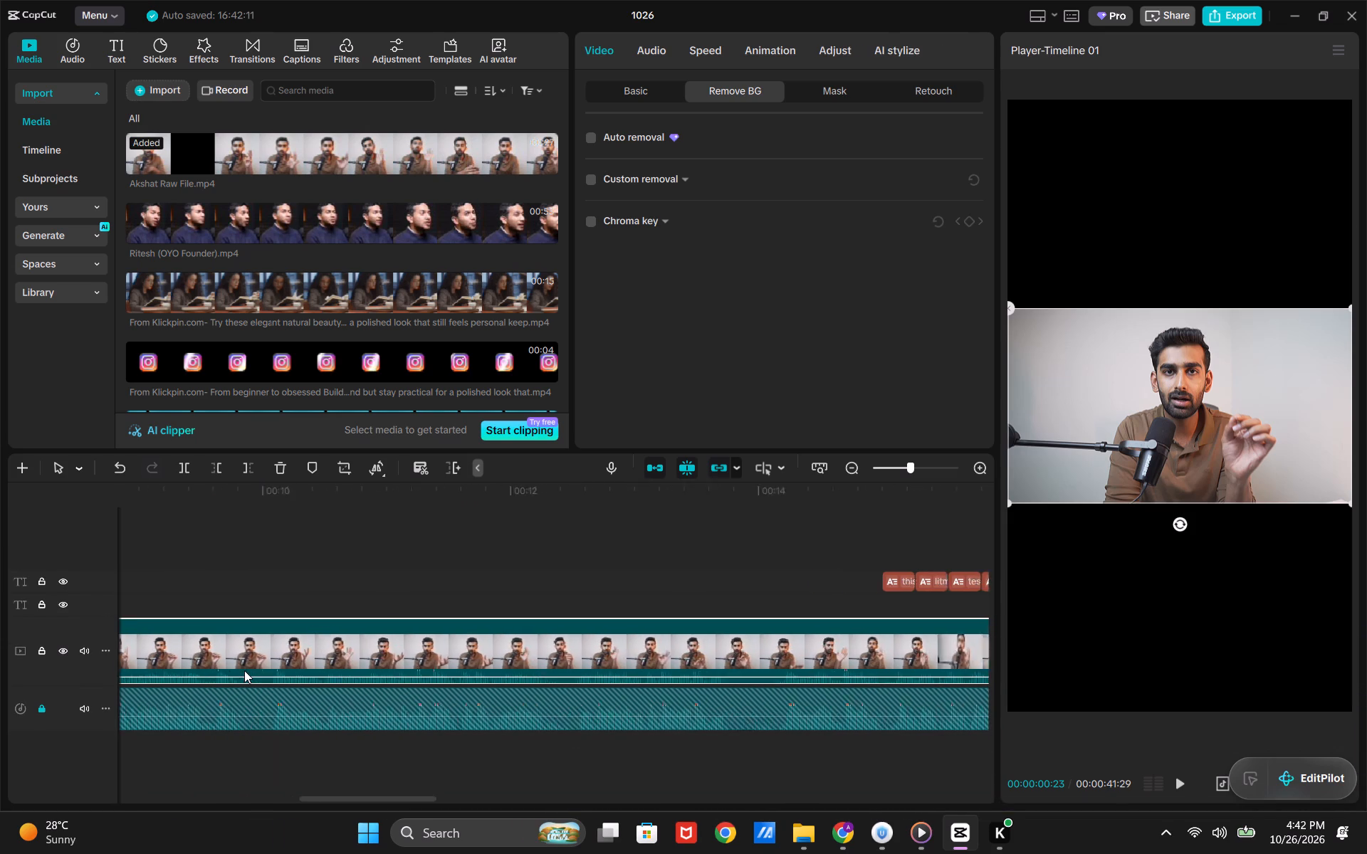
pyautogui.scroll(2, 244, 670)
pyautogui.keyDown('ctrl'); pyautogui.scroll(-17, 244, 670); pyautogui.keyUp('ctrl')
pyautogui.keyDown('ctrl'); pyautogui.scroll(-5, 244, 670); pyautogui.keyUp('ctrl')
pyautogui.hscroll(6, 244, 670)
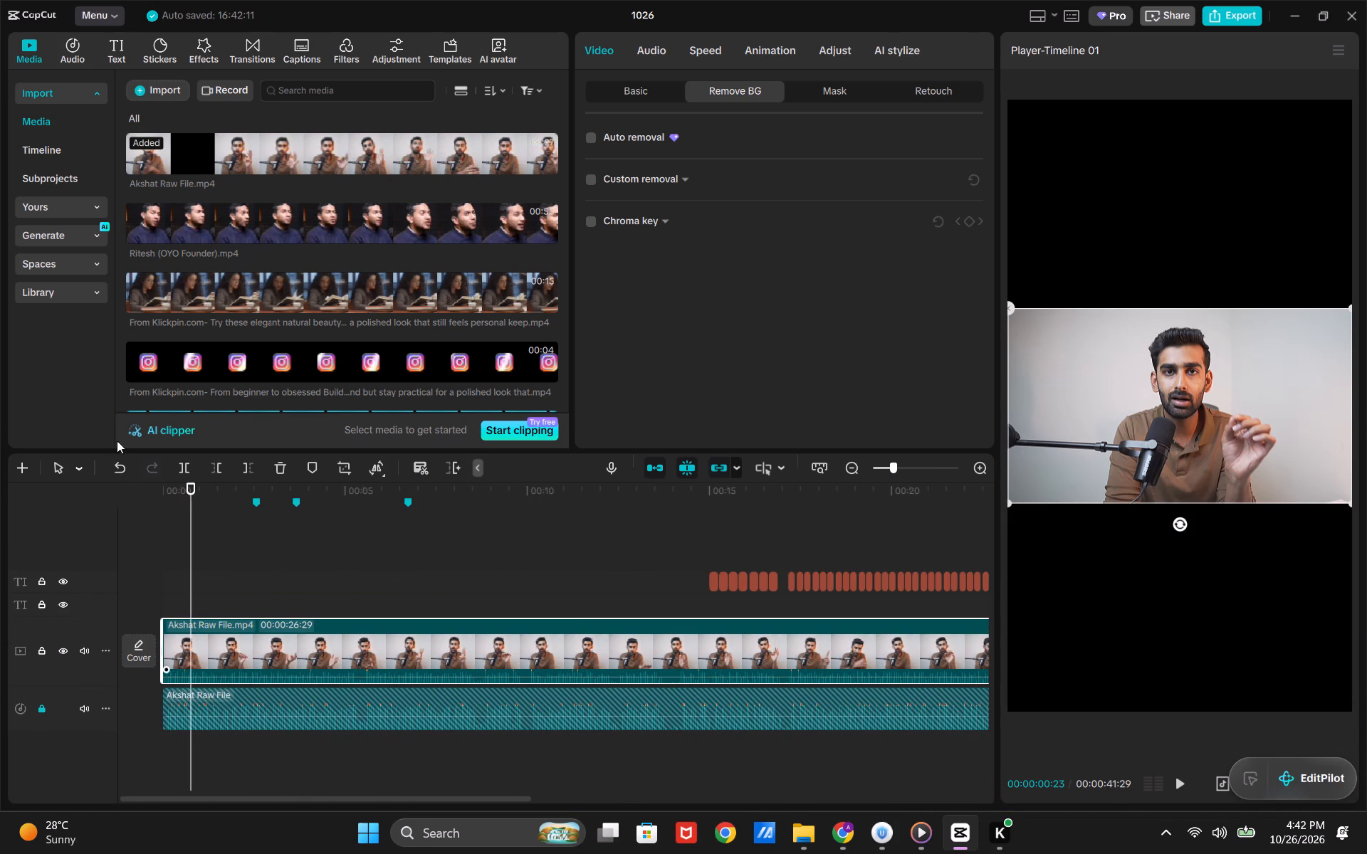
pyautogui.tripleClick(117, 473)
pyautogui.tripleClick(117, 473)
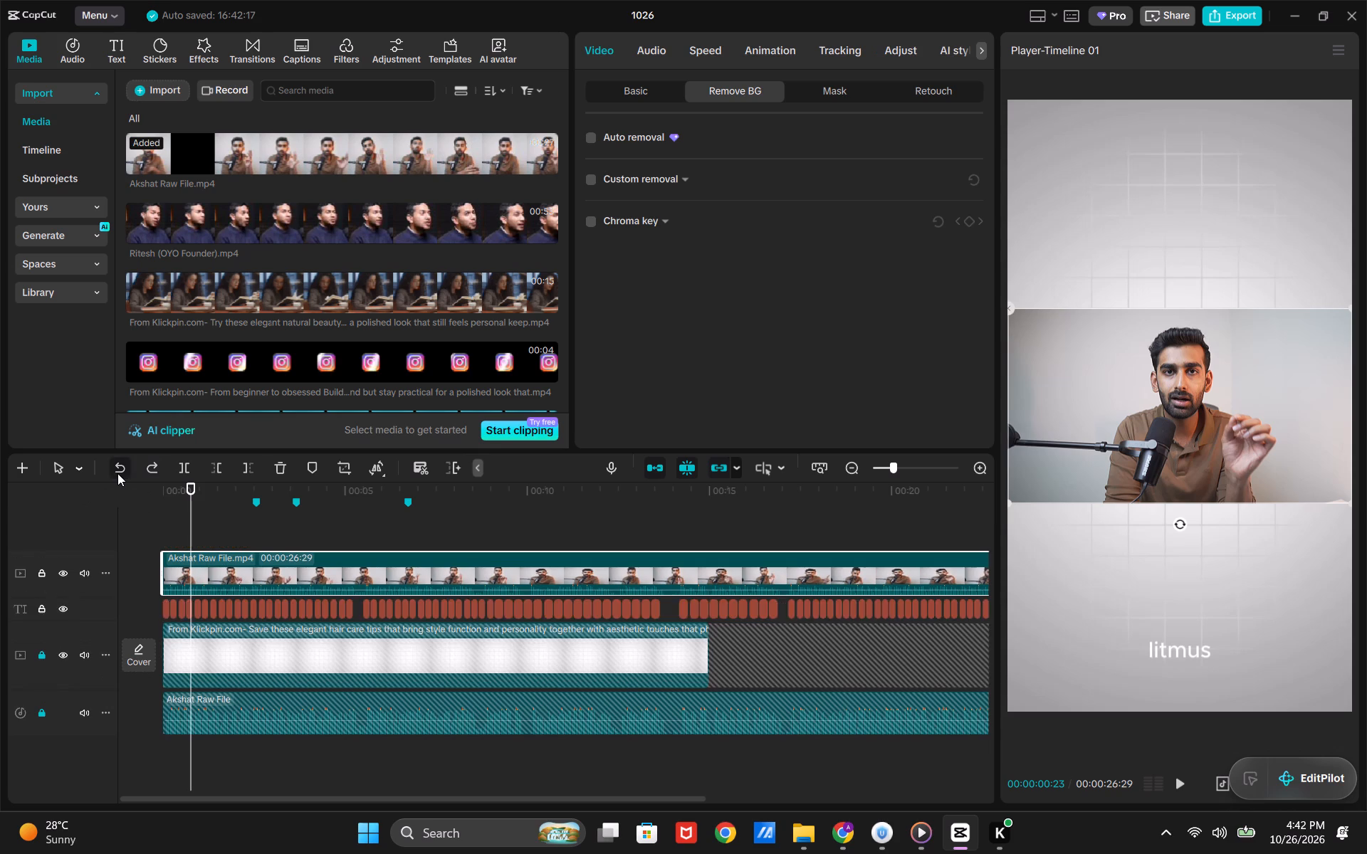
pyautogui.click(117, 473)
# Delete everything from the timeline: both video clips, all the captions and the unlocked Akshat Raw File audio.
pyautogui.moveTo(254, 762); pyautogui.dragTo(447, 508)
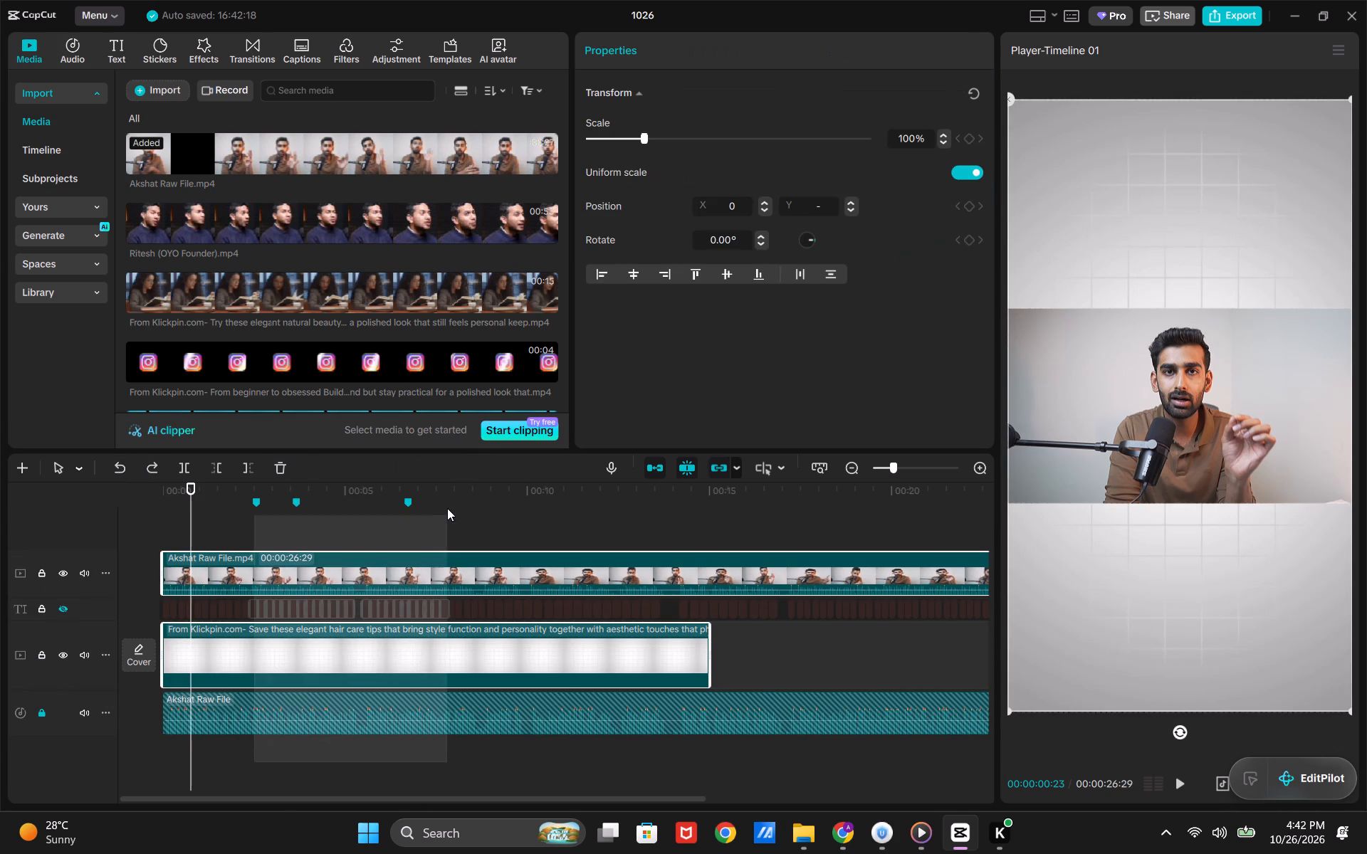
pyautogui.moveTo(447, 508); pyautogui.dragTo(448, 503)
pyautogui.press('BackSpace')
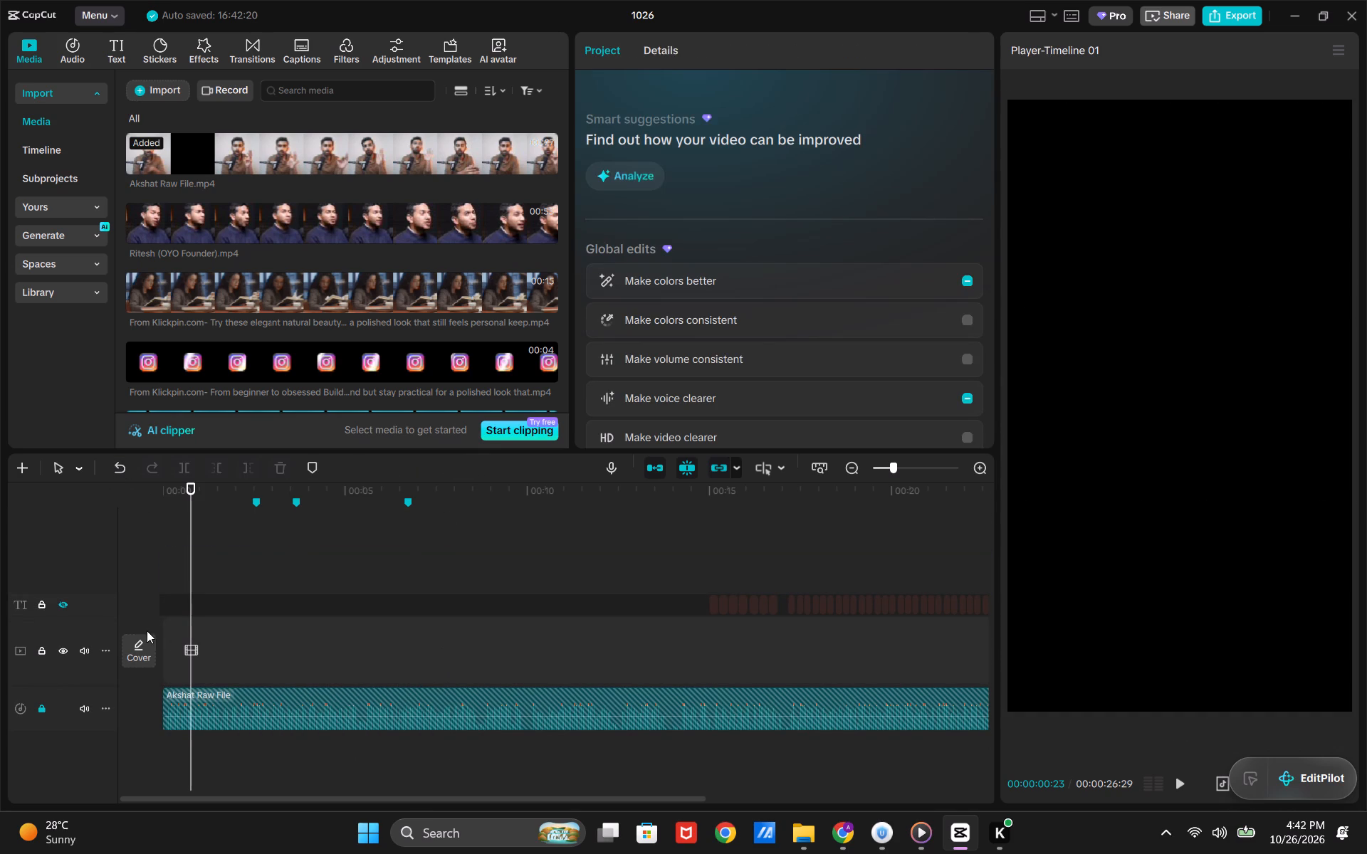
pyautogui.click(61, 603)
pyautogui.click(42, 712)
pyautogui.hotkey('ctrl', 'a')
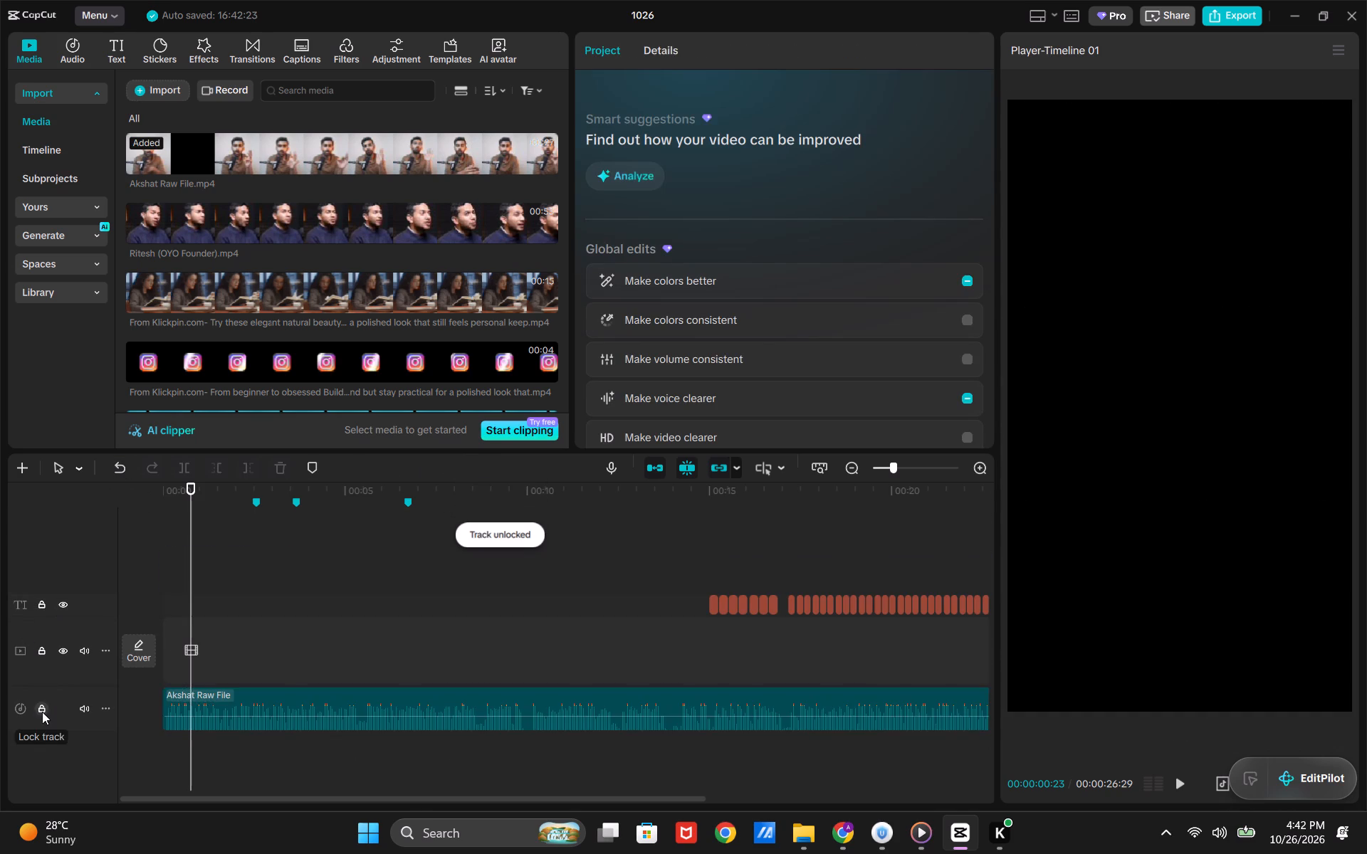
pyautogui.press('BackSpace')
# Place Akshat Raw File.mp4 at the start of the empty timeline.
pyautogui.scroll(-8, 270, 349)
pyautogui.scroll(8, 270, 349)
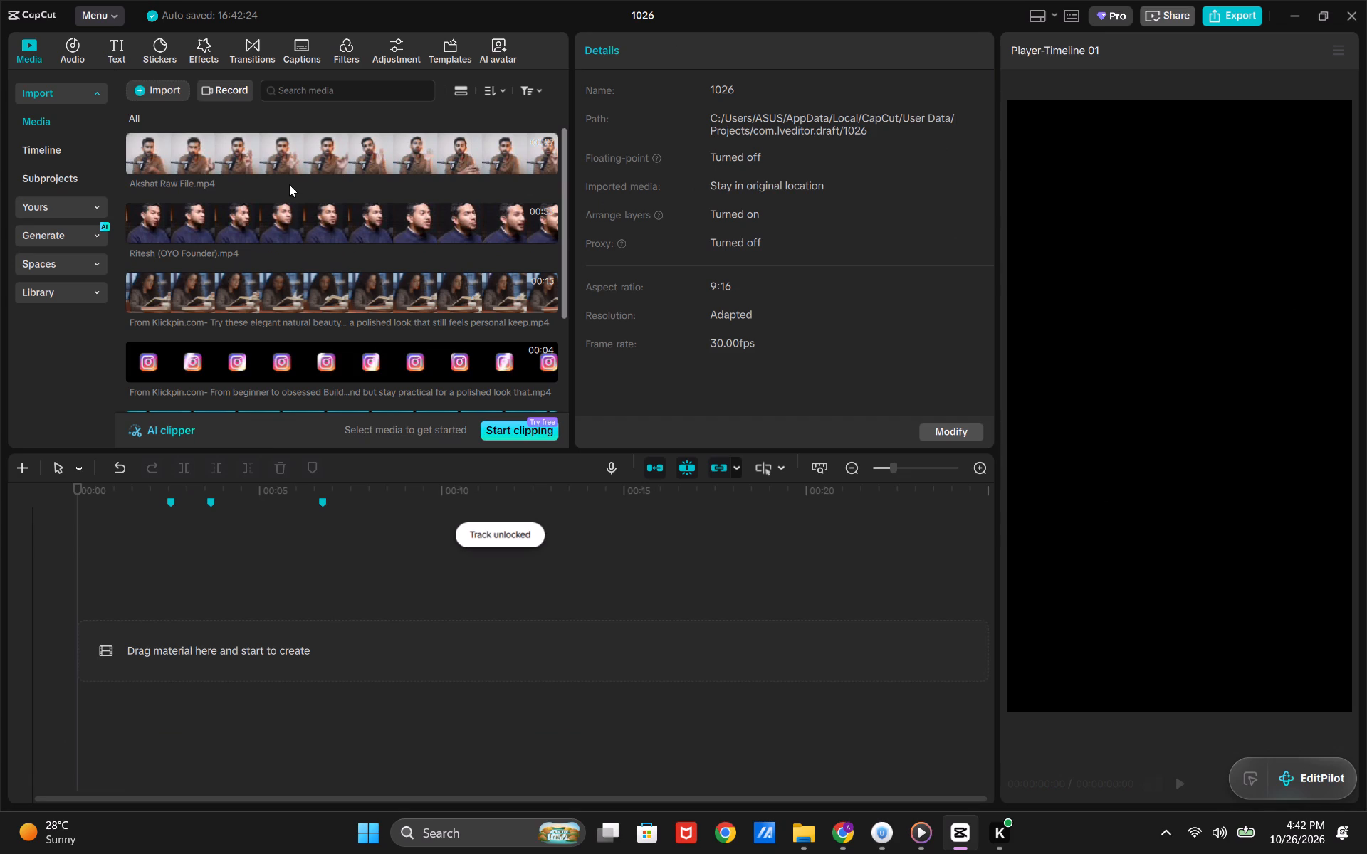
pyautogui.moveTo(296, 141); pyautogui.dragTo(172, 568)
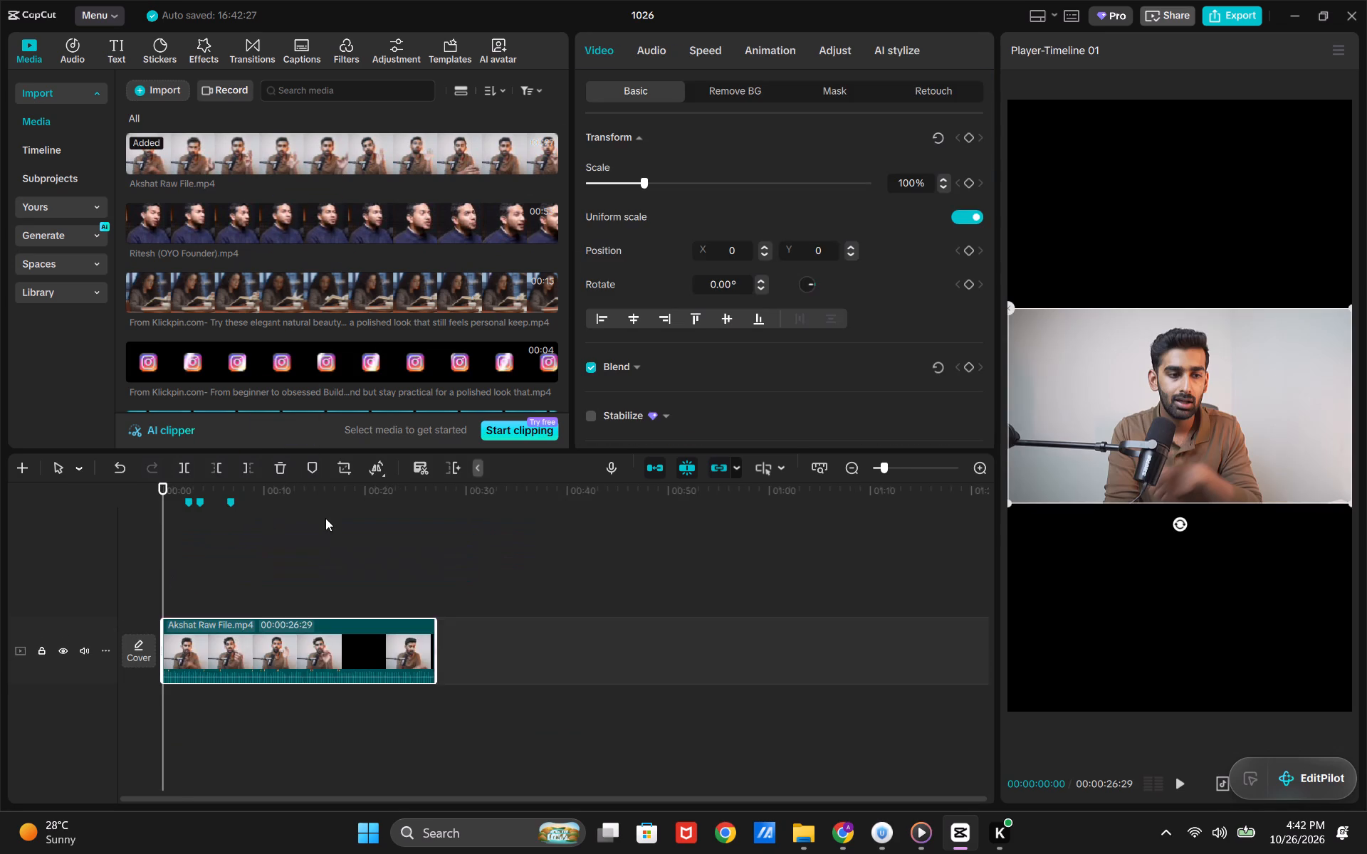
# Apply Auto reframe with a 9:16 aspect ratio to Akshat Raw File.mp4 and preview the reframed shot.
pyautogui.keyDown('ctrl'); pyautogui.scroll(8, 325, 518); pyautogui.keyUp('ctrl')
pyautogui.hscroll(1, 325, 518)
pyautogui.keyDown('ctrl'); pyautogui.scroll(6, 325, 518); pyautogui.keyUp('ctrl')
pyautogui.scroll(1, 327, 494)
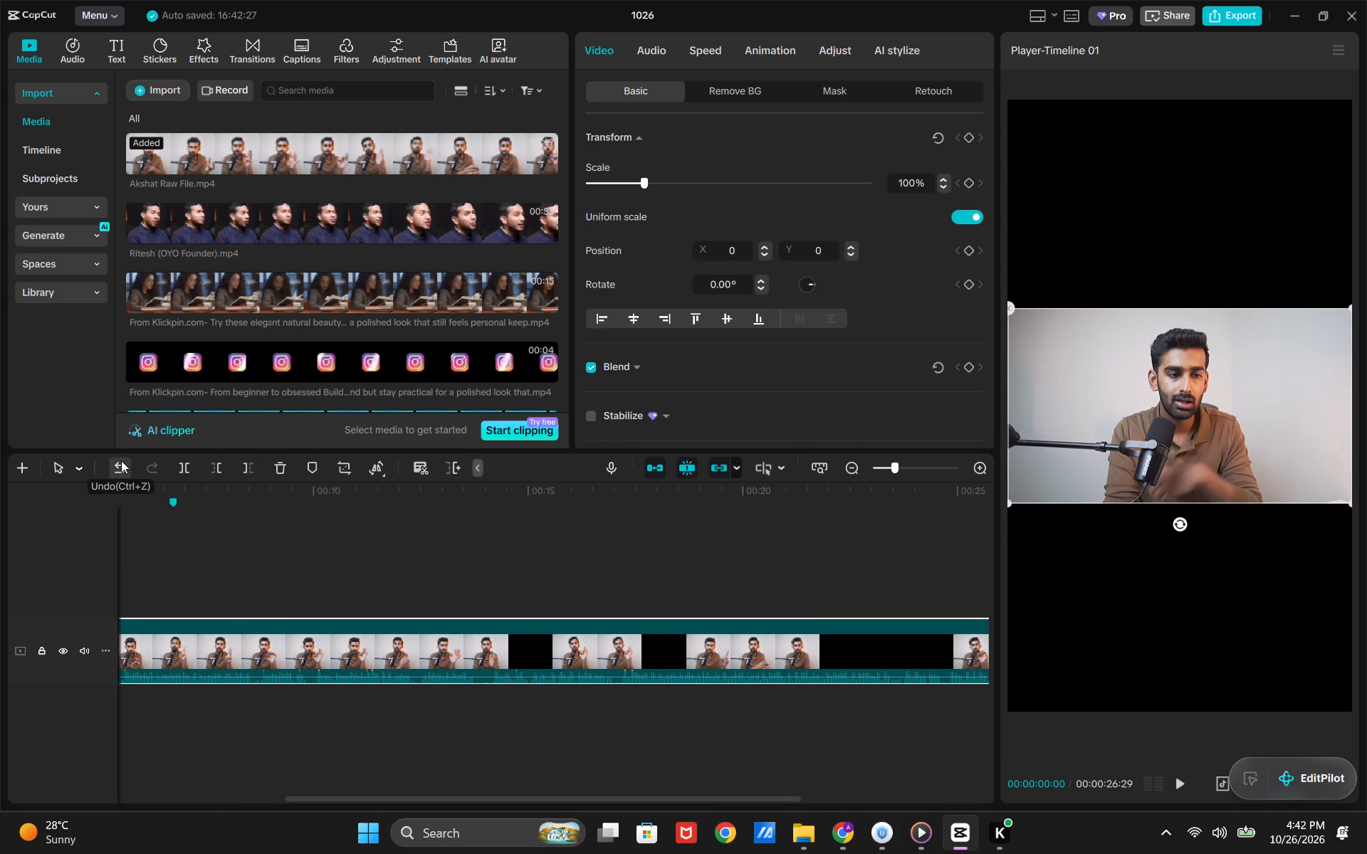
pyautogui.scroll(-5, 762, 344)
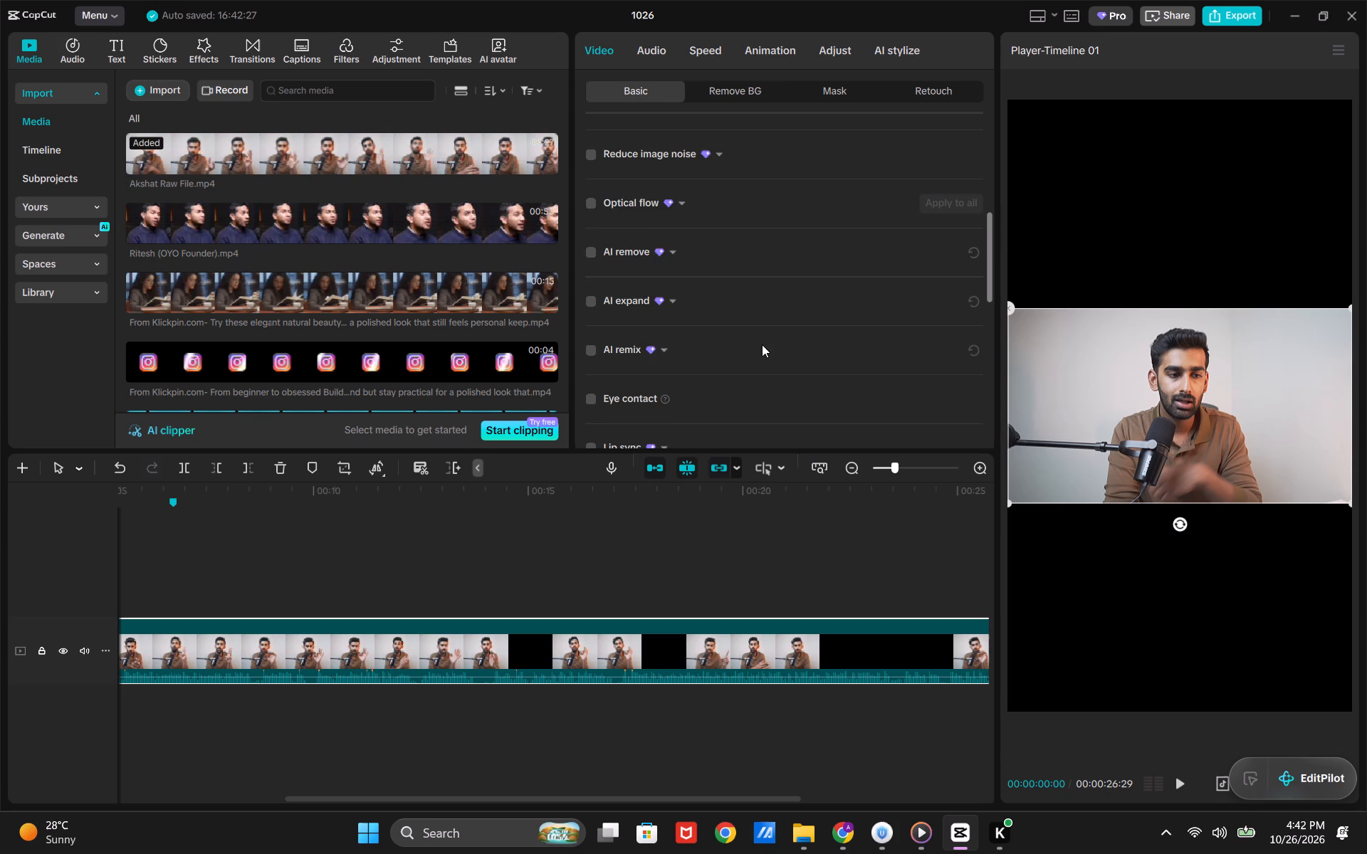
pyautogui.scroll(-1, 762, 344)
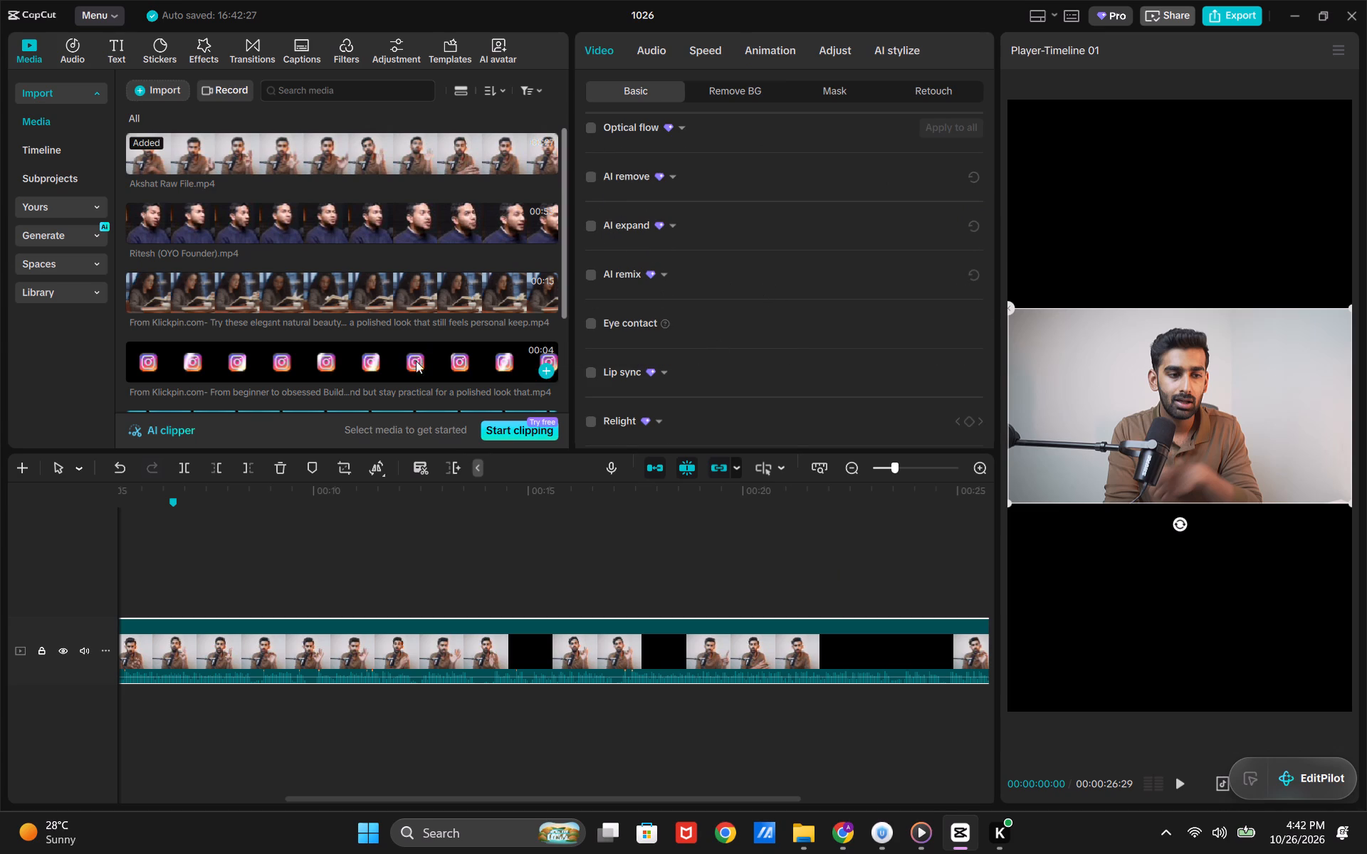
pyautogui.hscroll(1, 644, 364)
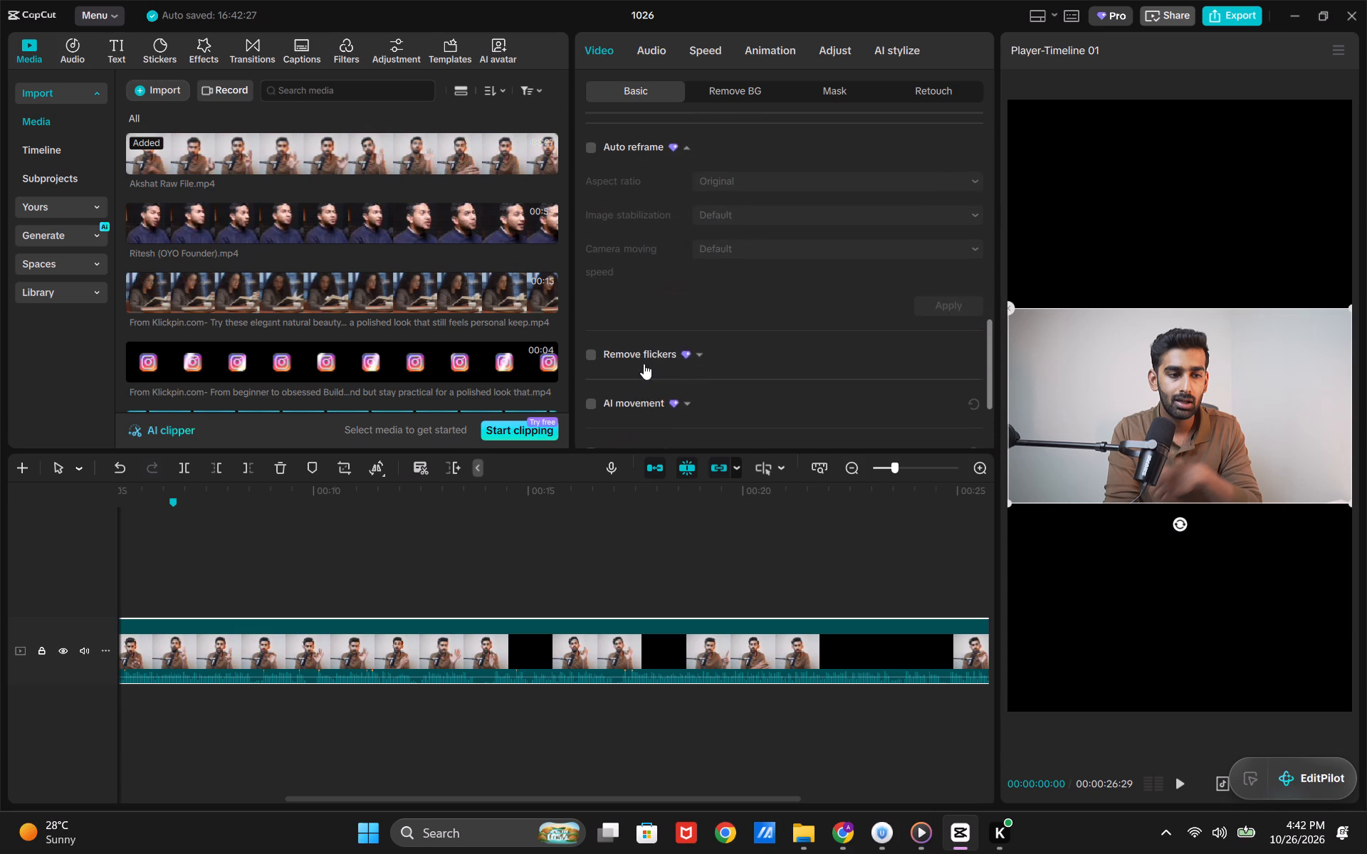
pyautogui.hscroll(1, 644, 364)
pyautogui.click(590, 169)
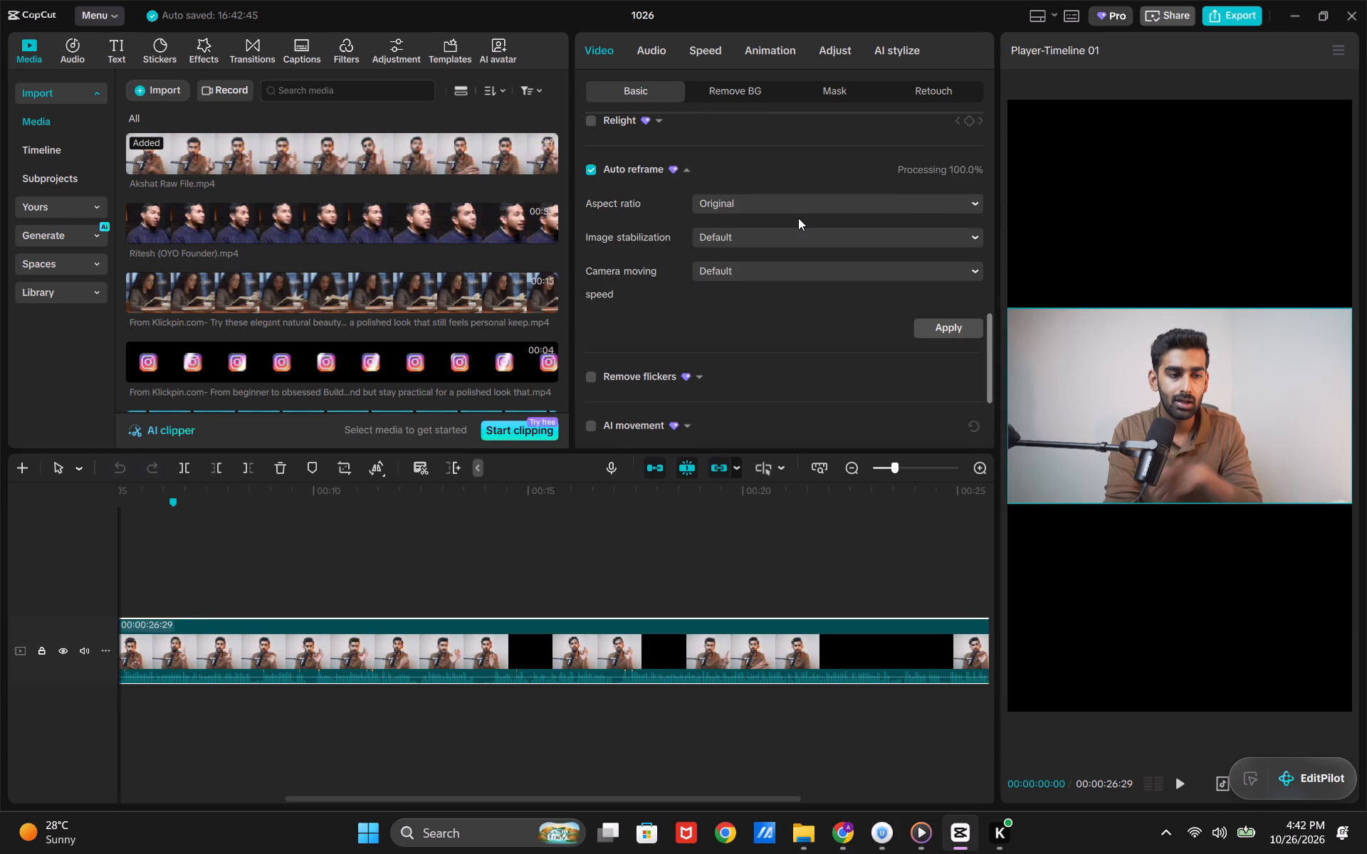
pyautogui.click(798, 218)
pyautogui.click(802, 214)
pyautogui.click(792, 207)
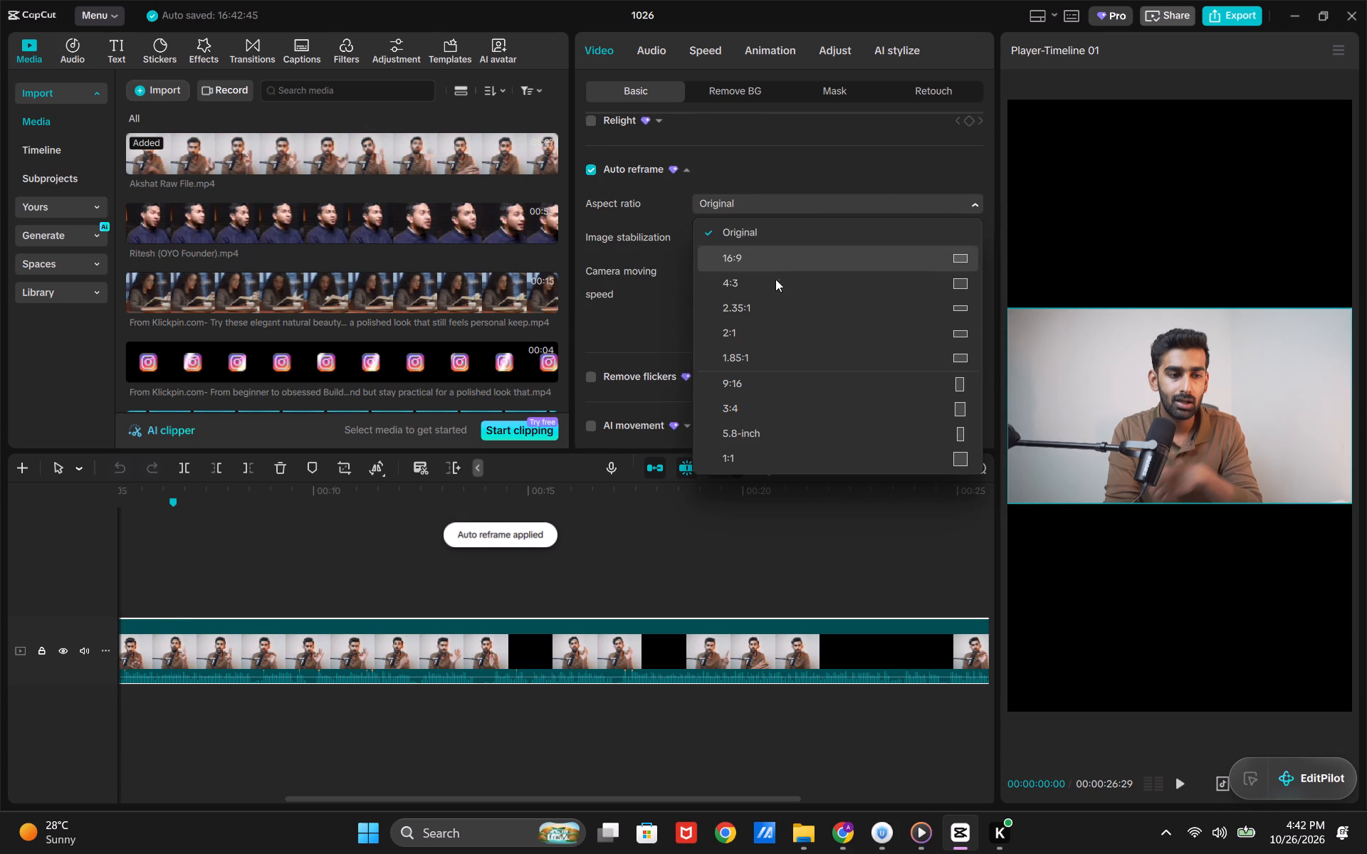
pyautogui.click(782, 379)
pyautogui.click(948, 329)
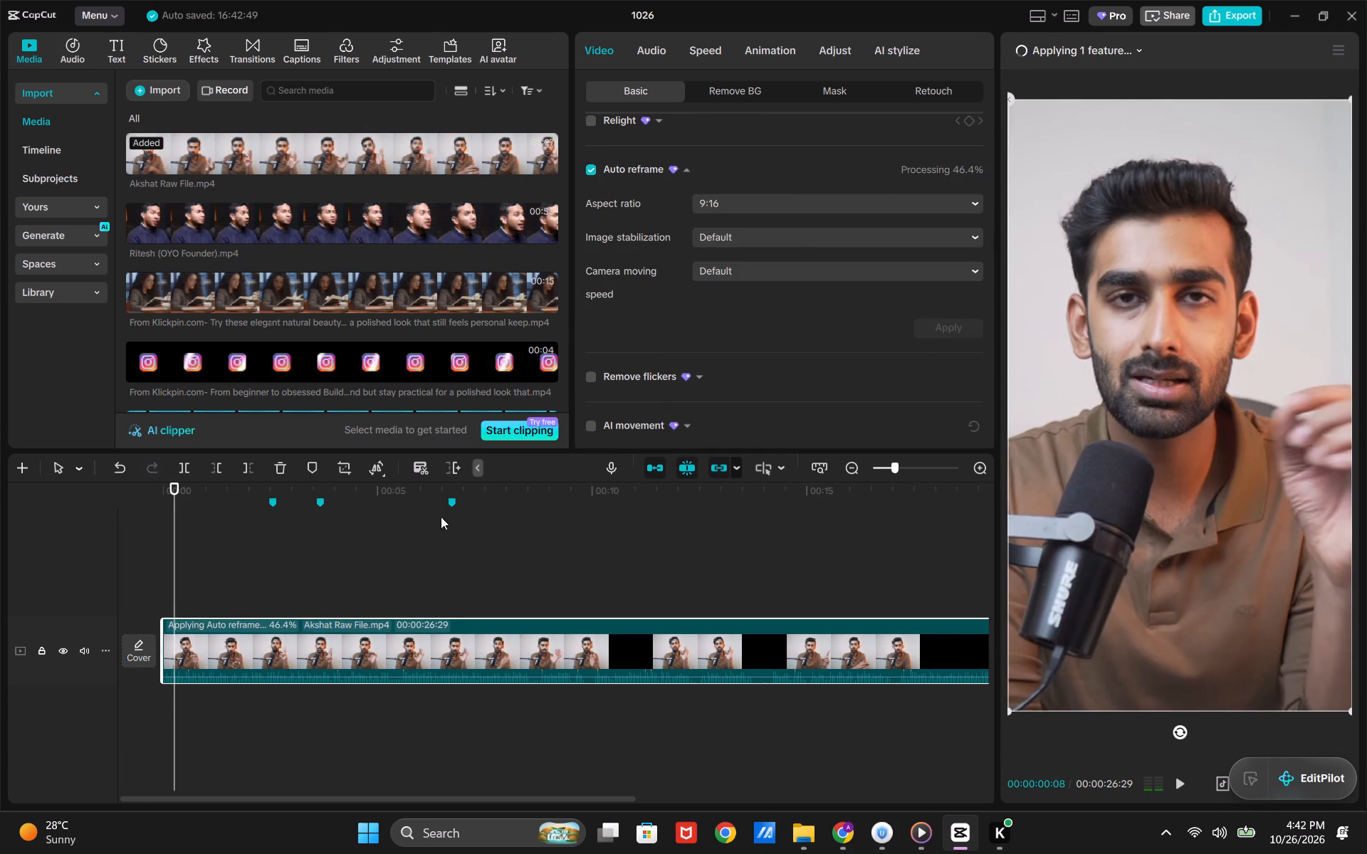
pyautogui.press('space')
pyautogui.press('space')
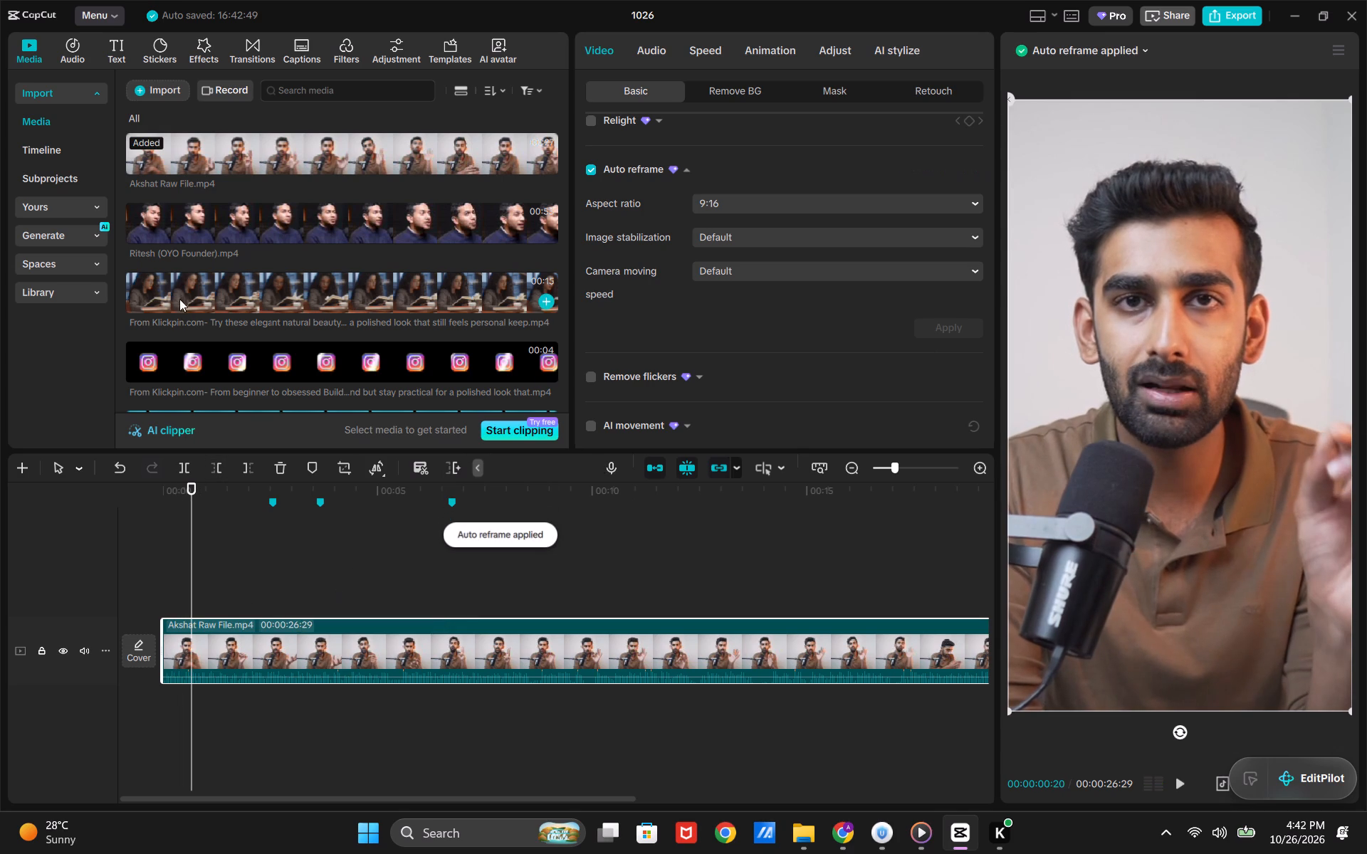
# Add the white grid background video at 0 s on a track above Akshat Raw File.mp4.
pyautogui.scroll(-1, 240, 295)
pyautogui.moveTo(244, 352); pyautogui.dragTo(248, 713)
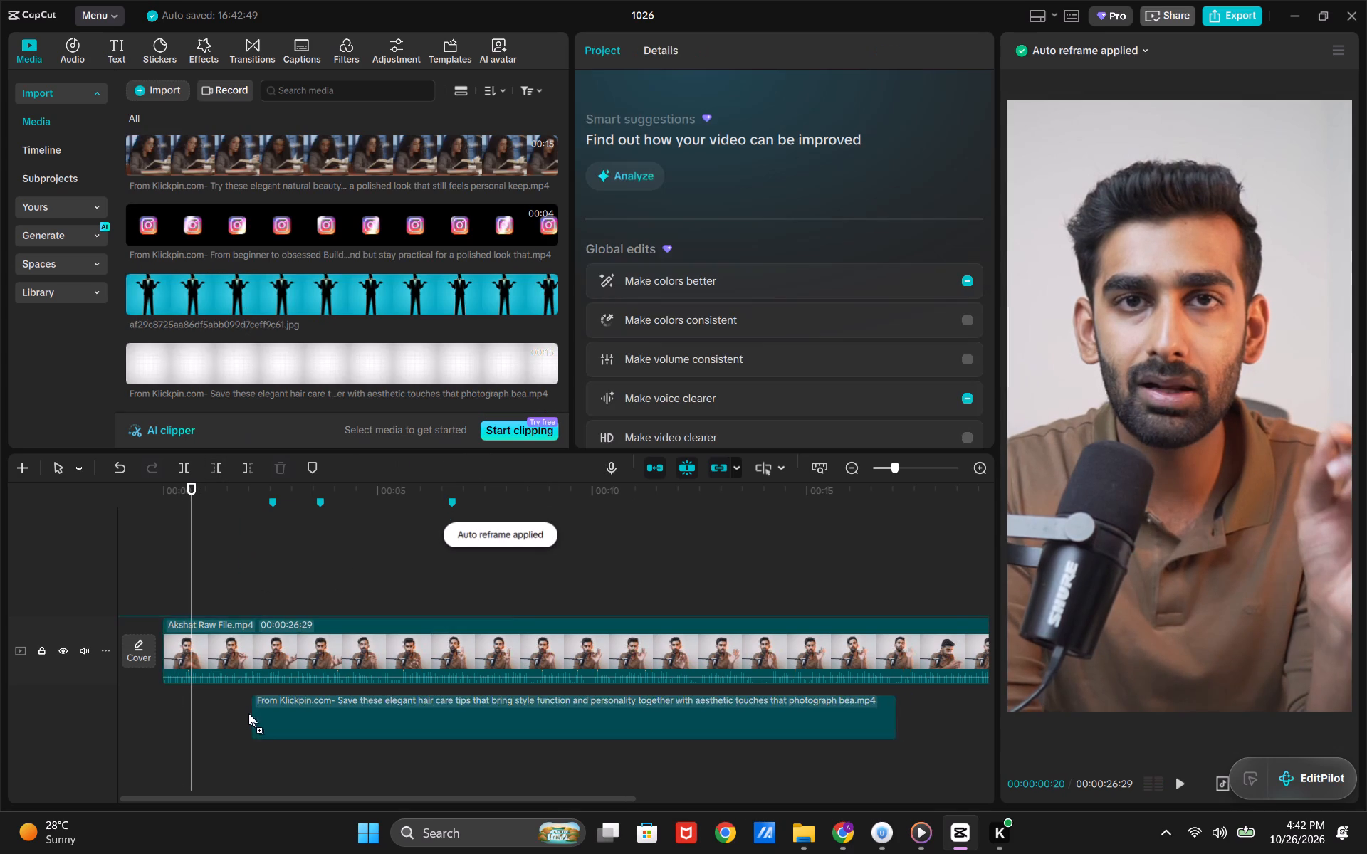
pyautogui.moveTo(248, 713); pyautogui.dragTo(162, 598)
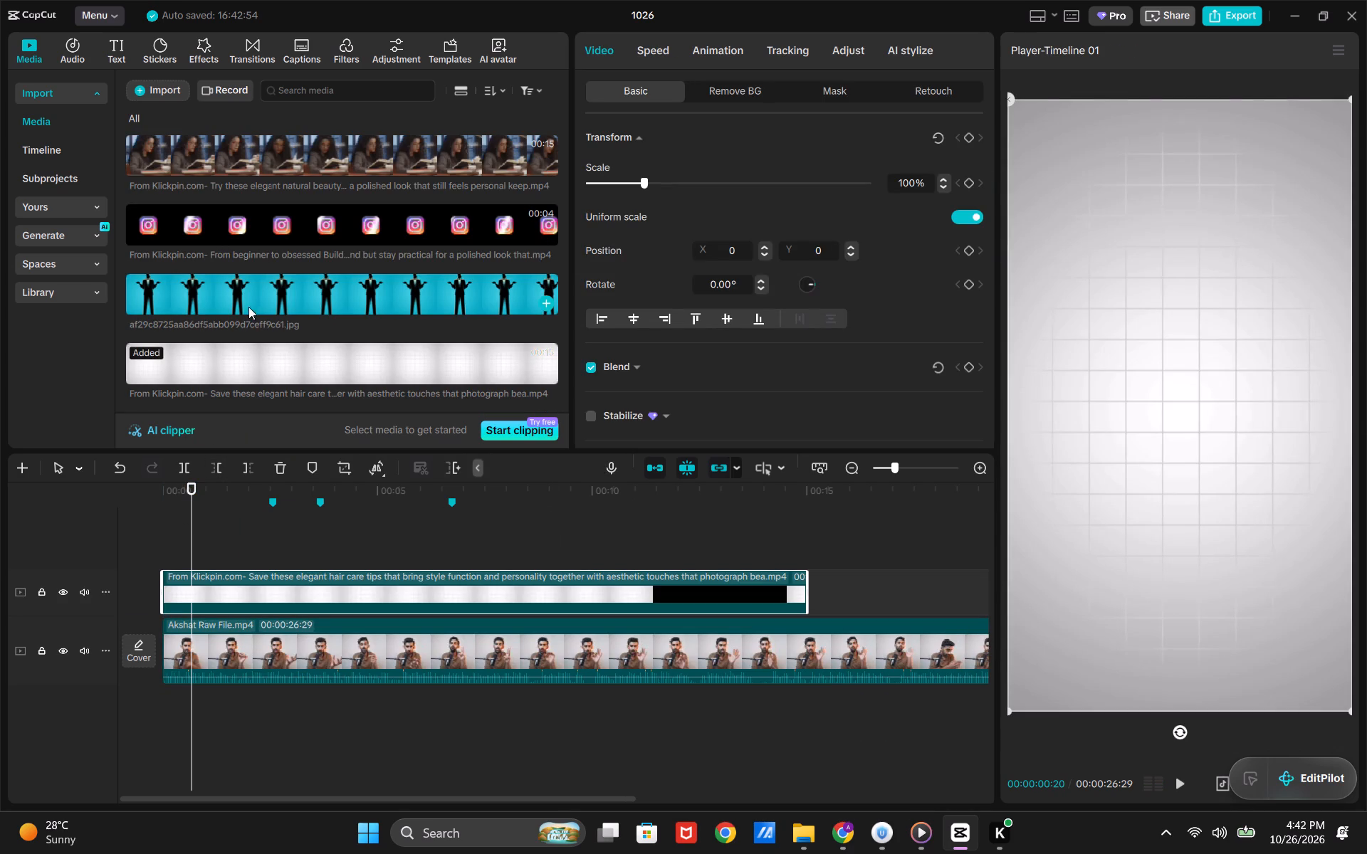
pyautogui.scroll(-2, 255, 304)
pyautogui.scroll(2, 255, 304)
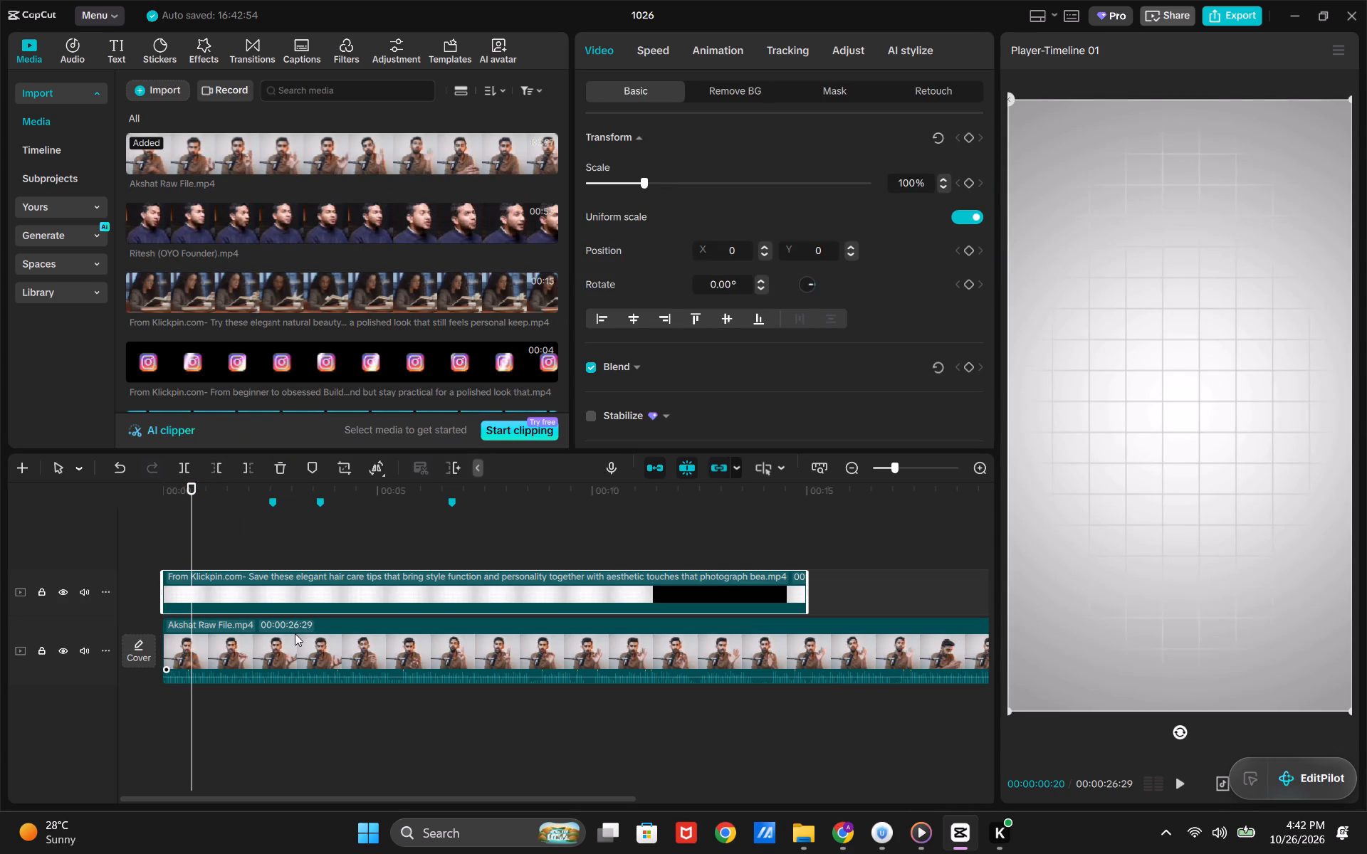
# Extract the audio of Akshat Raw File.mp4 onto its own track.
pyautogui.click(294, 636)
pyautogui.hotkey('ctrl', 'shift', 's')
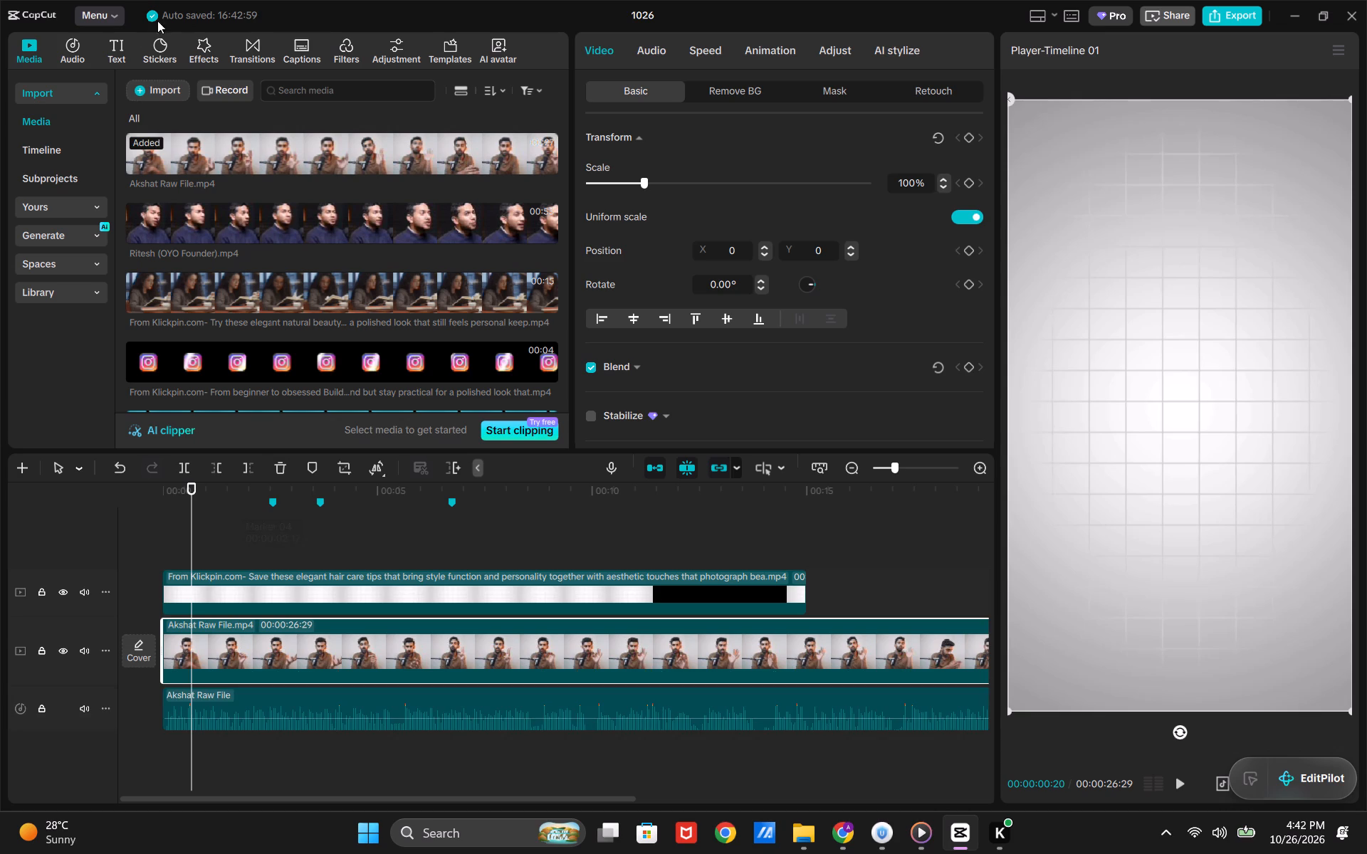
# Open the local captions holding the imported .srt file and return the playhead to the timeline start.
pyautogui.click(106, 49)
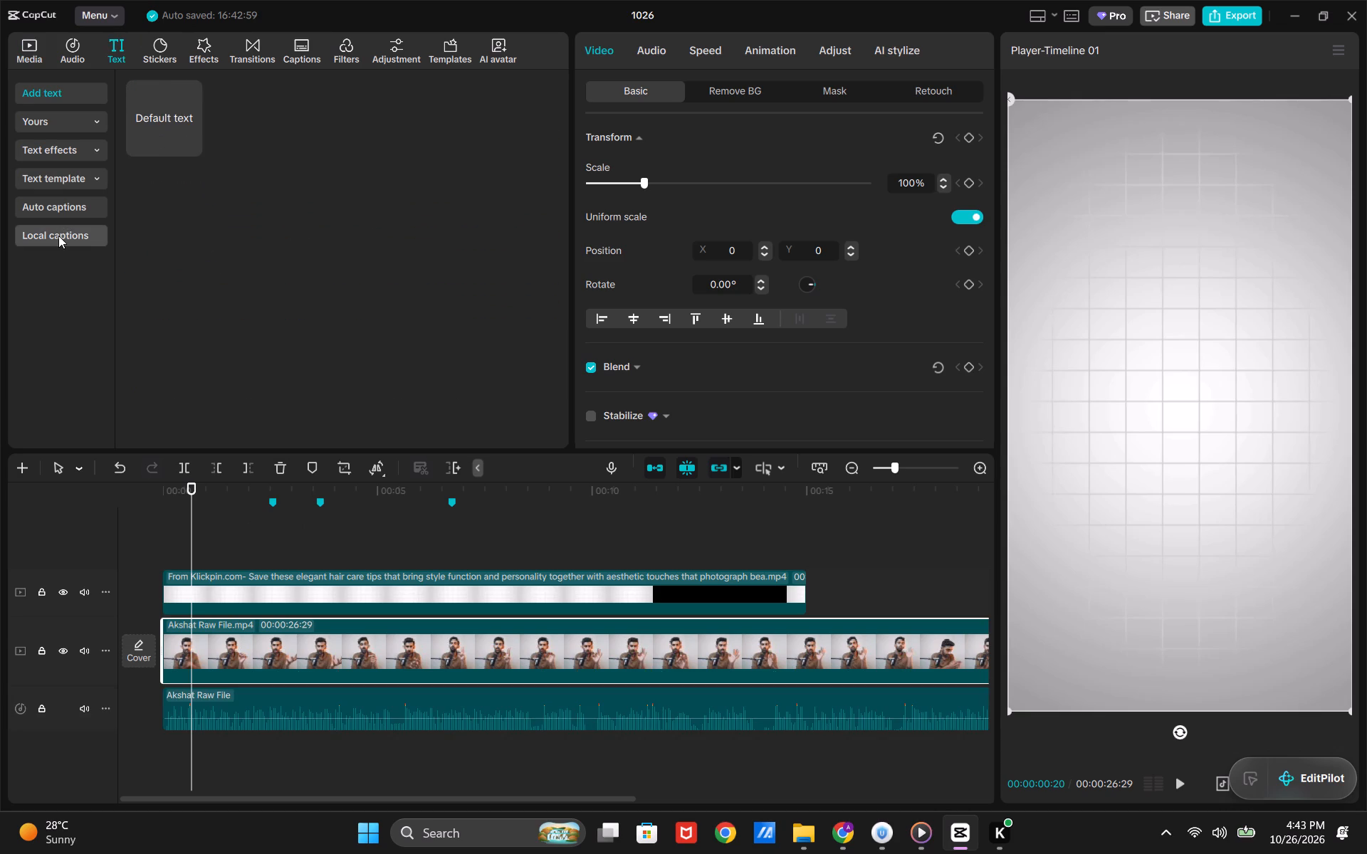
pyautogui.click(58, 237)
pyautogui.moveTo(156, 142); pyautogui.dragTo(132, 159)
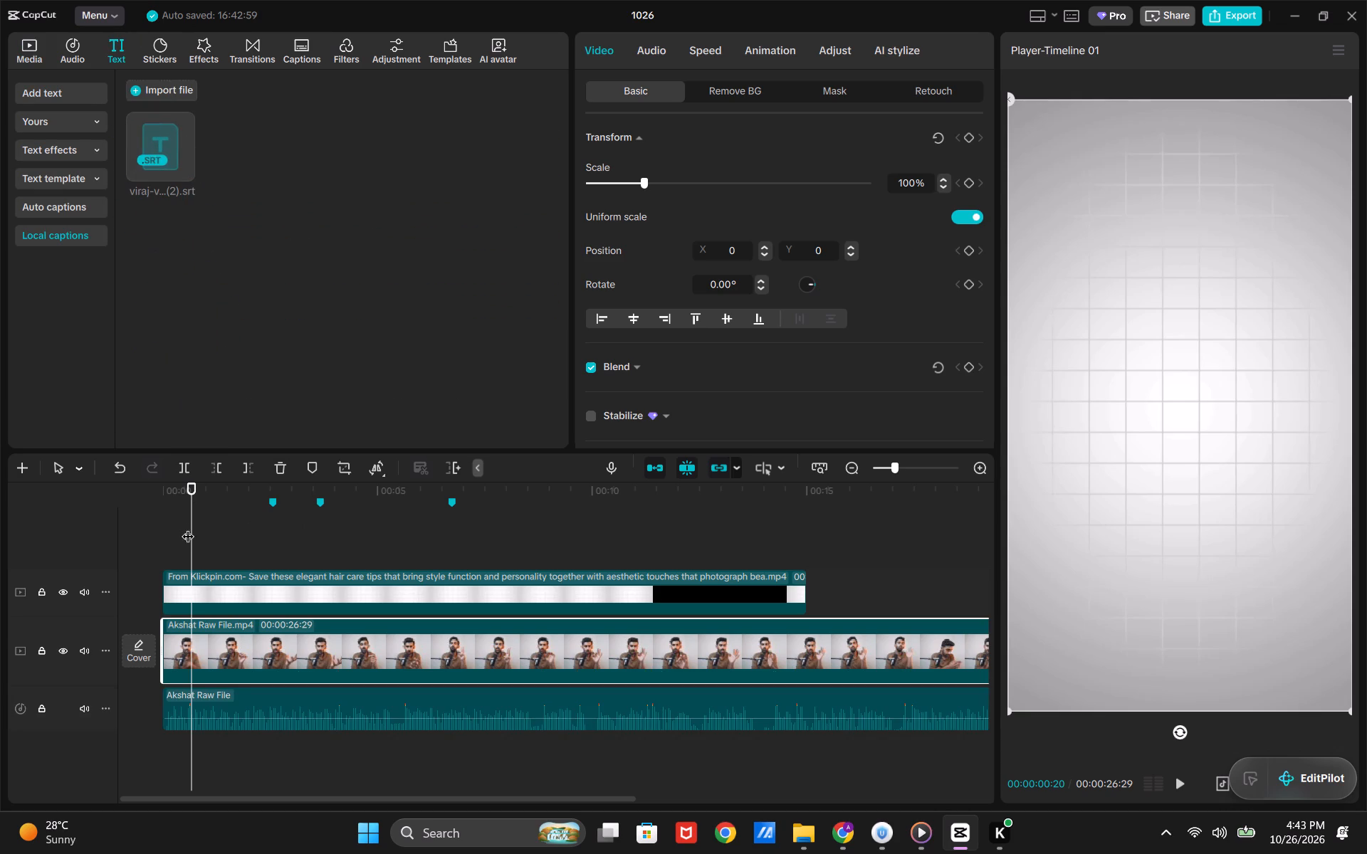
pyautogui.click(206, 552)
pyautogui.moveTo(207, 552); pyautogui.dragTo(135, 576)
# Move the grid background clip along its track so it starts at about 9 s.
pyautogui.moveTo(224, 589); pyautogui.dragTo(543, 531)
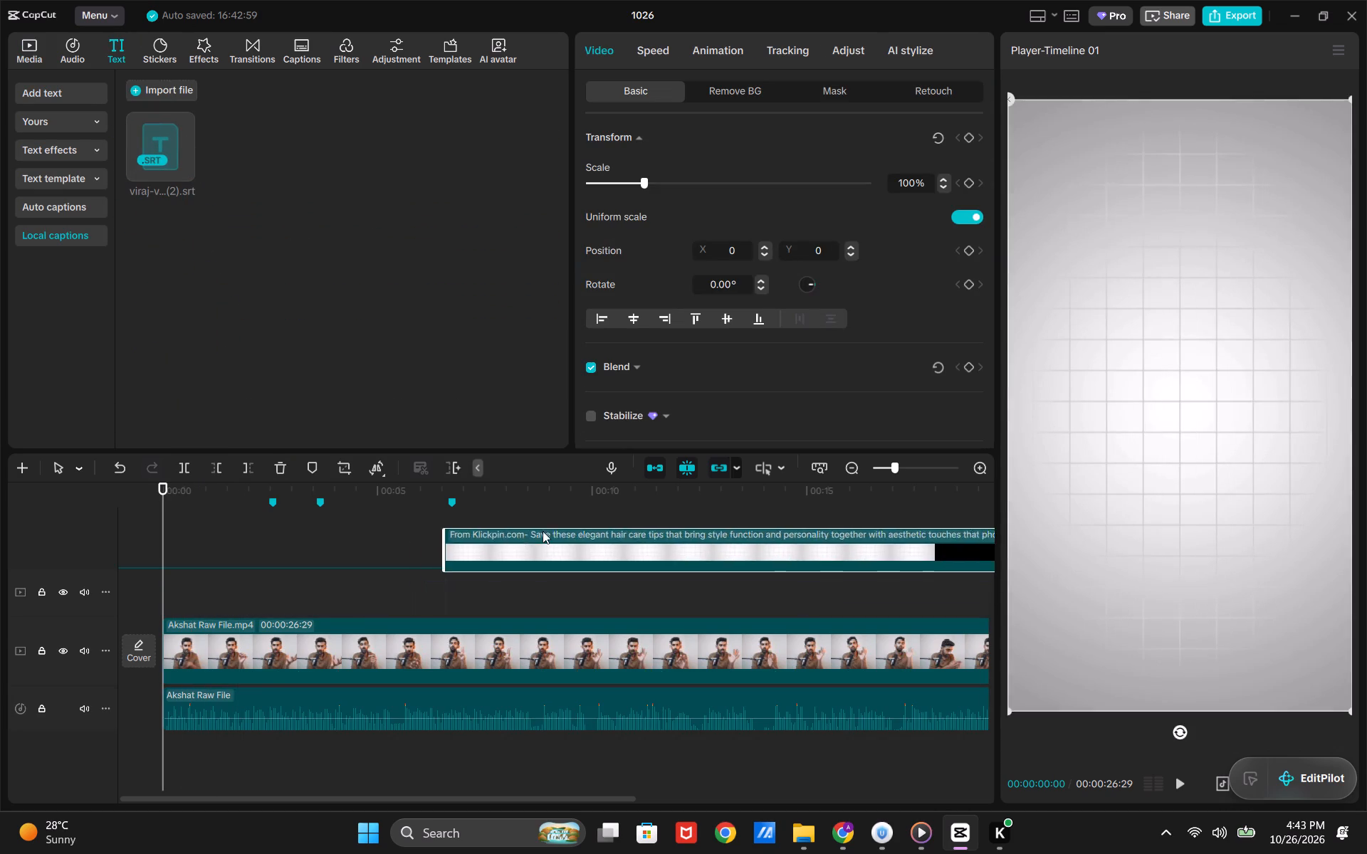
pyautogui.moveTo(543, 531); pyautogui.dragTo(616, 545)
# Play the reframed footage from the start, stepping back and replaying around 2 s, to check its framing.
pyautogui.press('space')
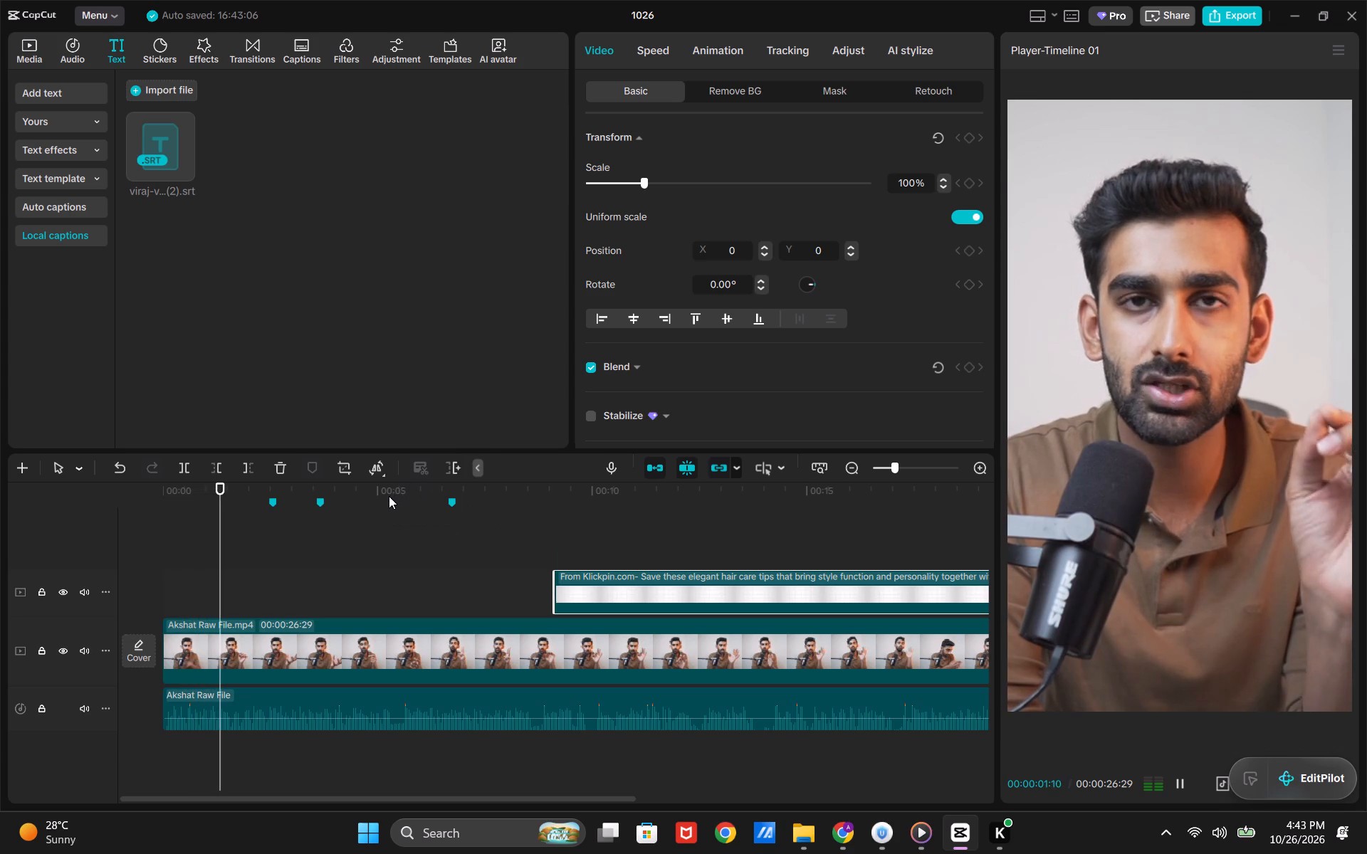
pyautogui.press('space')
pyautogui.press('space')
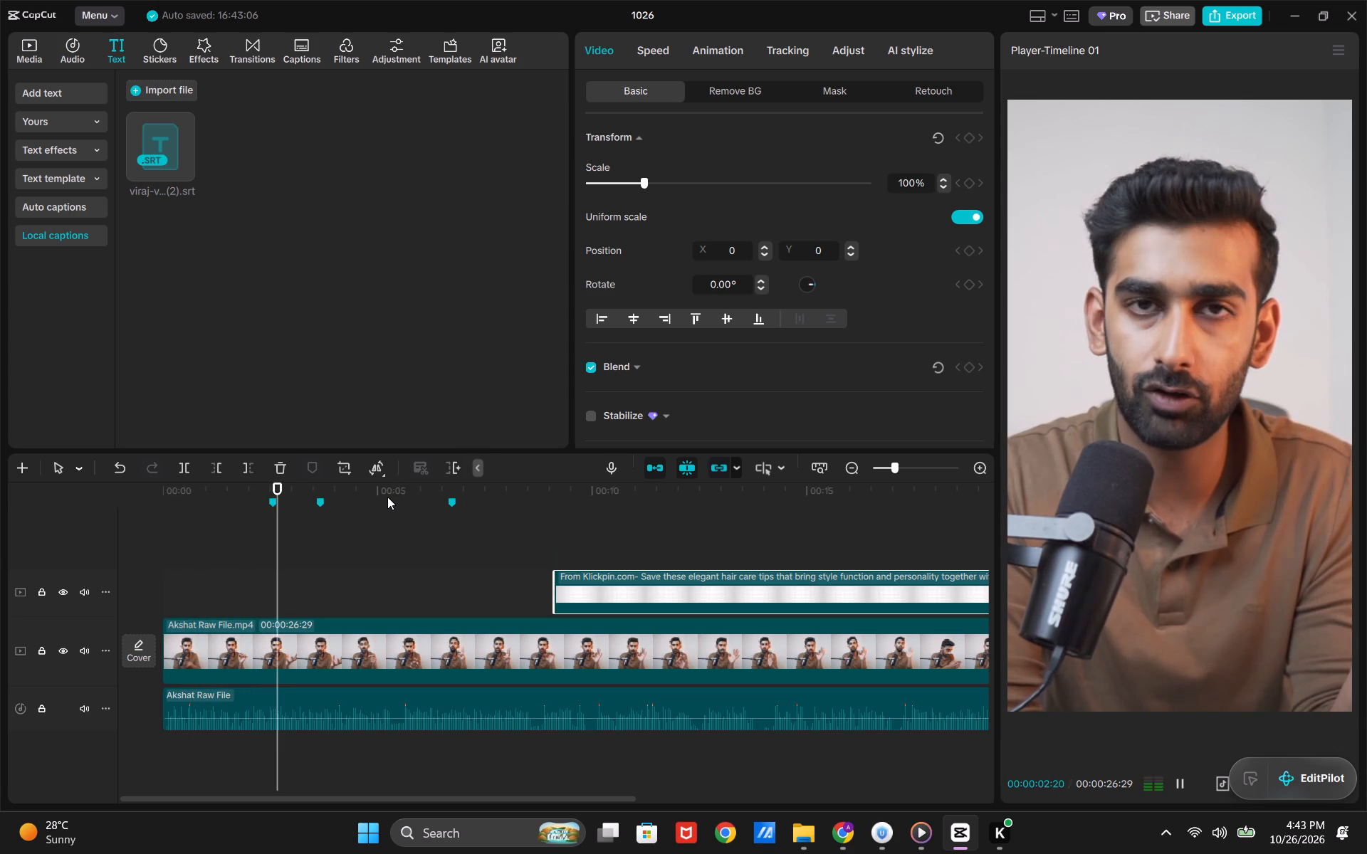
pyautogui.press('space')
pyautogui.press('Left')
pyautogui.press('Left')
pyautogui.press('Left')
pyautogui.press('Left')
pyautogui.press('Left')
pyautogui.press('Left')
pyautogui.press('Left')
pyautogui.press('Left')
pyautogui.press('Left')
pyautogui.press('Left')
pyautogui.press('Left')
pyautogui.press('Left')
pyautogui.press('Left')
pyautogui.press('Left')
pyautogui.press('Left')
pyautogui.press('Left')
pyautogui.press('Left')
pyautogui.press('Left')
pyautogui.press('Left')
pyautogui.press('Left')
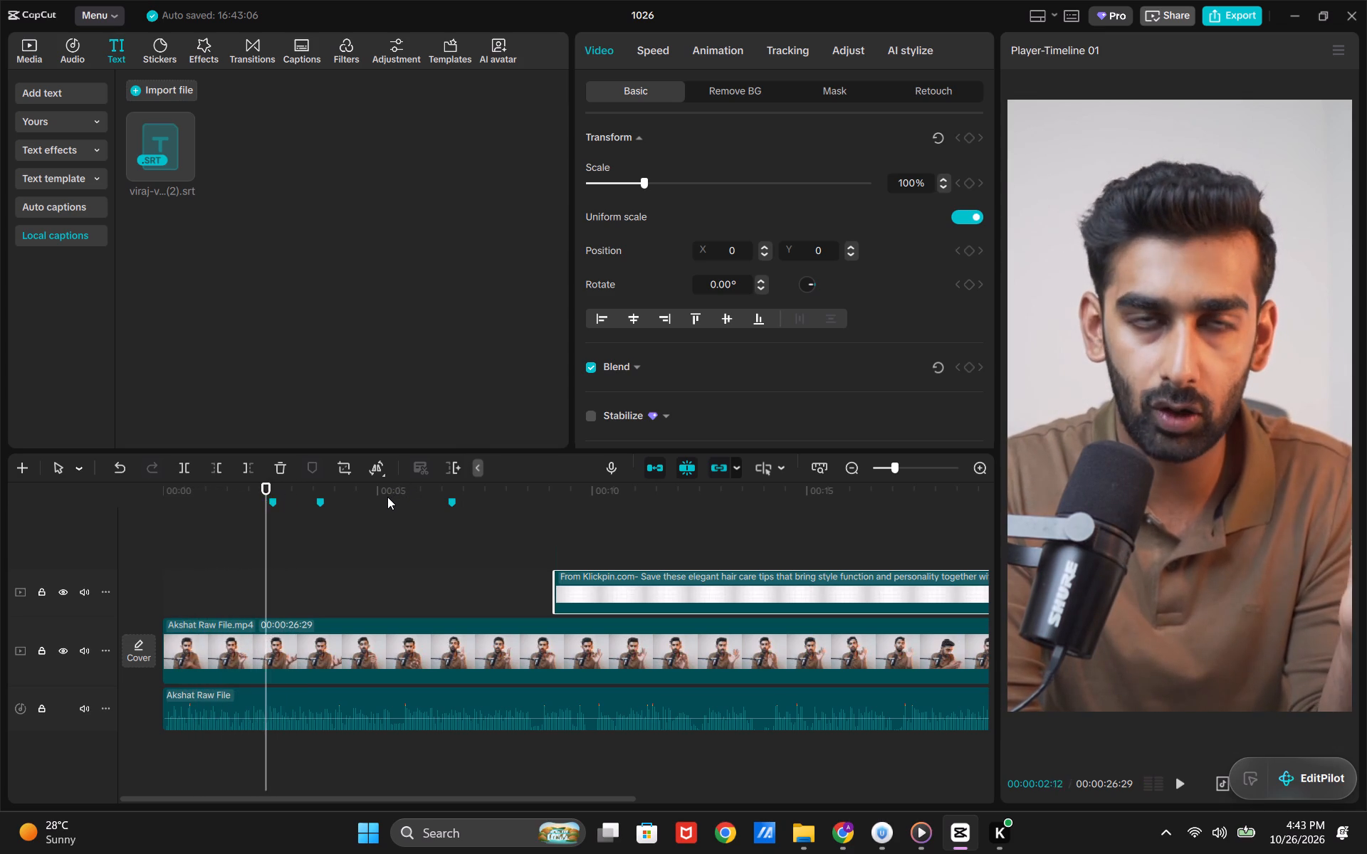
pyautogui.press('space')
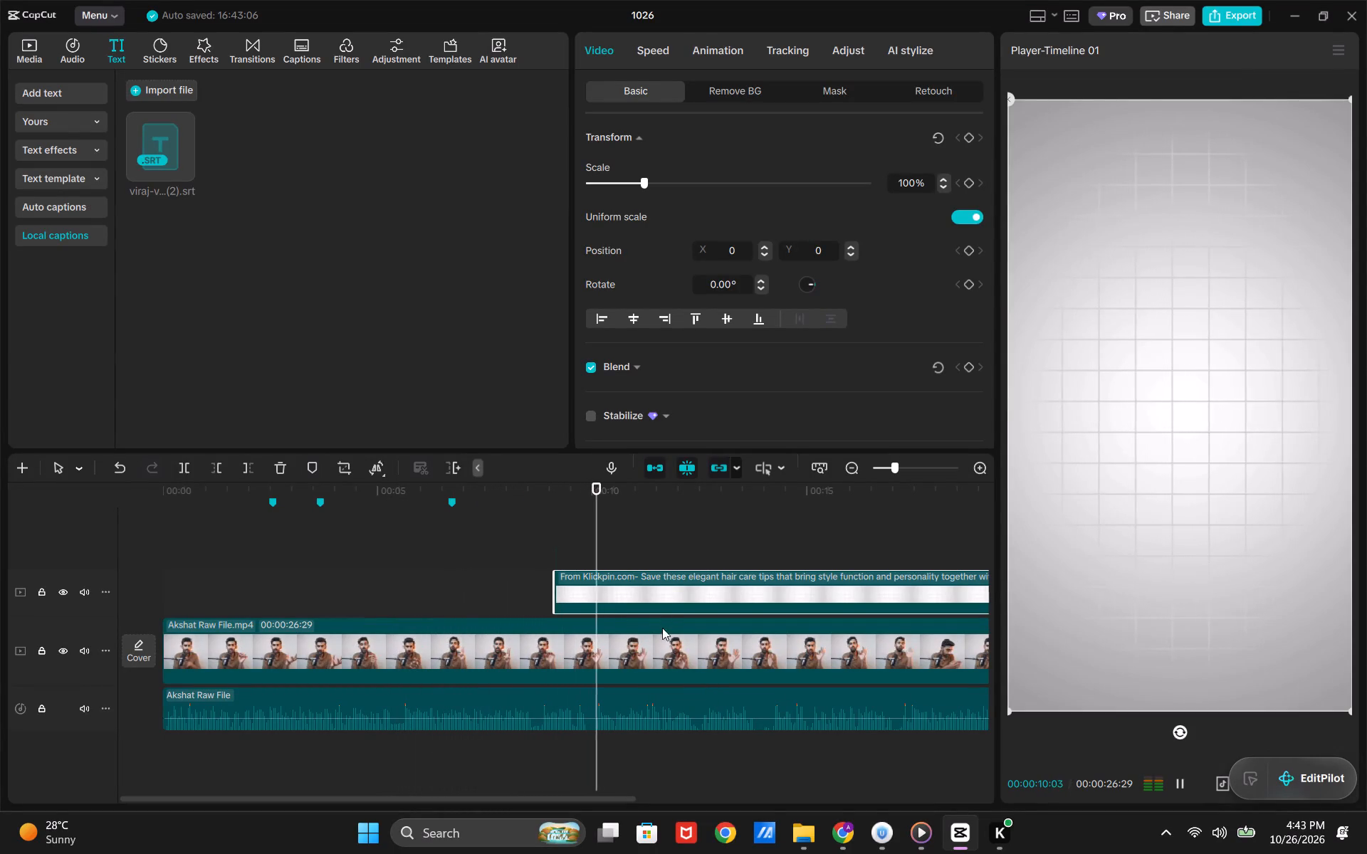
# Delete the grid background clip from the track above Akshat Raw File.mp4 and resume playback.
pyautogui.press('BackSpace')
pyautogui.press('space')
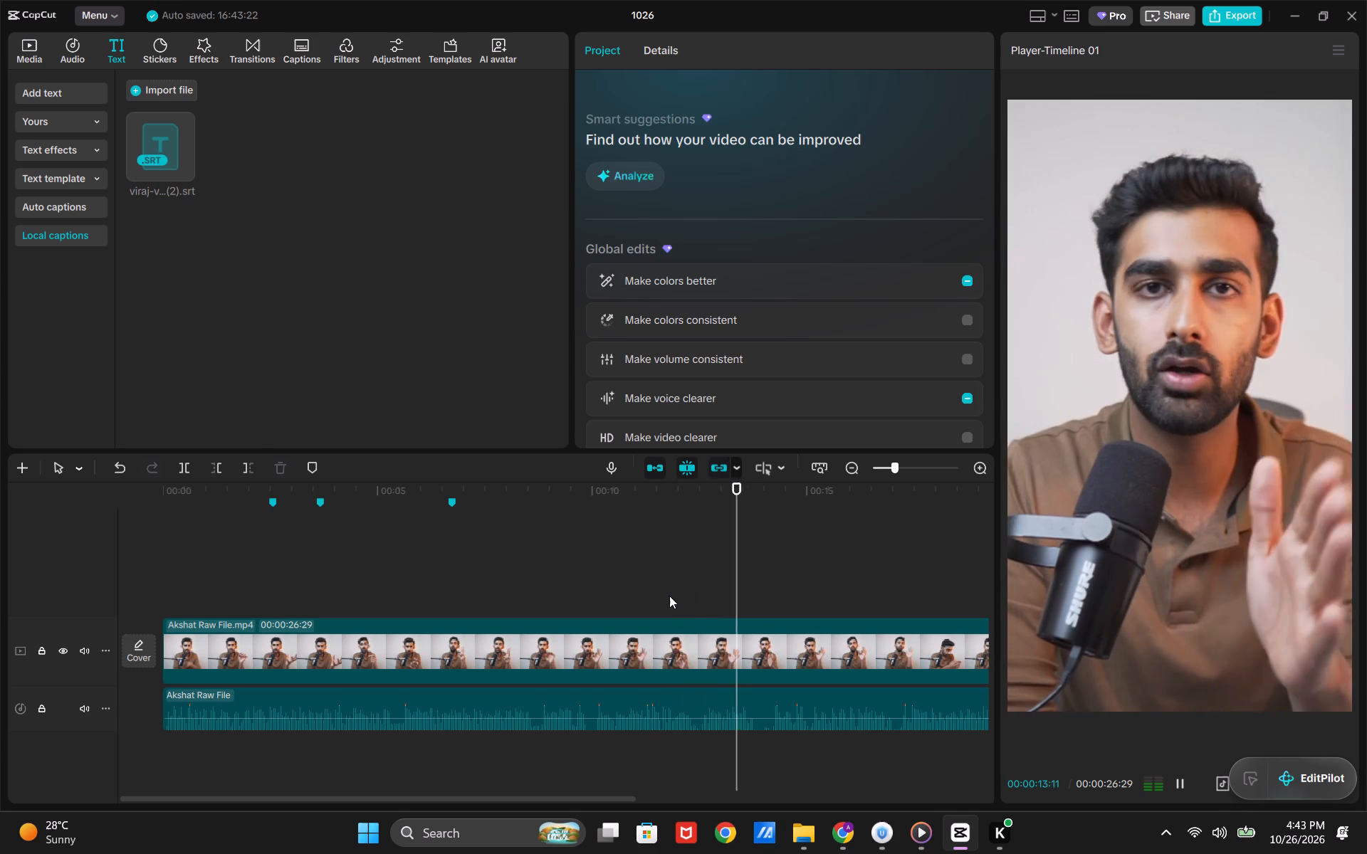
# Place the imported .srt captions on a track above Akshat Raw File.mp4 from the timeline start, and play the opening to check them.
pyautogui.scroll(1, 669, 596)
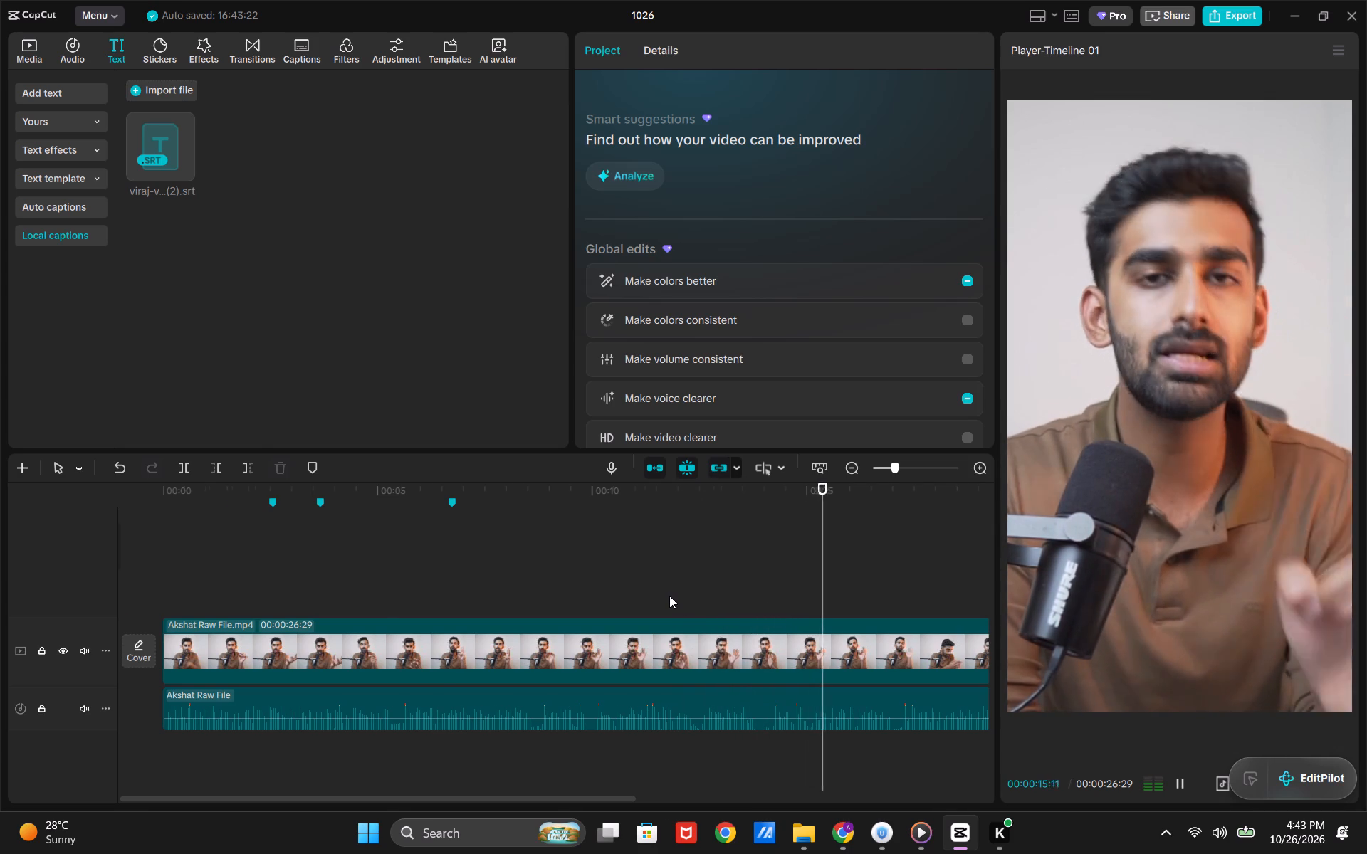
pyautogui.scroll(1, 669, 596)
pyautogui.click(585, 603)
pyautogui.moveTo(585, 603); pyautogui.dragTo(63, 618)
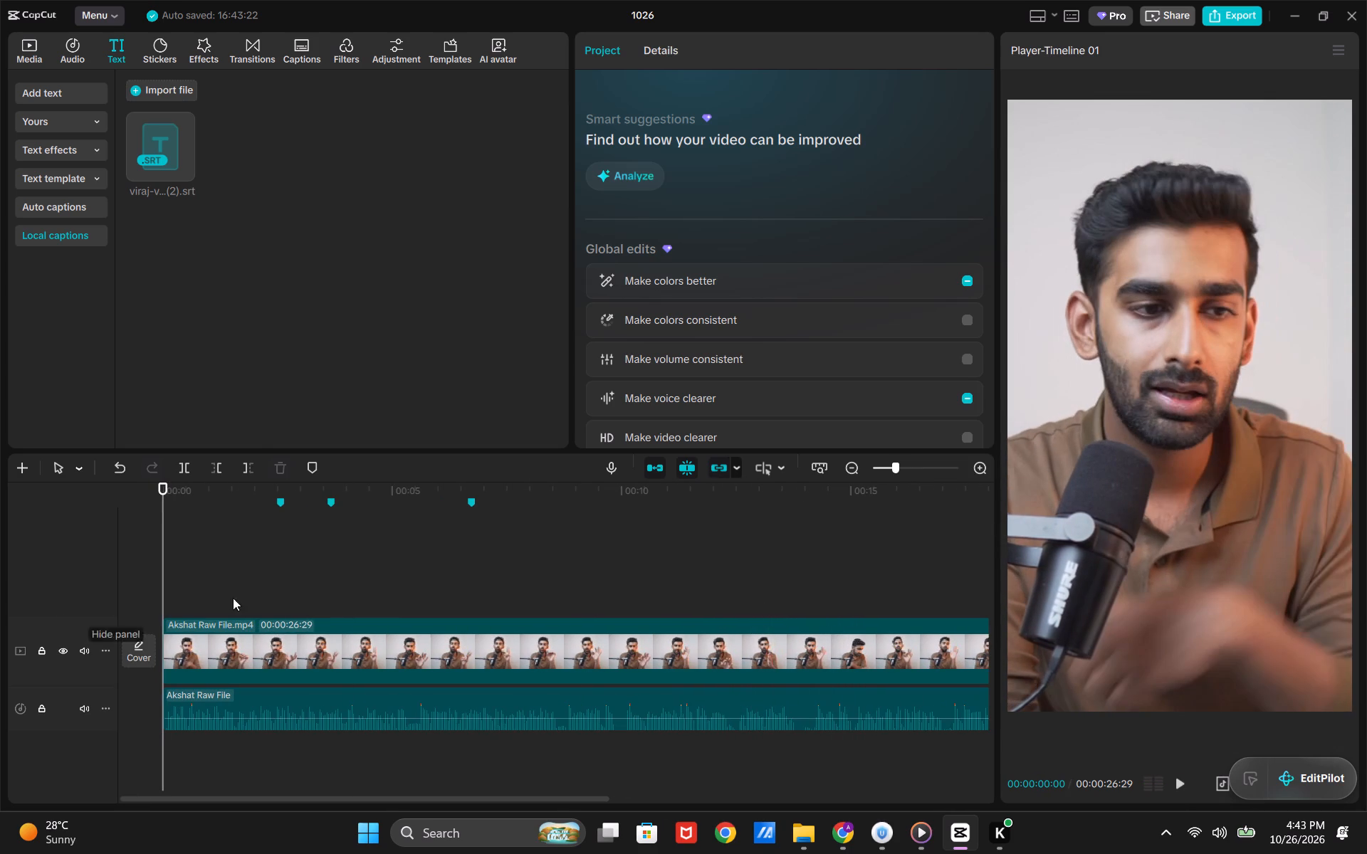
pyautogui.moveTo(155, 162); pyautogui.dragTo(162, 606)
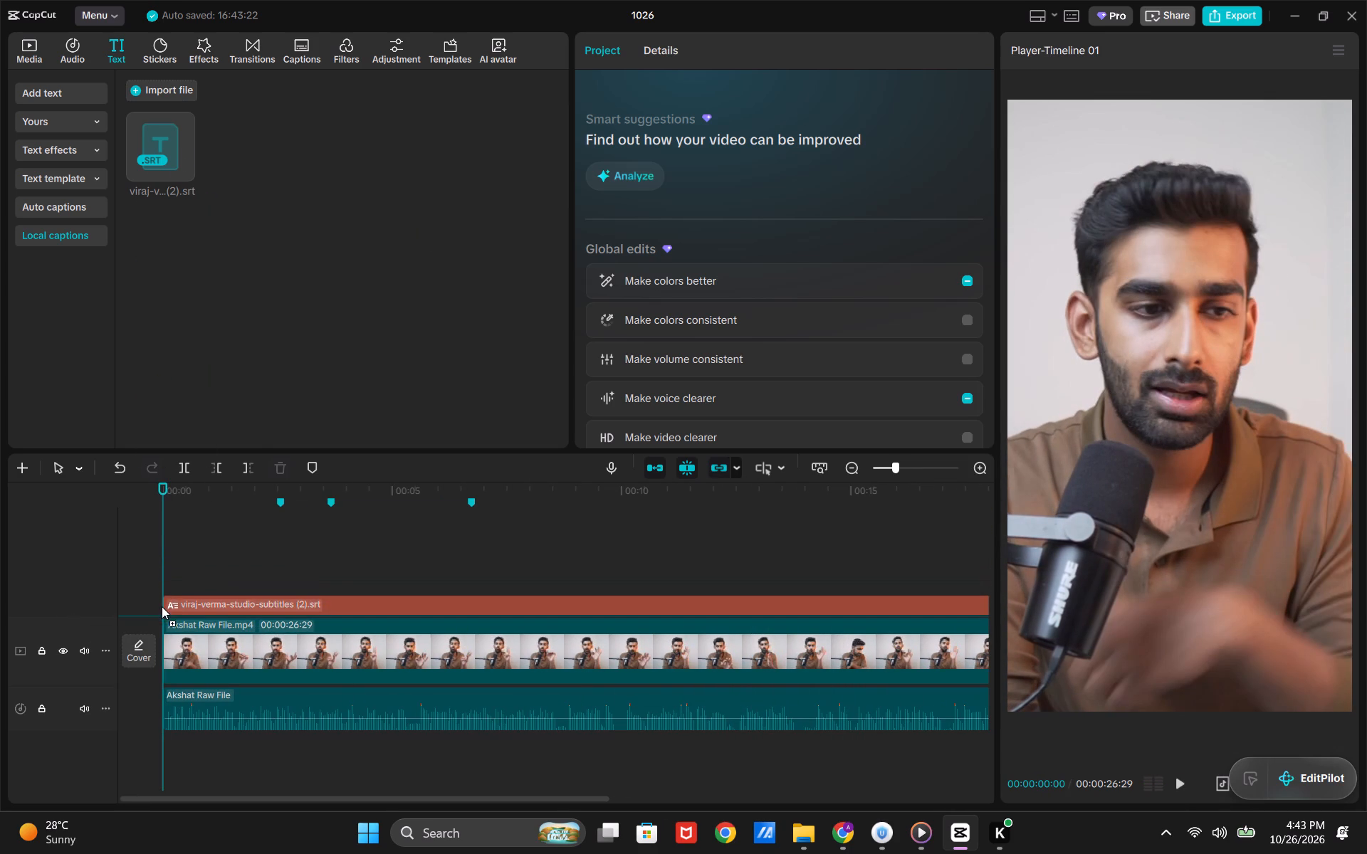
pyautogui.moveTo(162, 606); pyautogui.dragTo(162, 608)
pyautogui.click(274, 551)
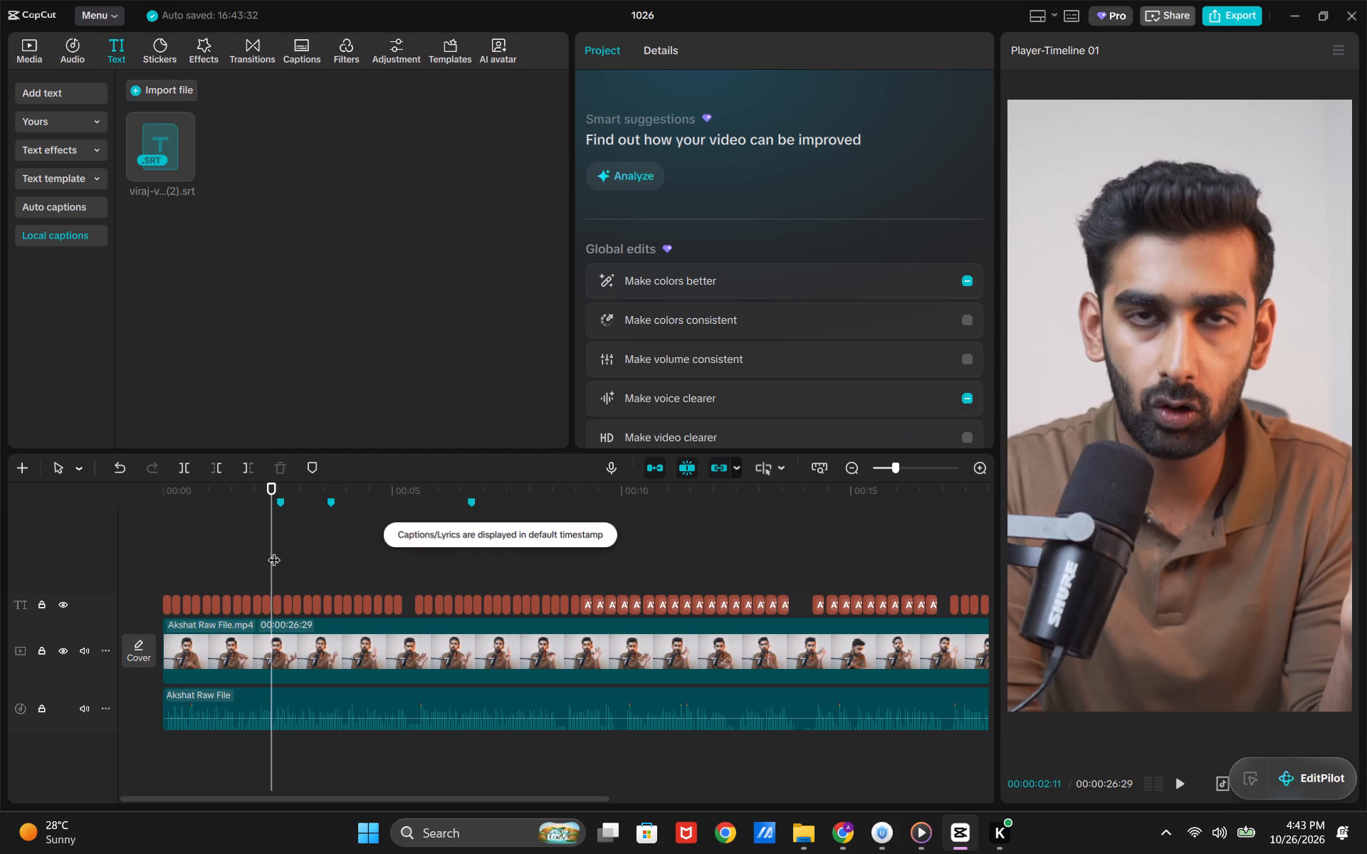
pyautogui.moveTo(274, 551); pyautogui.dragTo(17, 603)
pyautogui.press('space')
pyautogui.press('space')
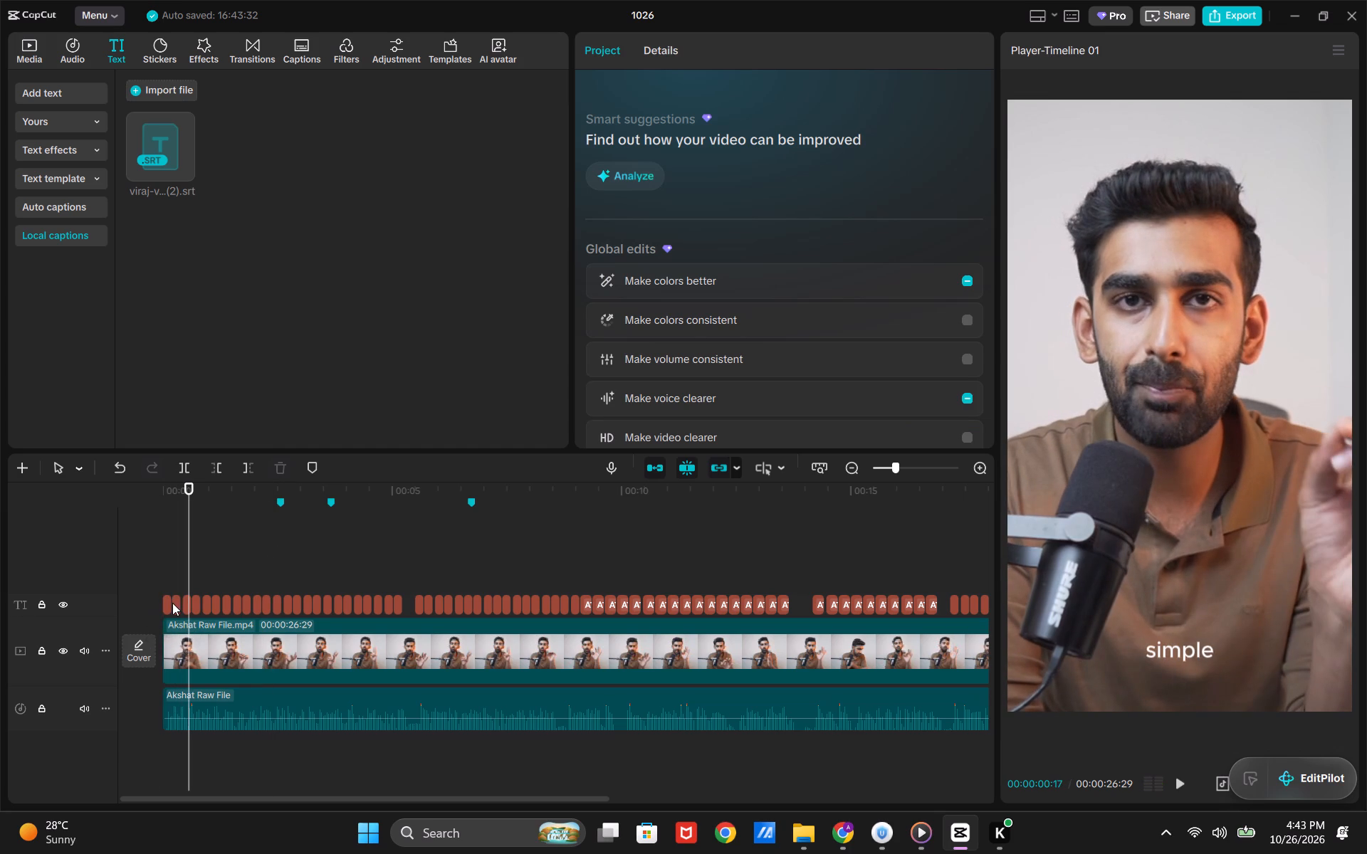
# Change the font of all main captions to Rubik-Bold and play from about 14 s to check it.
pyautogui.moveTo(189, 568); pyautogui.dragTo(832, 749)
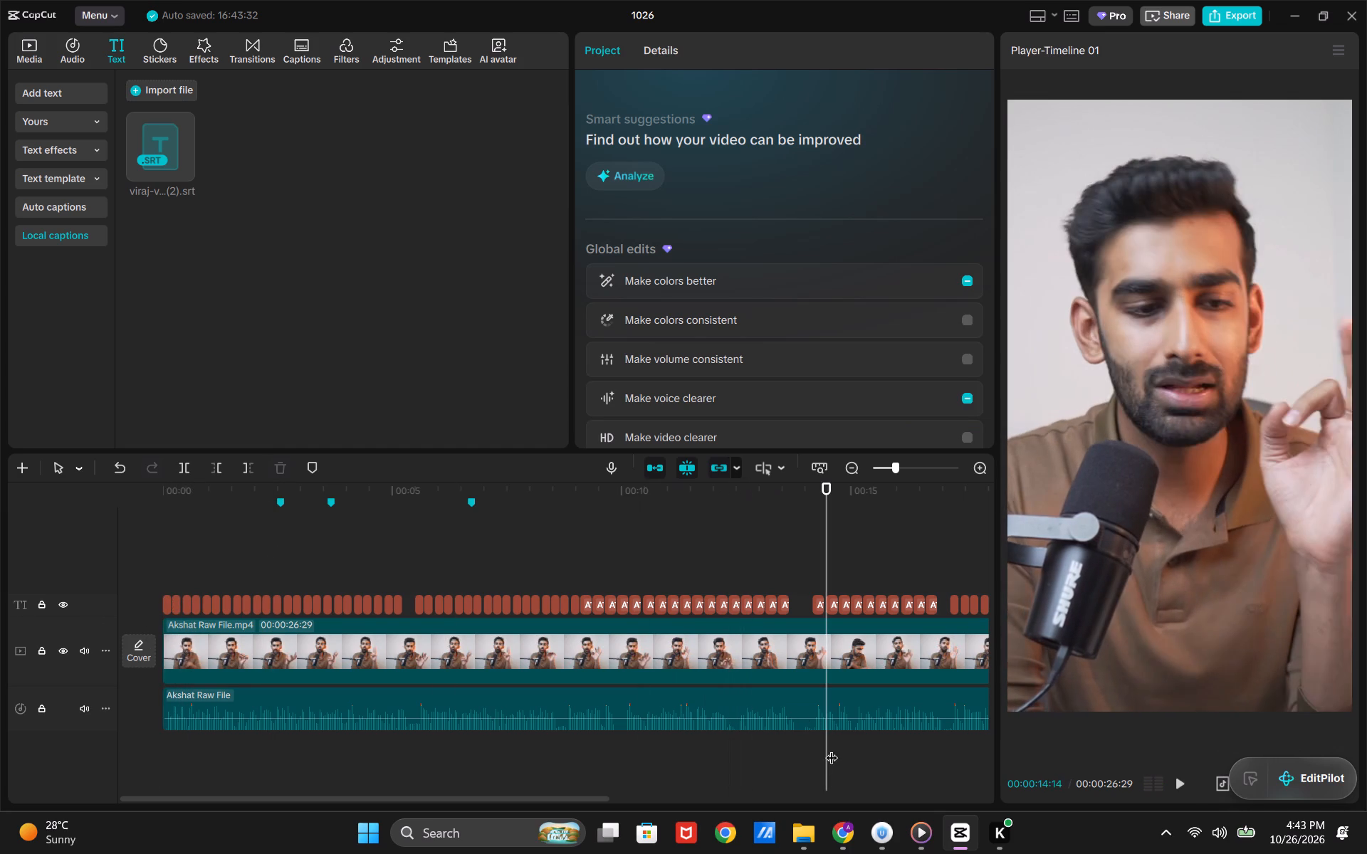
pyautogui.click(169, 606)
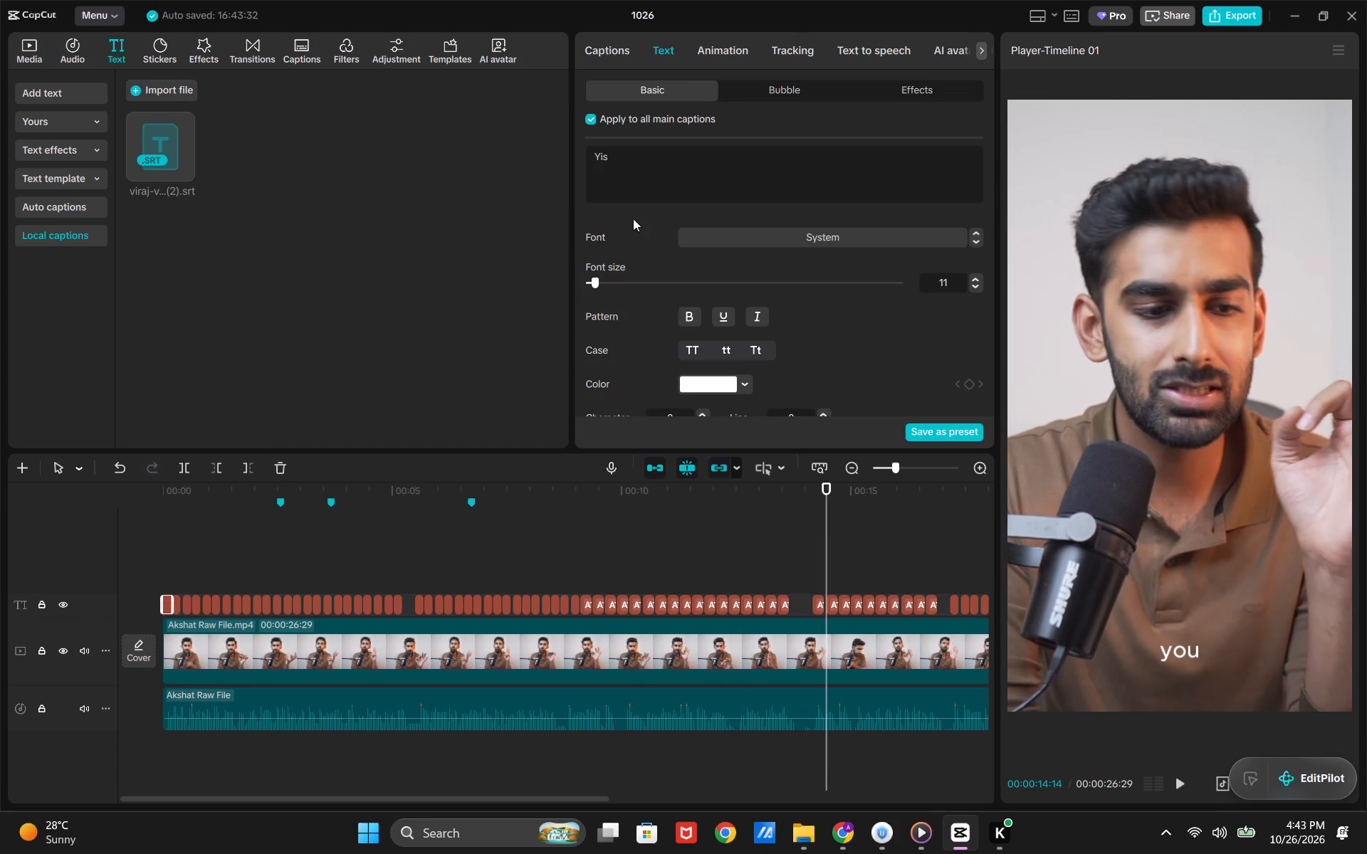
pyautogui.click(970, 239)
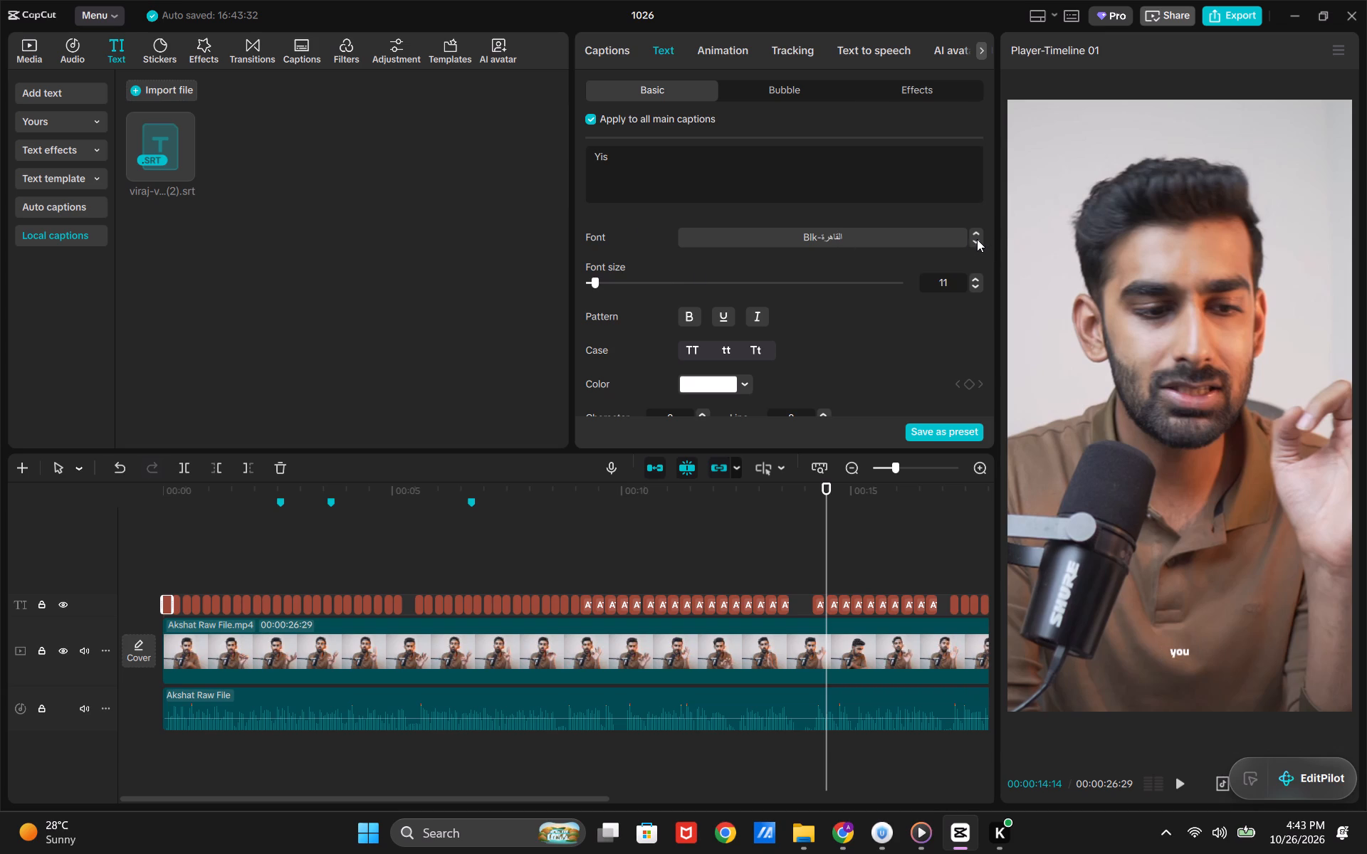
pyautogui.click(978, 239)
pyautogui.click(978, 239)
pyautogui.click(976, 231)
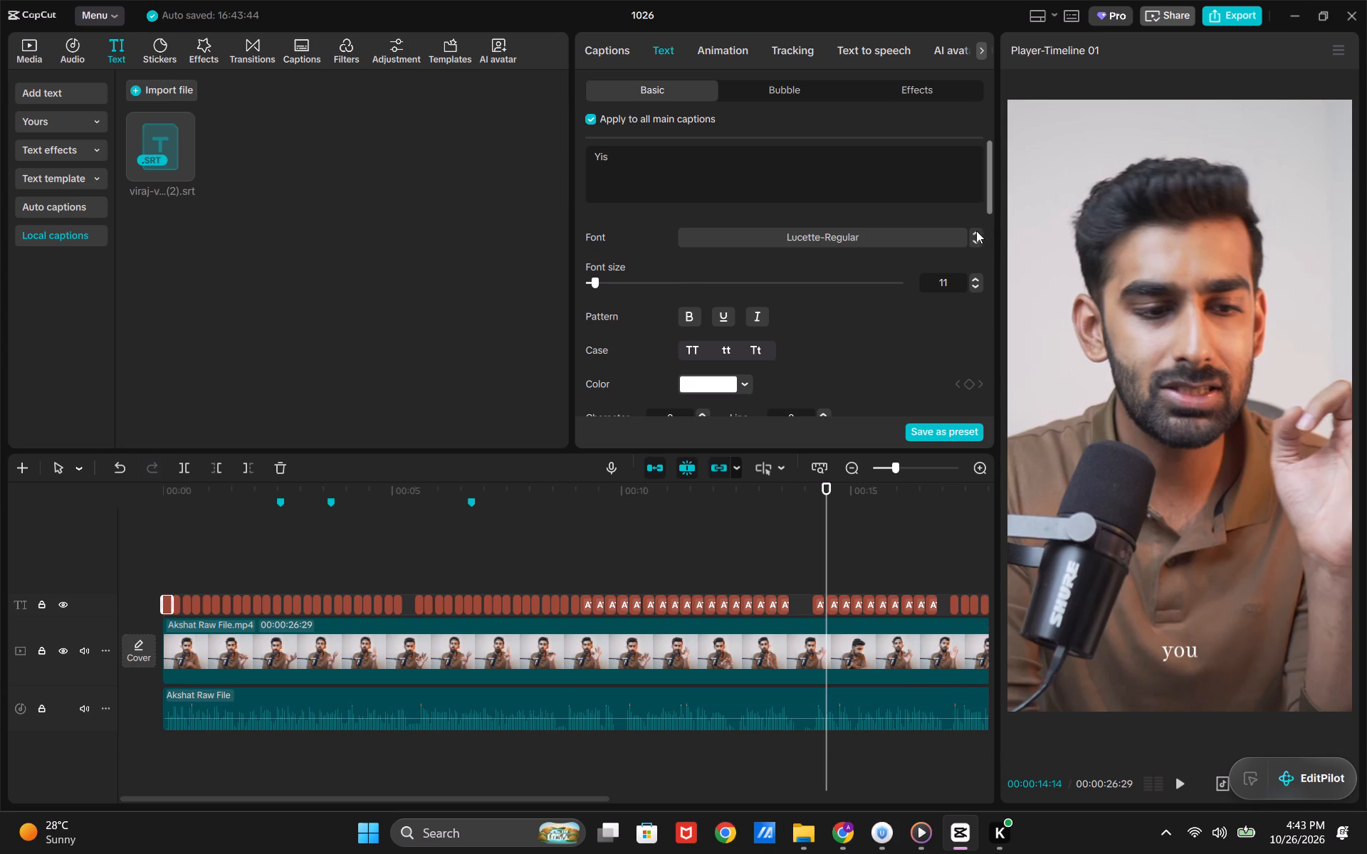
pyautogui.press('space')
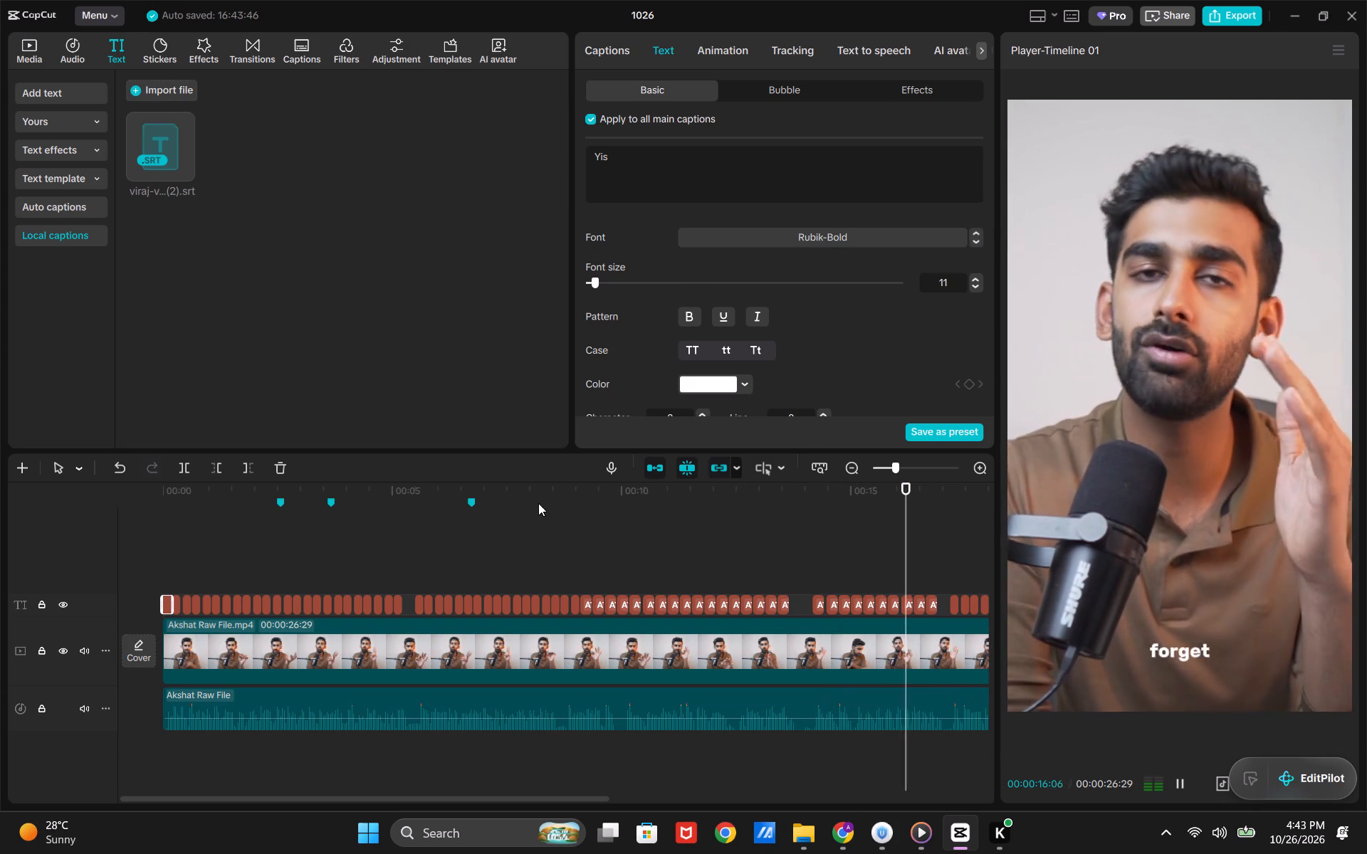
pyautogui.press('space')
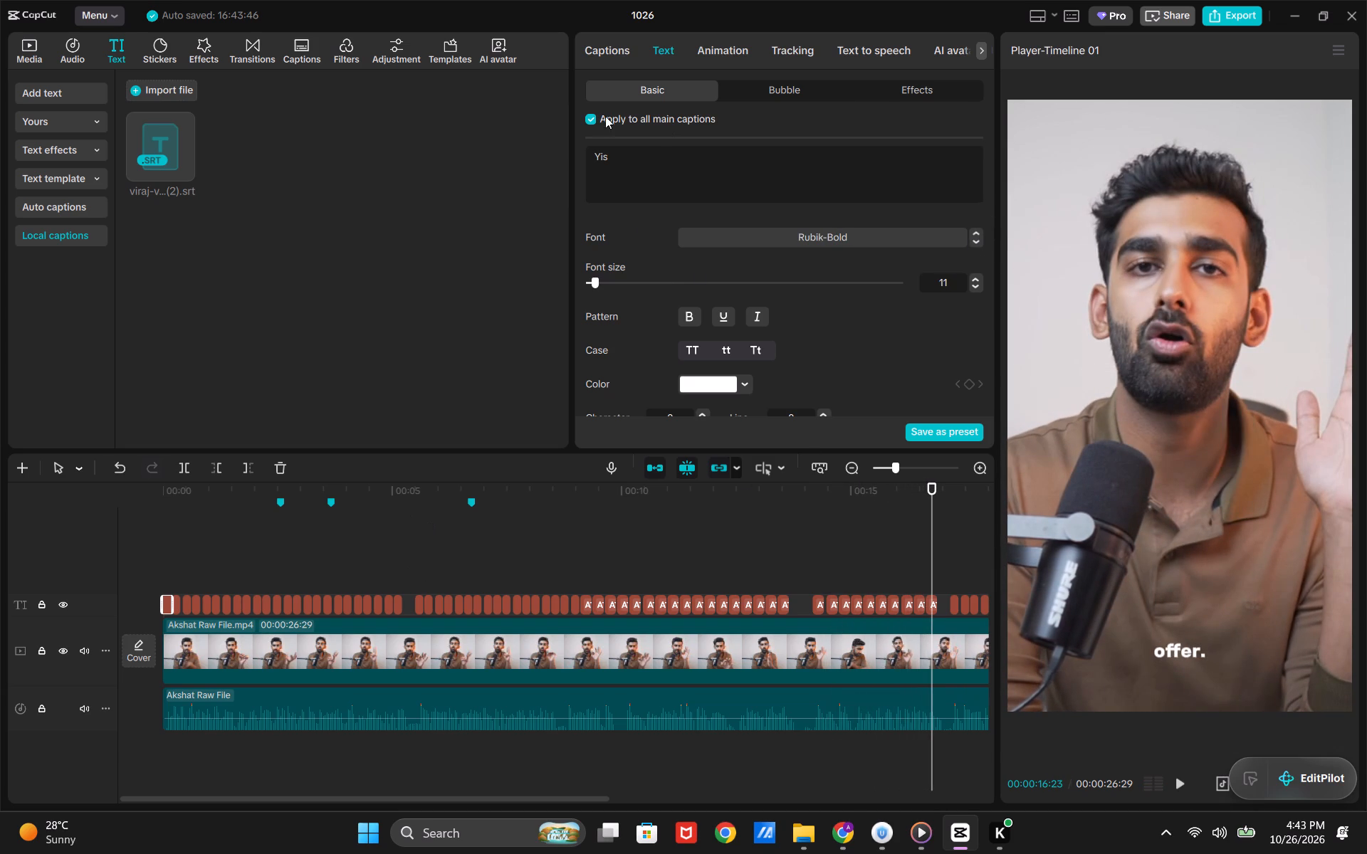
# Turn off applying text changes to all main captions.
pyautogui.click(592, 115)
# Replay the opening captions from the timeline start to check the timing around "simple" and "litmus".
pyautogui.keyDown('ctrl'); pyautogui.scroll(14, 256, 520); pyautogui.keyUp('ctrl')
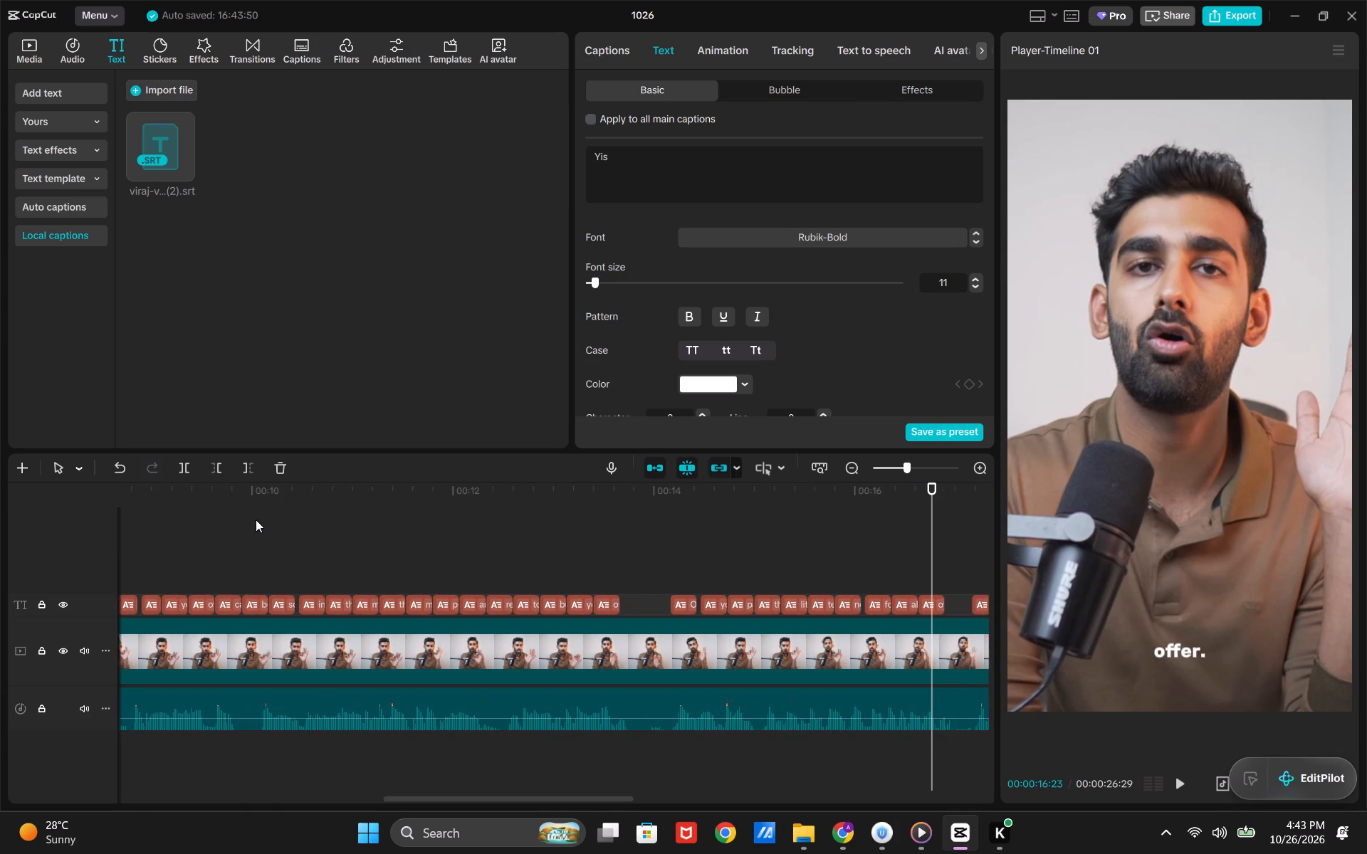
pyautogui.click(256, 520)
pyautogui.moveTo(256, 520); pyautogui.dragTo(8, 578)
pyautogui.press('space')
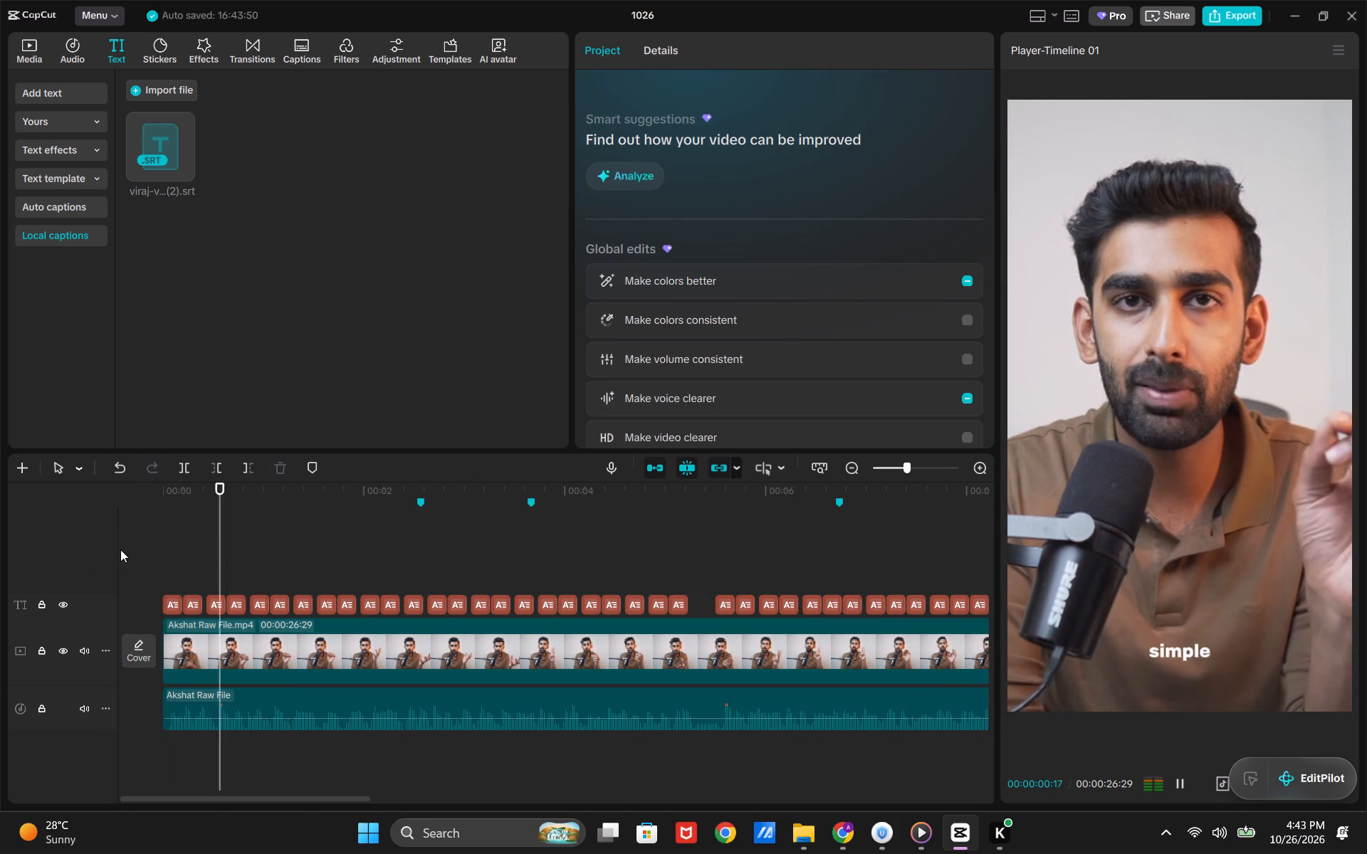
pyautogui.press('space')
pyautogui.keyDown('ctrl'); pyautogui.scroll(17, 120, 549); pyautogui.keyUp('ctrl')
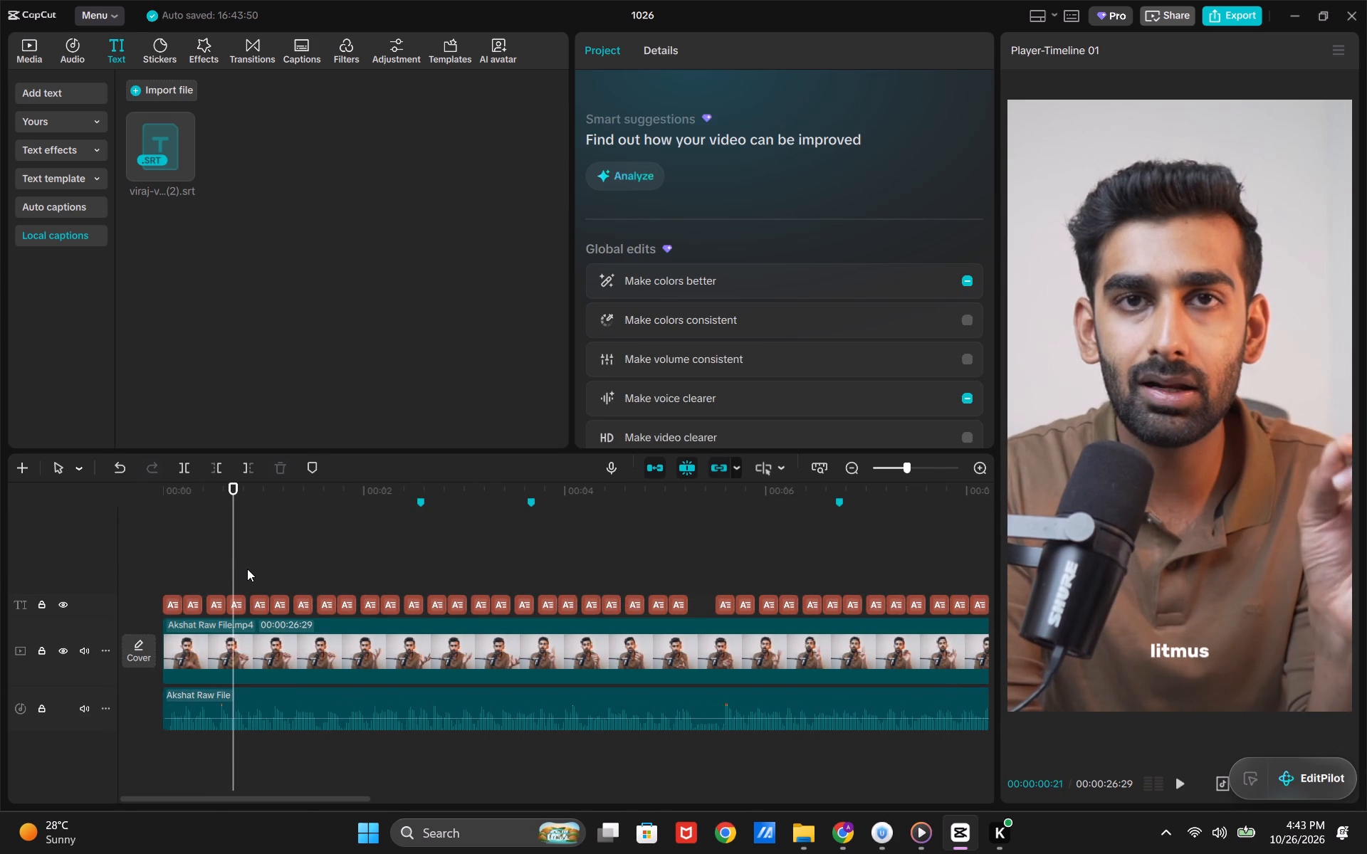
pyautogui.keyDown('ctrl'); pyautogui.scroll(4, 247, 569); pyautogui.keyUp('ctrl')
pyautogui.click(929, 463)
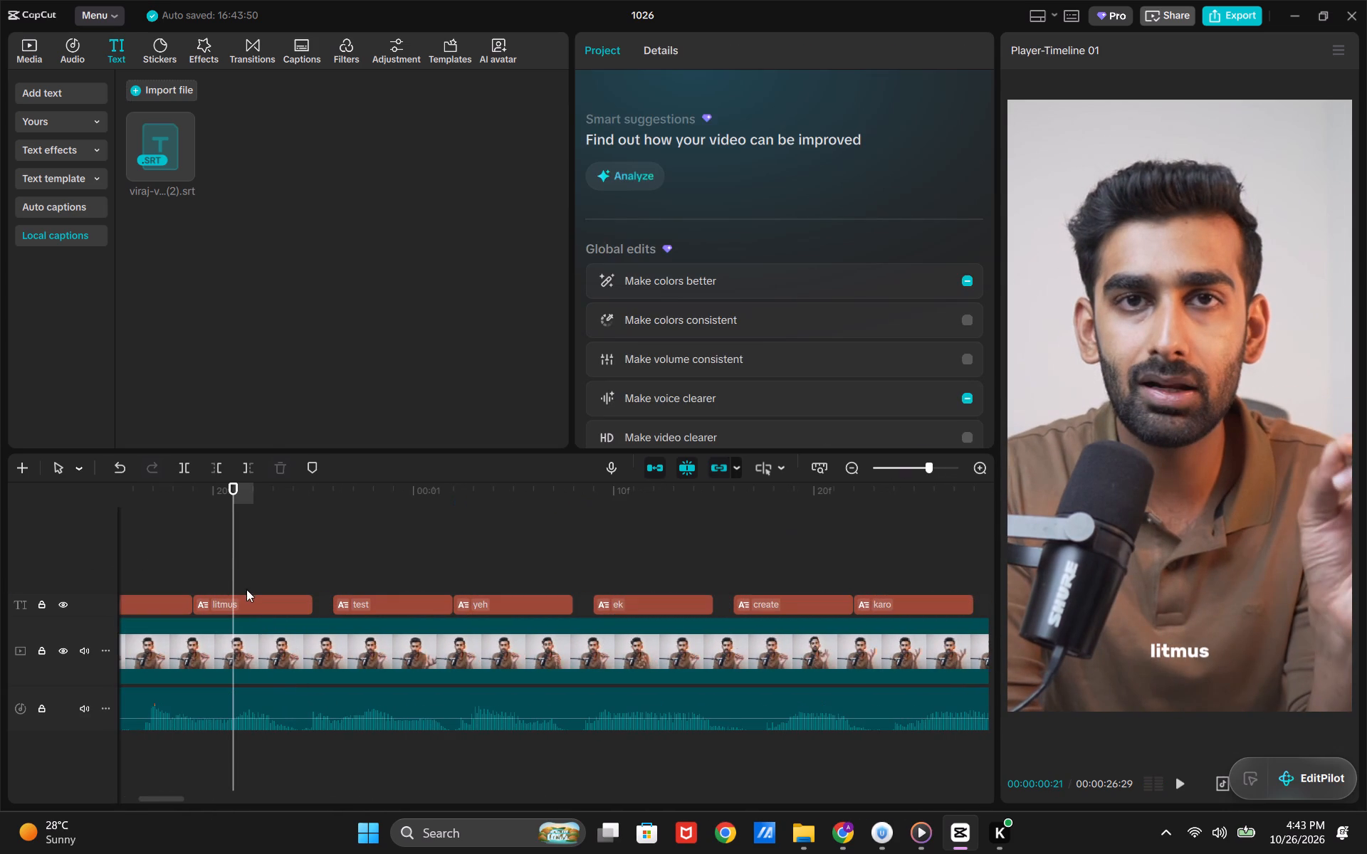
pyautogui.moveTo(229, 579); pyautogui.dragTo(86, 606)
pyautogui.press('space')
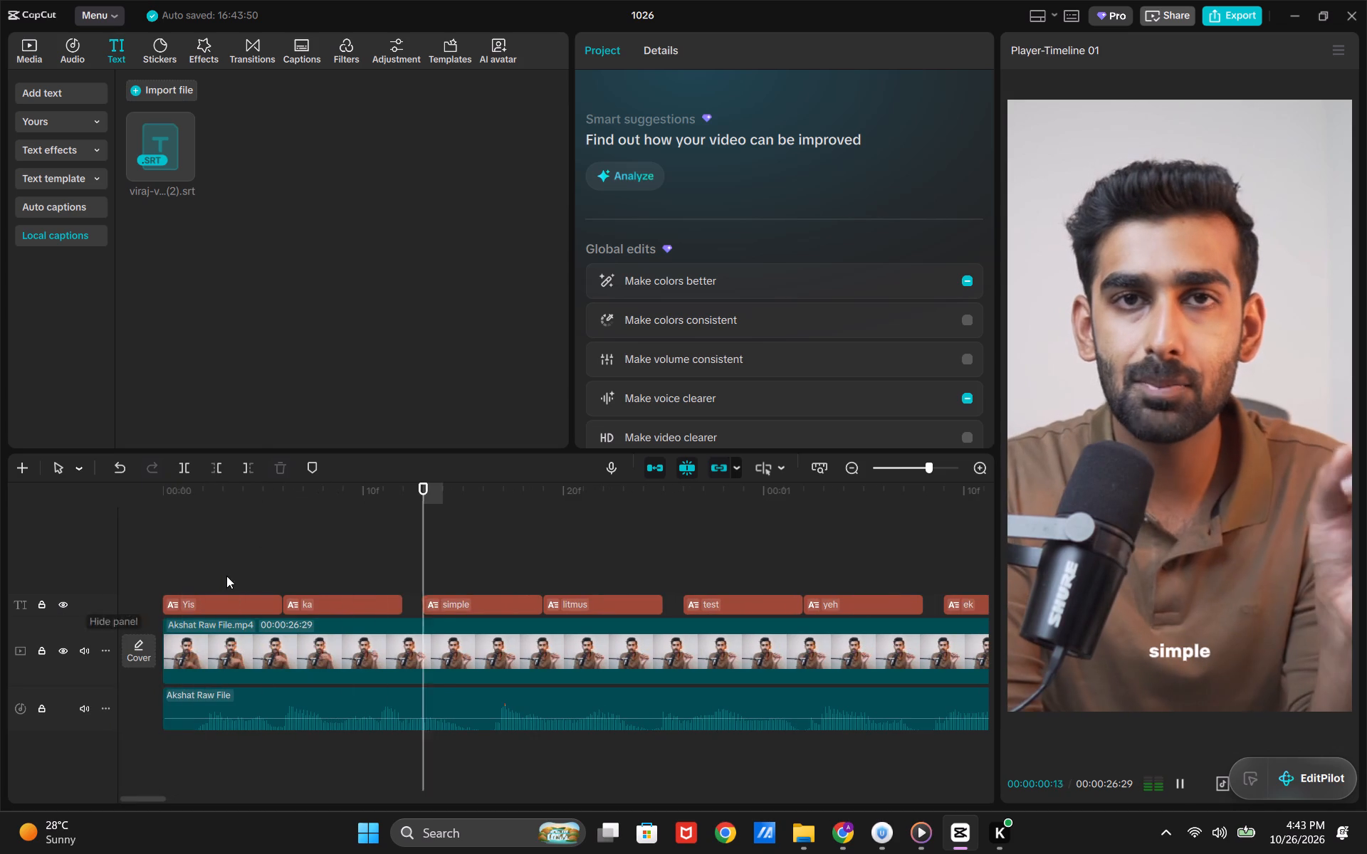
pyautogui.press('space')
# Move the "litmus" and "test" captions onto two separate new tracks stacked above the "simple" caption.
pyautogui.moveTo(580, 607); pyautogui.dragTo(577, 591)
pyautogui.moveTo(723, 605); pyautogui.dragTo(722, 572)
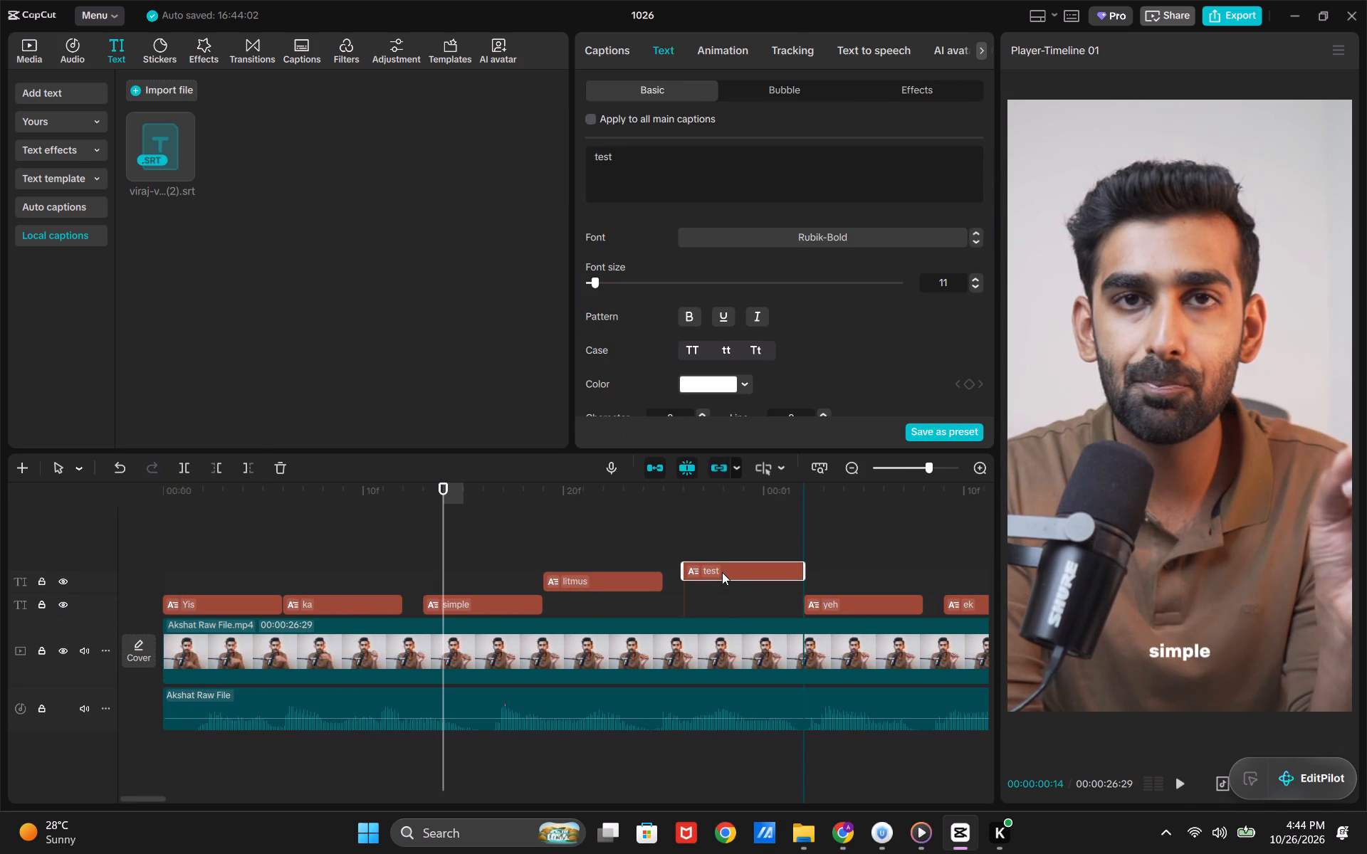
pyautogui.moveTo(722, 572); pyautogui.dragTo(721, 564)
# Extend the "simple" and "litmus" captions so both end together with the "test" caption.
pyautogui.click(533, 607)
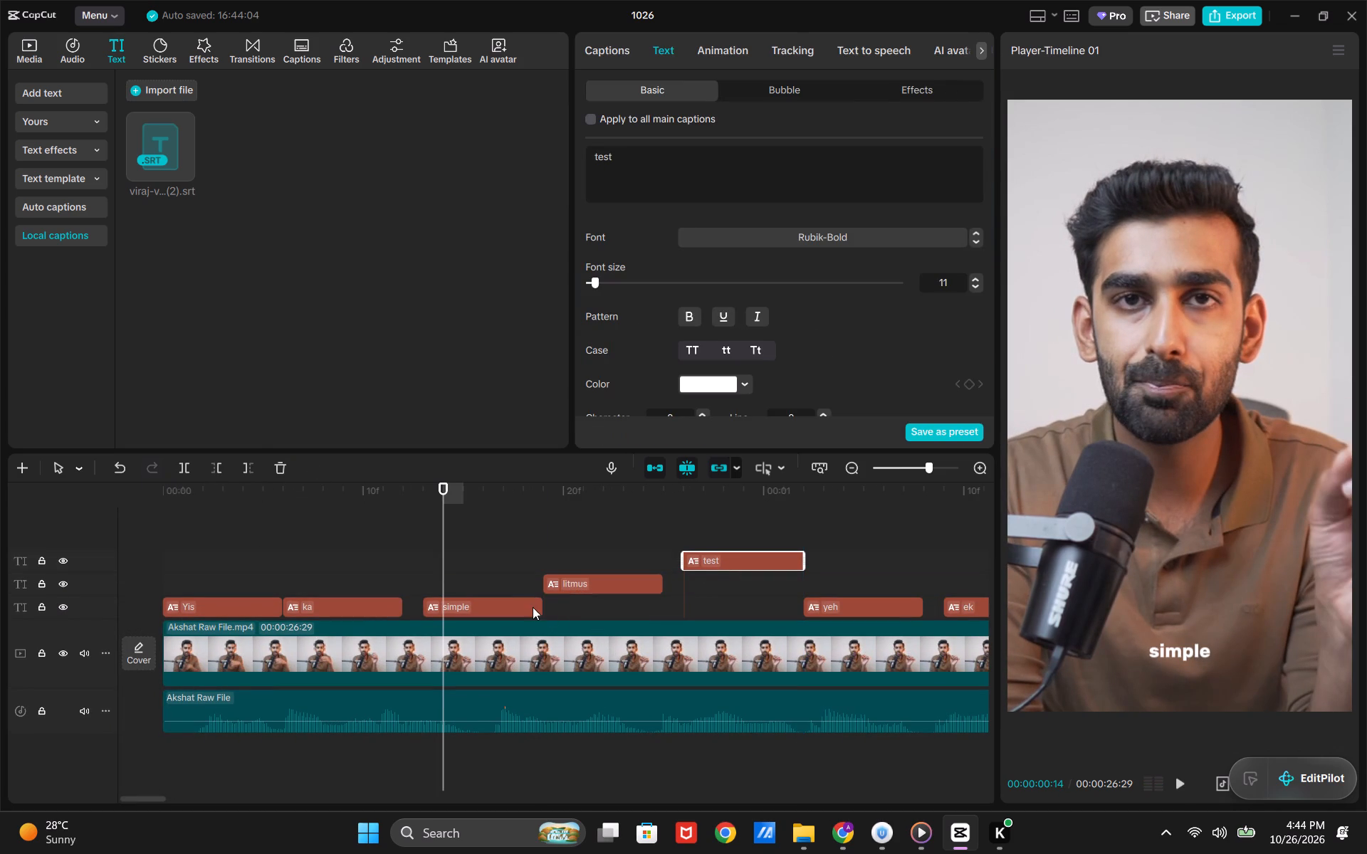
pyautogui.moveTo(543, 607); pyautogui.dragTo(792, 618)
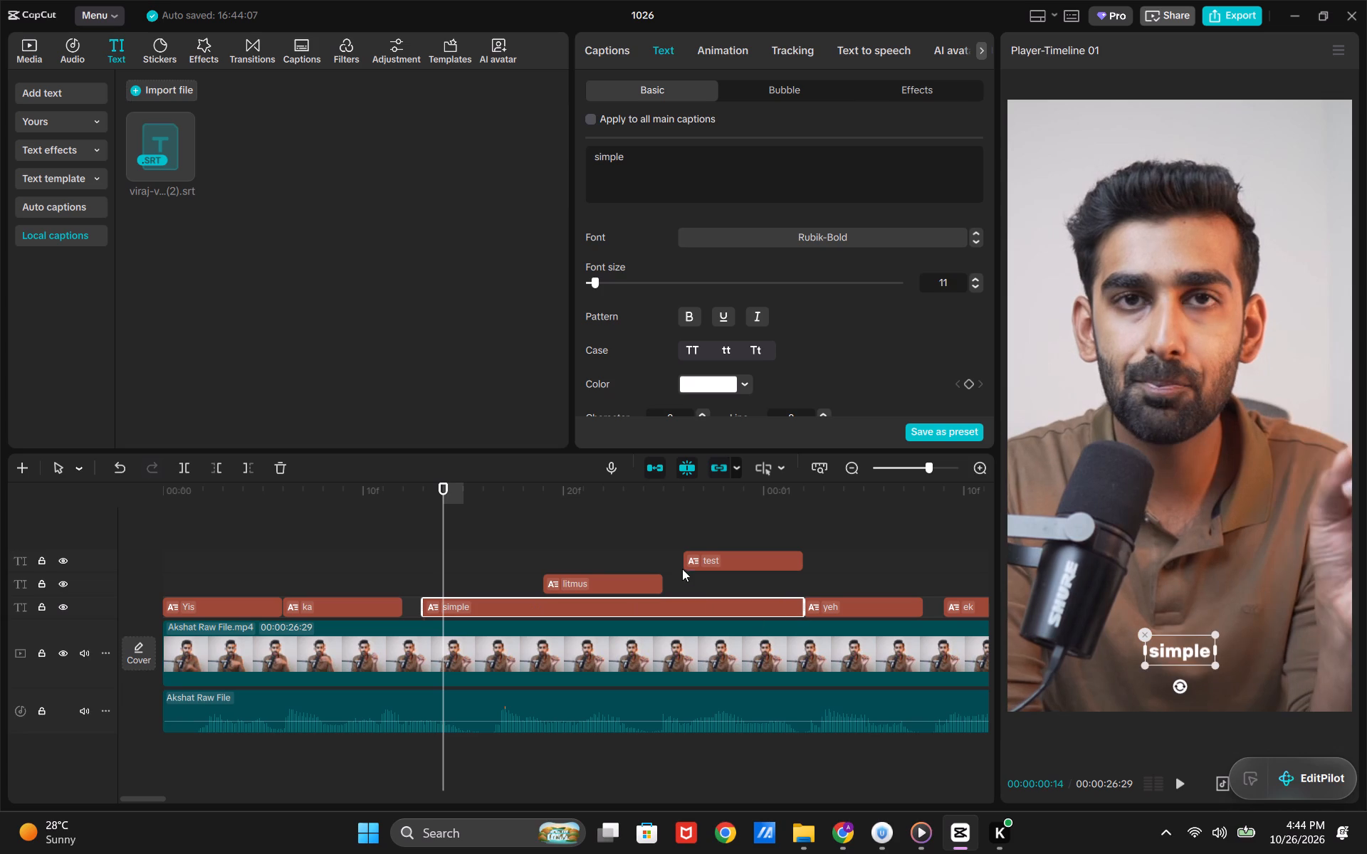
pyautogui.click(651, 586)
pyautogui.moveTo(663, 586); pyautogui.dragTo(804, 601)
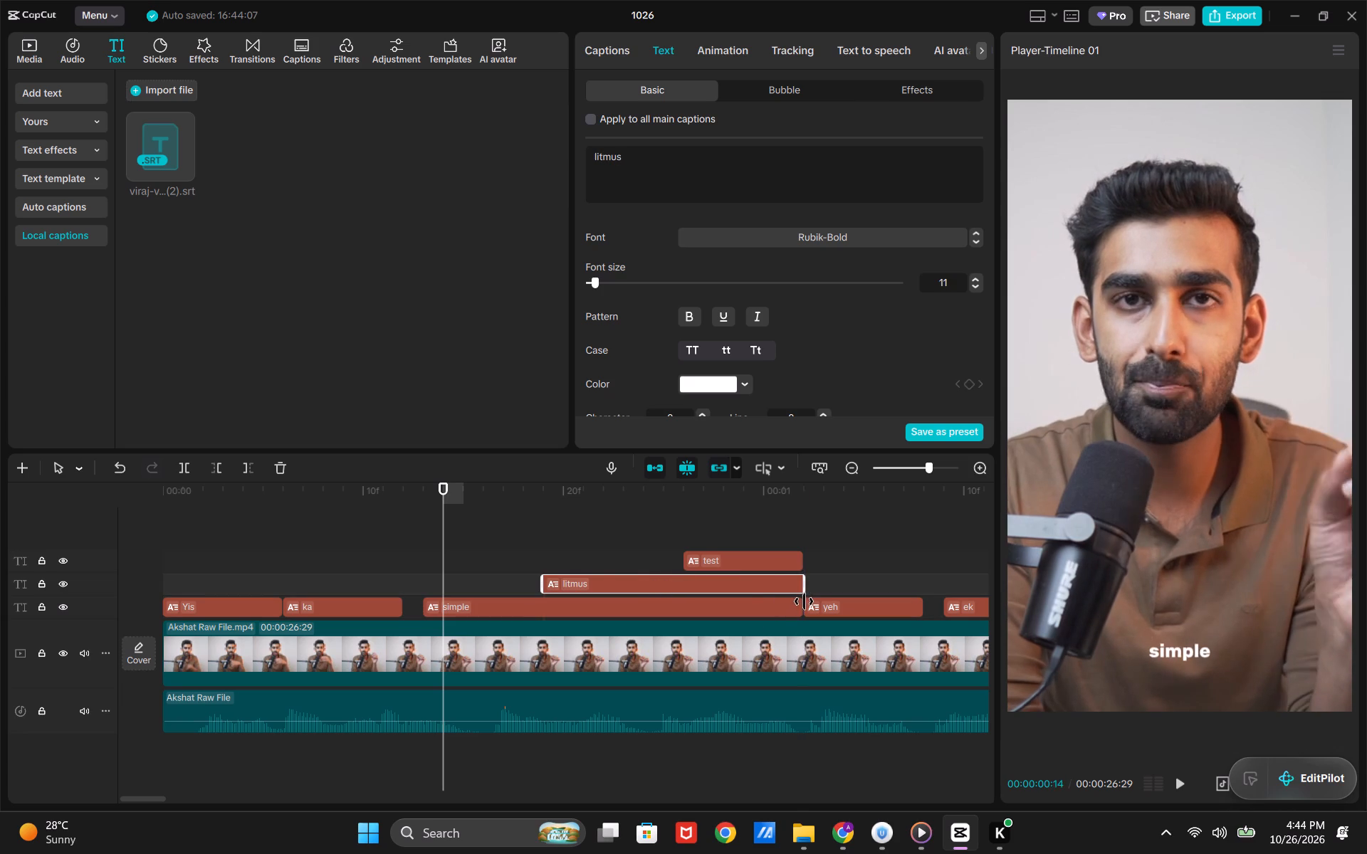
# At about 1 s, reposition "simple" and "litmus" in the frame so they stack as separate lines above "test".
pyautogui.press('space')
pyautogui.press('space')
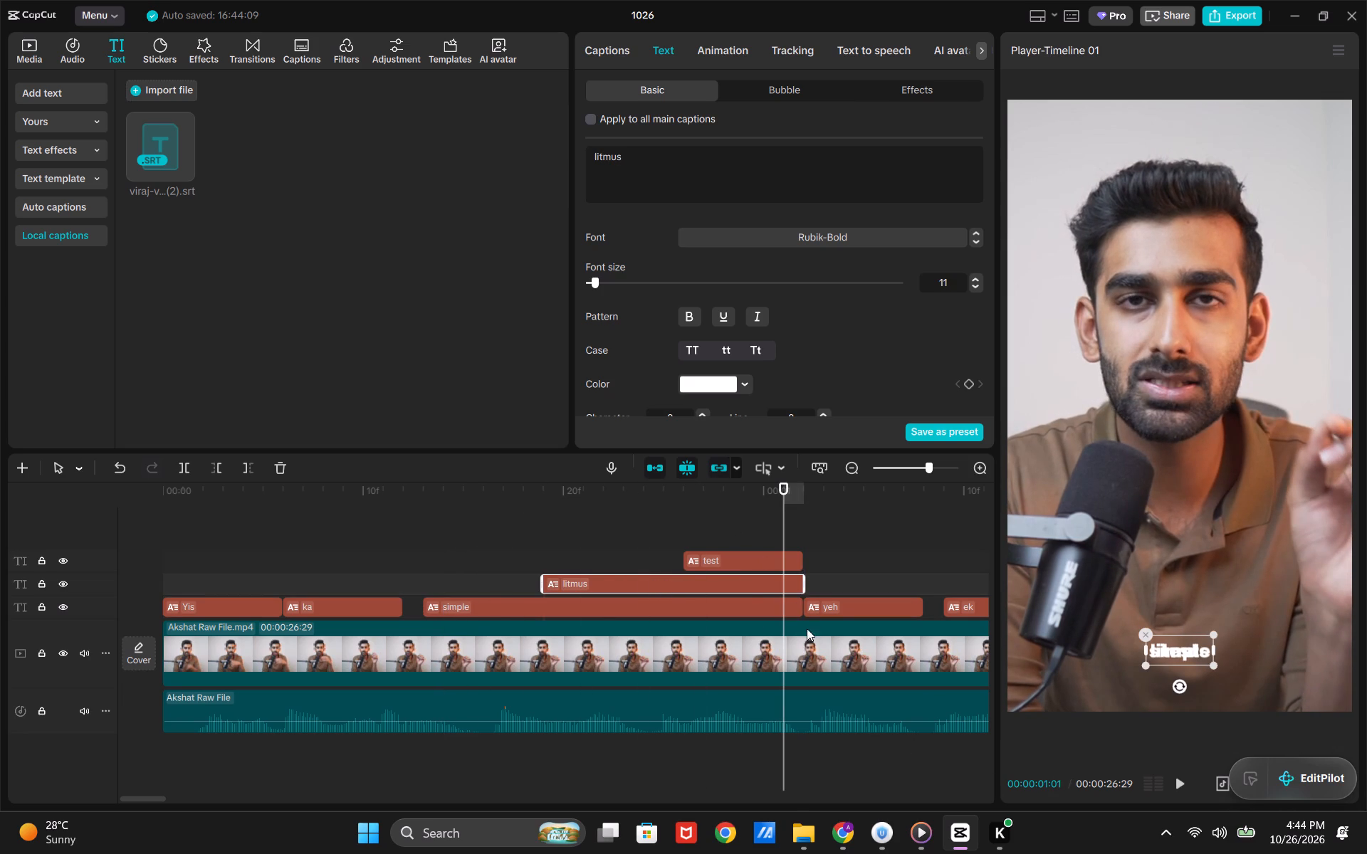
pyautogui.click(728, 599)
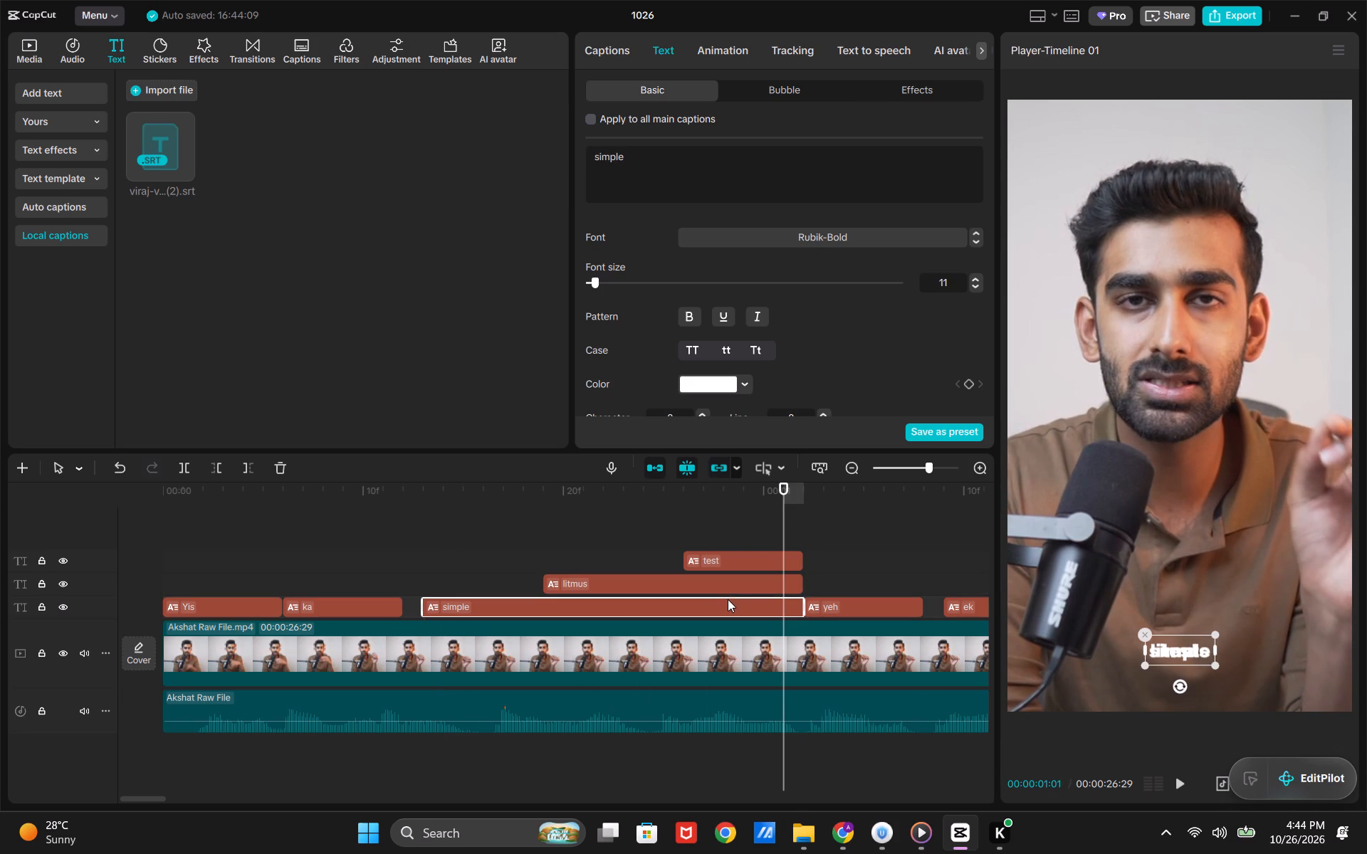
pyautogui.moveTo(1182, 646); pyautogui.dragTo(1178, 605)
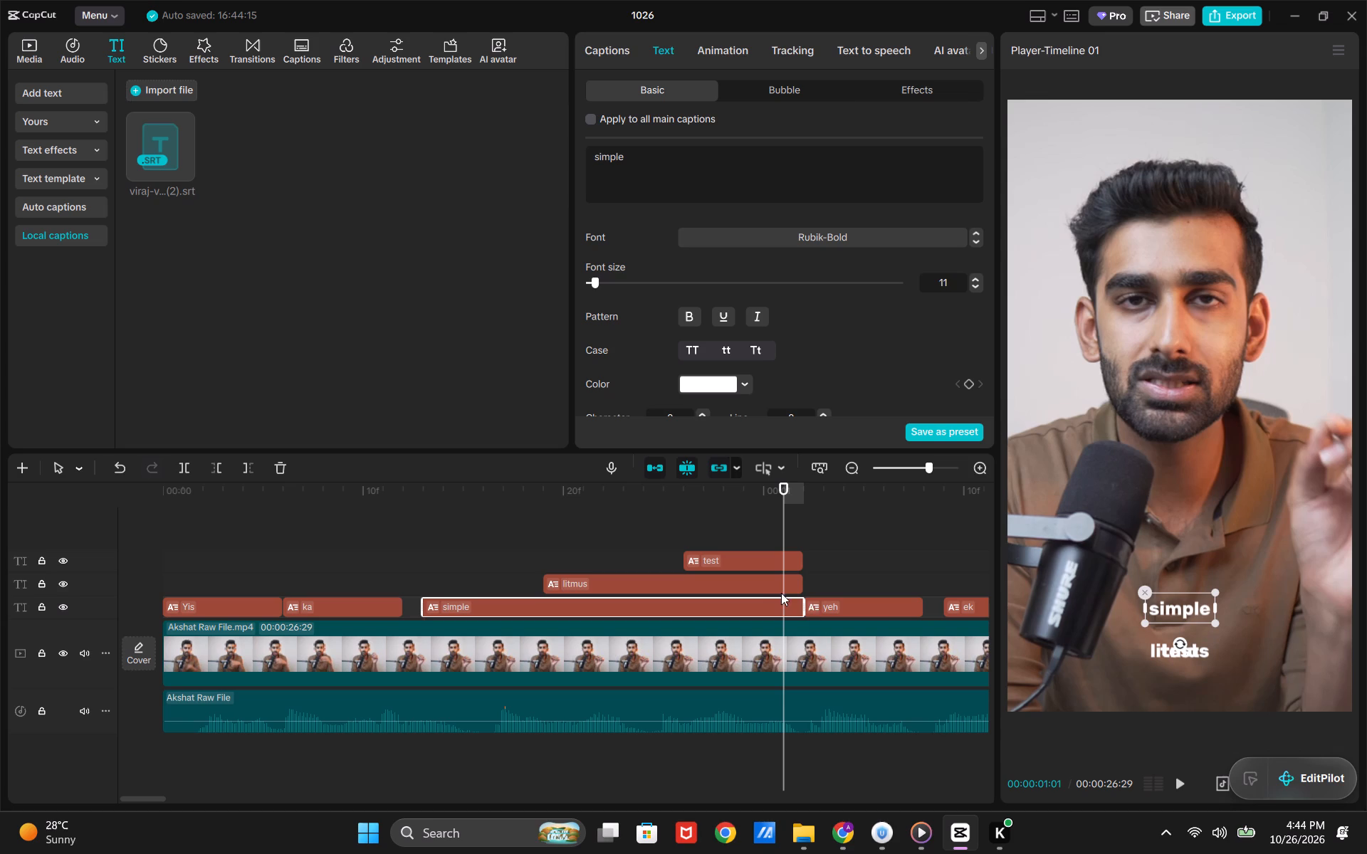
pyautogui.click(765, 581)
pyautogui.moveTo(1183, 647); pyautogui.dragTo(1183, 645)
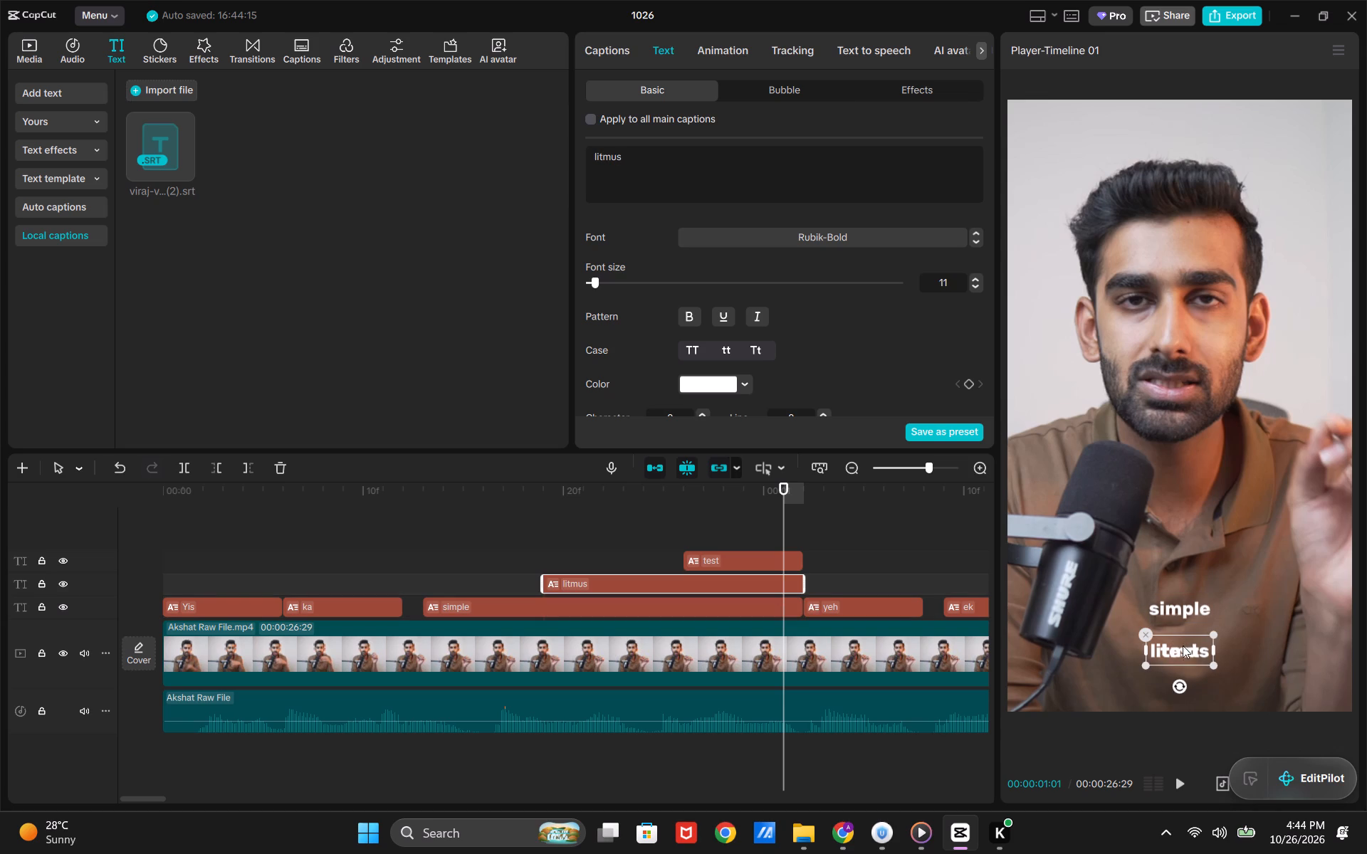
pyautogui.moveTo(1183, 645); pyautogui.dragTo(1179, 630)
# Add a centred vertical guide and a horizontal guide, lowering the horizontal one to the upper chest.
pyautogui.click(1343, 41)
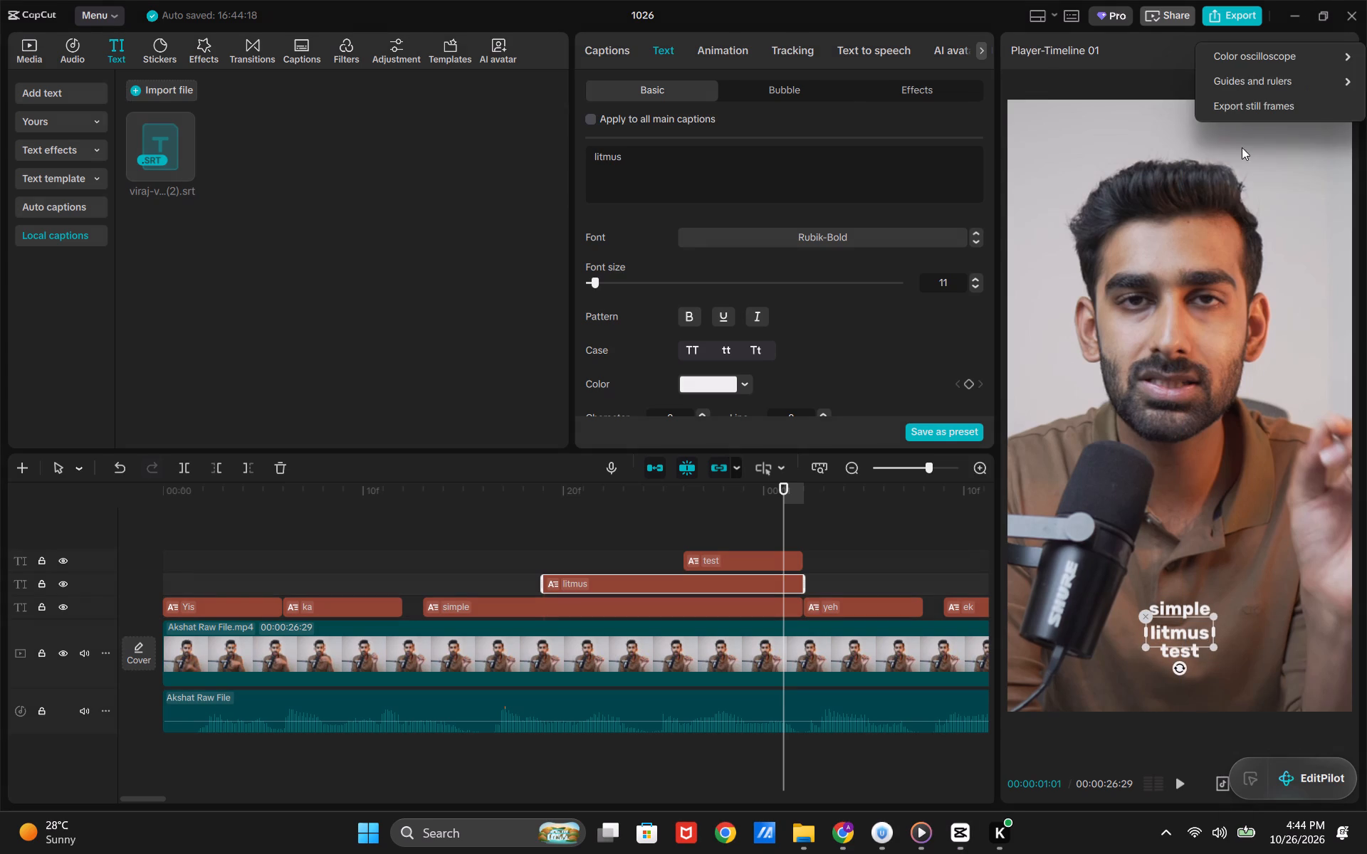
pyautogui.click(1233, 94)
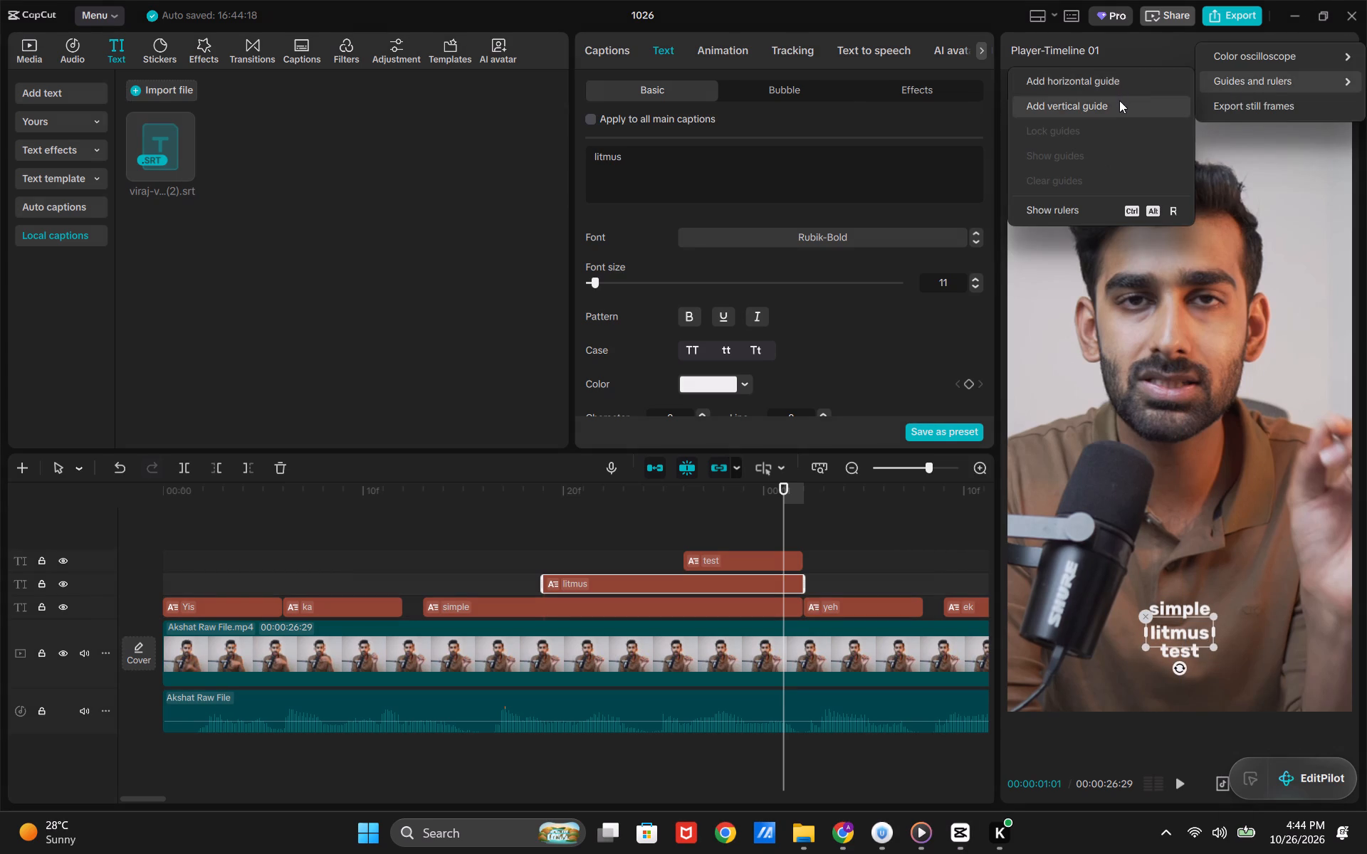
pyautogui.click(1119, 100)
pyautogui.click(1339, 48)
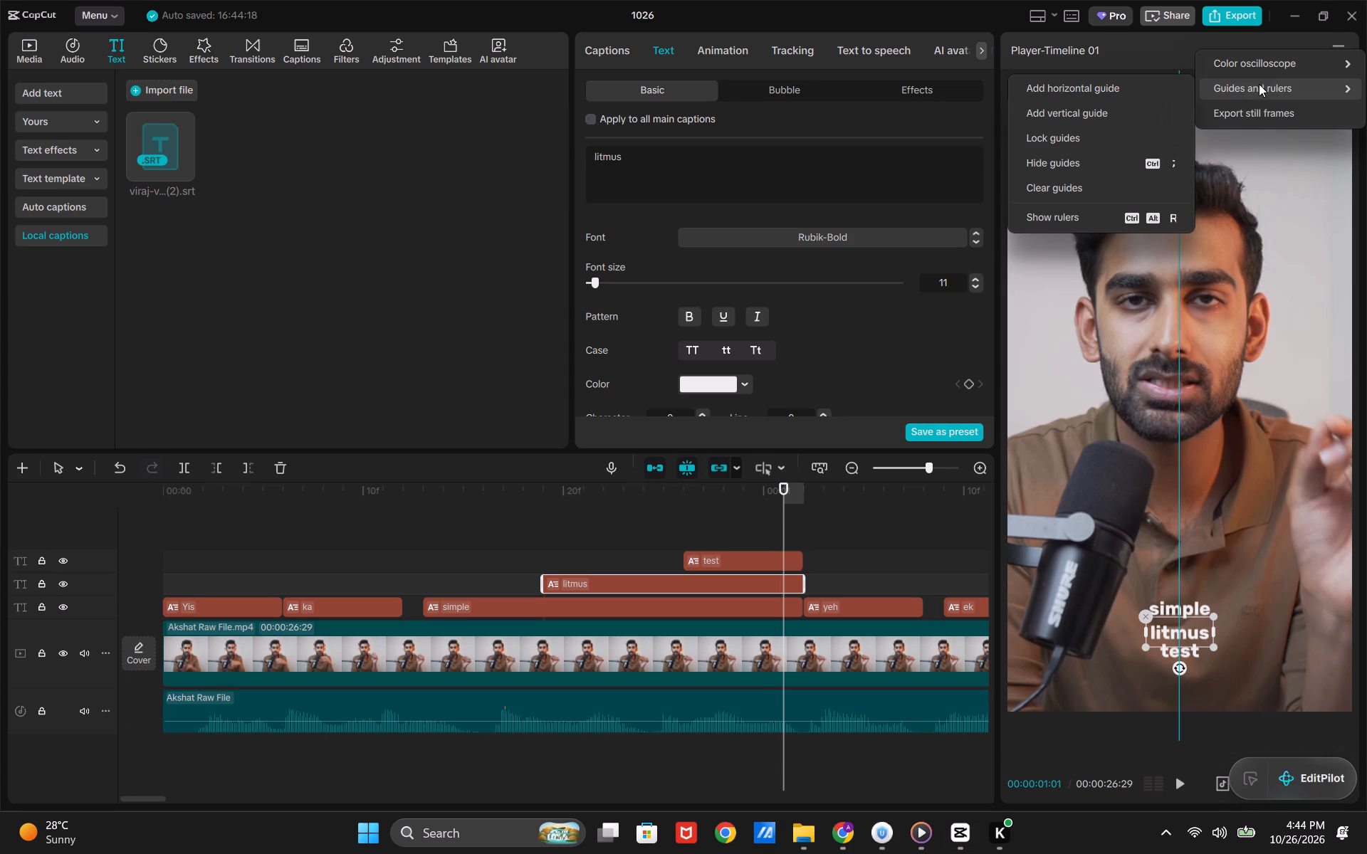
pyautogui.click(1113, 83)
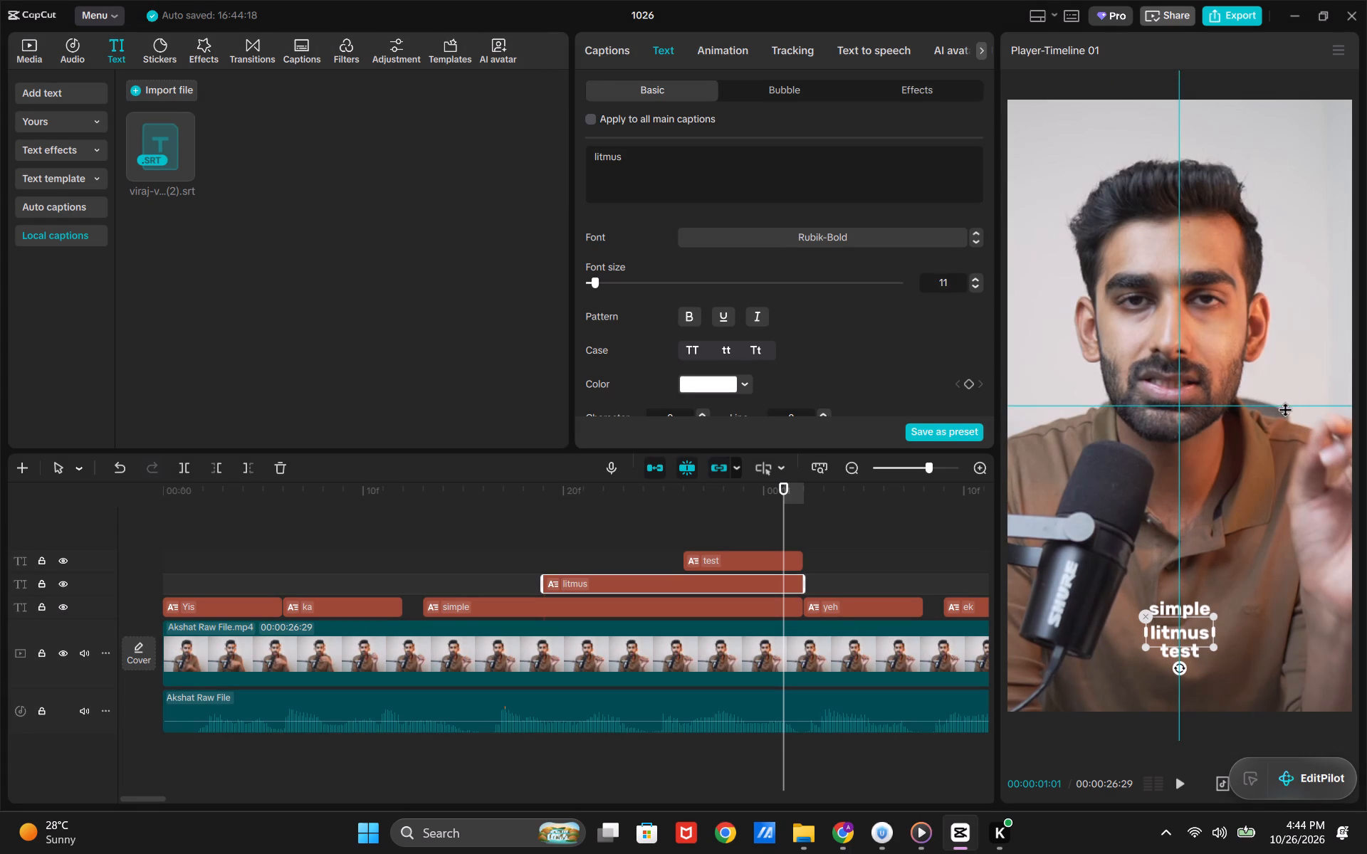
pyautogui.moveTo(1286, 409); pyautogui.dragTo(1288, 483)
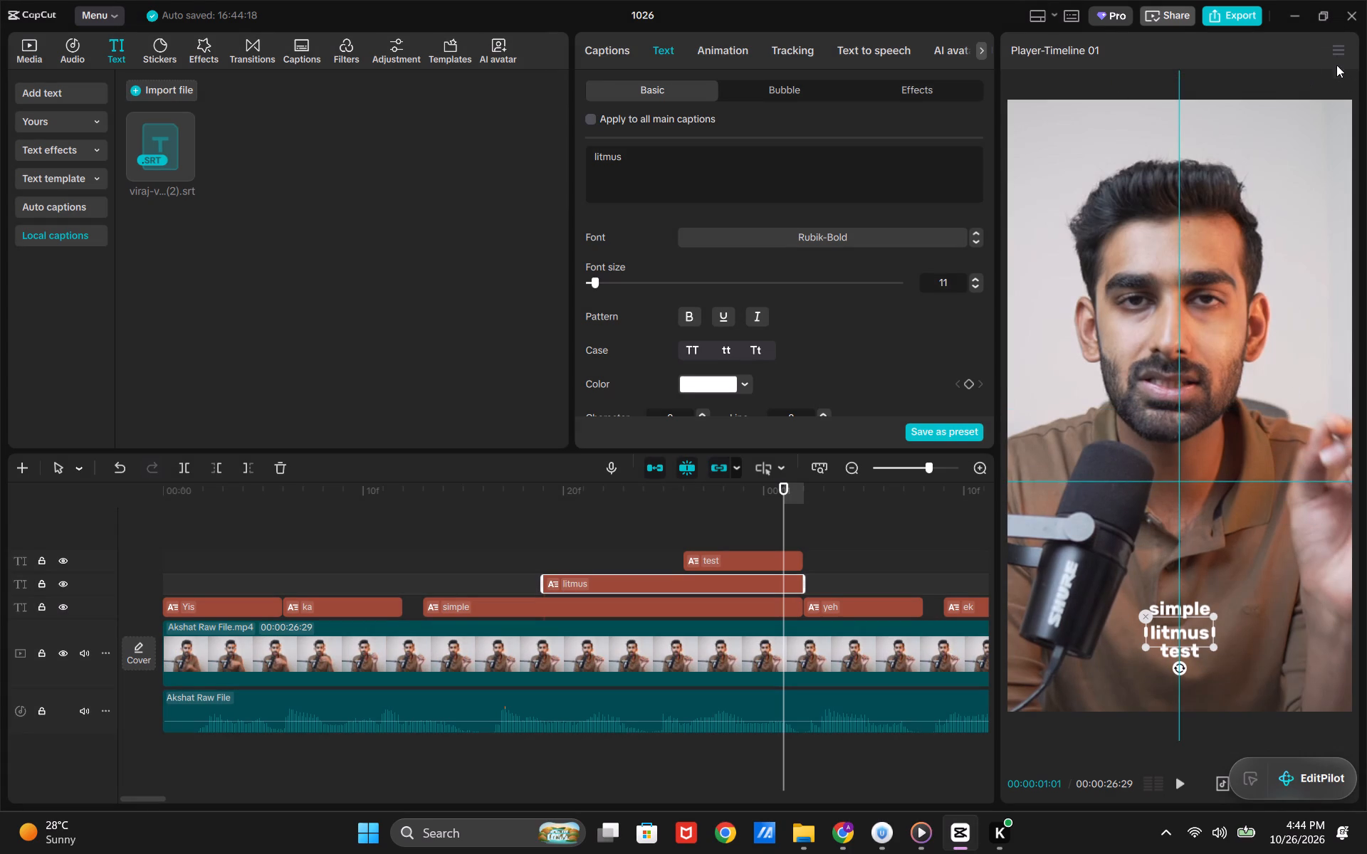
# Add a second horizontal guide and lower it to about 73% of the frame height, below the first one.
pyautogui.click(1336, 51)
pyautogui.click(1114, 96)
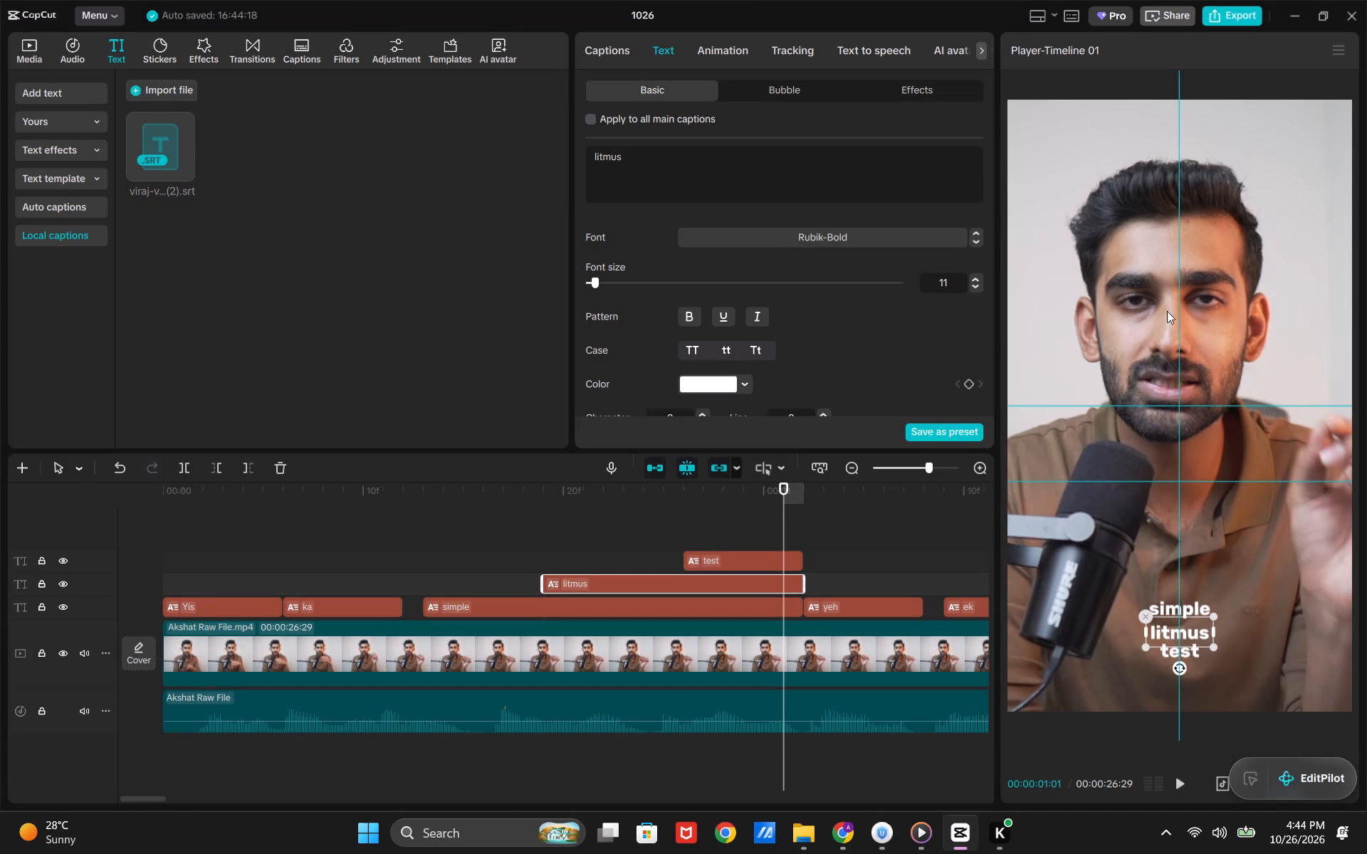
pyautogui.moveTo(1195, 402); pyautogui.dragTo(1216, 549)
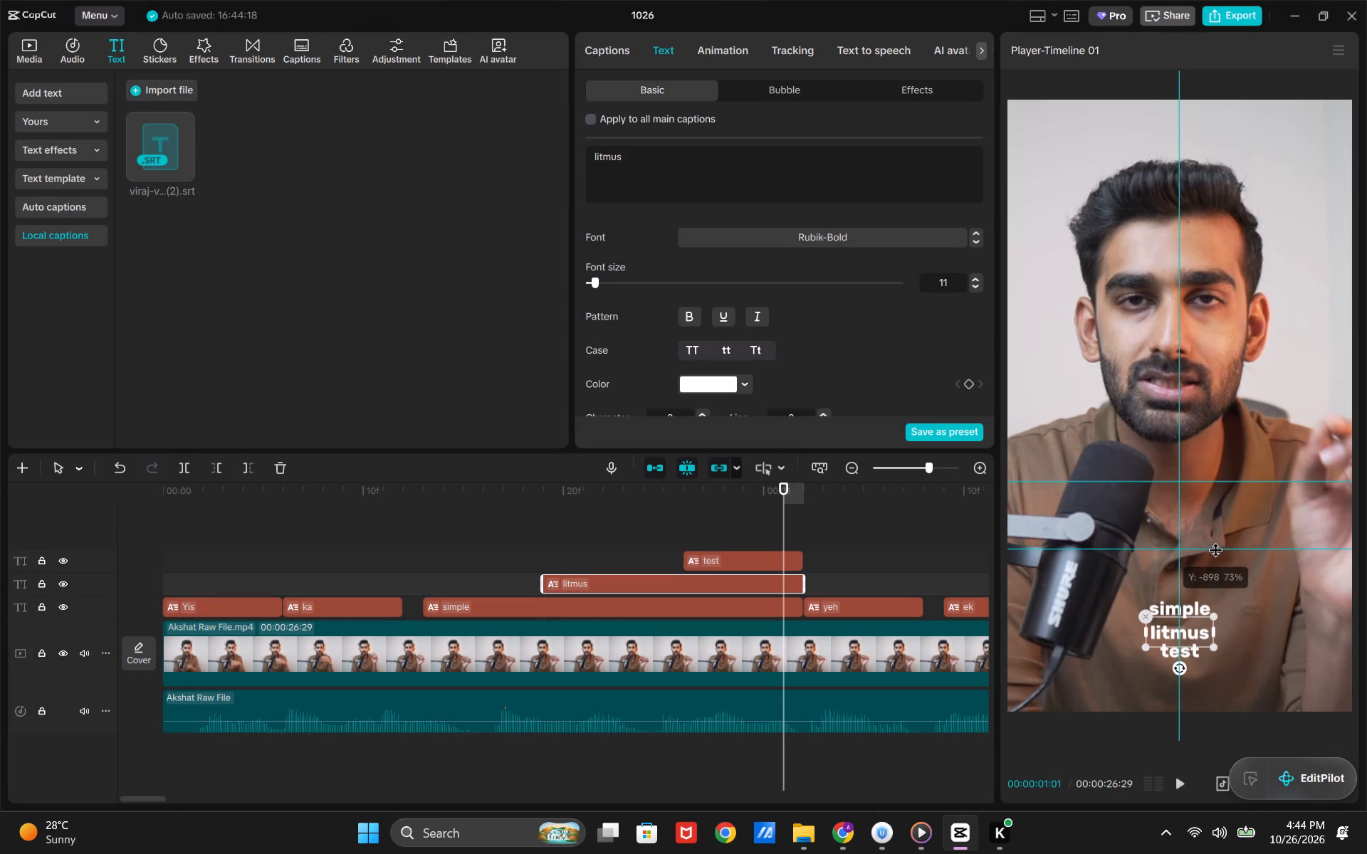
pyautogui.moveTo(1216, 549); pyautogui.dragTo(1215, 547)
# Lock the preview guides.
pyautogui.click(1336, 46)
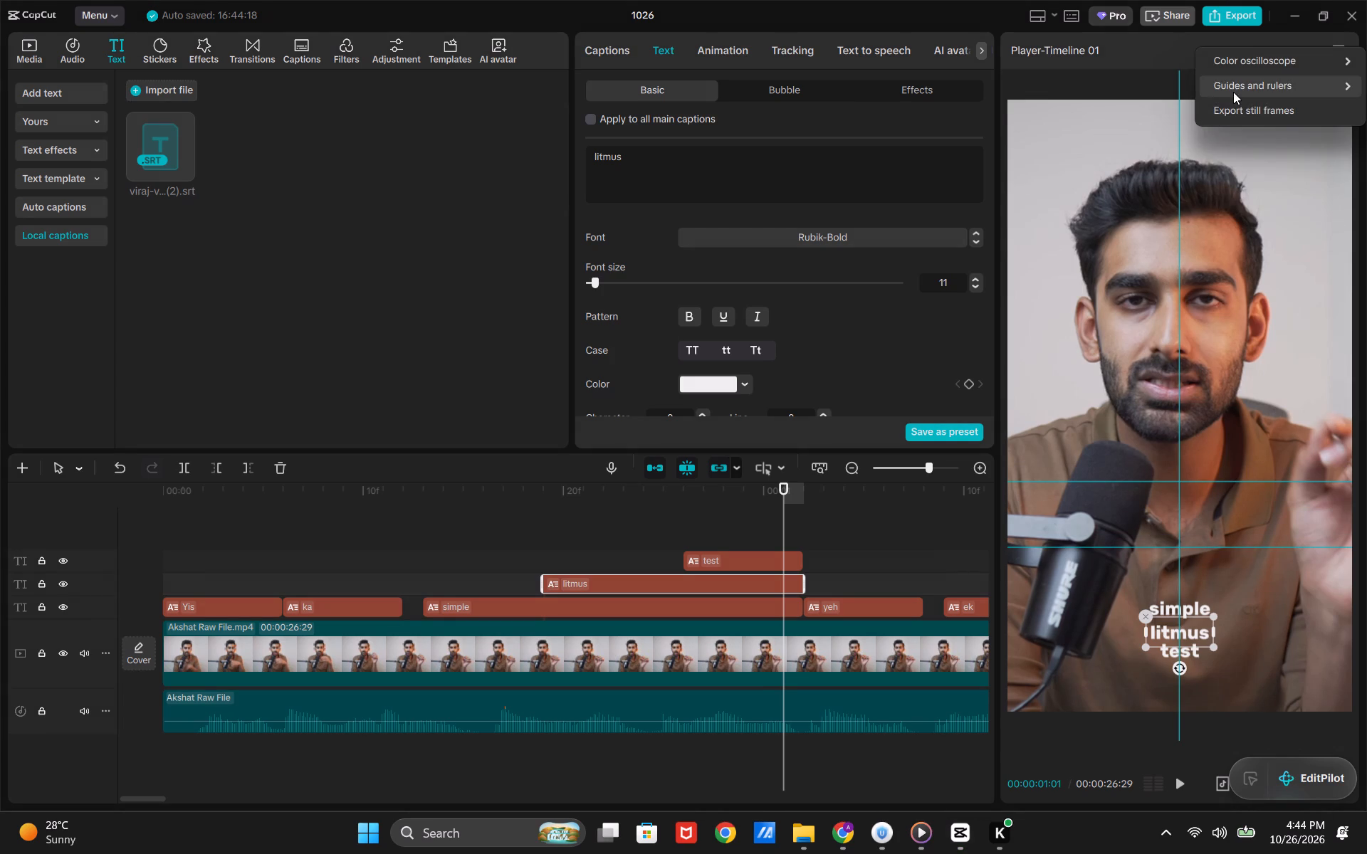
pyautogui.click(1235, 88)
pyautogui.click(1121, 142)
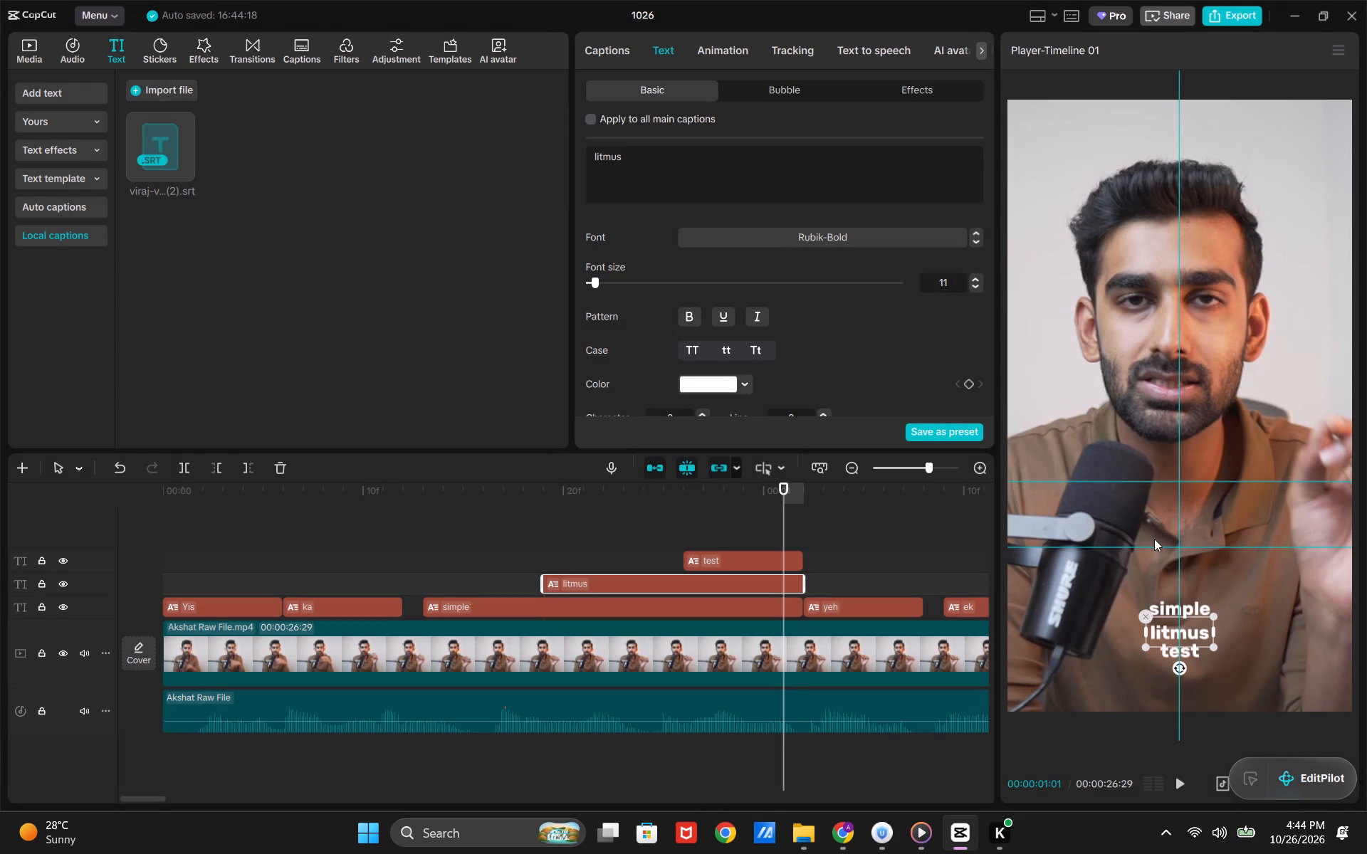
# Move "simple" up to sit between the two horizontal guides on the centre line and enlarge it to more than twice its size.
pyautogui.scroll(1, 1193, 733)
pyautogui.scroll(1, 1194, 609)
pyautogui.click(771, 607)
pyautogui.moveTo(1175, 609); pyautogui.dragTo(1166, 498)
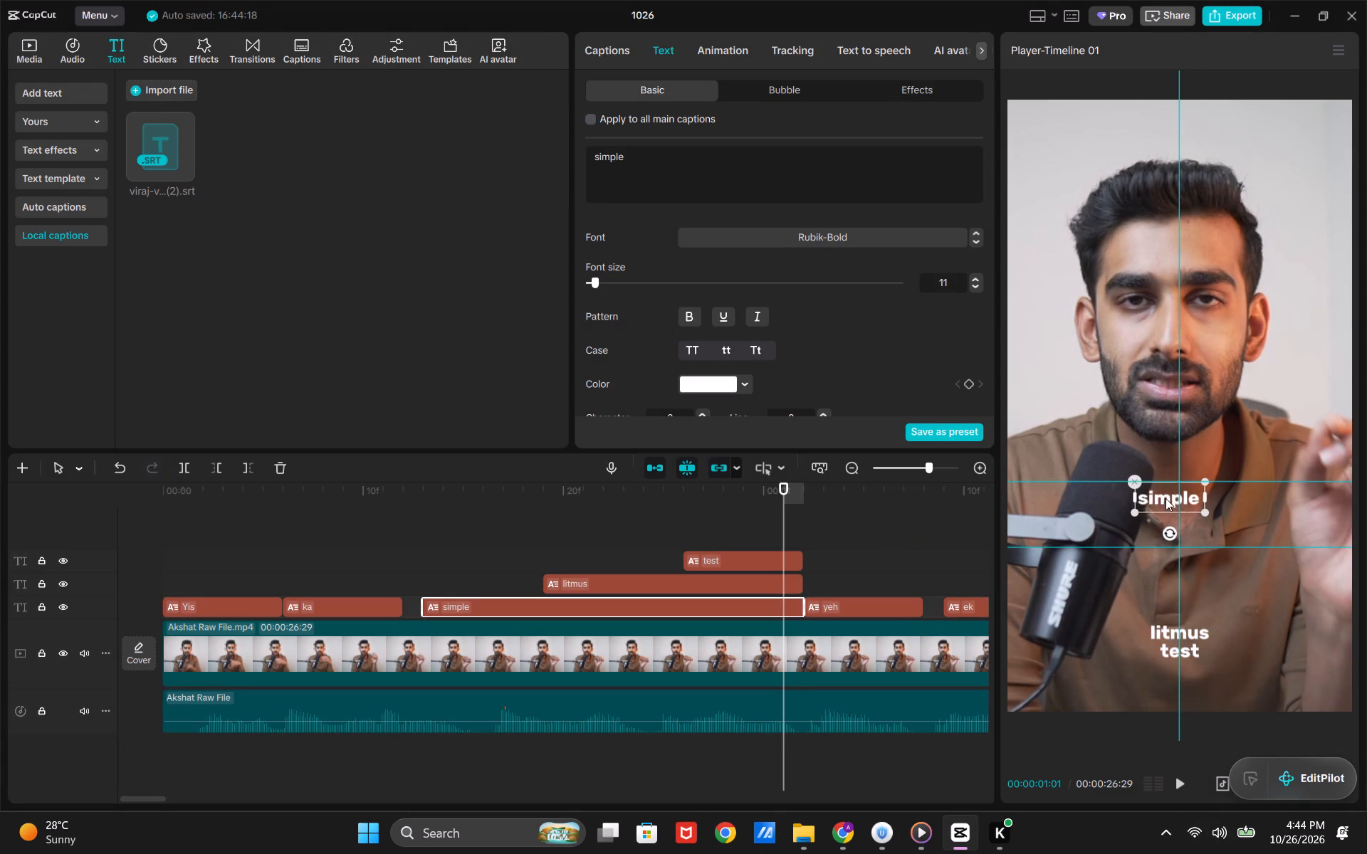
pyautogui.moveTo(1166, 498); pyautogui.dragTo(1170, 491)
pyautogui.moveTo(1206, 498); pyautogui.dragTo(1259, 527)
pyautogui.click(1198, 502)
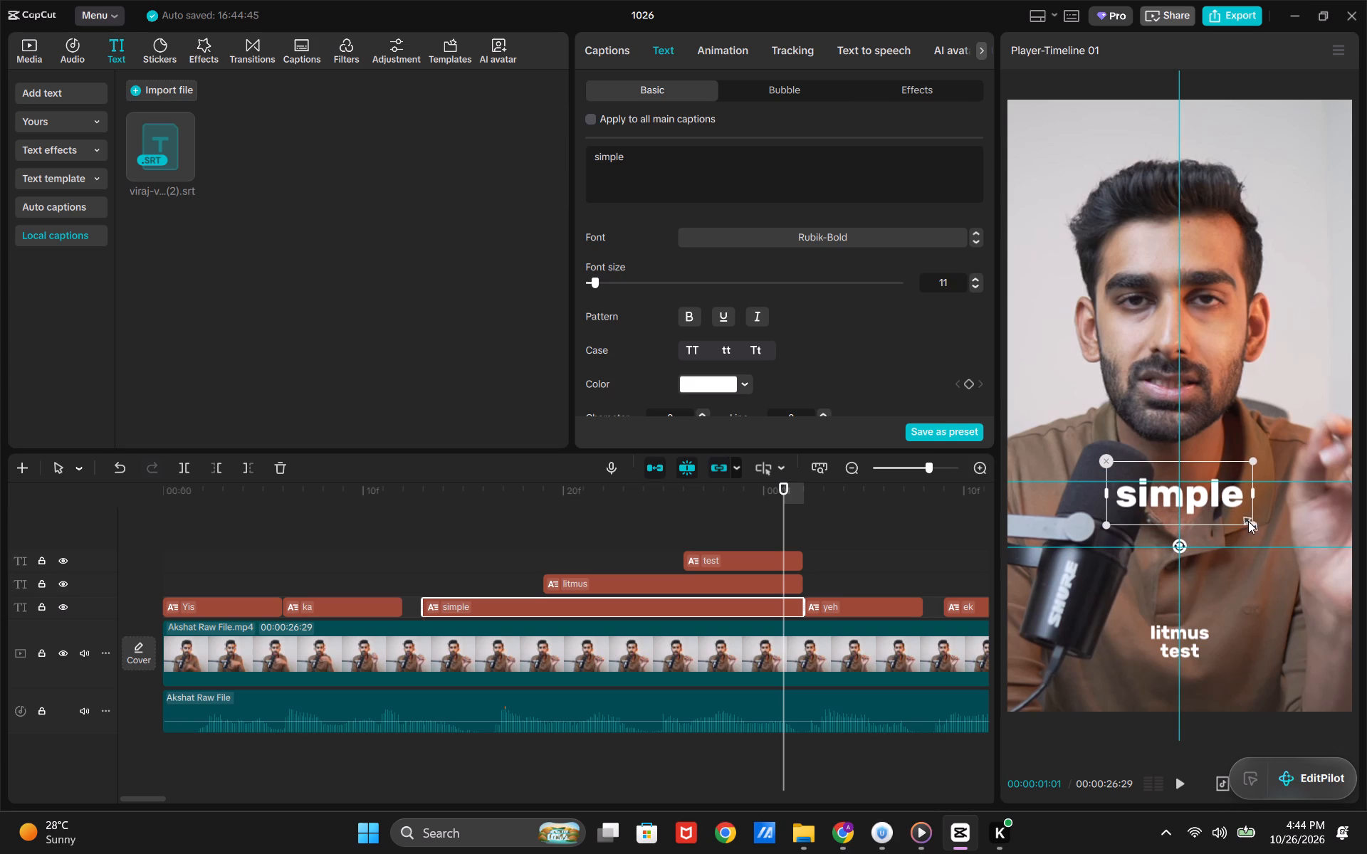
pyautogui.moveTo(1251, 521); pyautogui.dragTo(1292, 542)
pyautogui.moveTo(1239, 517); pyautogui.dragTo(1242, 527)
# Change the font of "simple" to Oswald-Bold and shift the word slightly left of the vertical guide.
pyautogui.click(976, 241)
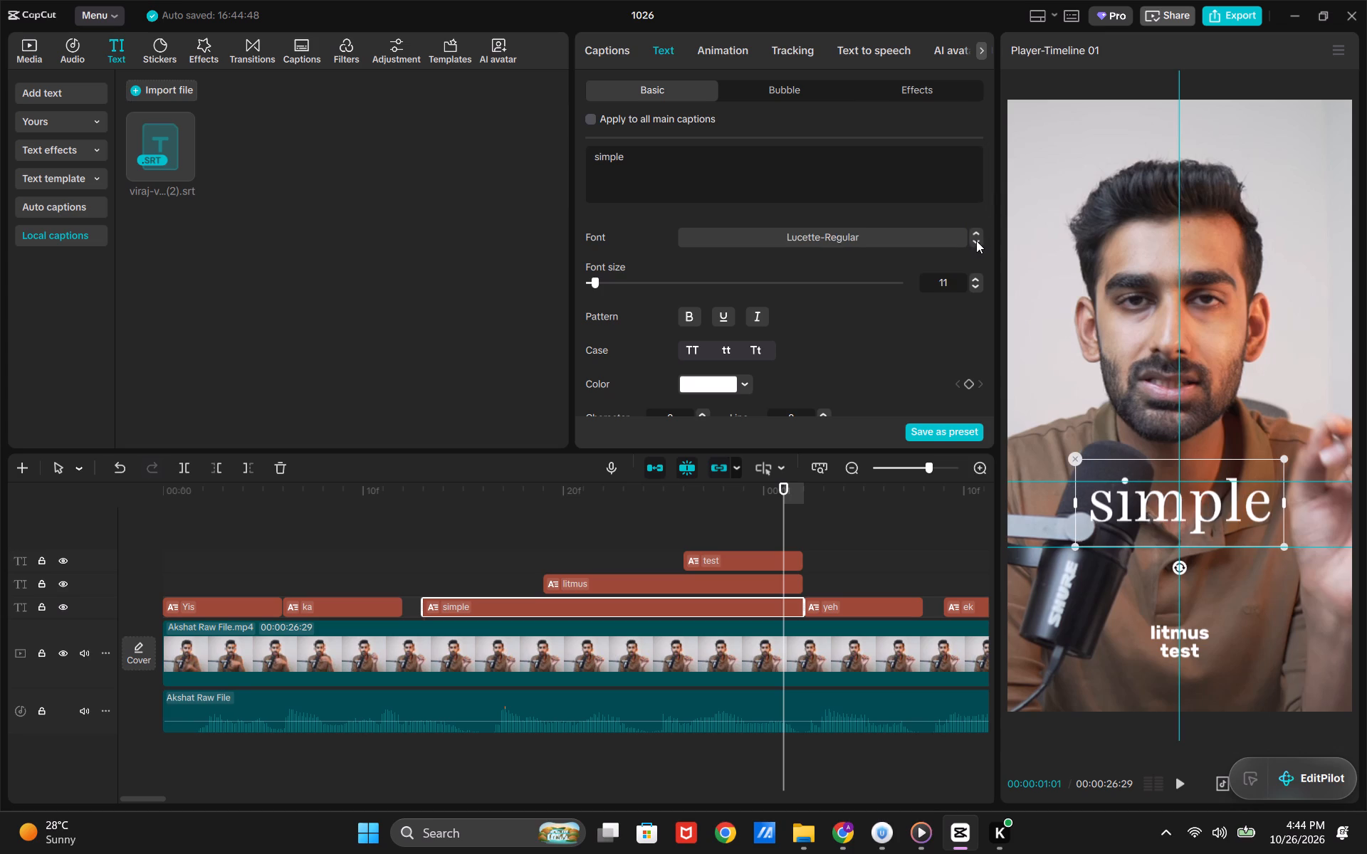
pyautogui.click(976, 241)
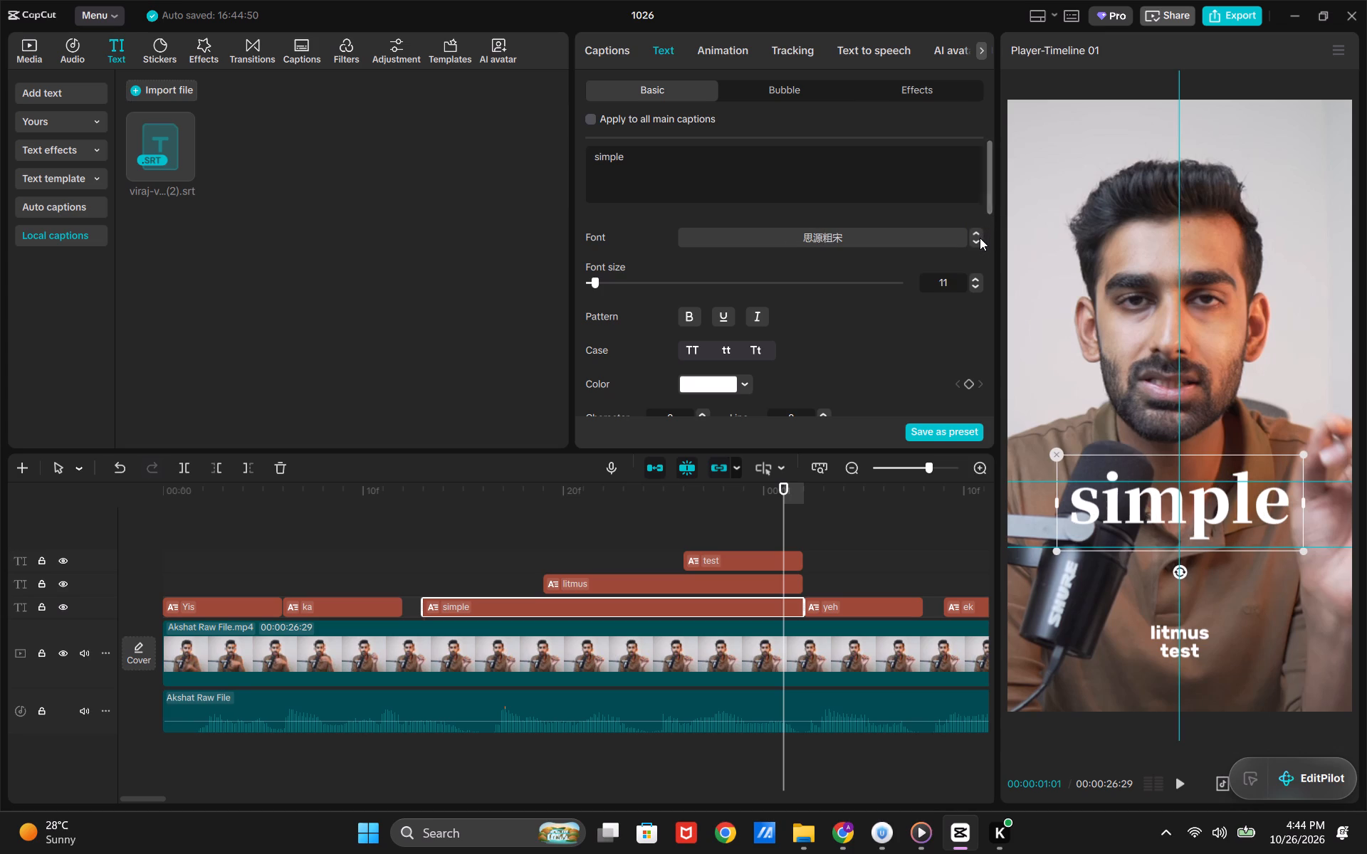
pyautogui.click(978, 238)
pyautogui.click(978, 238)
pyautogui.click(978, 238)
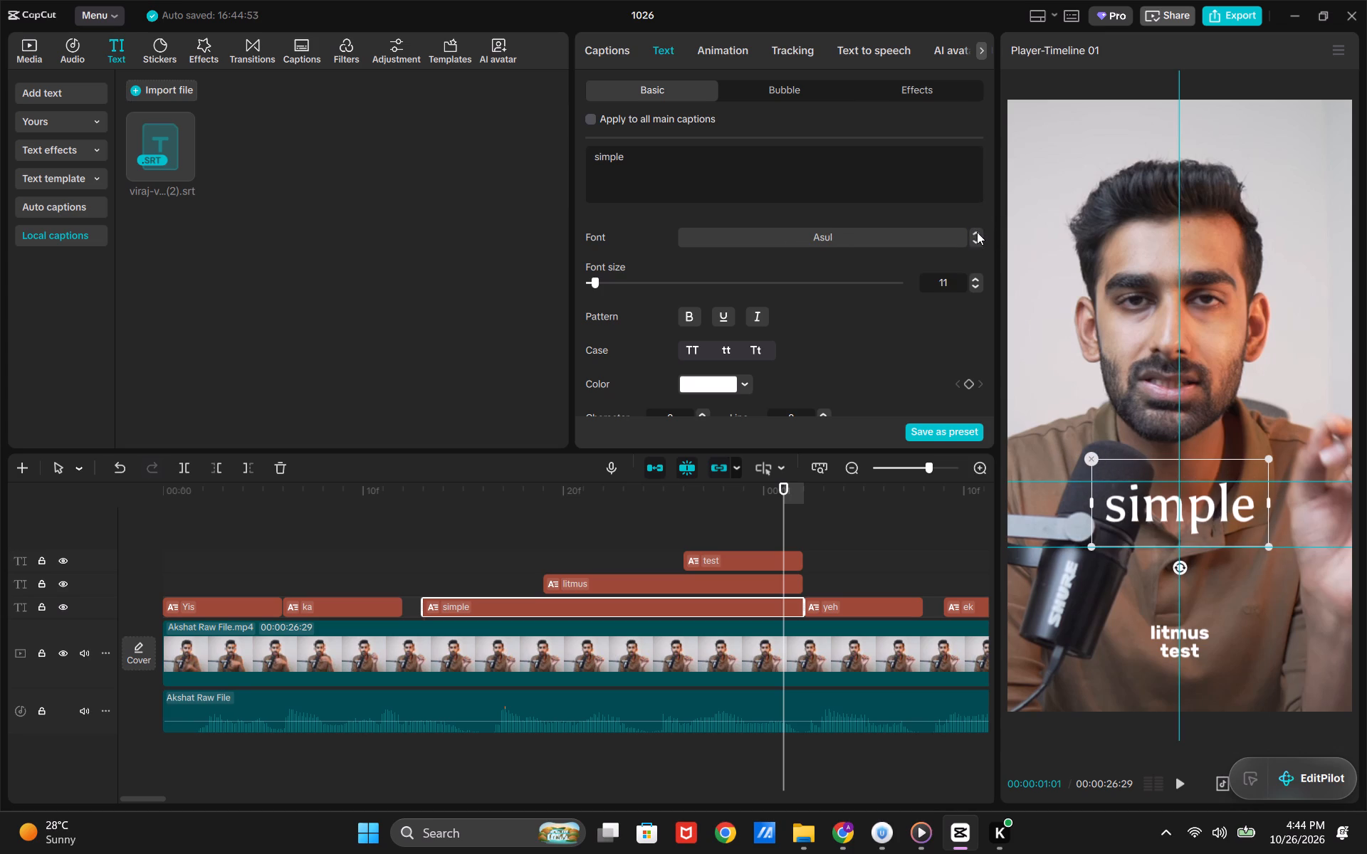
pyautogui.click(978, 243)
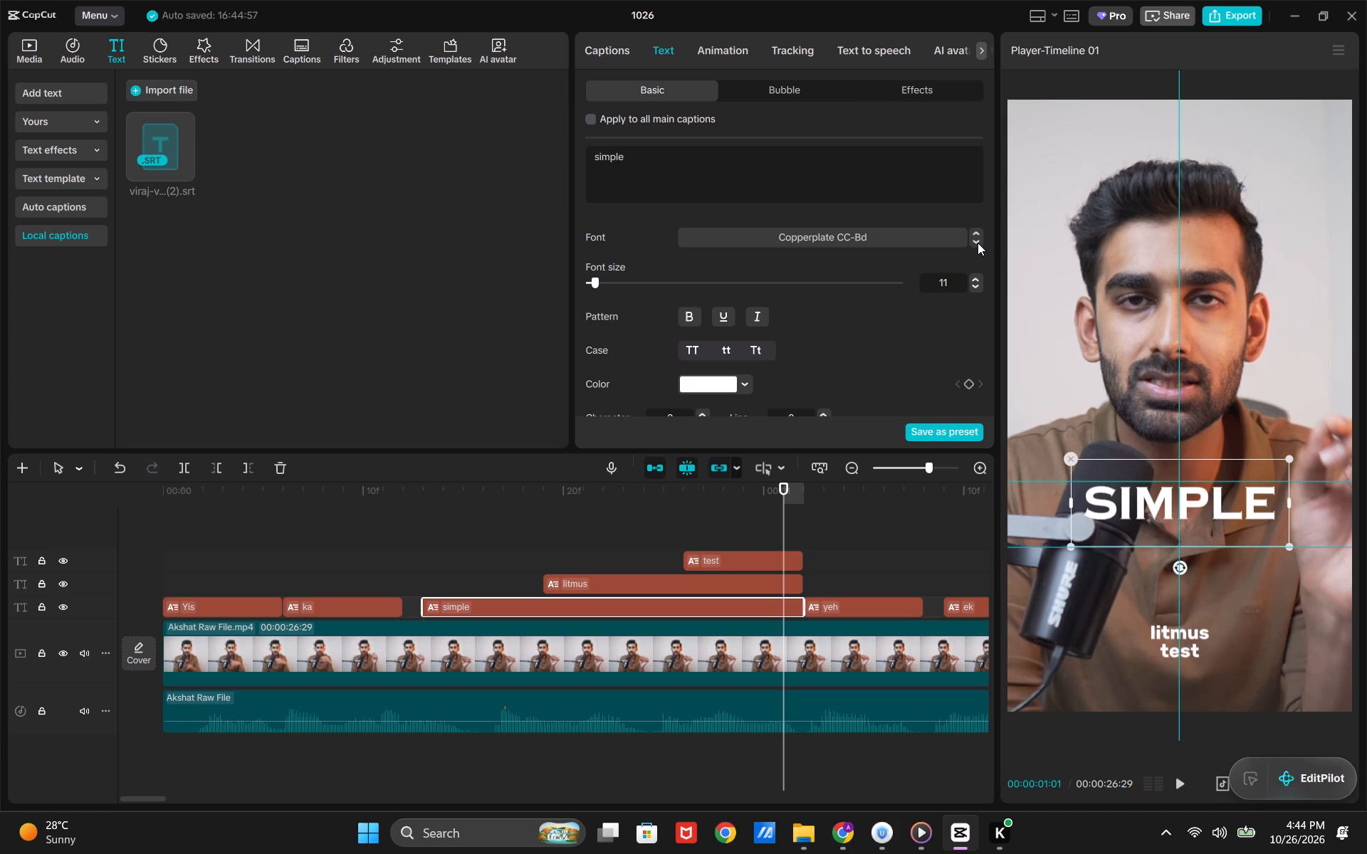
pyautogui.click(978, 243)
pyautogui.click(978, 243)
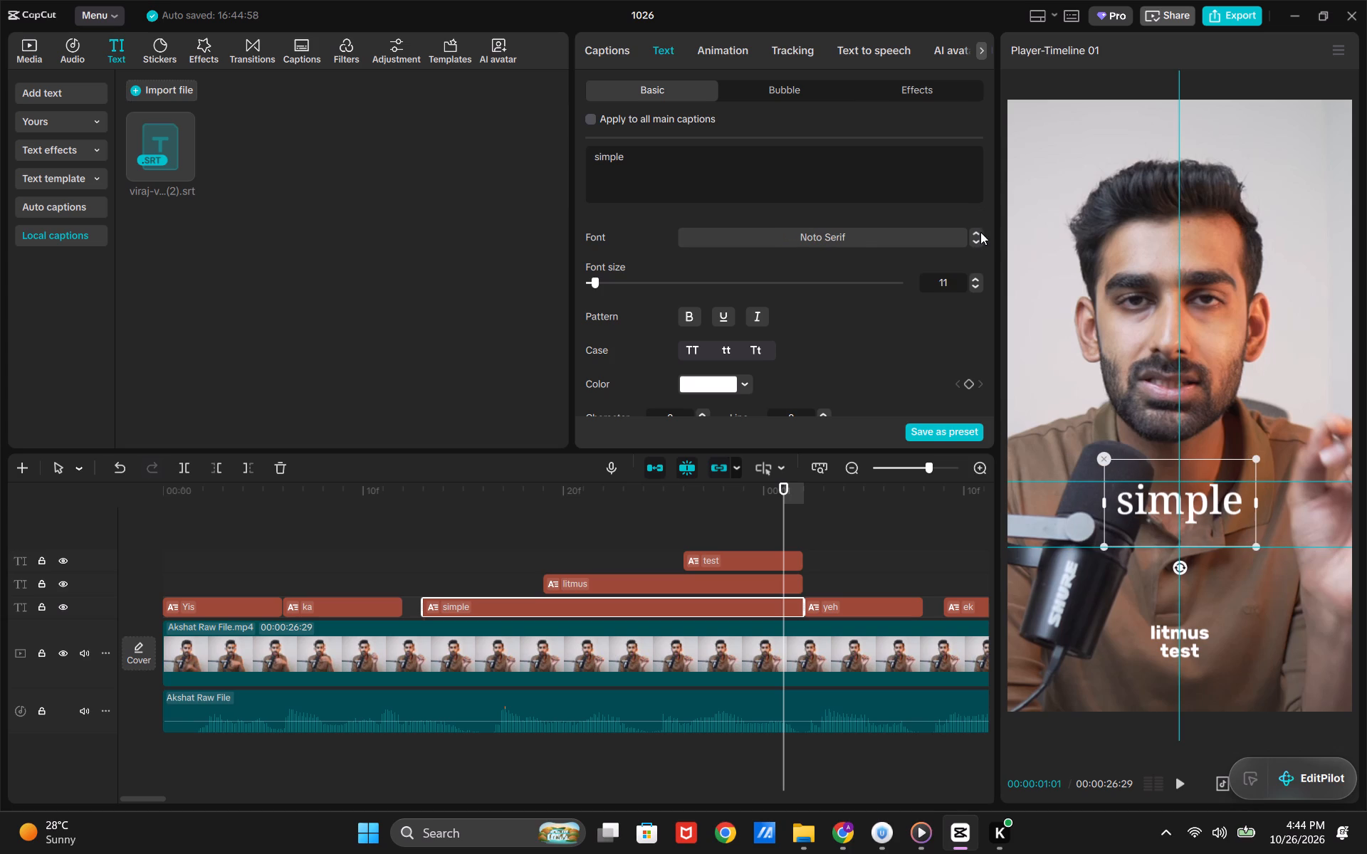
pyautogui.click(979, 232)
pyautogui.moveTo(1205, 517); pyautogui.dragTo(1175, 505)
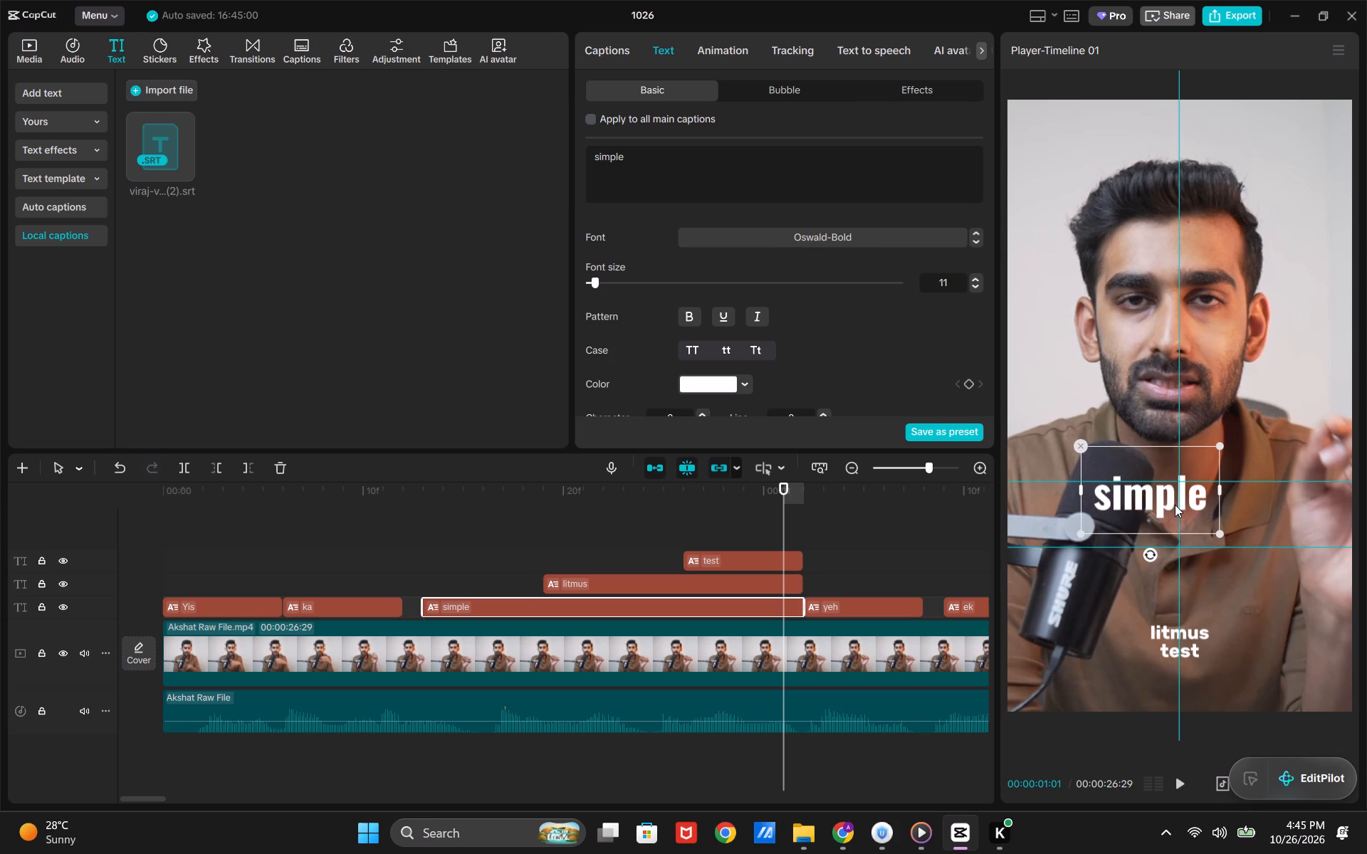
pyautogui.moveTo(1175, 505); pyautogui.dragTo(1172, 507)
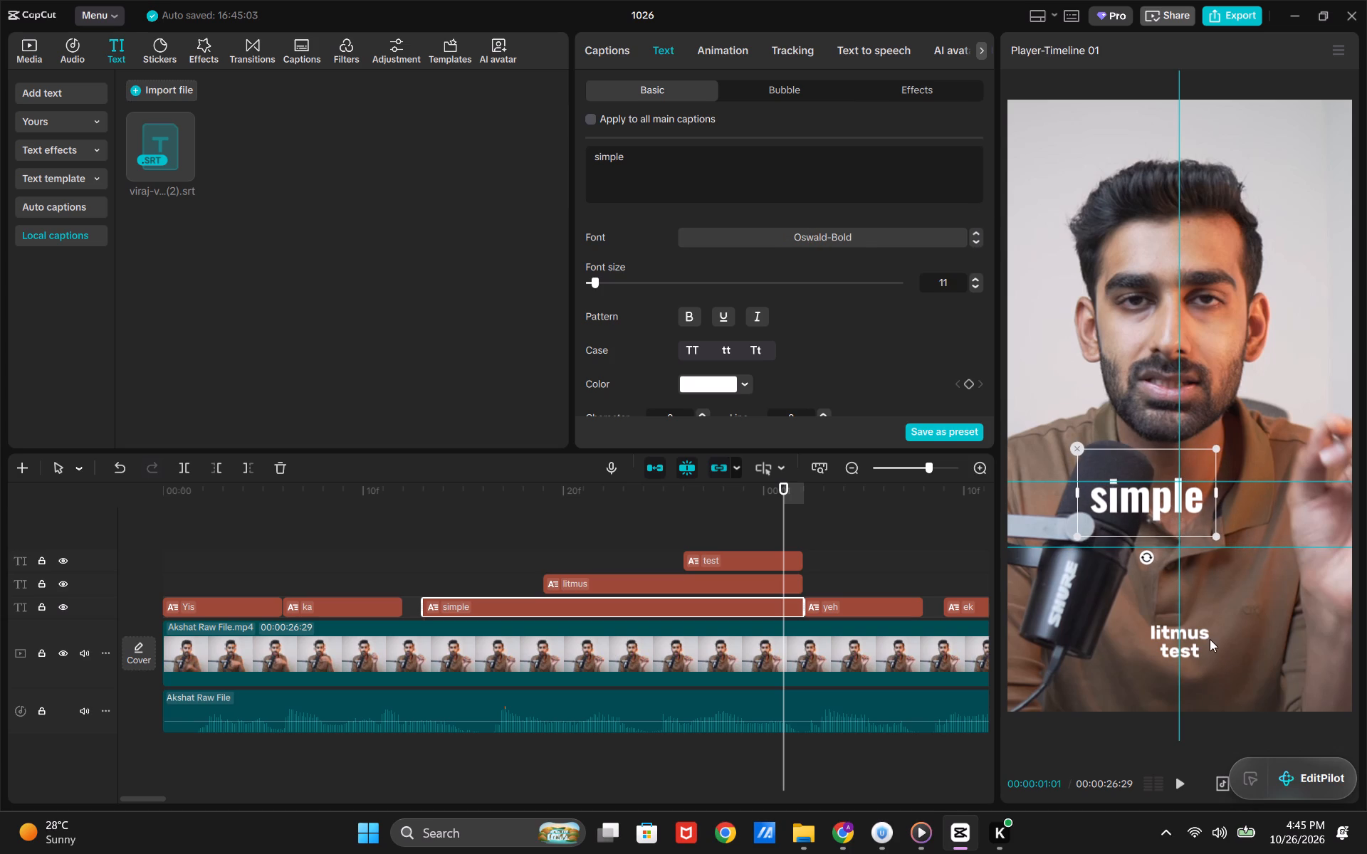
# Move "litmus" up beneath "simple", enlarge it to about twice its size and offset it to the right.
pyautogui.moveTo(1206, 633); pyautogui.dragTo(1205, 530)
pyautogui.moveTo(1214, 549); pyautogui.dragTo(1269, 589)
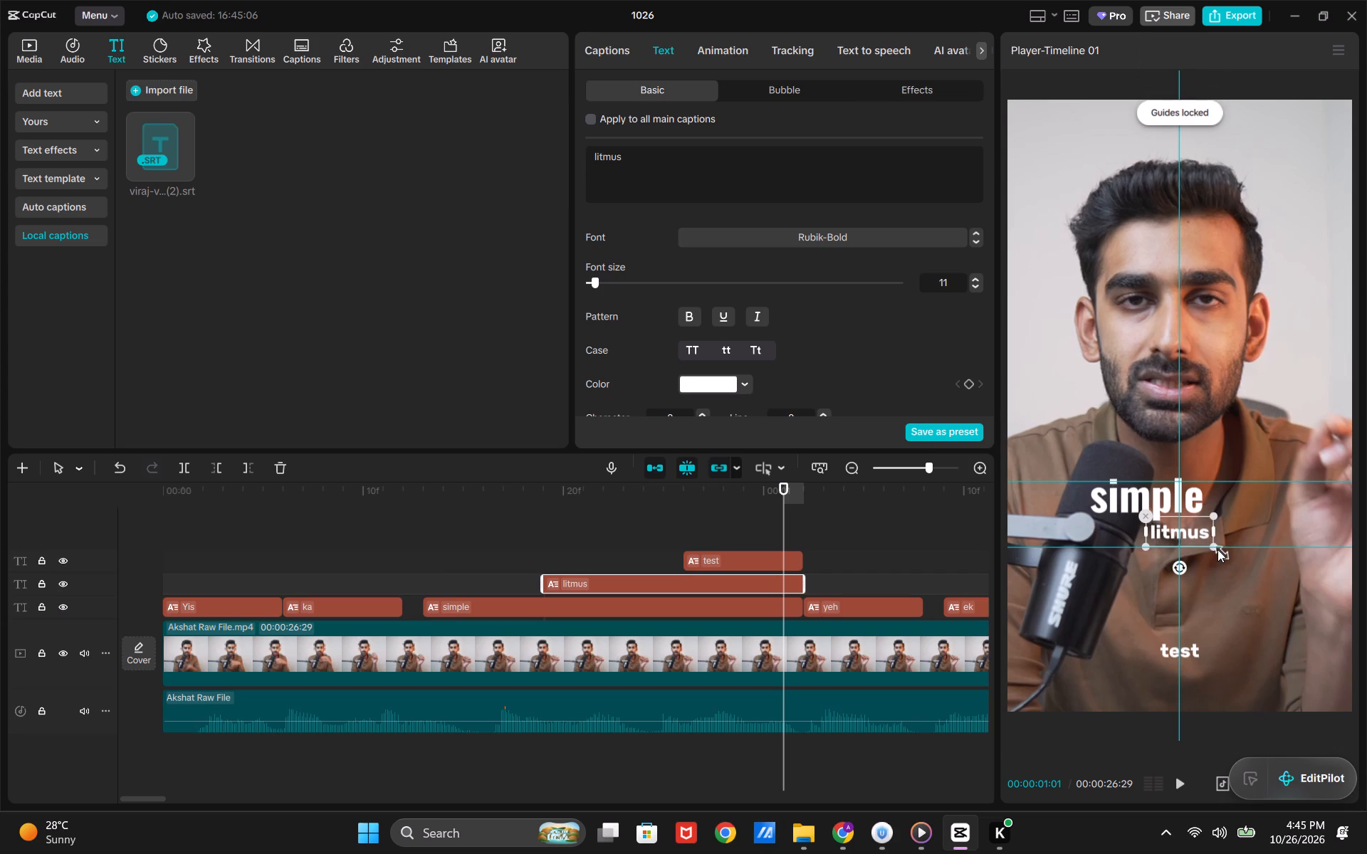
pyautogui.moveTo(1217, 549); pyautogui.dragTo(1287, 595)
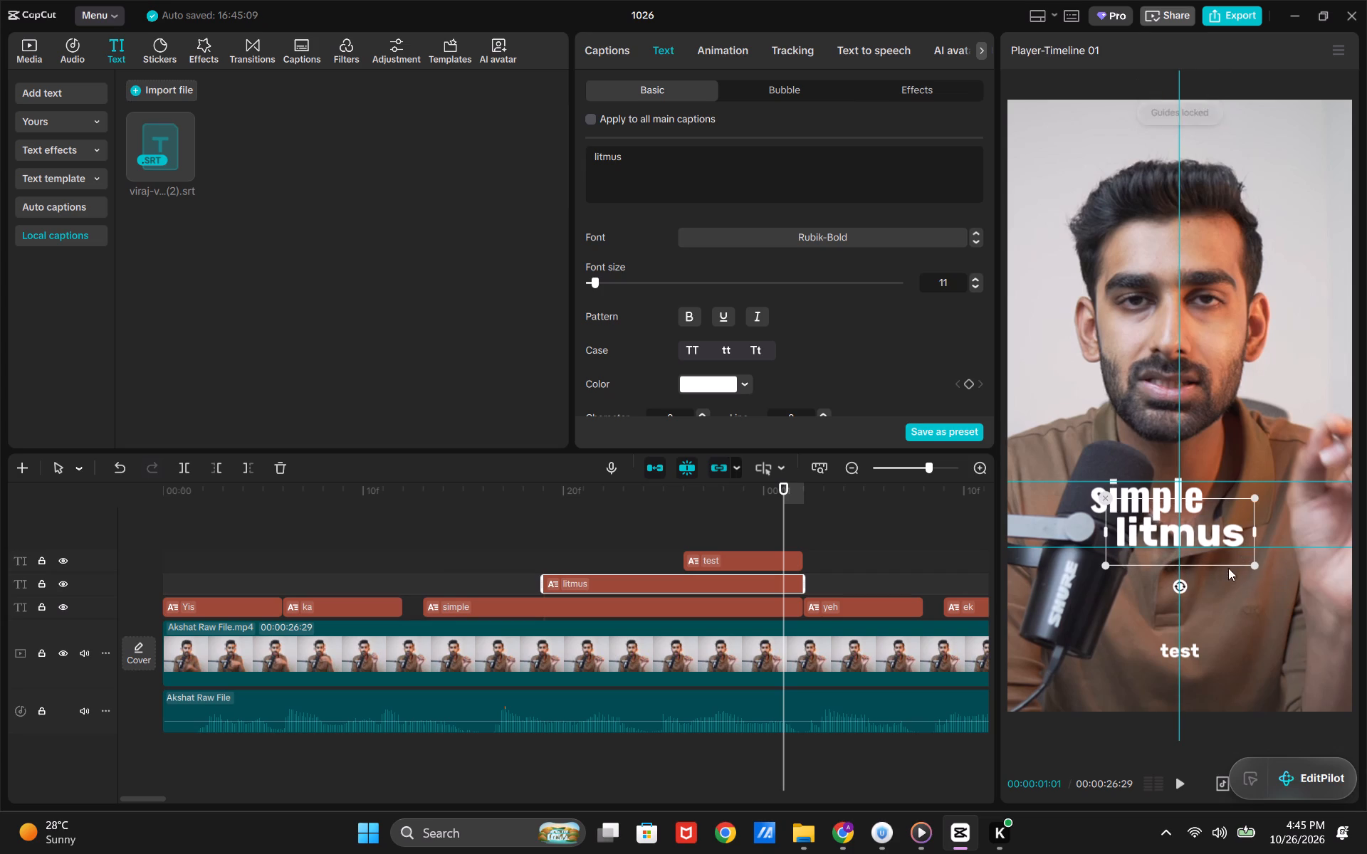
pyautogui.moveTo(1175, 542); pyautogui.dragTo(1196, 544)
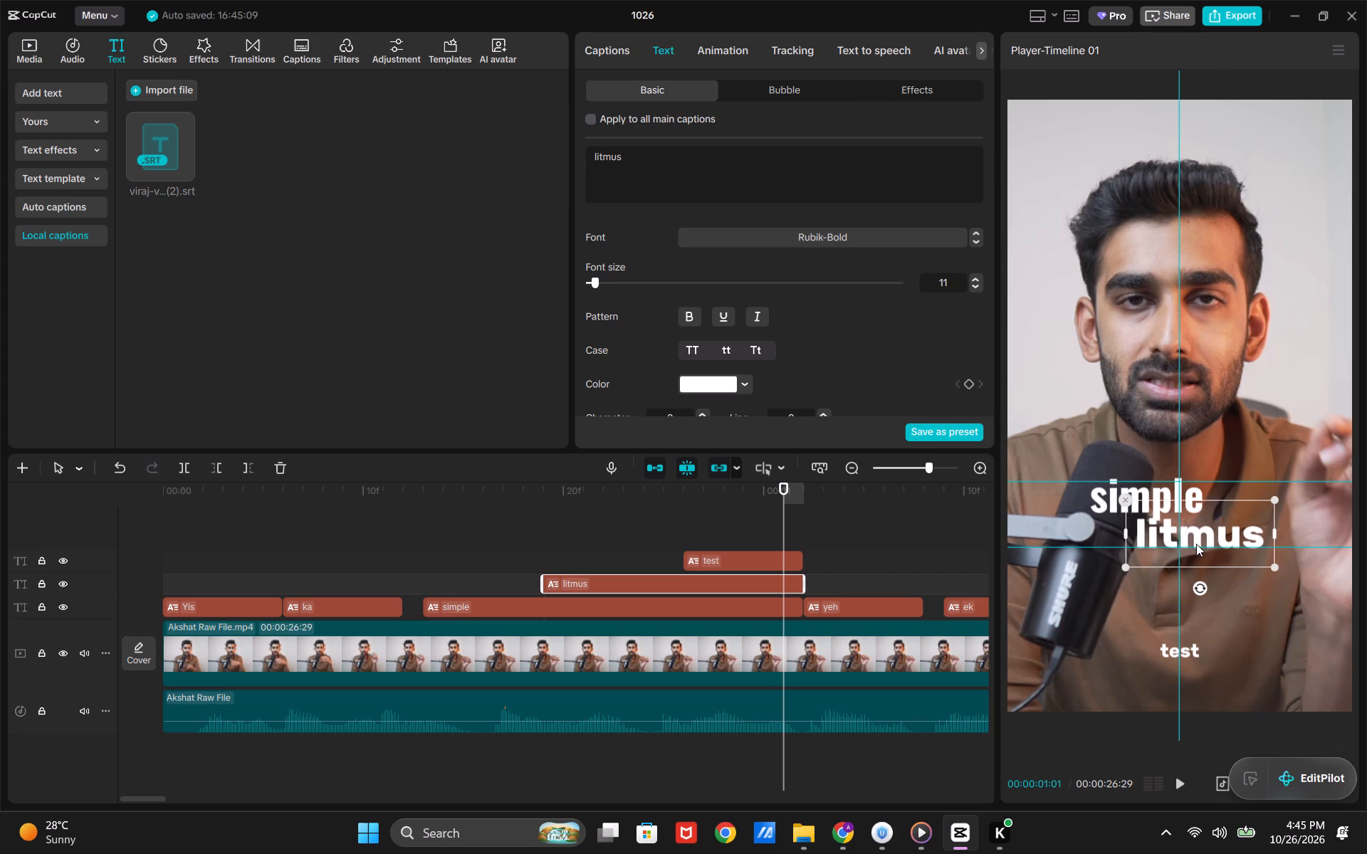
pyautogui.moveTo(1196, 544); pyautogui.dragTo(1195, 544)
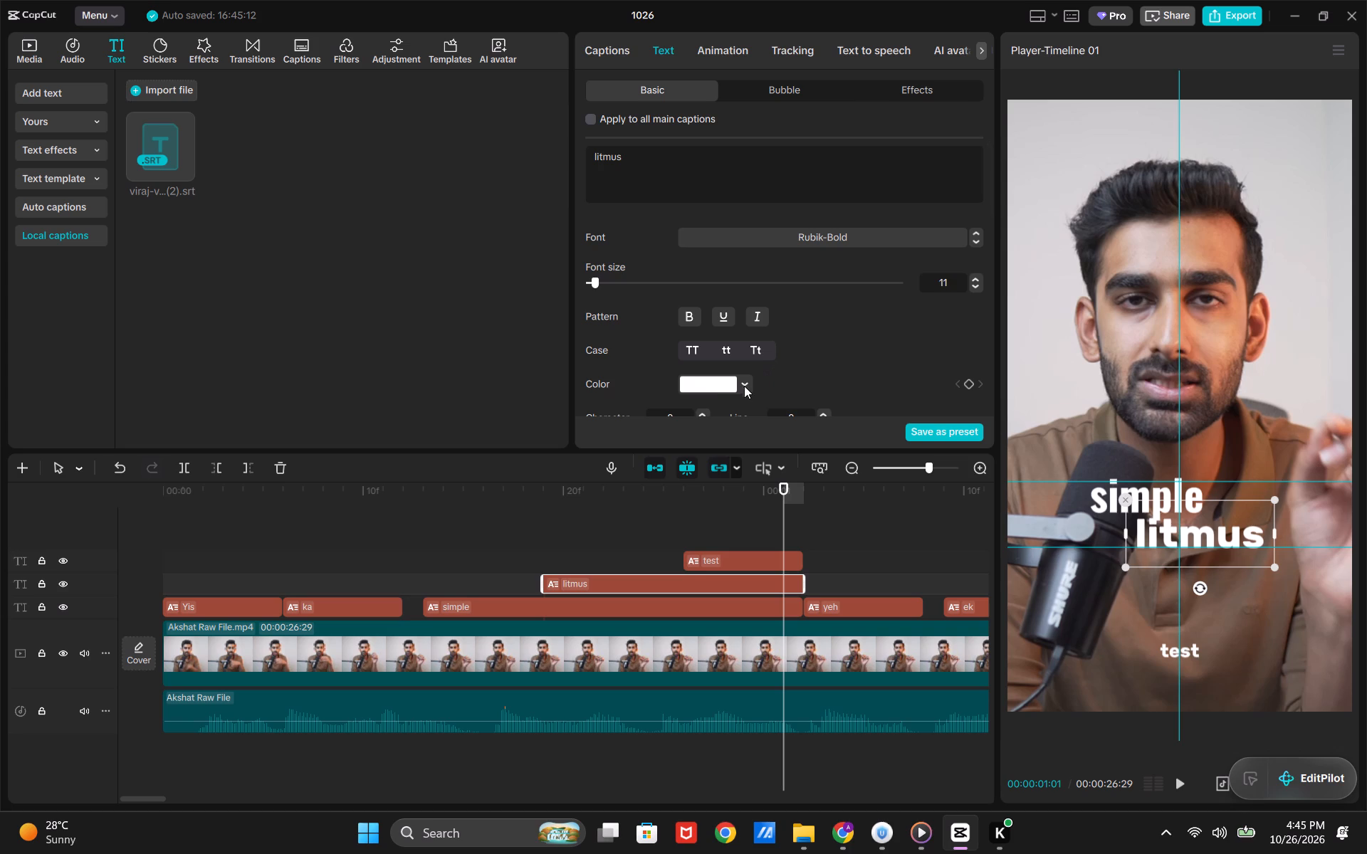
# Colour the "litmus" caption yellow, F4C70F.
pyautogui.click(728, 384)
pyautogui.moveTo(755, 496); pyautogui.dragTo(780, 472)
pyautogui.click(768, 608)
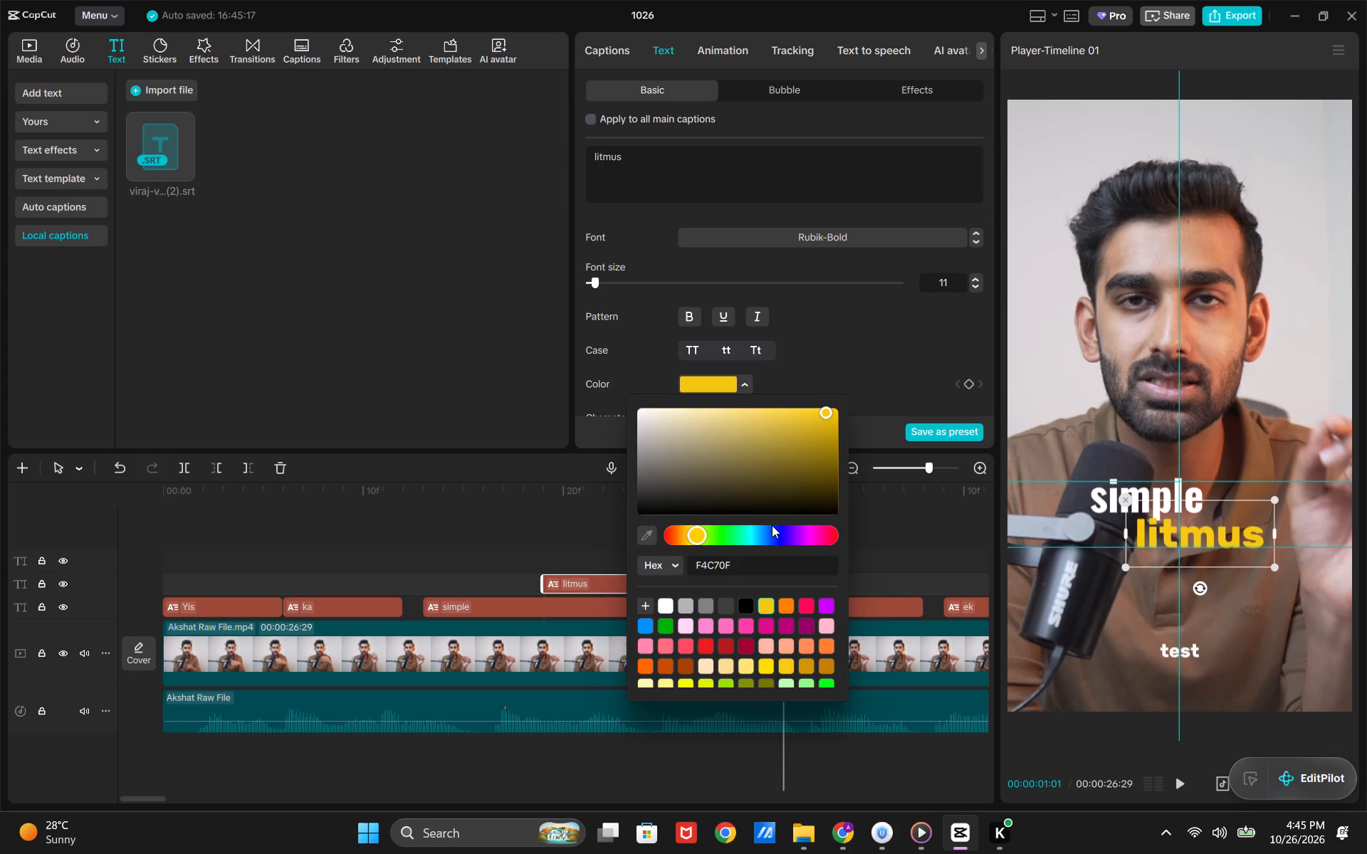
pyautogui.click(510, 351)
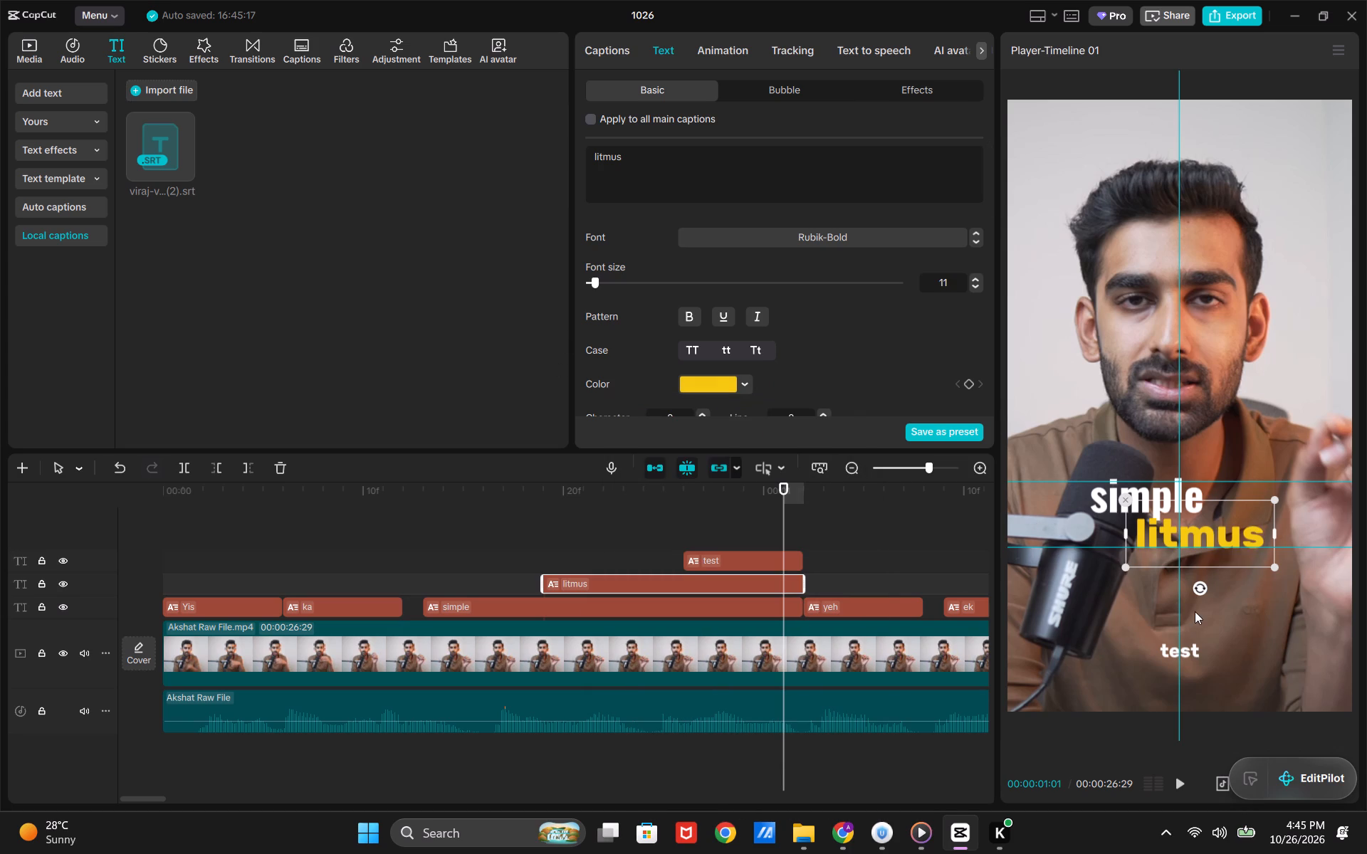
# Reposition "litmus" tightly under "simple", slightly right of the vertical guide and just overlapping its lower edge.
pyautogui.moveTo(1210, 534); pyautogui.dragTo(1156, 530)
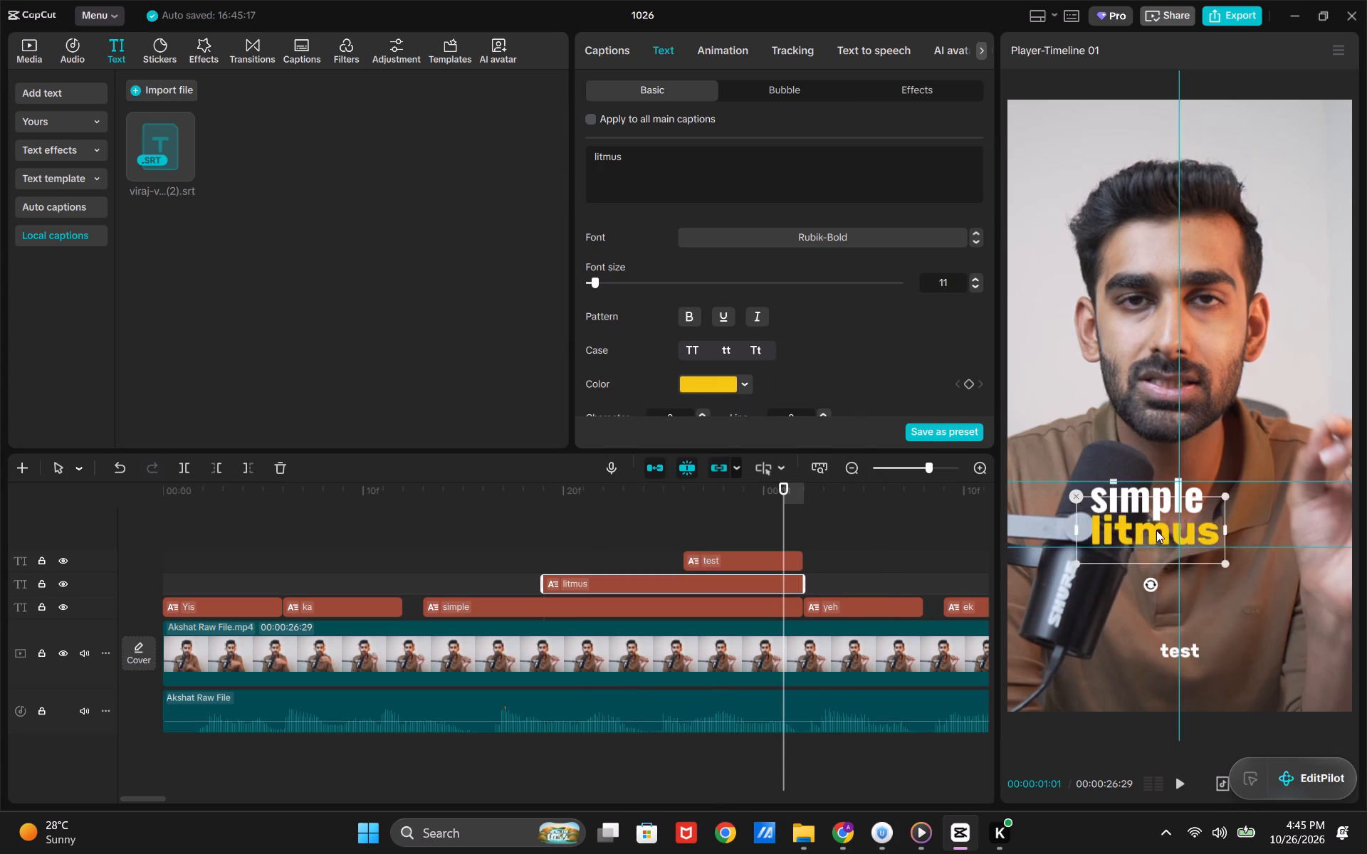
pyautogui.moveTo(1156, 530); pyautogui.dragTo(1183, 533)
pyautogui.moveTo(1192, 533); pyautogui.dragTo(1213, 522)
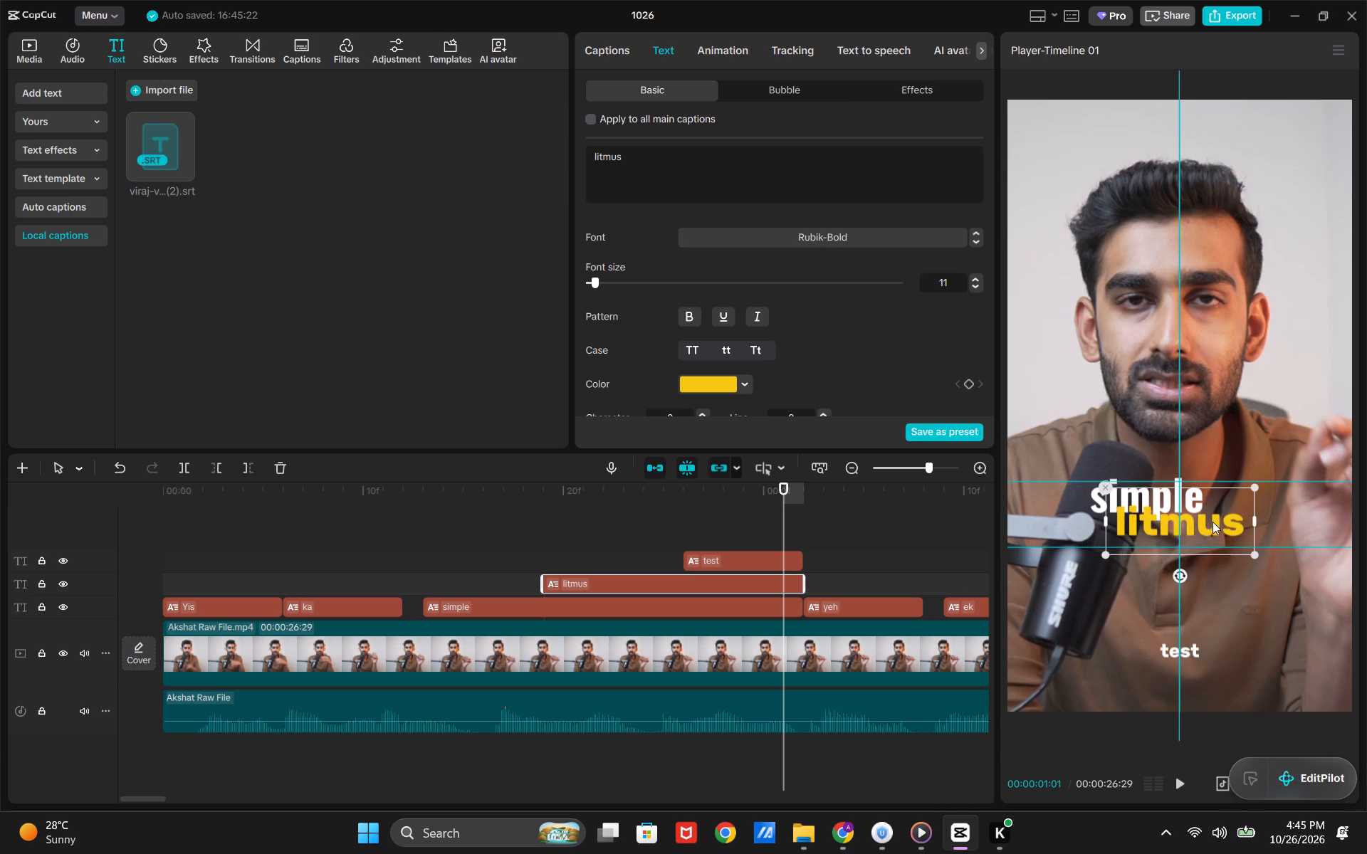
pyautogui.moveTo(1213, 522); pyautogui.dragTo(1214, 527)
# Move "test" up beneath "litmus", enlarge it to more than twice its size and align it under the word's right half.
pyautogui.moveTo(1174, 660); pyautogui.dragTo(1215, 562)
pyautogui.moveTo(1244, 569); pyautogui.dragTo(1301, 612)
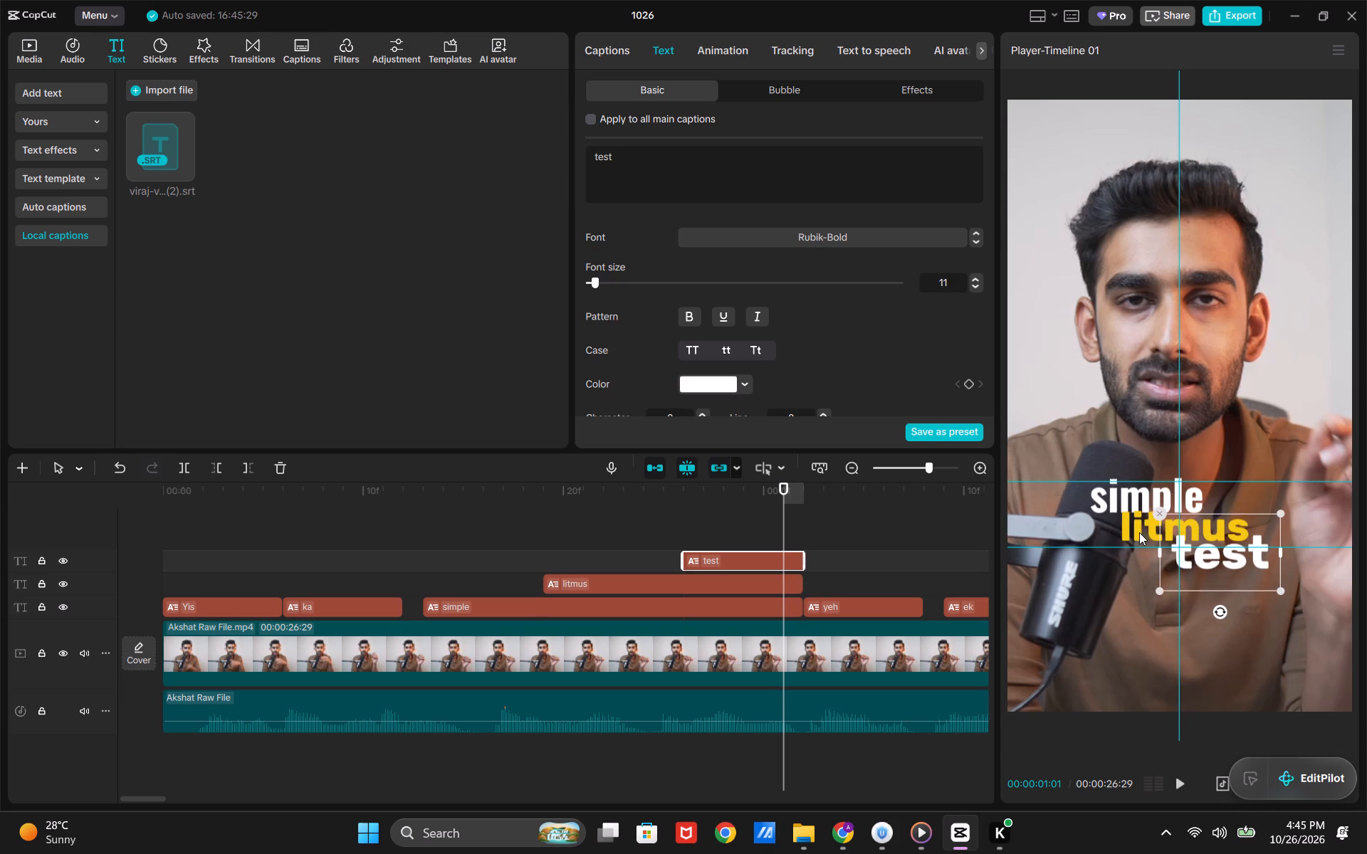
pyautogui.moveTo(1227, 576); pyautogui.dragTo(1203, 576)
pyautogui.moveTo(1217, 566); pyautogui.dragTo(1197, 570)
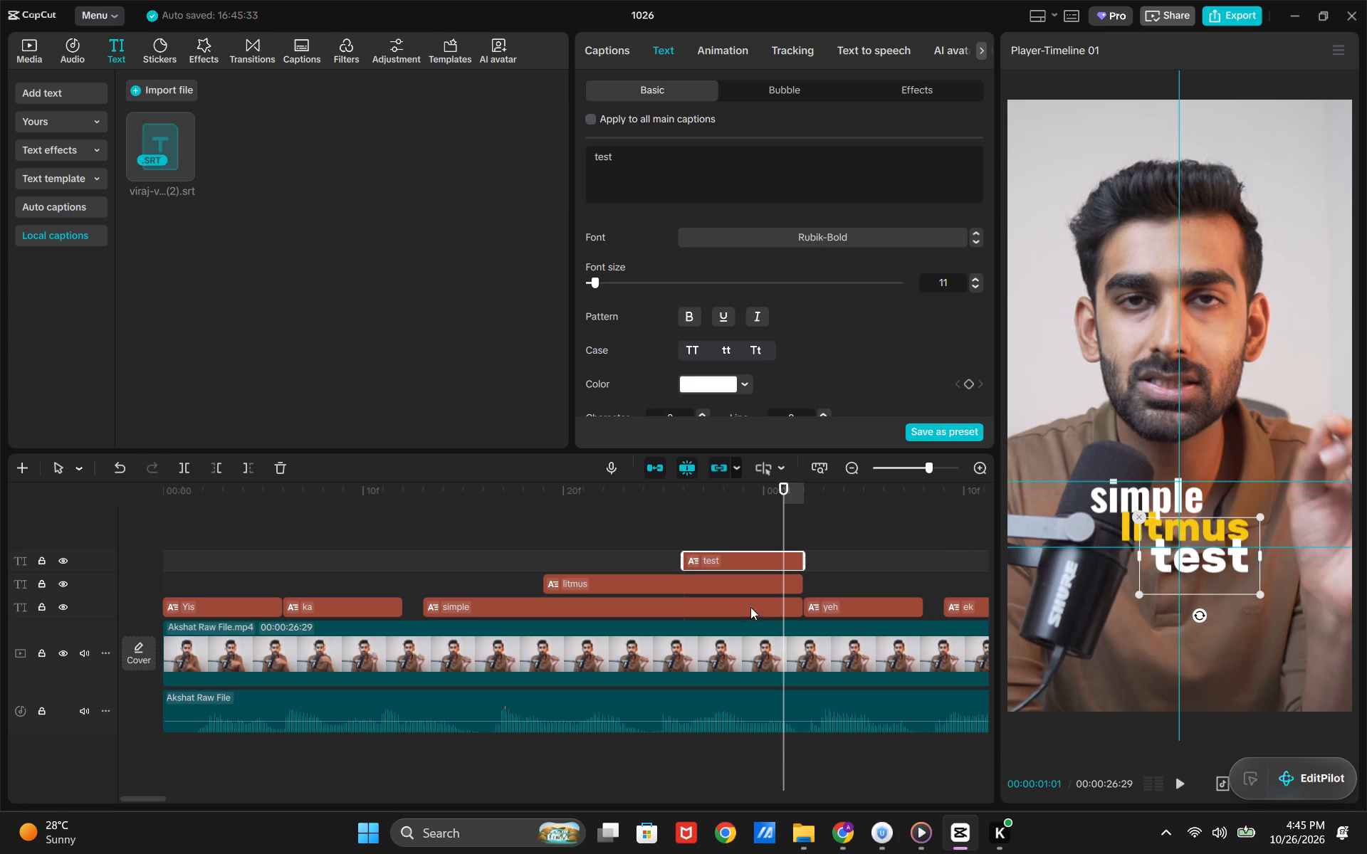
# Apply the Slide To Type entrance animation to the "simple" caption.
pyautogui.click(773, 576)
pyautogui.click(644, 607)
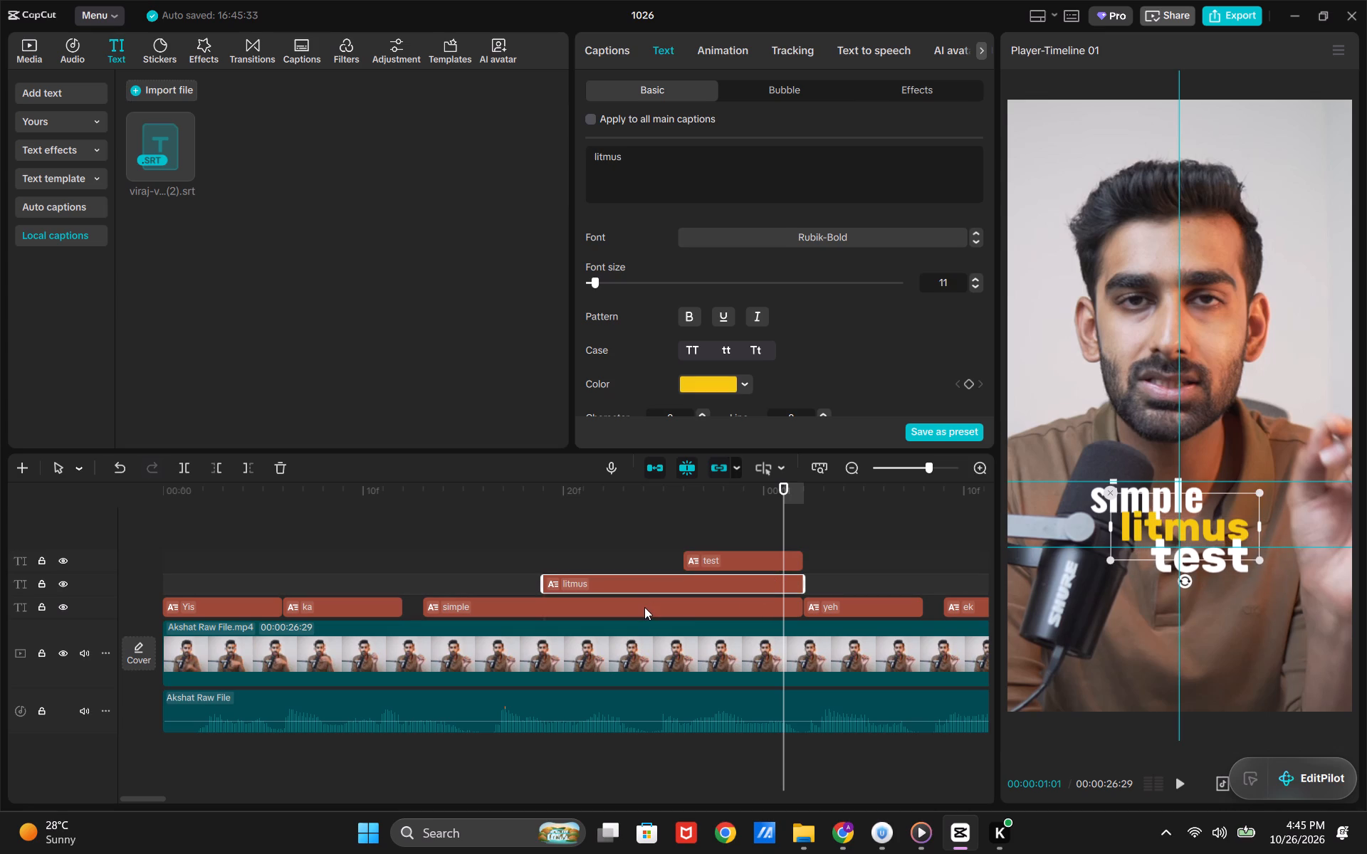
pyautogui.click(729, 47)
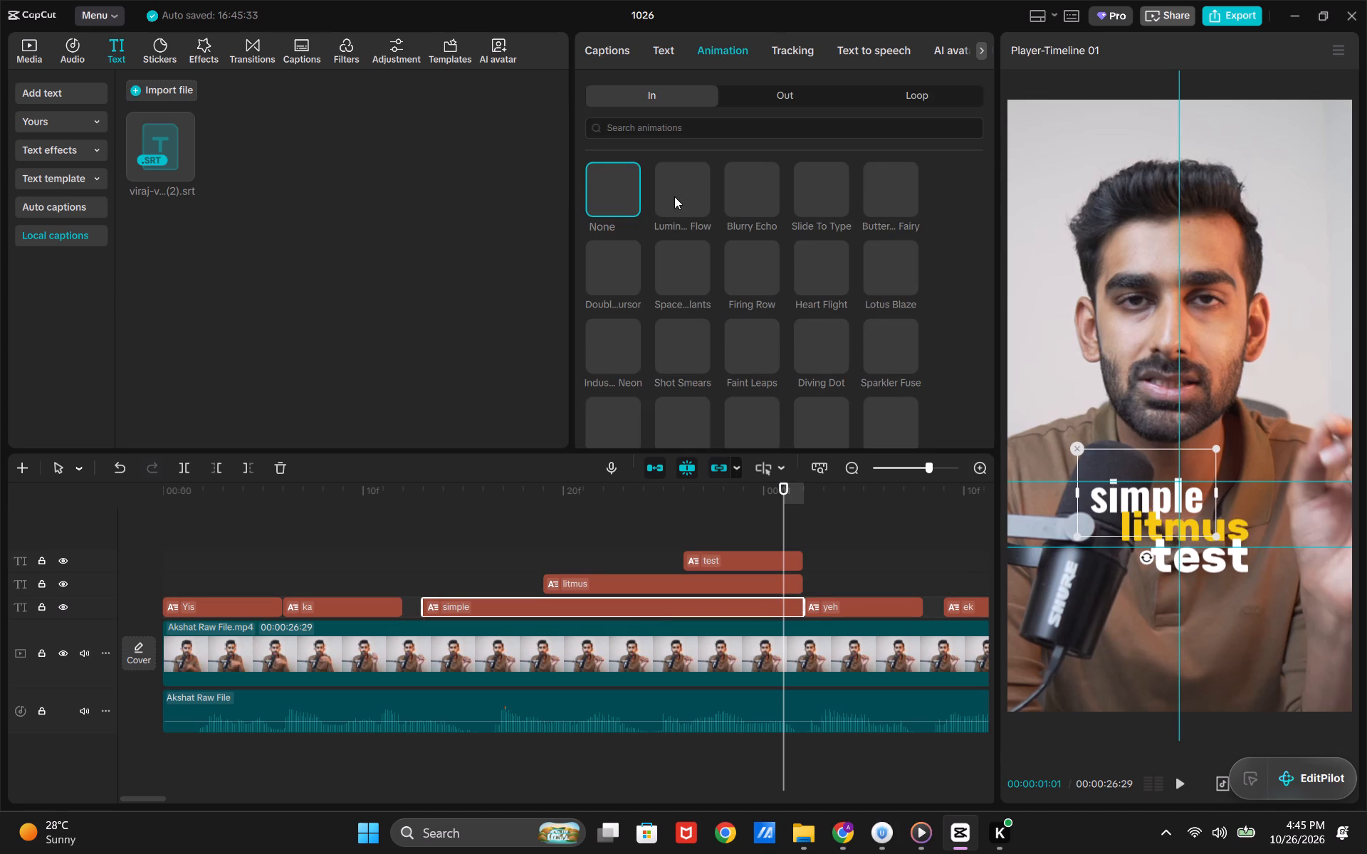
pyautogui.click(826, 185)
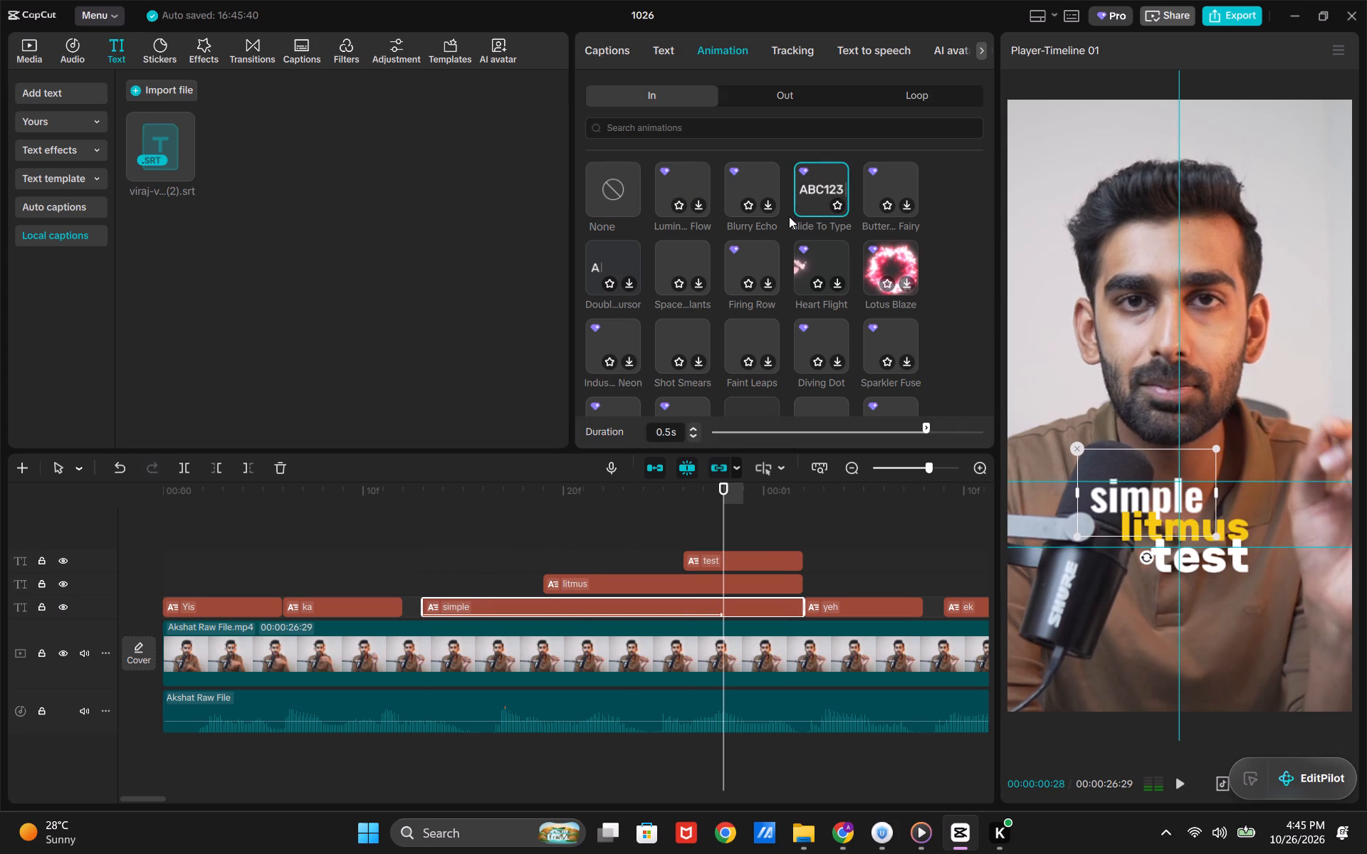
# Select the "simple", "litmus" and "test" captions together and search the entrance animations for "slideup".
pyautogui.click(733, 134)
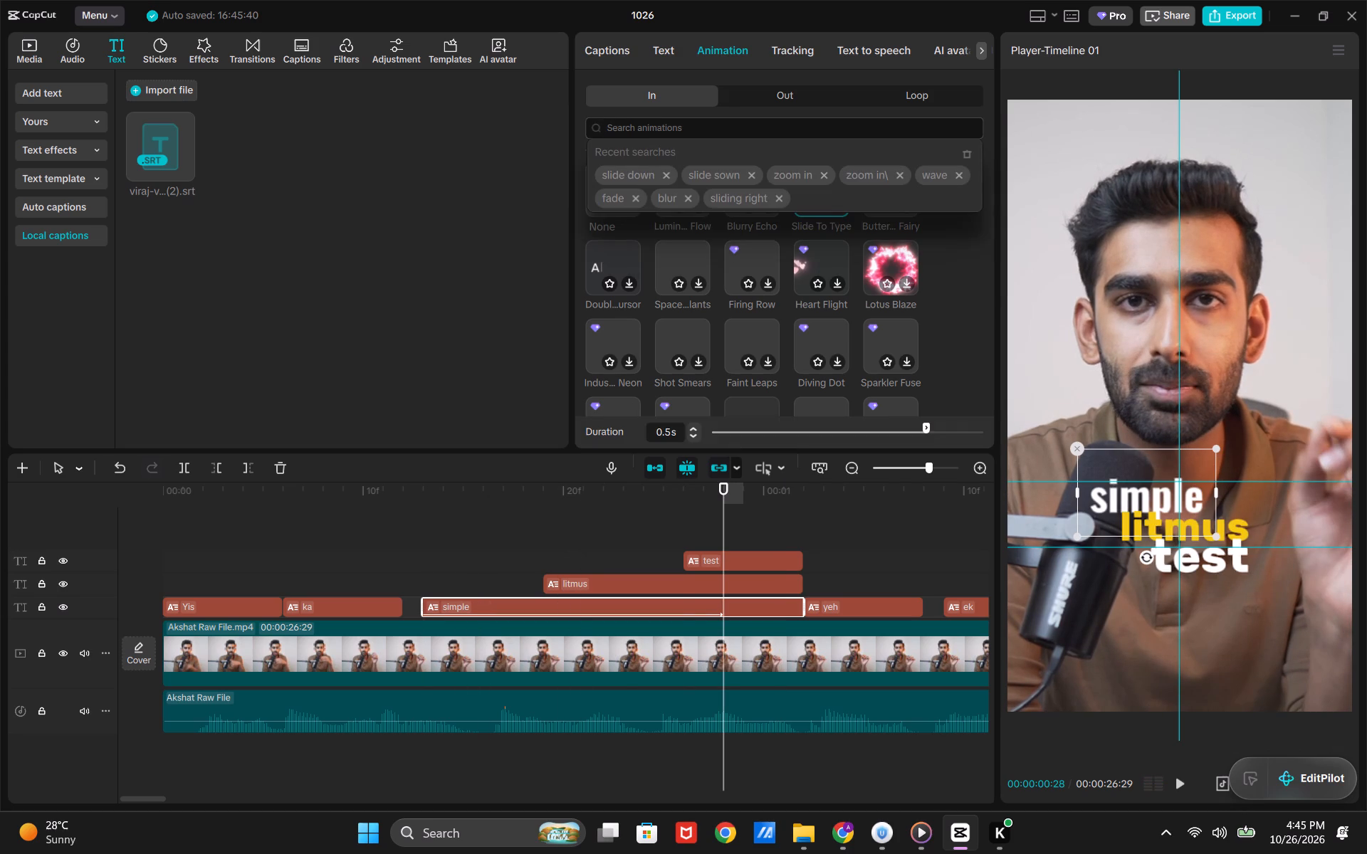
pyautogui.write('slid')
pyautogui.moveTo(756, 537); pyautogui.dragTo(726, 613)
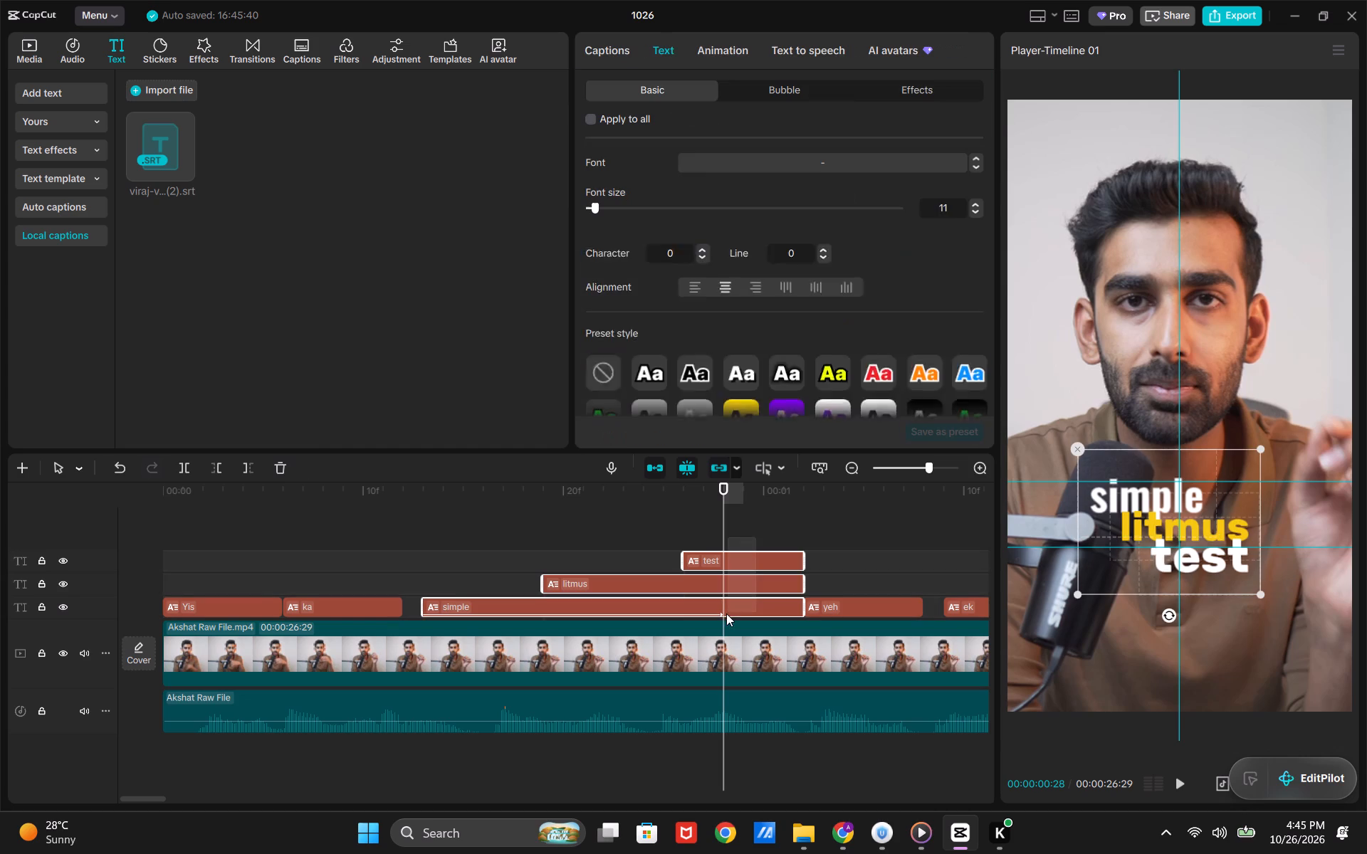
pyautogui.moveTo(726, 613); pyautogui.dragTo(726, 613)
pyautogui.click(731, 54)
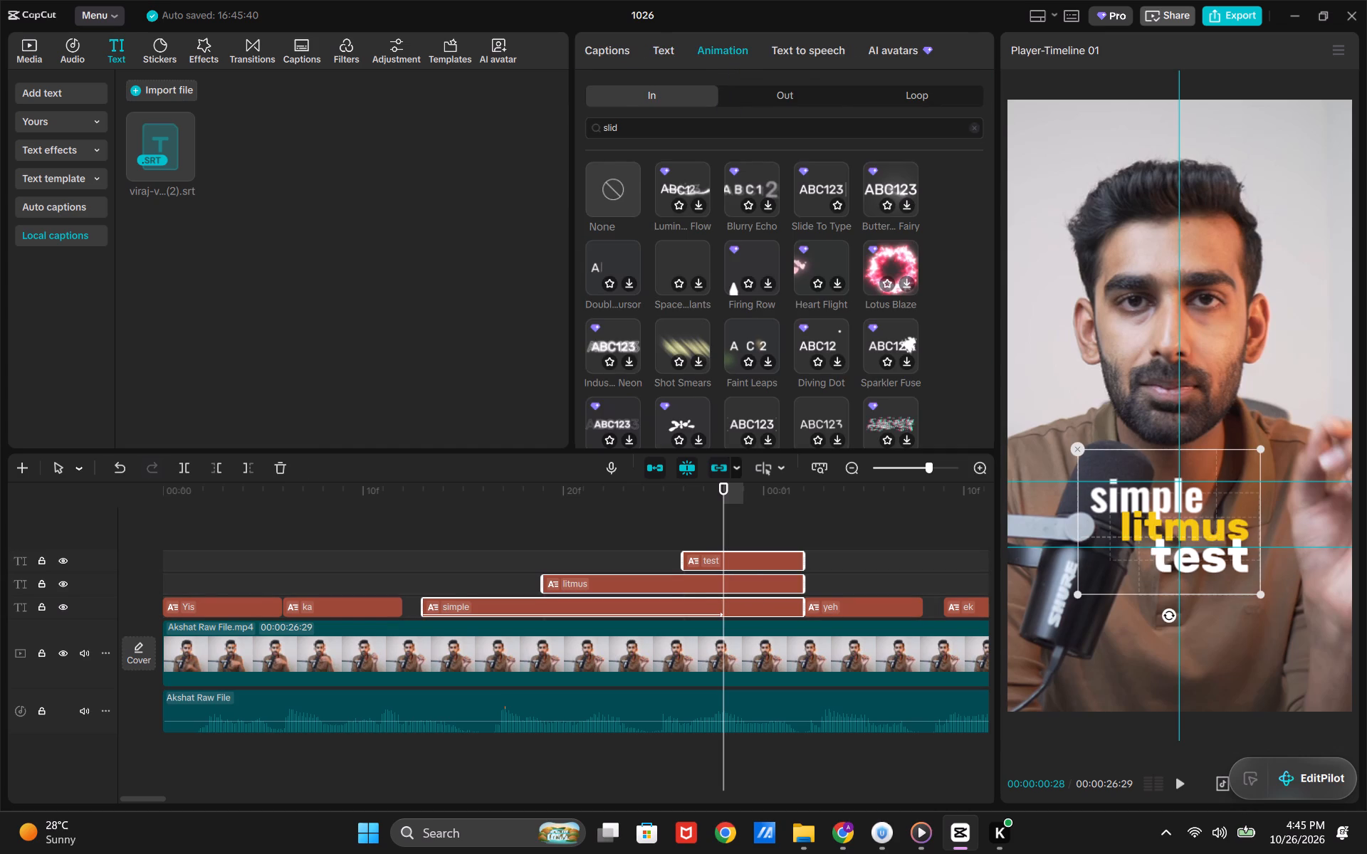
pyautogui.click(692, 132)
pyautogui.hotkey('ctrl', 'a')
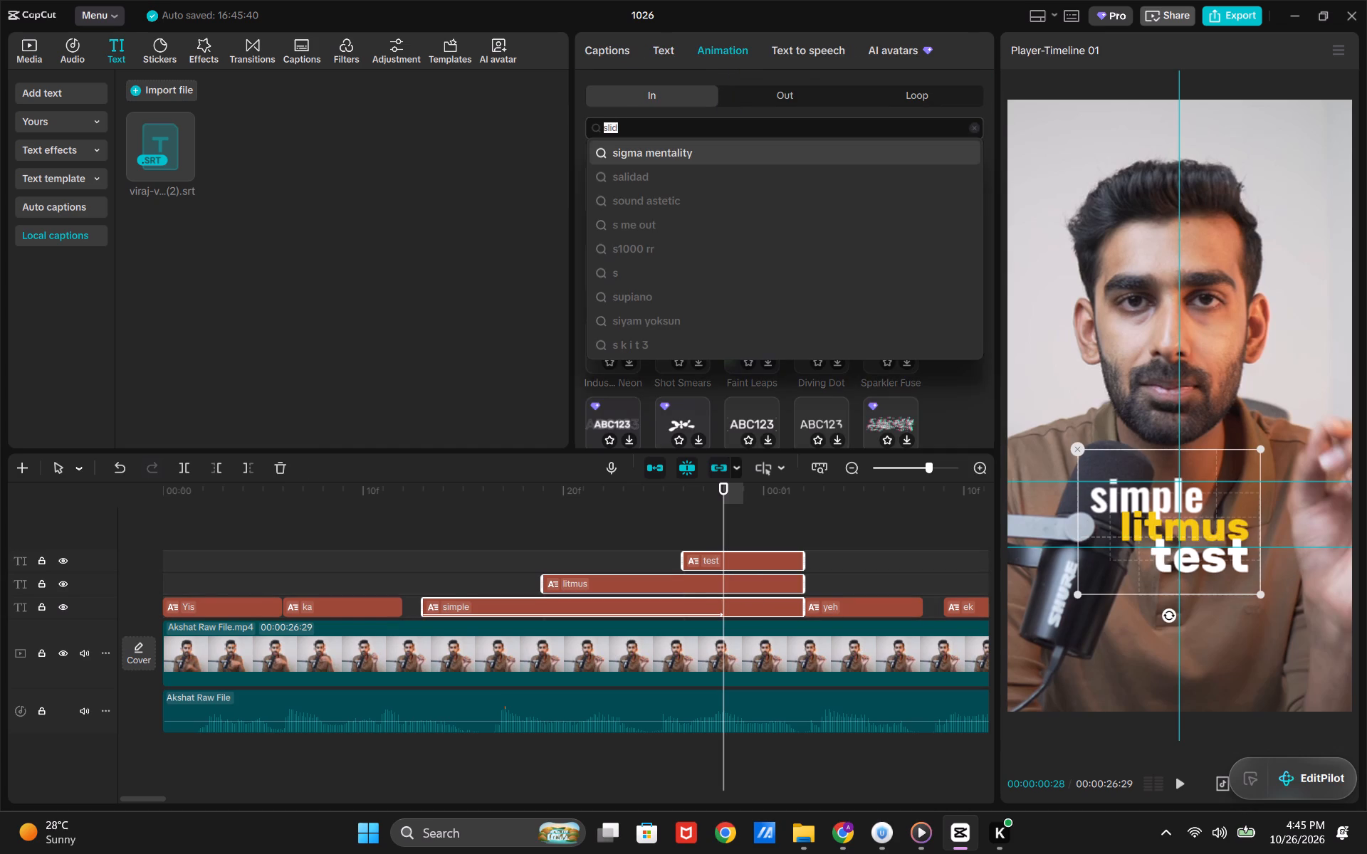
pyautogui.press('BackSpace')
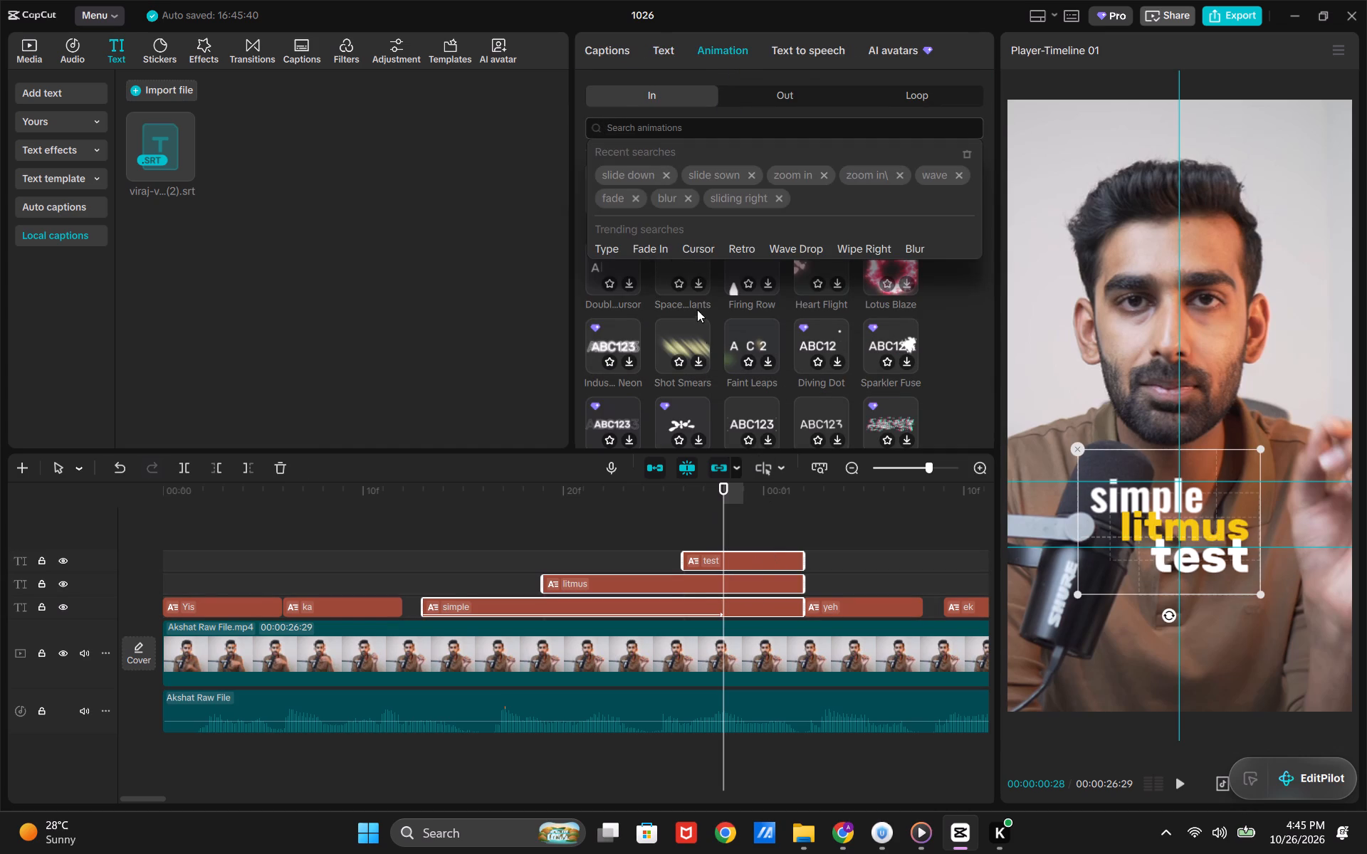
pyautogui.write('slid')
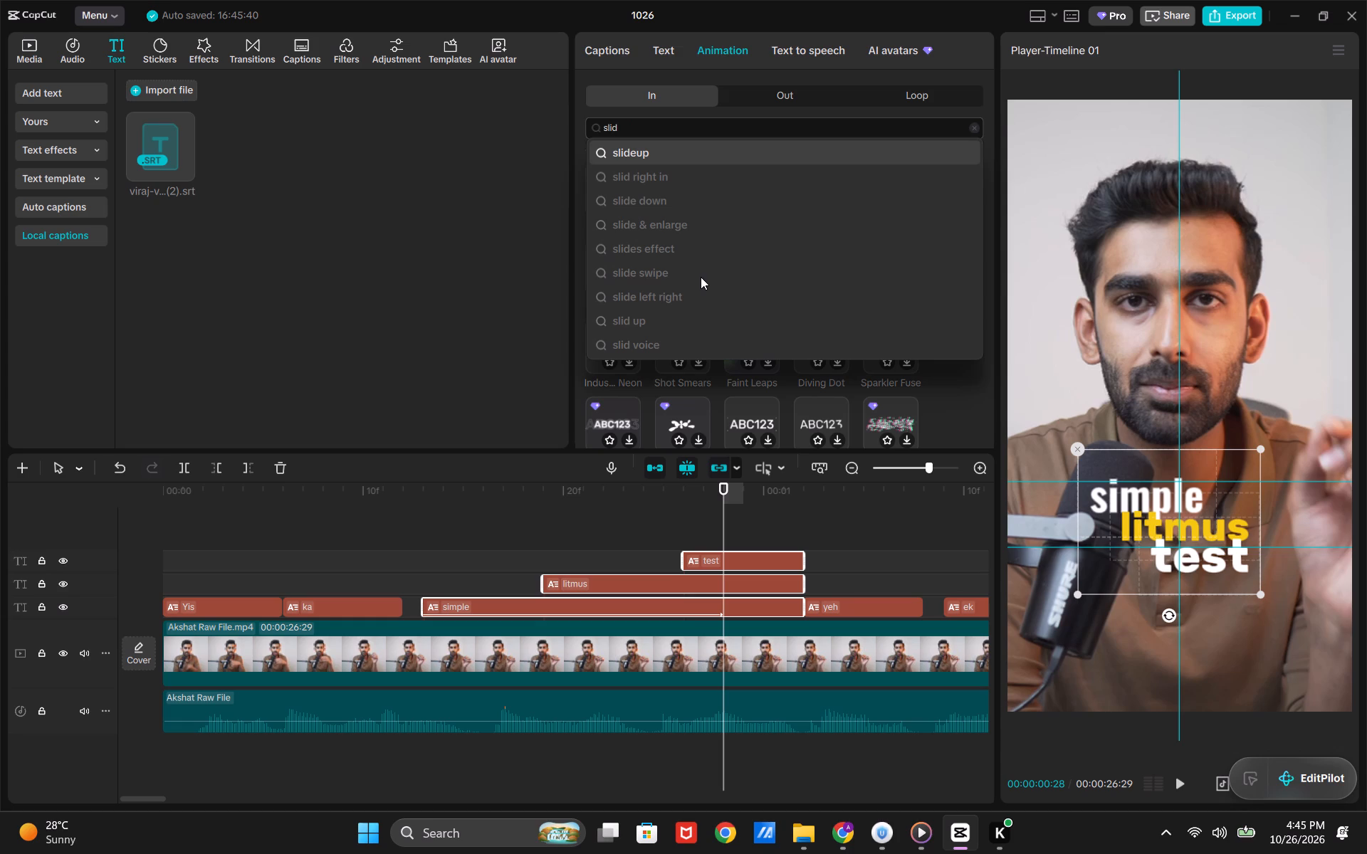
pyautogui.click(686, 153)
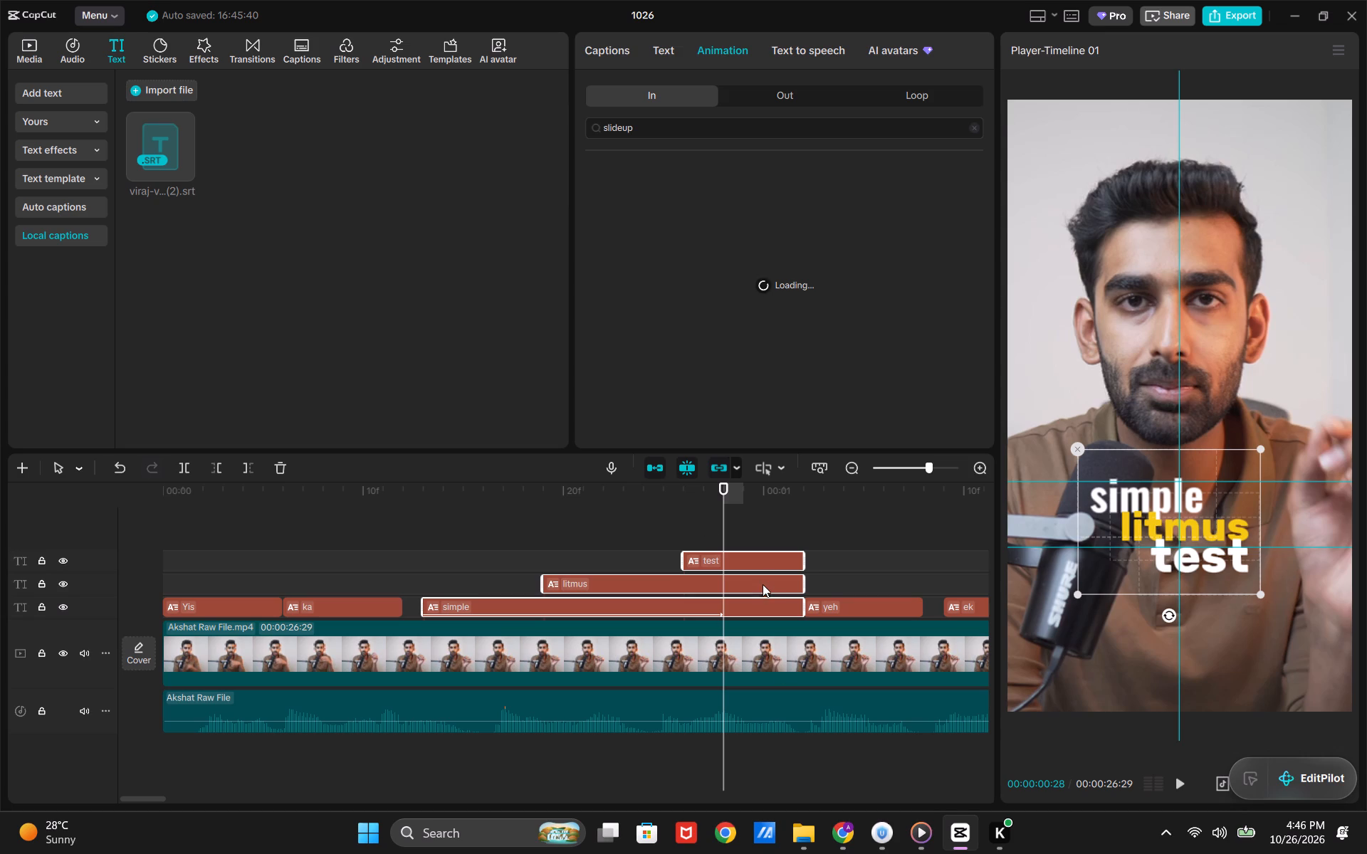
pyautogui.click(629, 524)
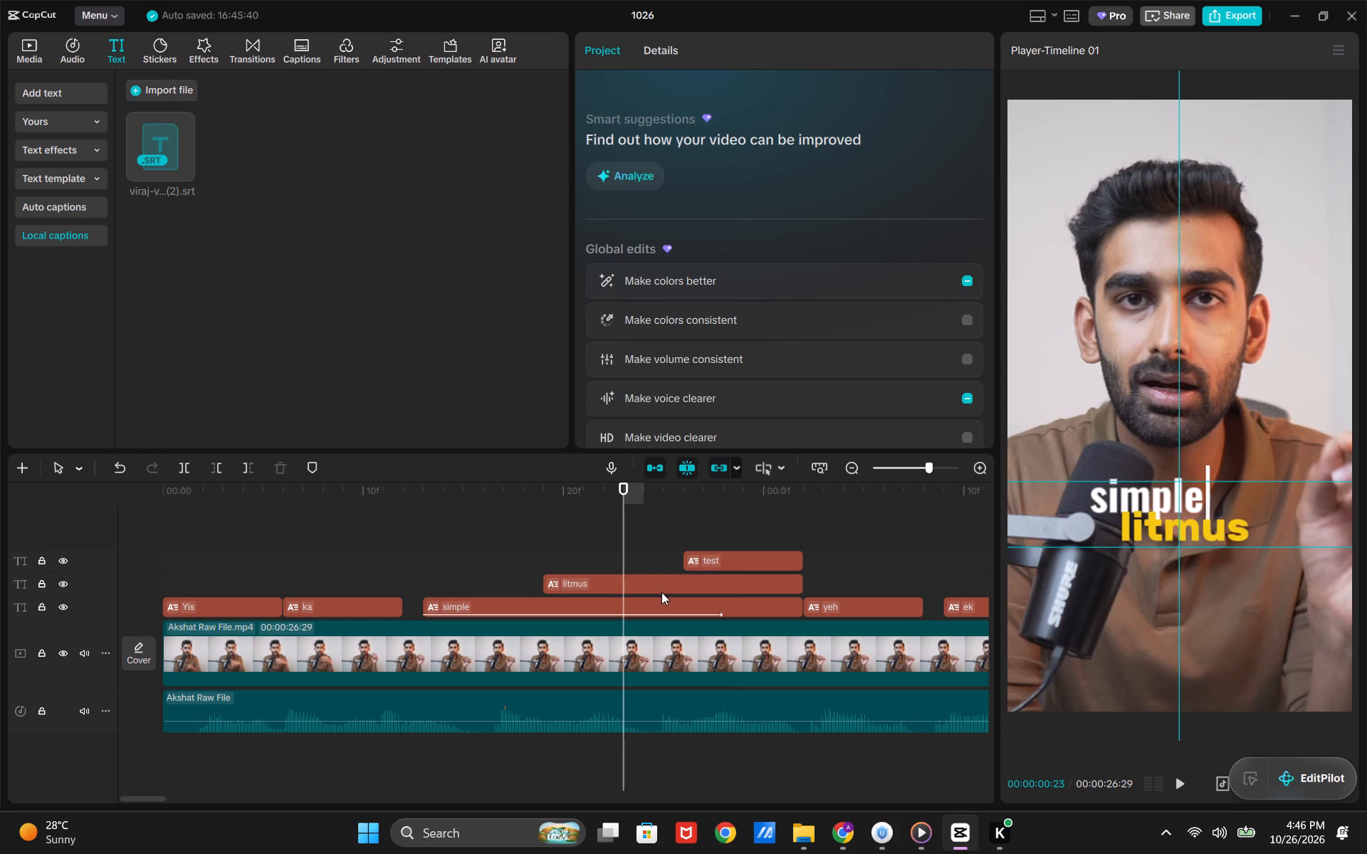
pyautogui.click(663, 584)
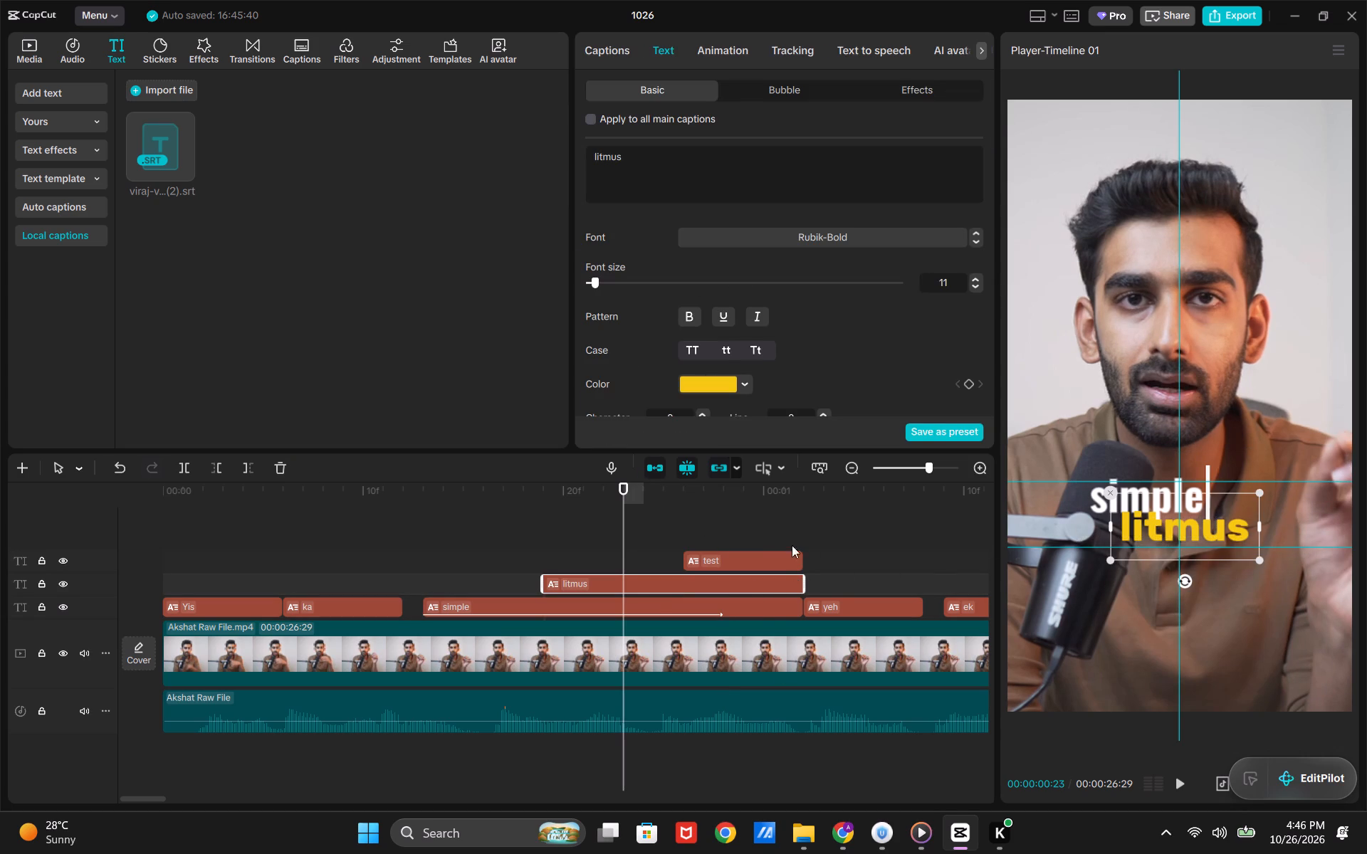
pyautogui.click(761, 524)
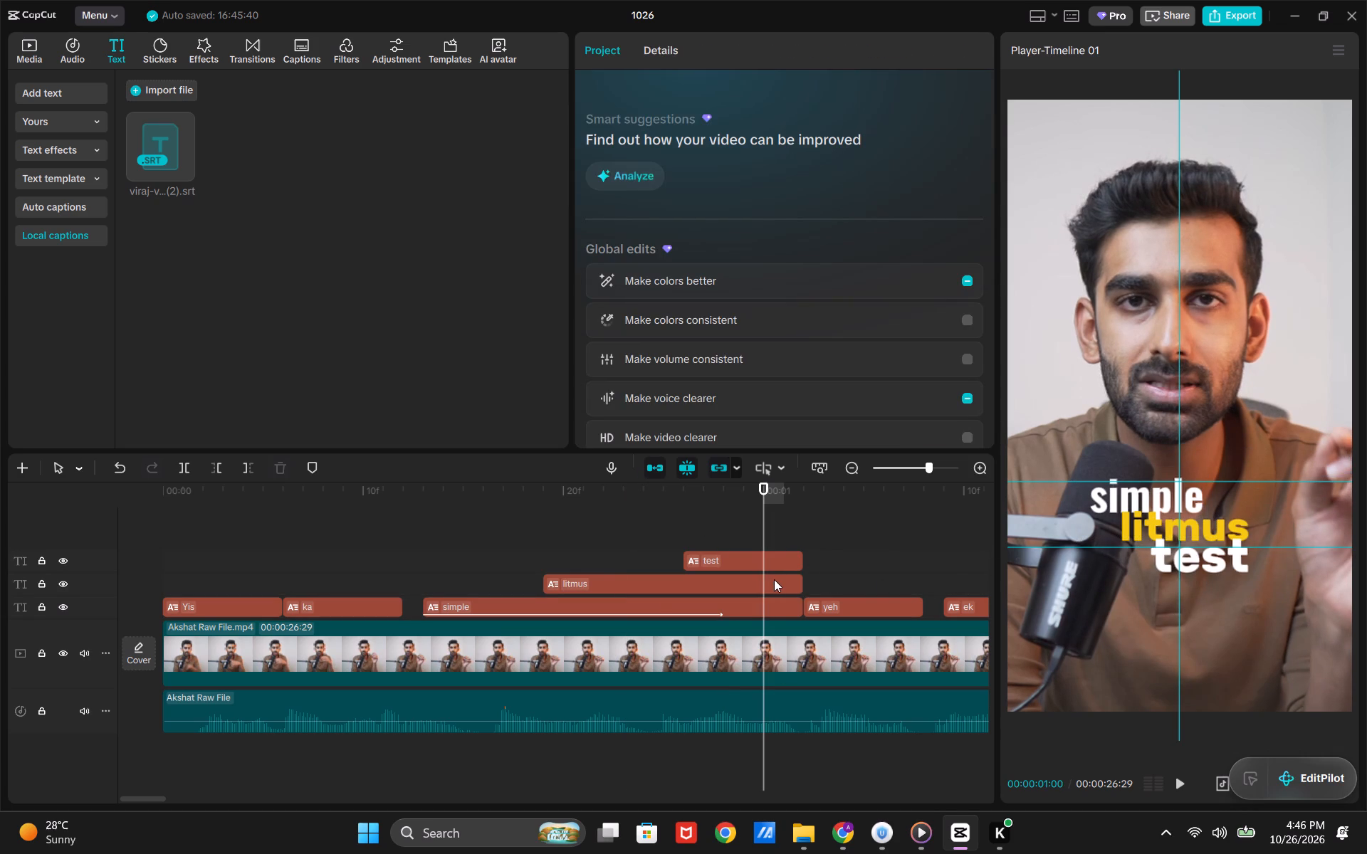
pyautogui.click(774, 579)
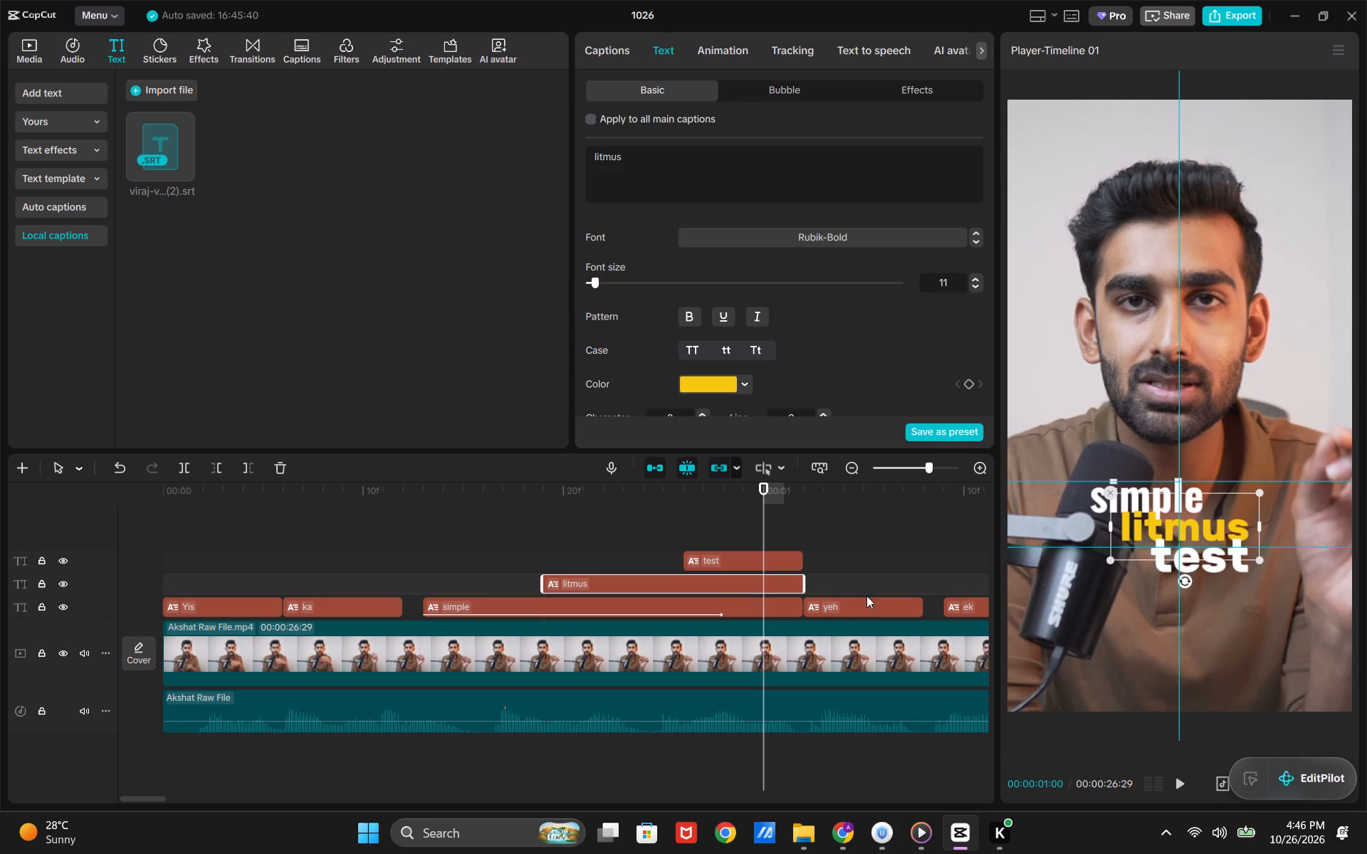
# Play back the stacked captions, and replace the "simple" caption's entrance animation with Slide Up.
pyautogui.click(659, 546)
pyautogui.moveTo(659, 546); pyautogui.dragTo(449, 560)
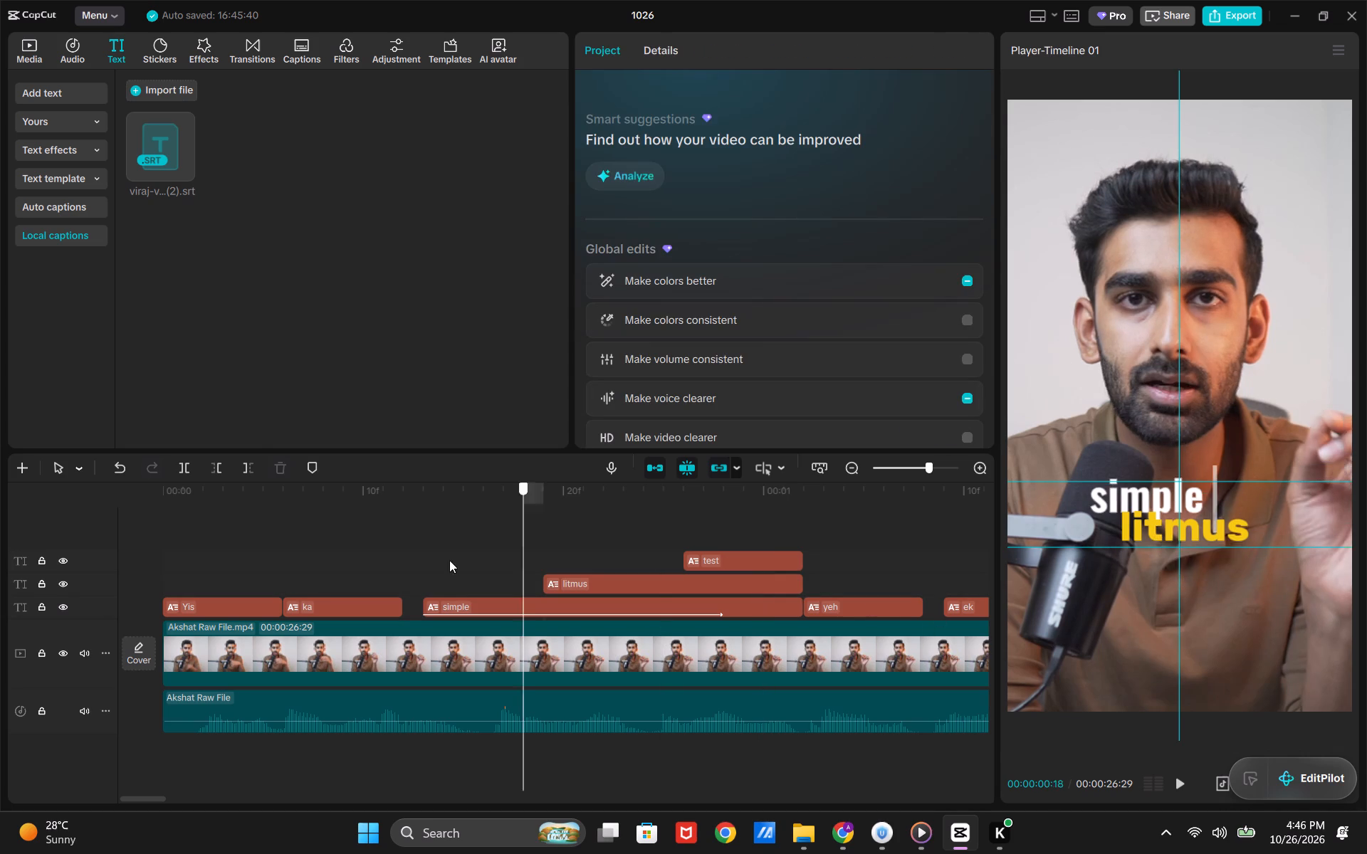
pyautogui.moveTo(449, 560); pyautogui.dragTo(439, 560)
pyautogui.press('space')
pyautogui.press('space')
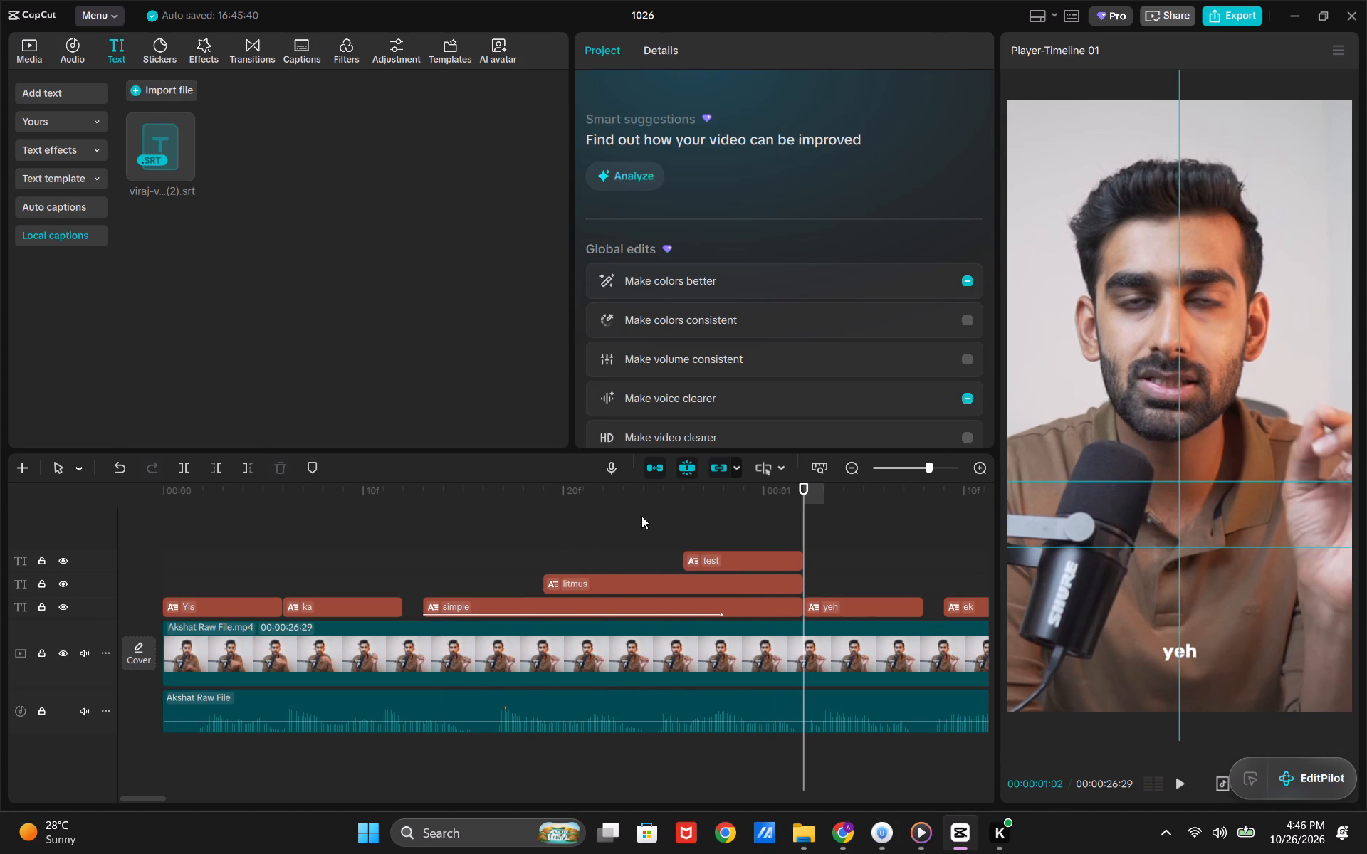
pyautogui.click(634, 516)
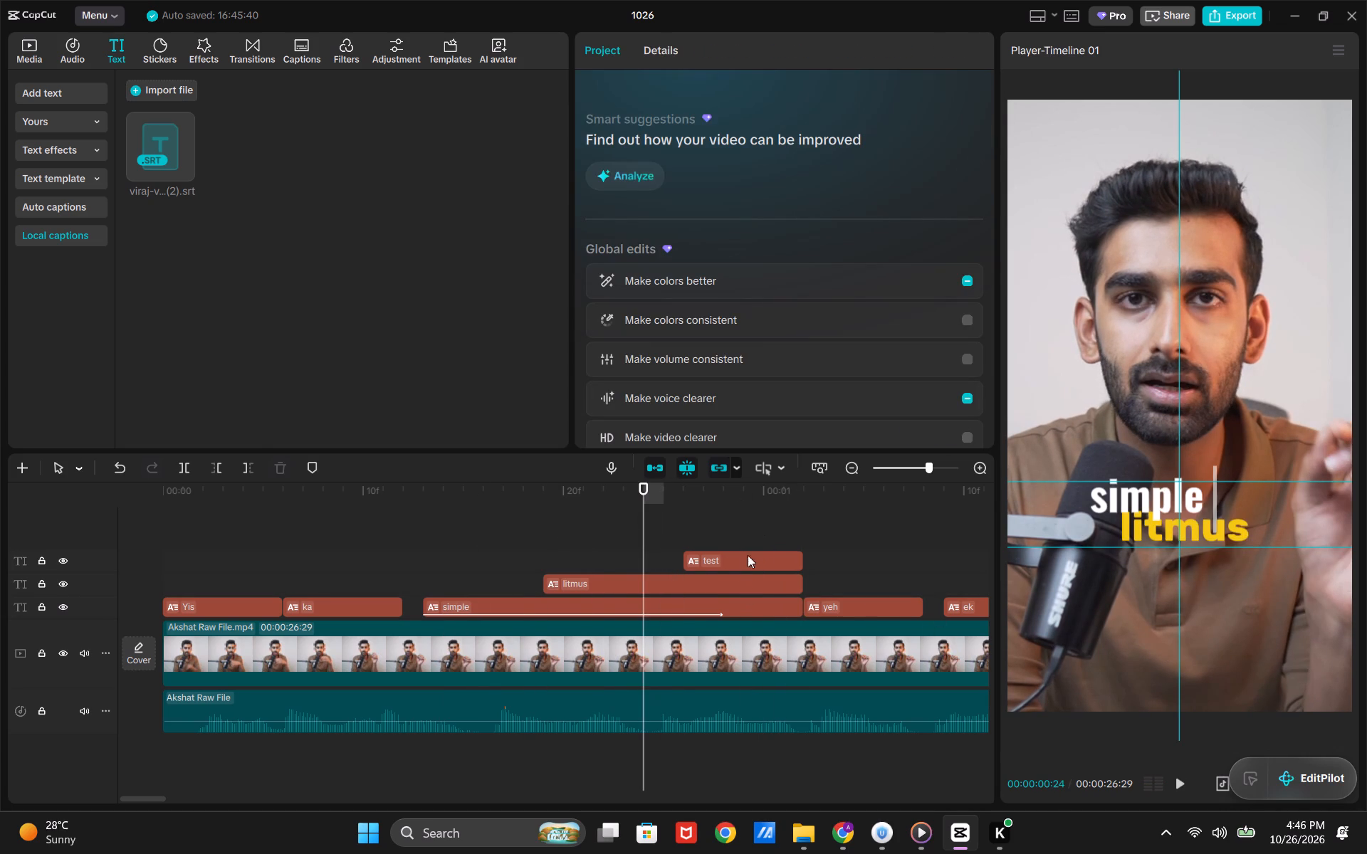
pyautogui.click(692, 606)
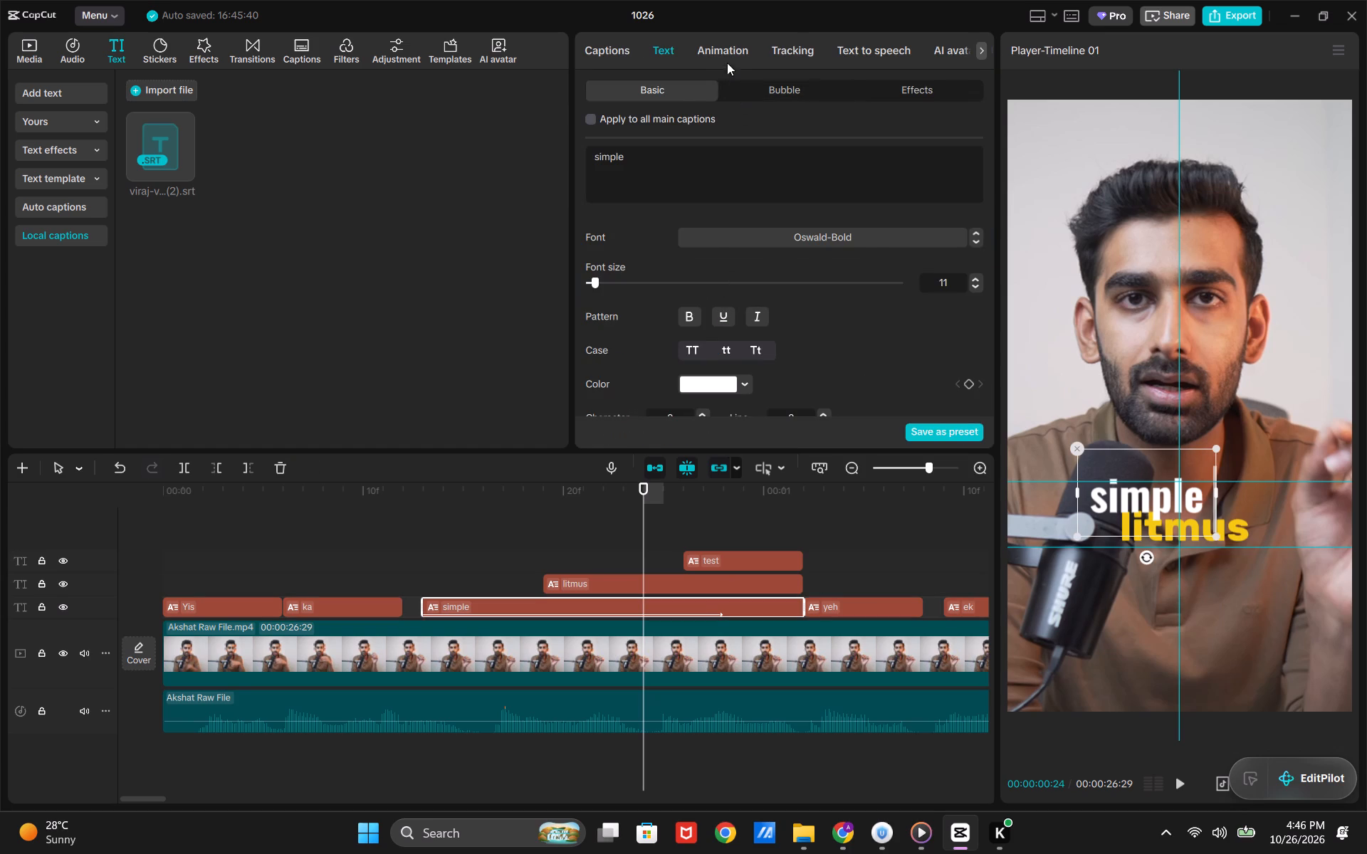
pyautogui.click(729, 55)
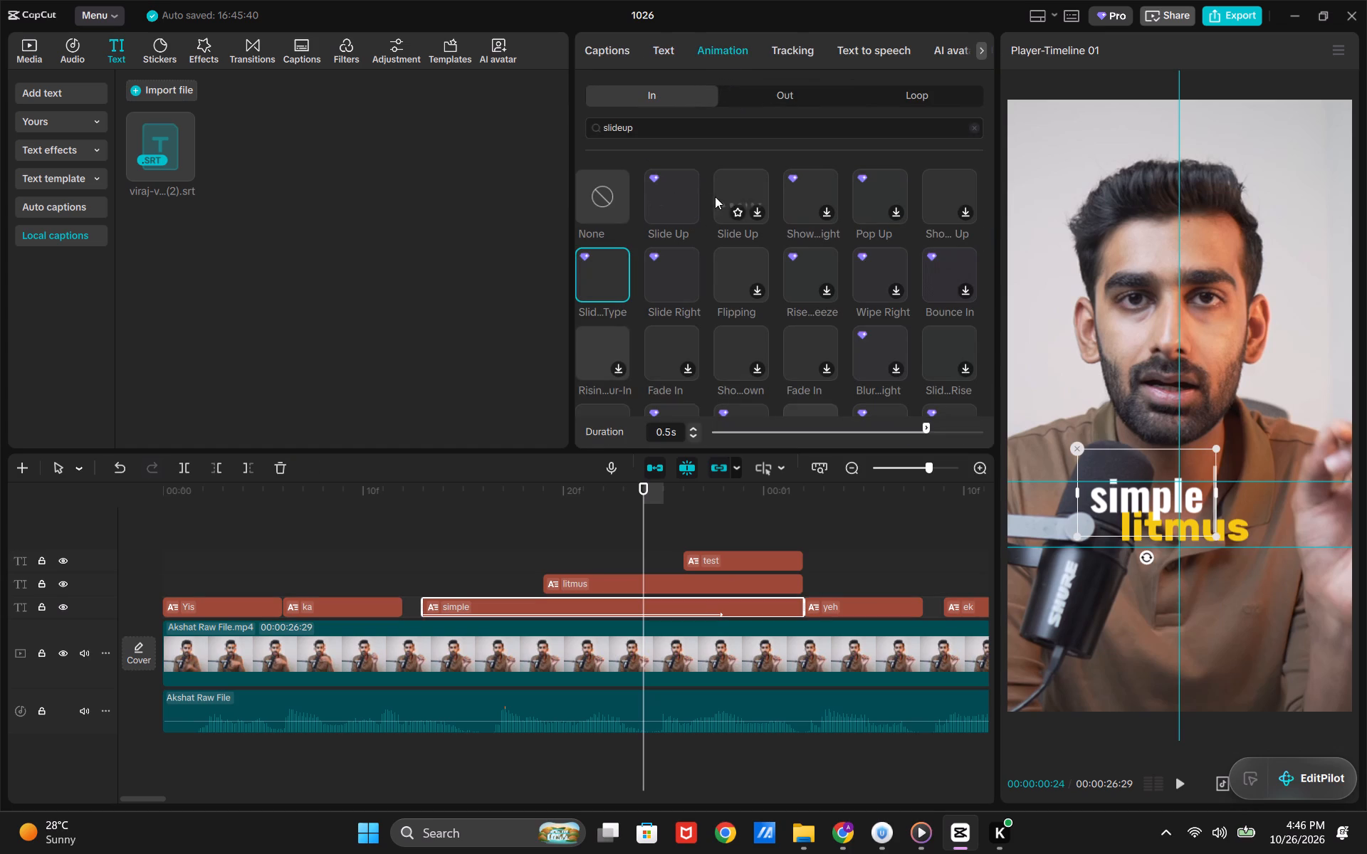
pyautogui.click(679, 189)
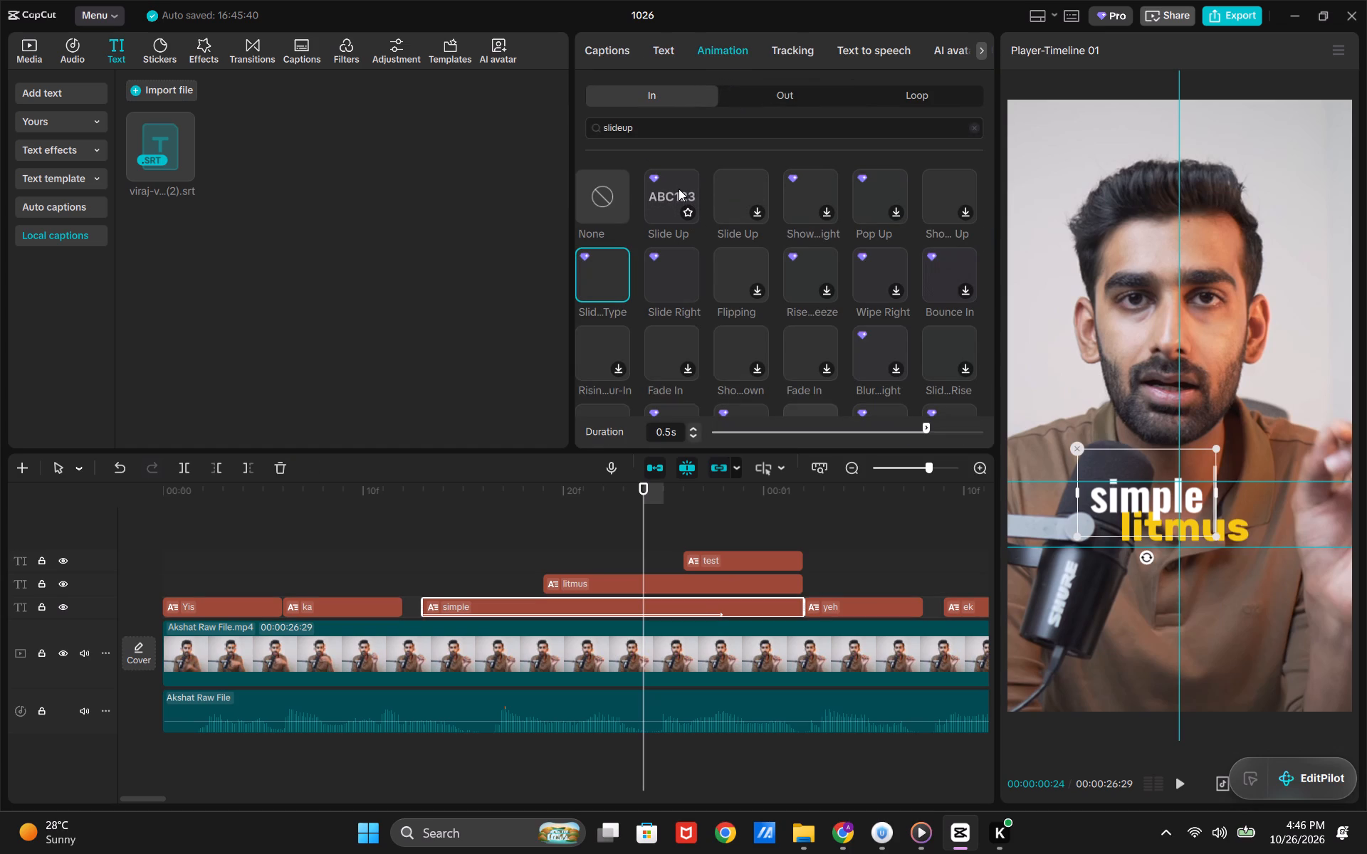
pyautogui.click(679, 189)
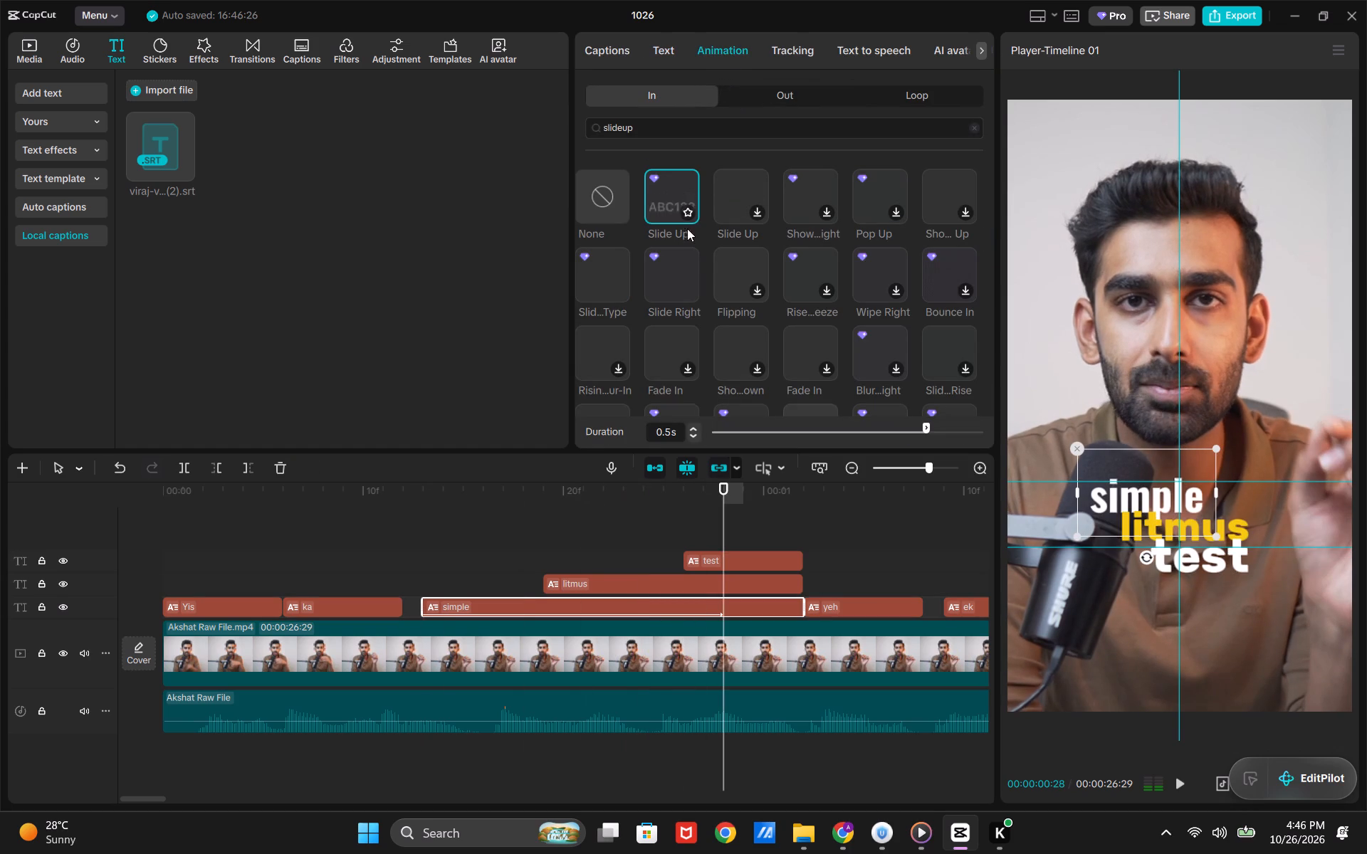
# Apply the same Slide Up entrance animation to the yellow "litmus" caption.
pyautogui.click(693, 586)
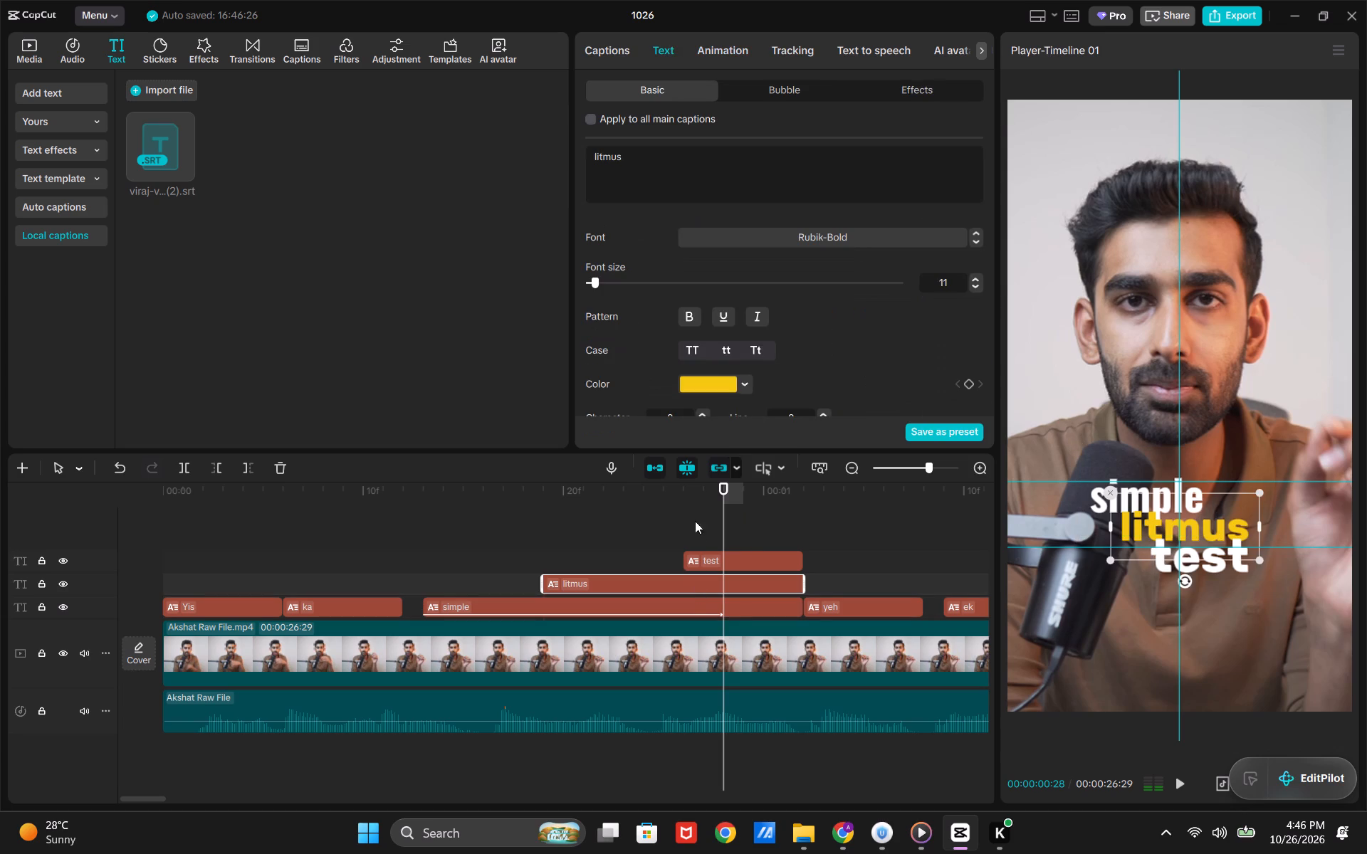
pyautogui.click(724, 31)
pyautogui.click(723, 49)
pyautogui.click(673, 204)
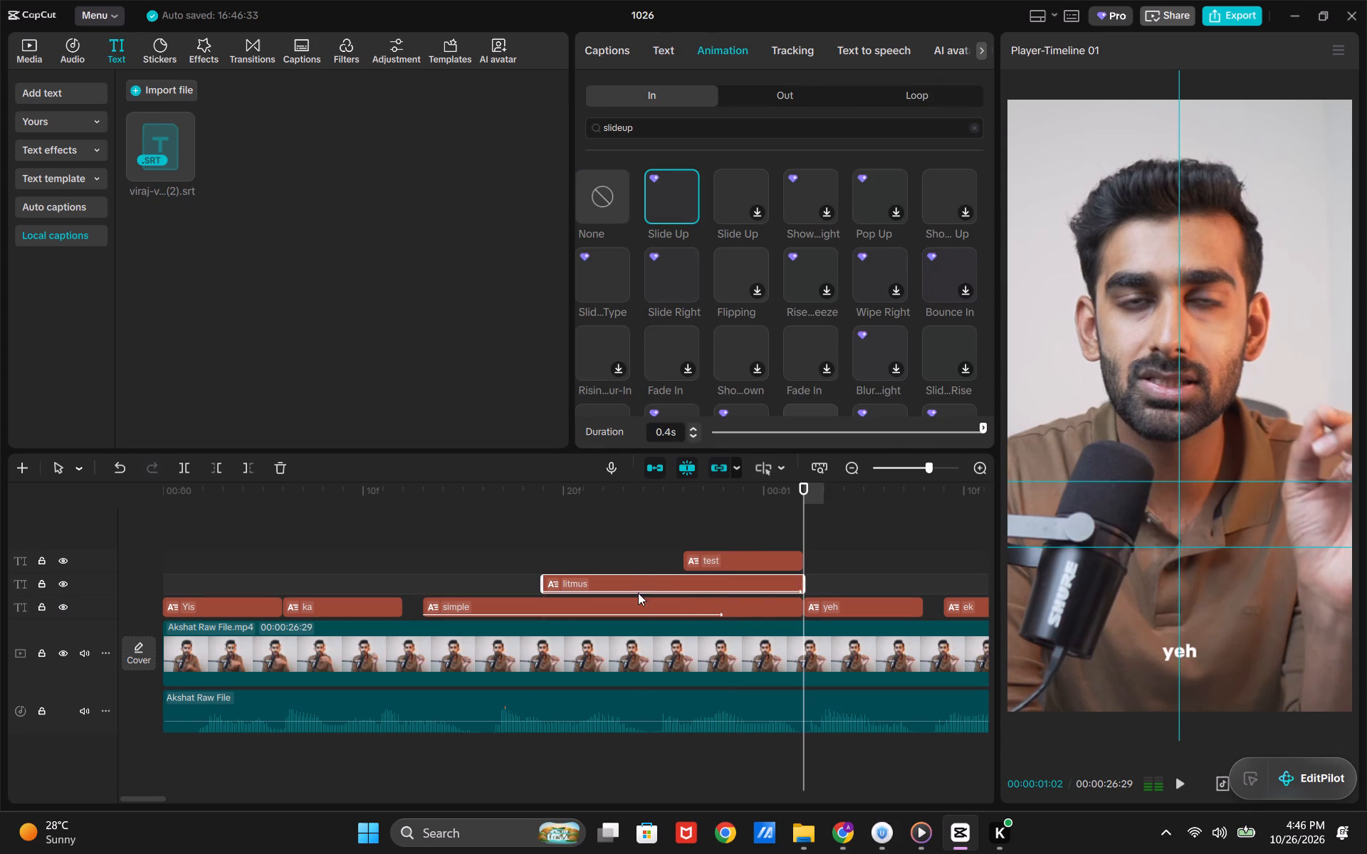
# Shorten the "simple" caption's Slide Up entrance duration to 0.2 s.
pyautogui.click(638, 600)
pyautogui.click(739, 59)
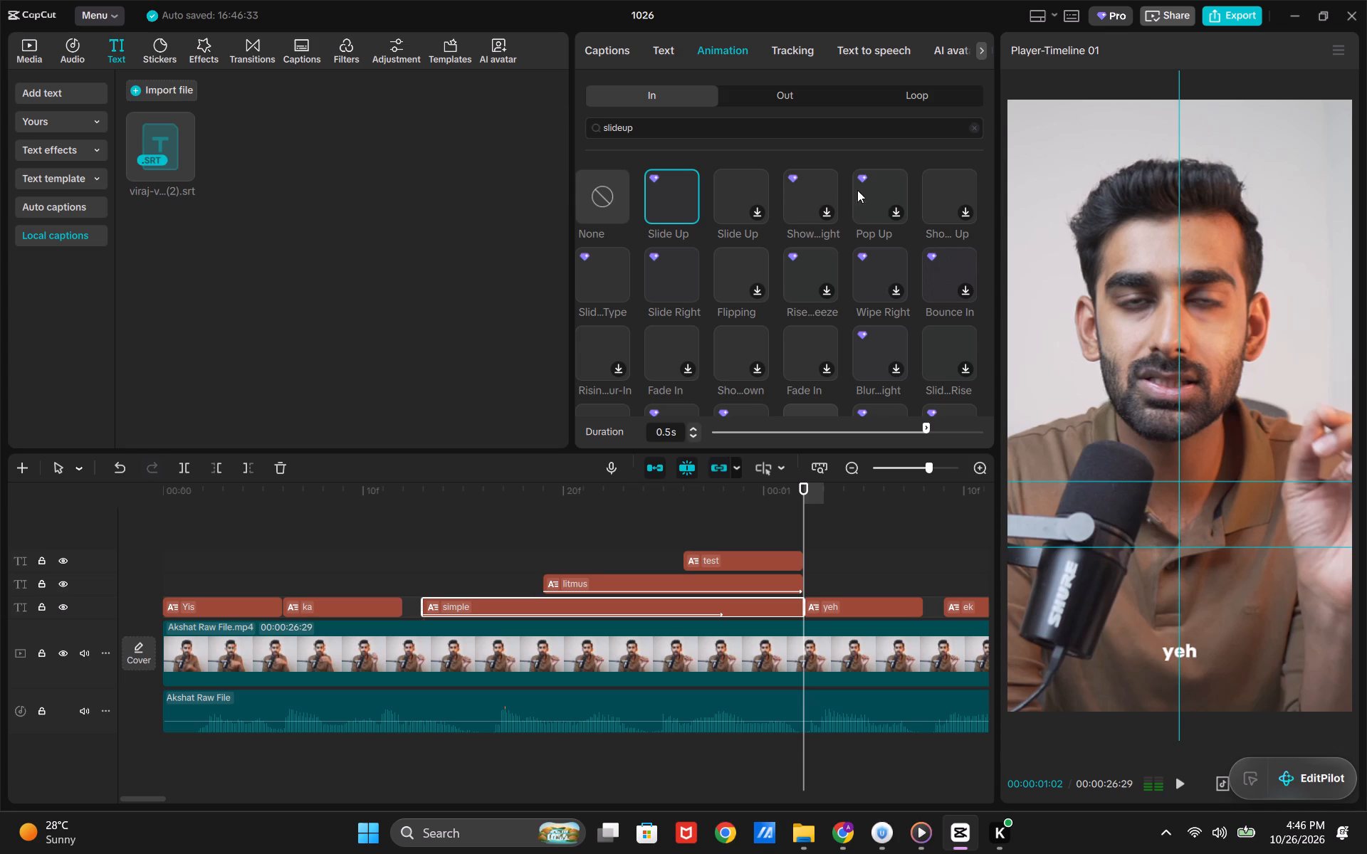
pyautogui.click(877, 194)
pyautogui.click(785, 433)
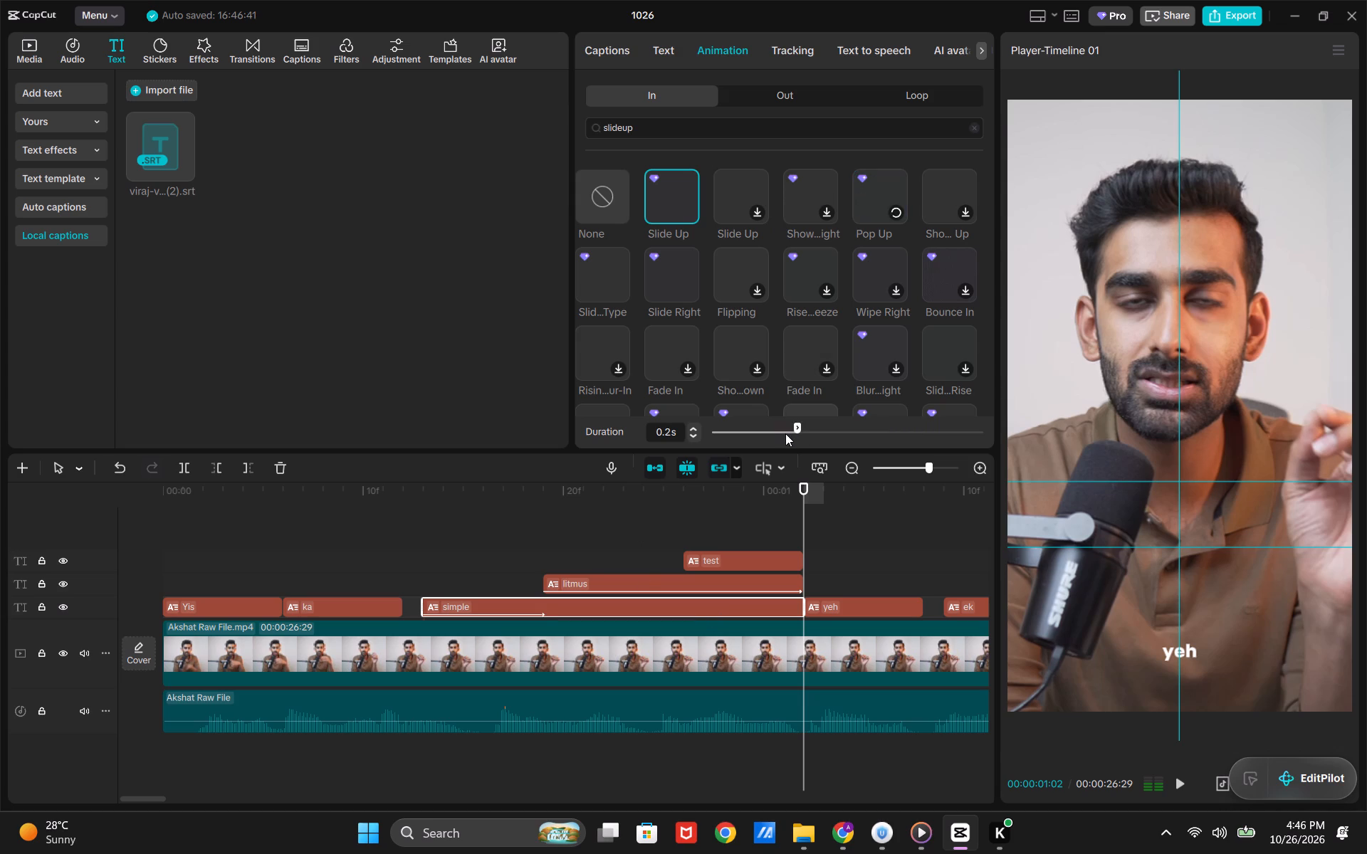
pyautogui.click(785, 433)
# Shorten the "litmus" caption's Slide Up entrance duration to 0.1 s.
pyautogui.click(630, 576)
pyautogui.click(732, 49)
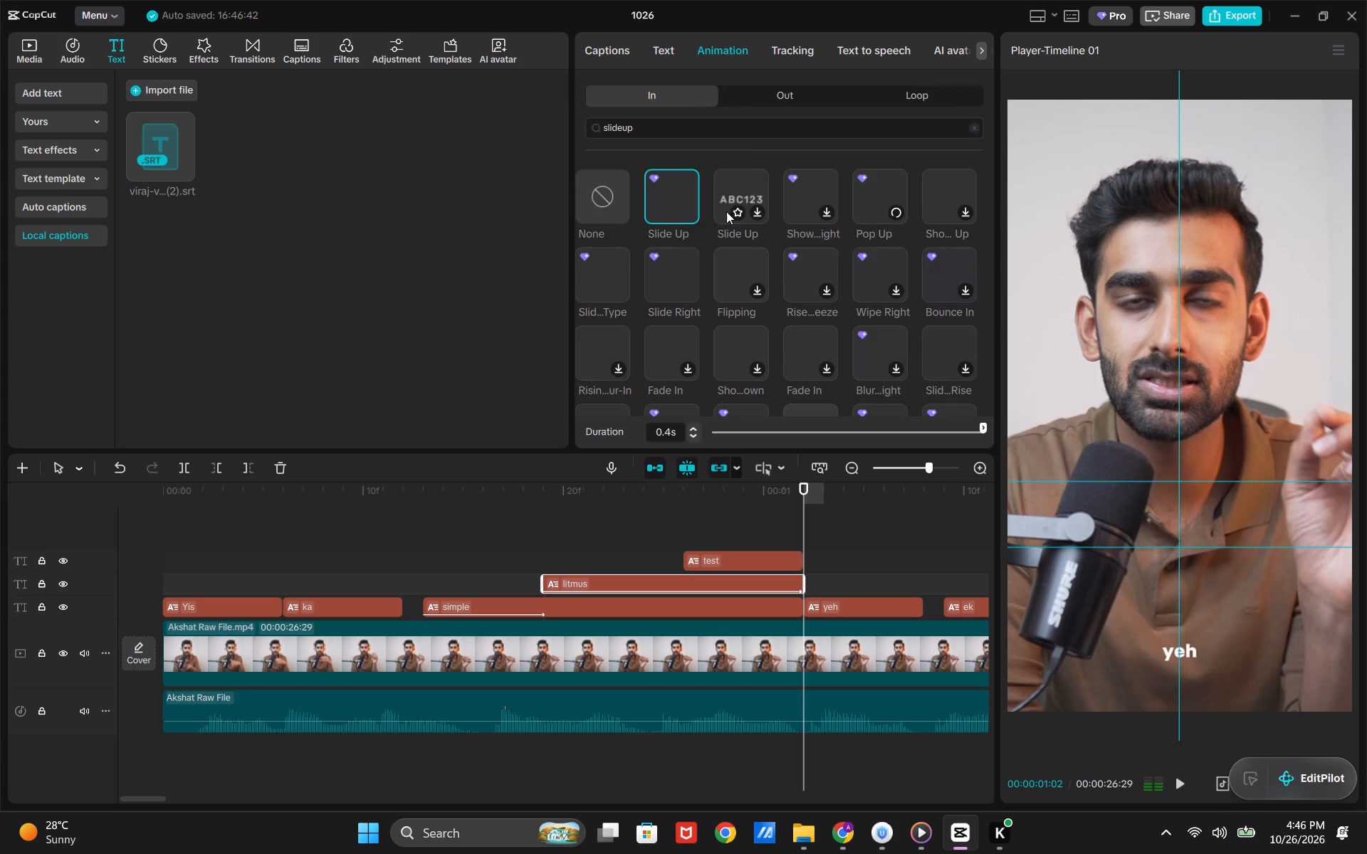
pyautogui.click(782, 430)
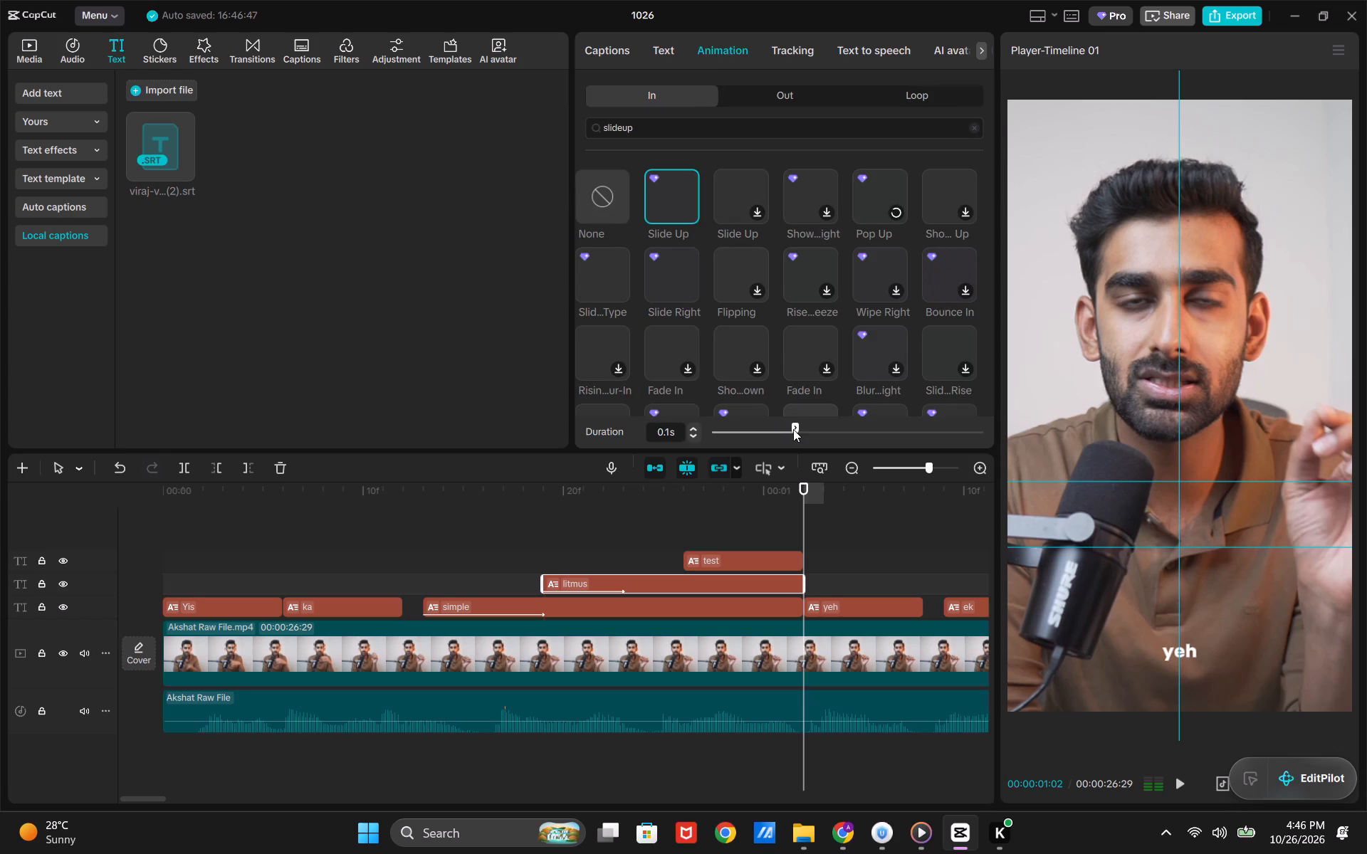
# Select "simple", "litmus" and "test" together, search the exit animations for "slid down" and apply the non-Pro Slide Down.
pyautogui.click(732, 564)
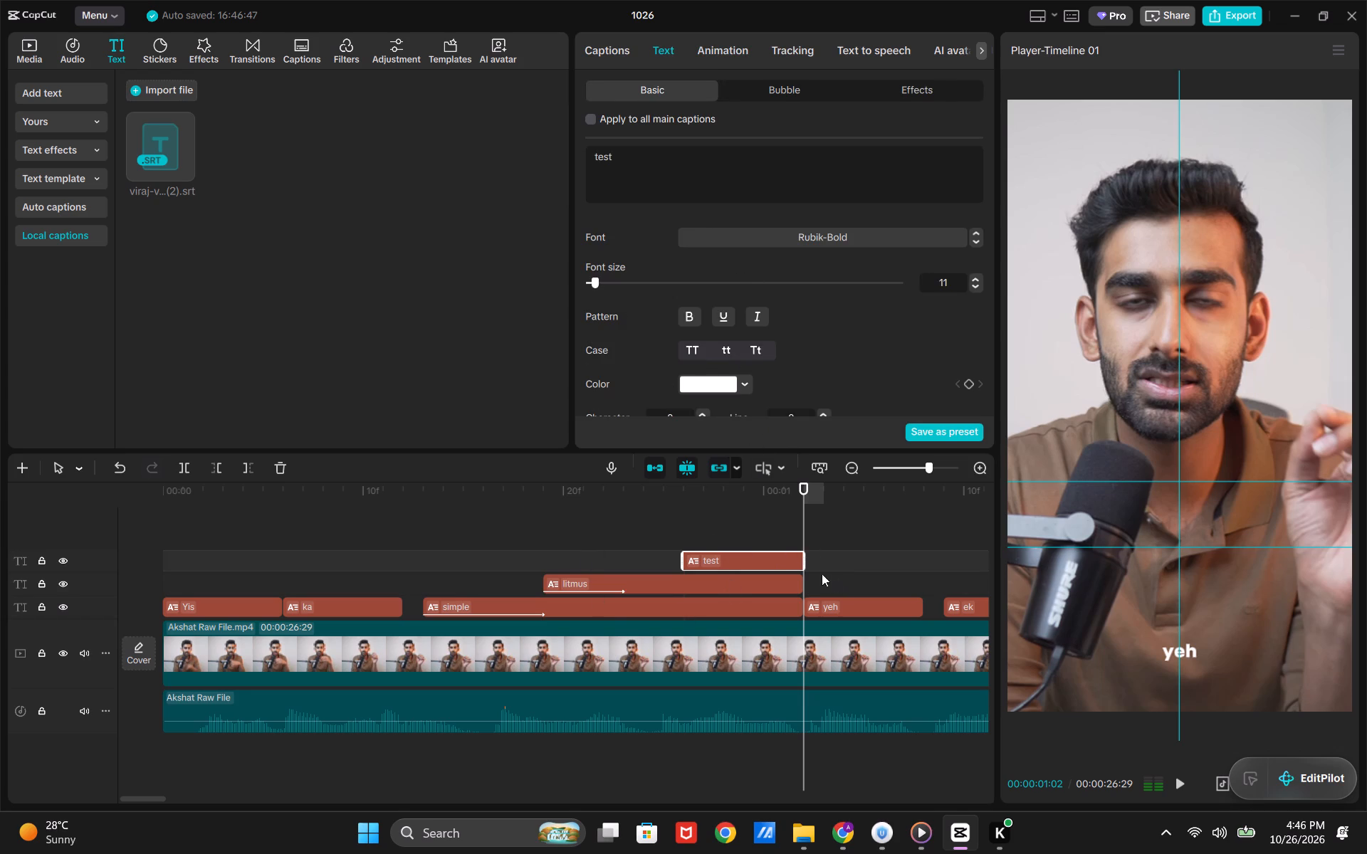
pyautogui.moveTo(772, 525); pyautogui.dragTo(768, 606)
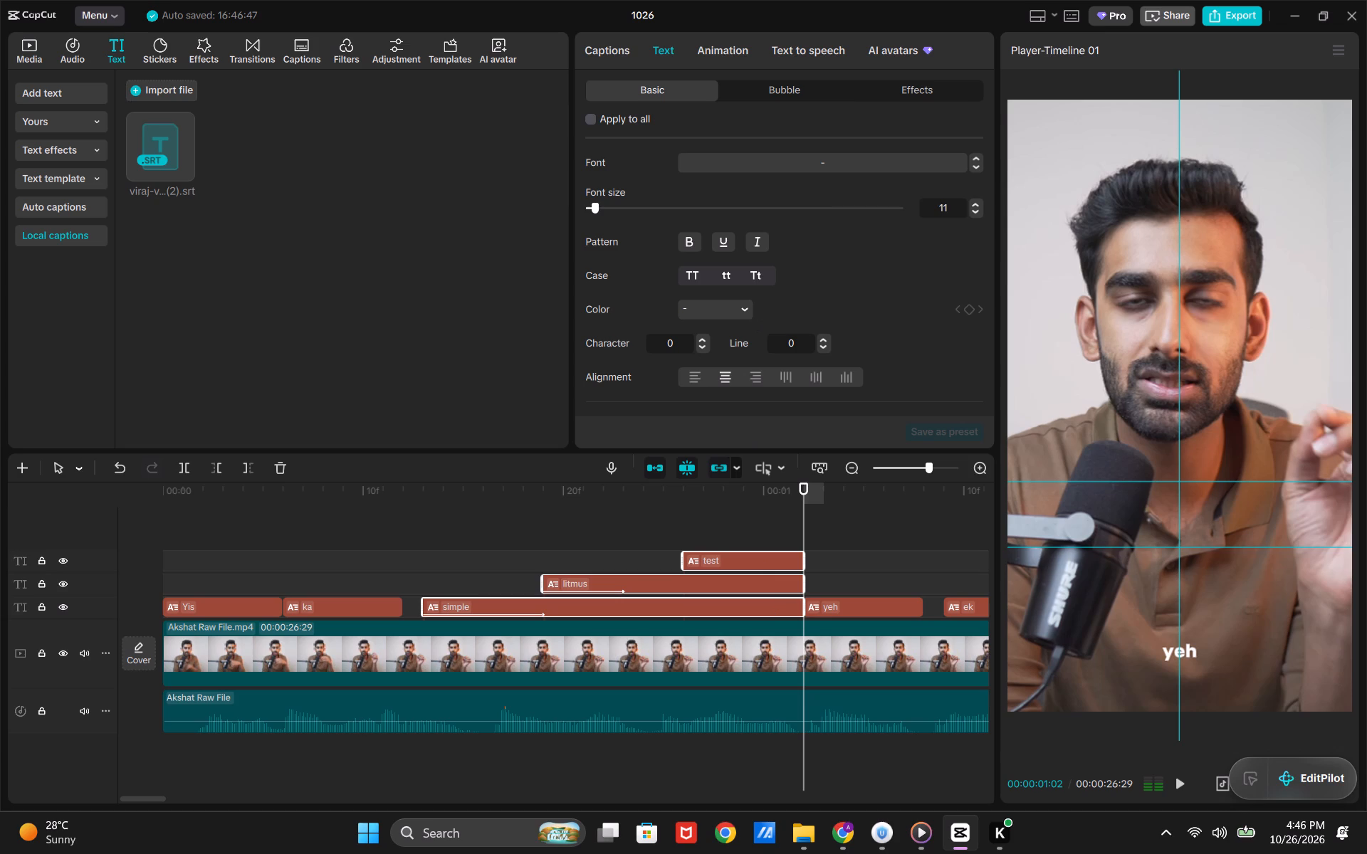
pyautogui.click(743, 59)
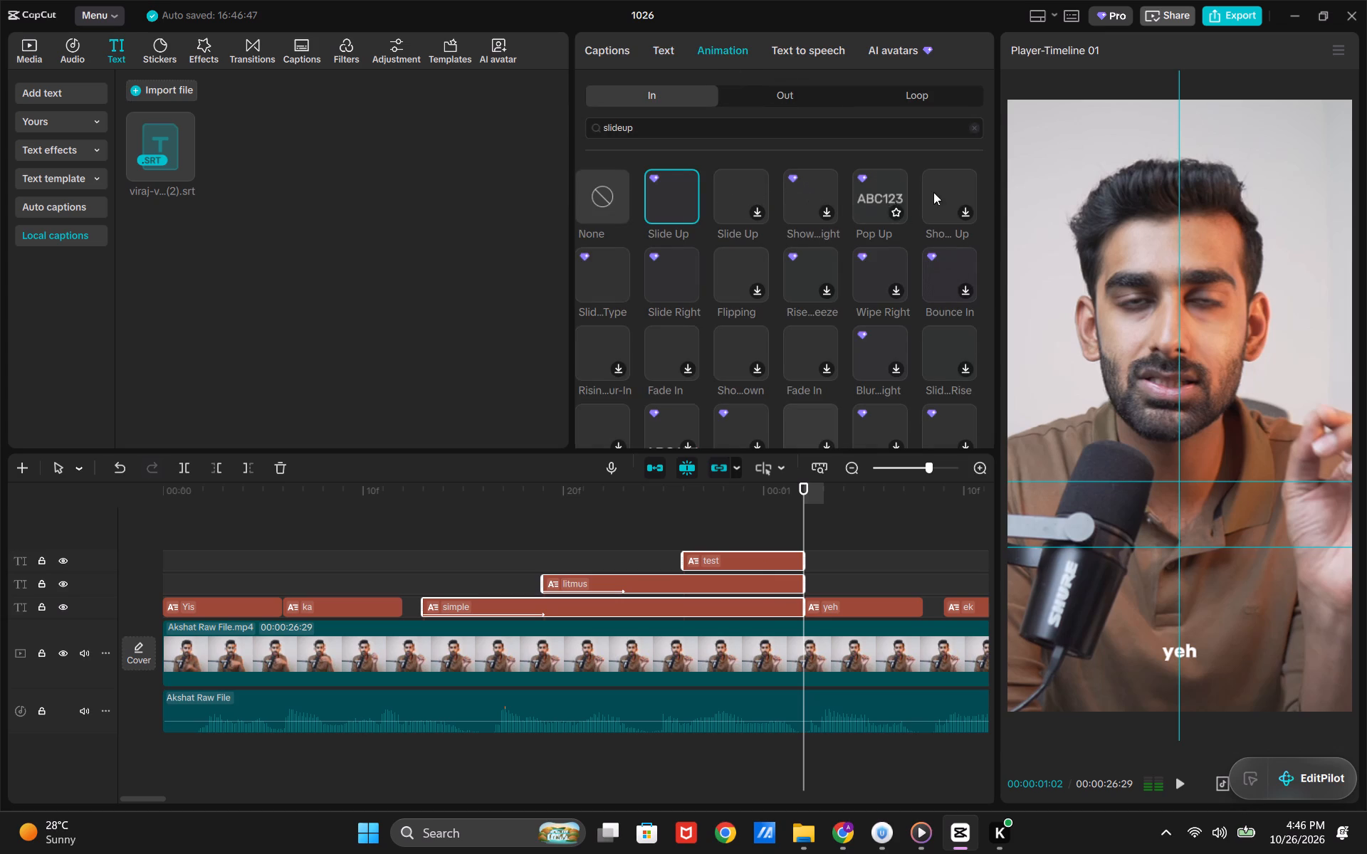
pyautogui.click(800, 107)
pyautogui.click(807, 97)
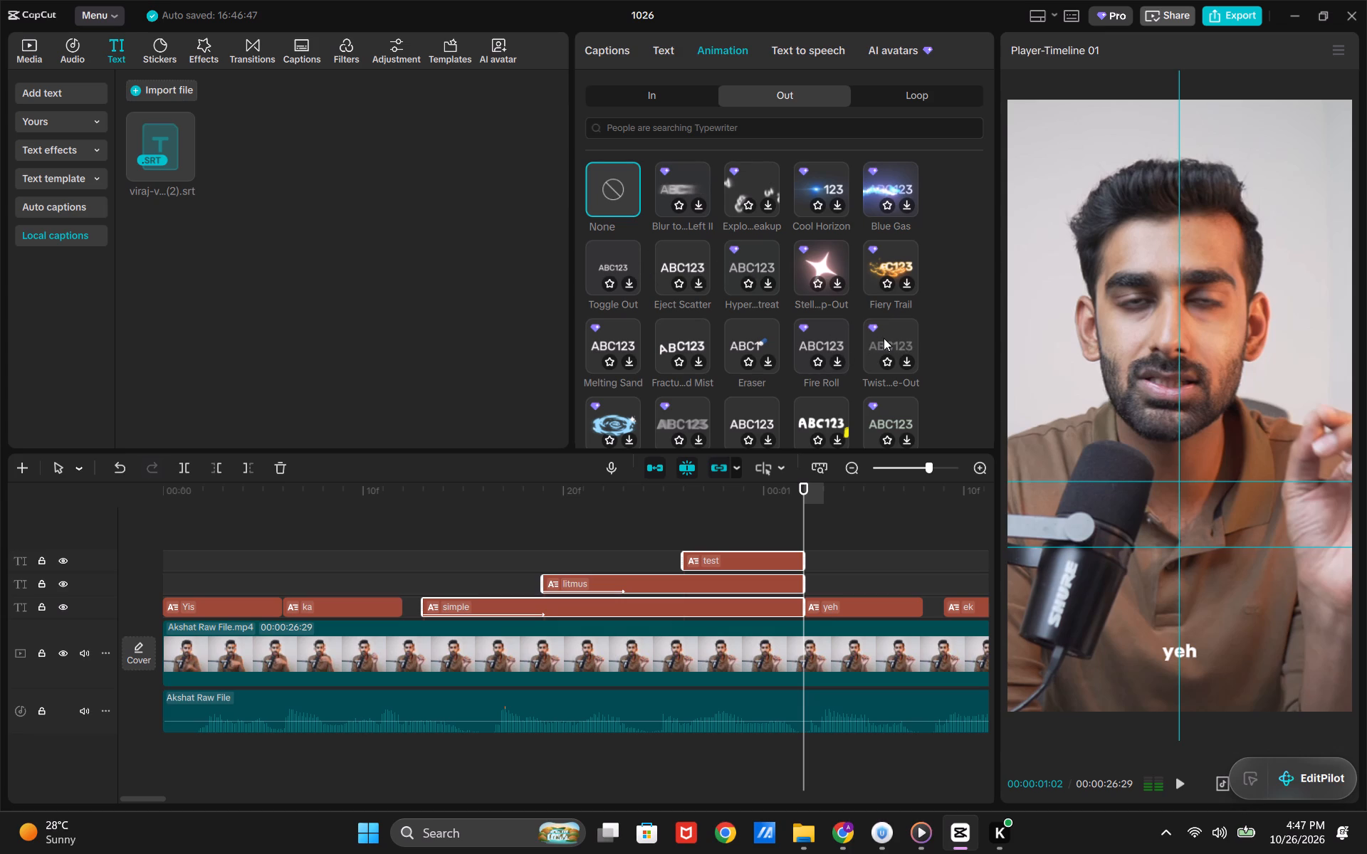
pyautogui.click(748, 127)
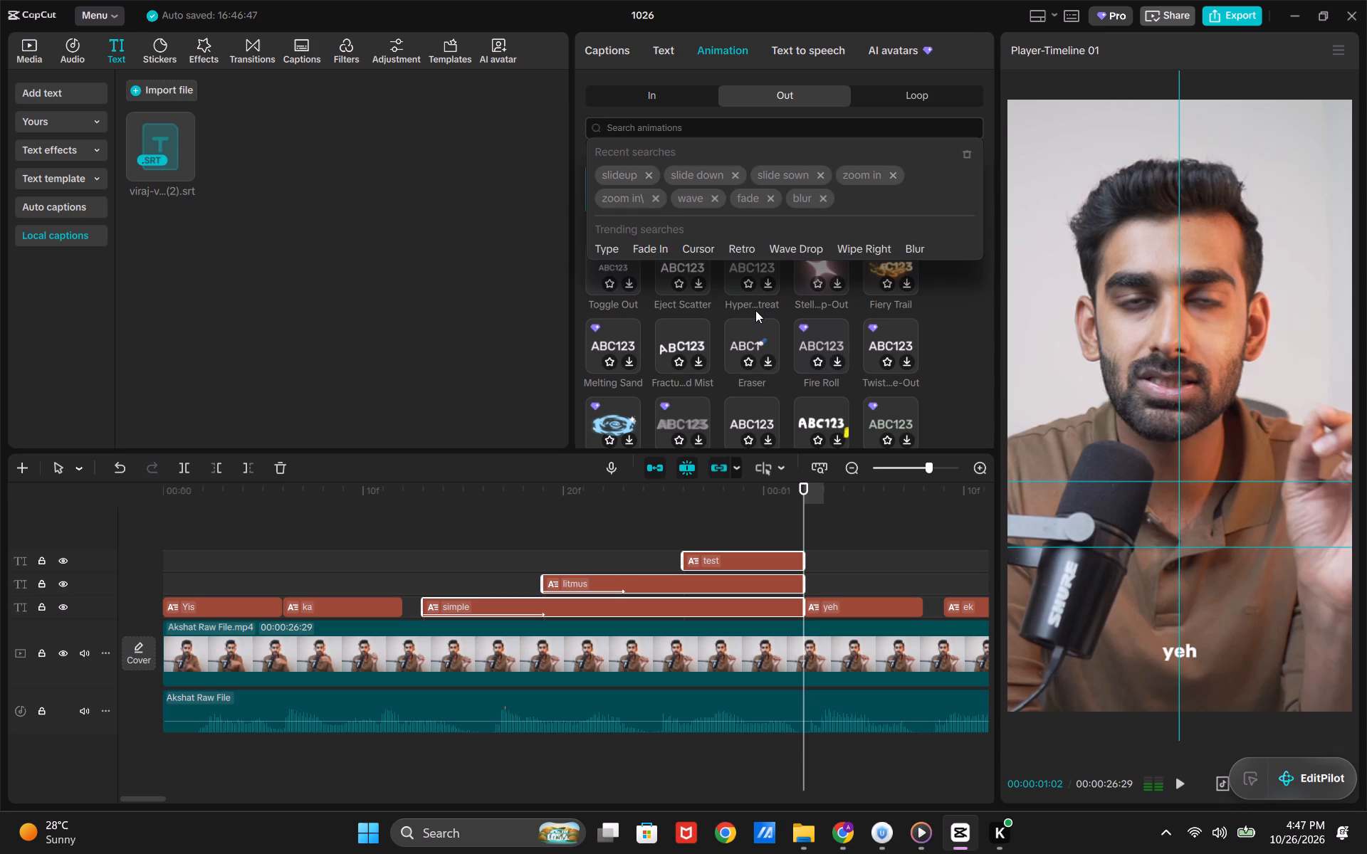
pyautogui.write('in')
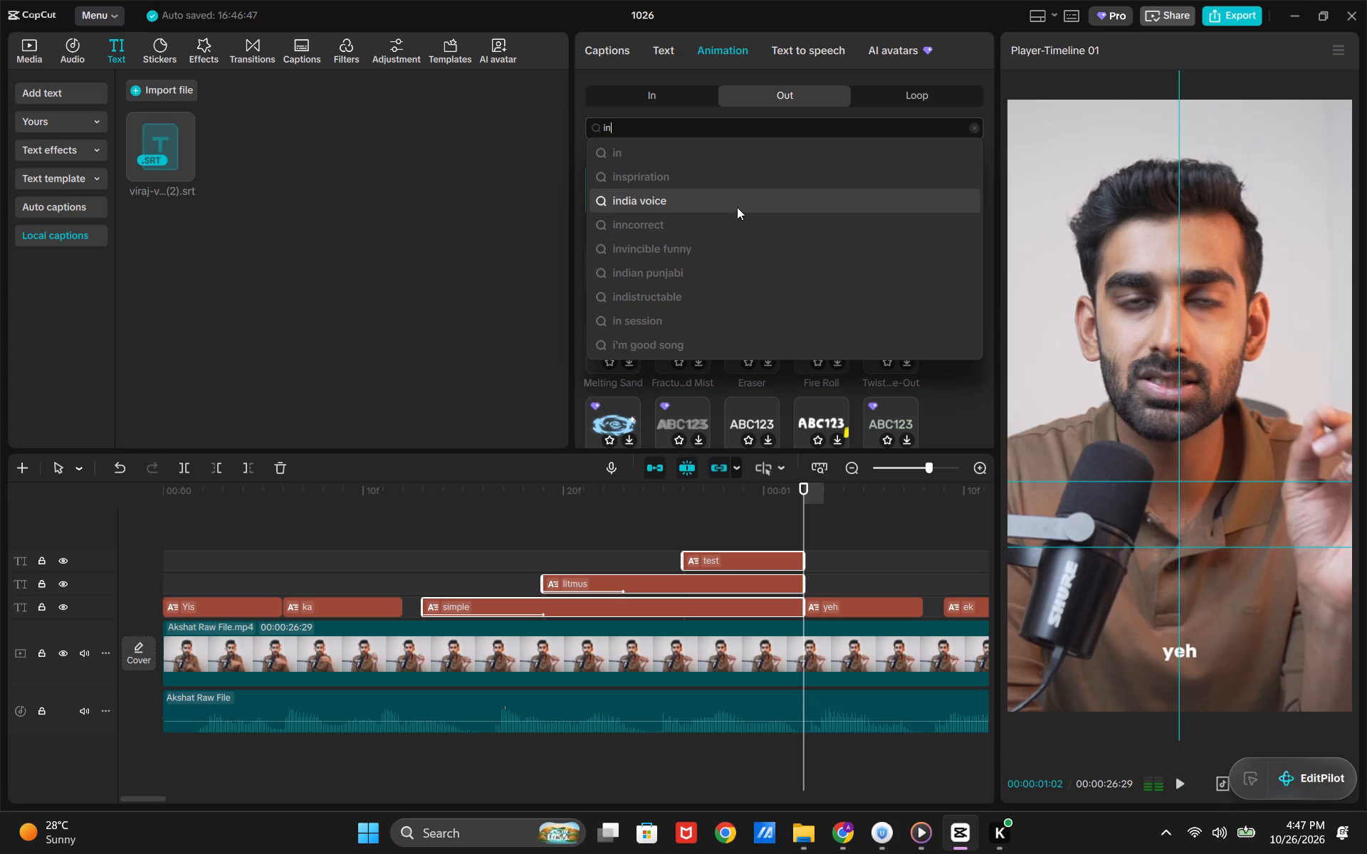
pyautogui.press('BackSpace')
pyautogui.press('BackSpace')
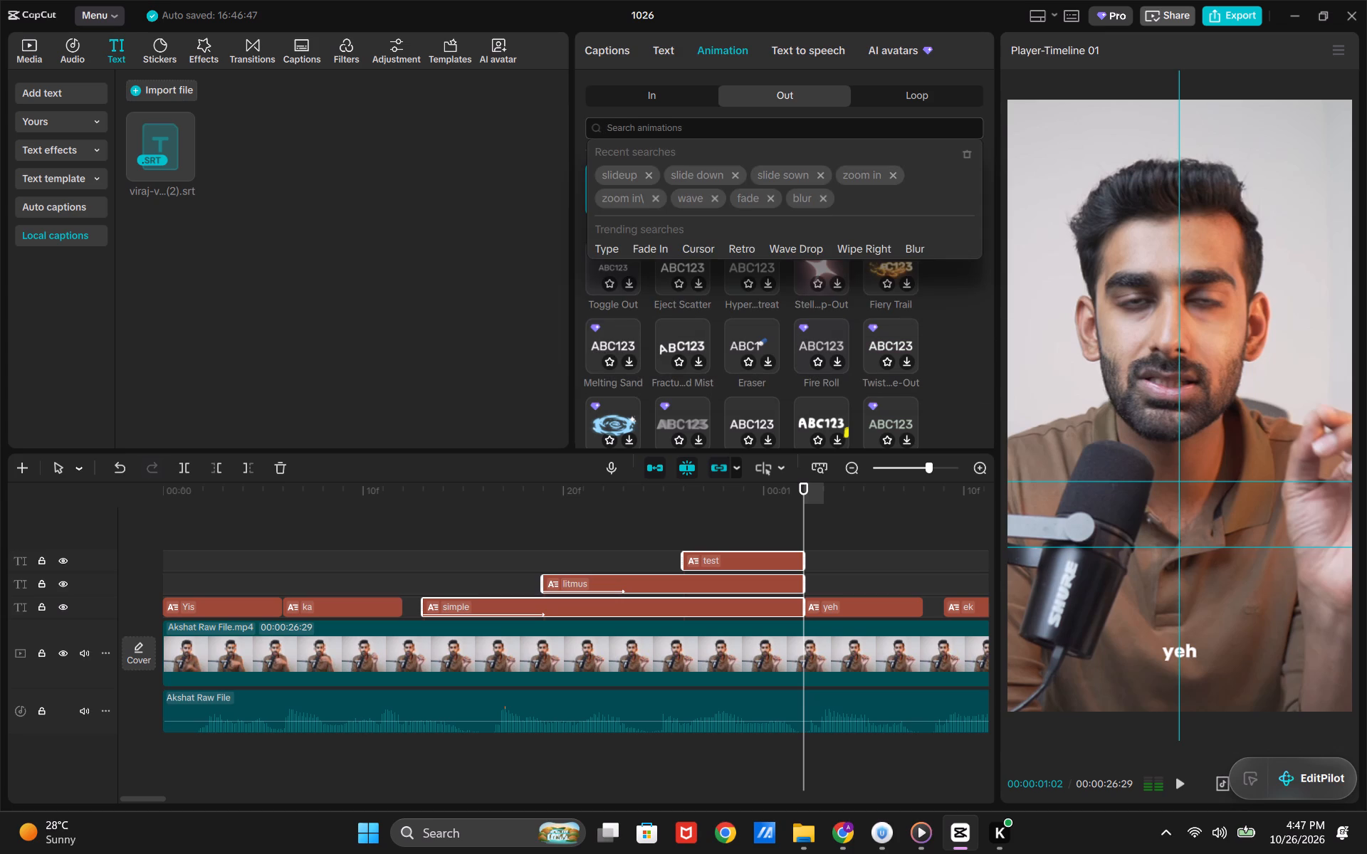
pyautogui.write('sli')
pyautogui.press('d')
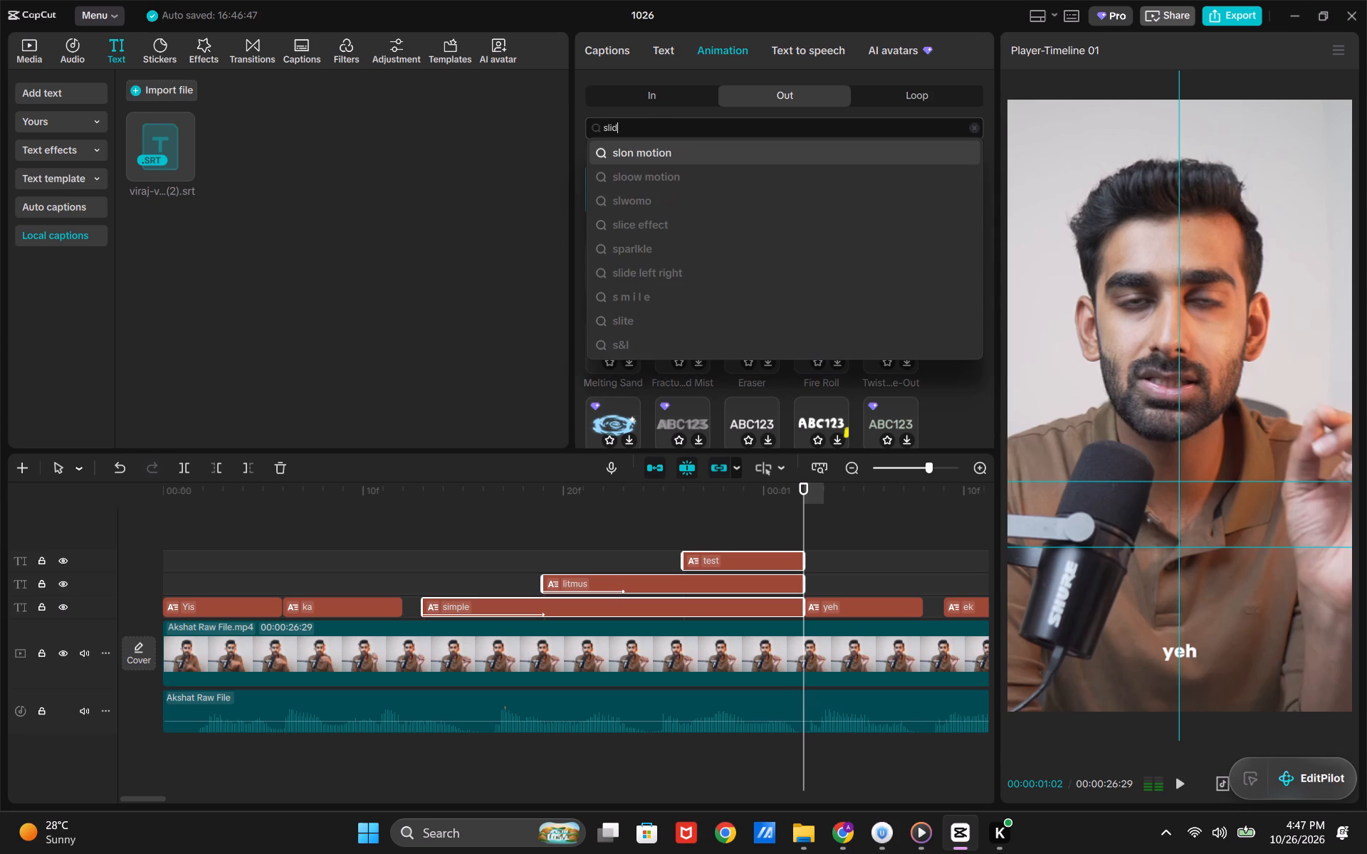
pyautogui.press('space')
pyautogui.write('do')
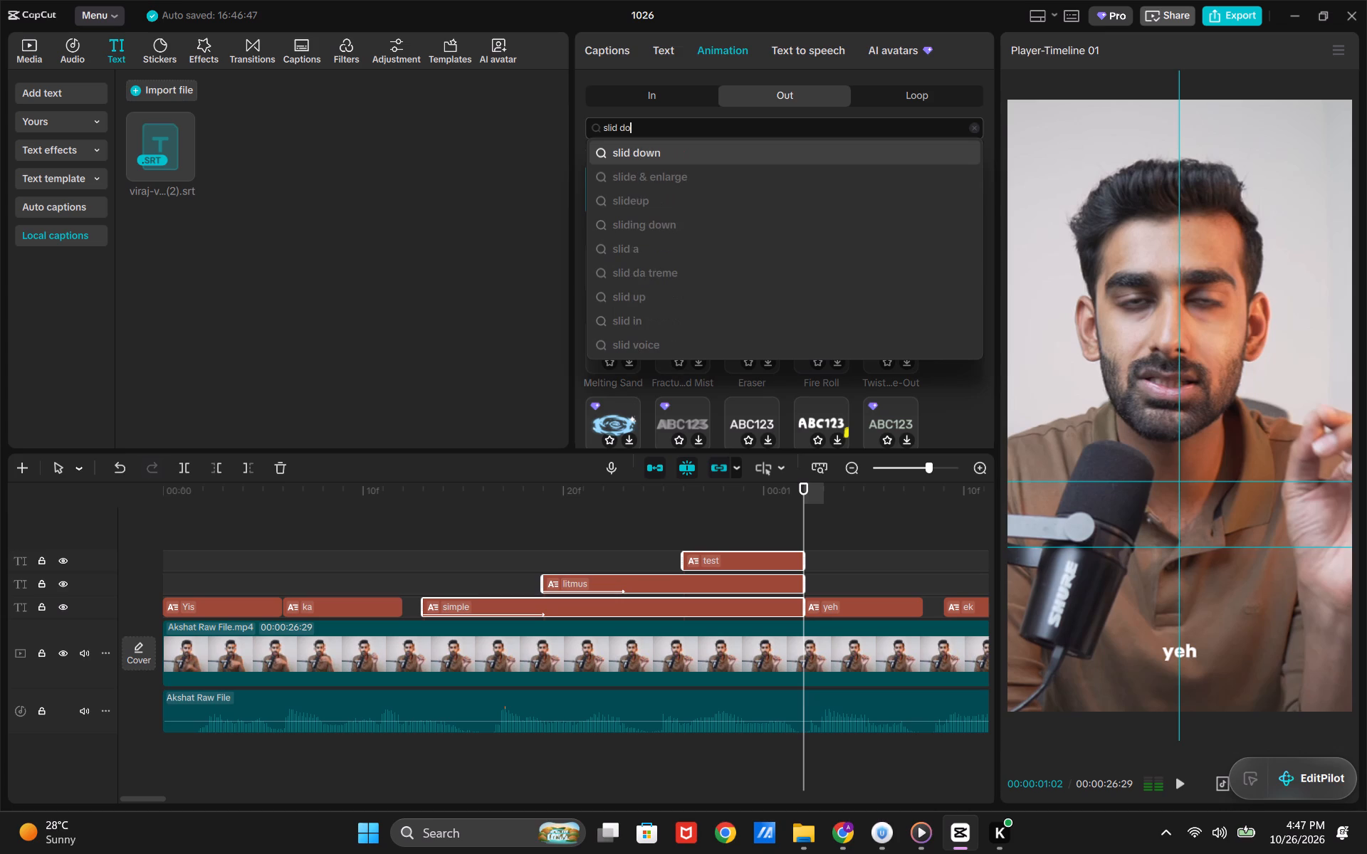
pyautogui.click(669, 151)
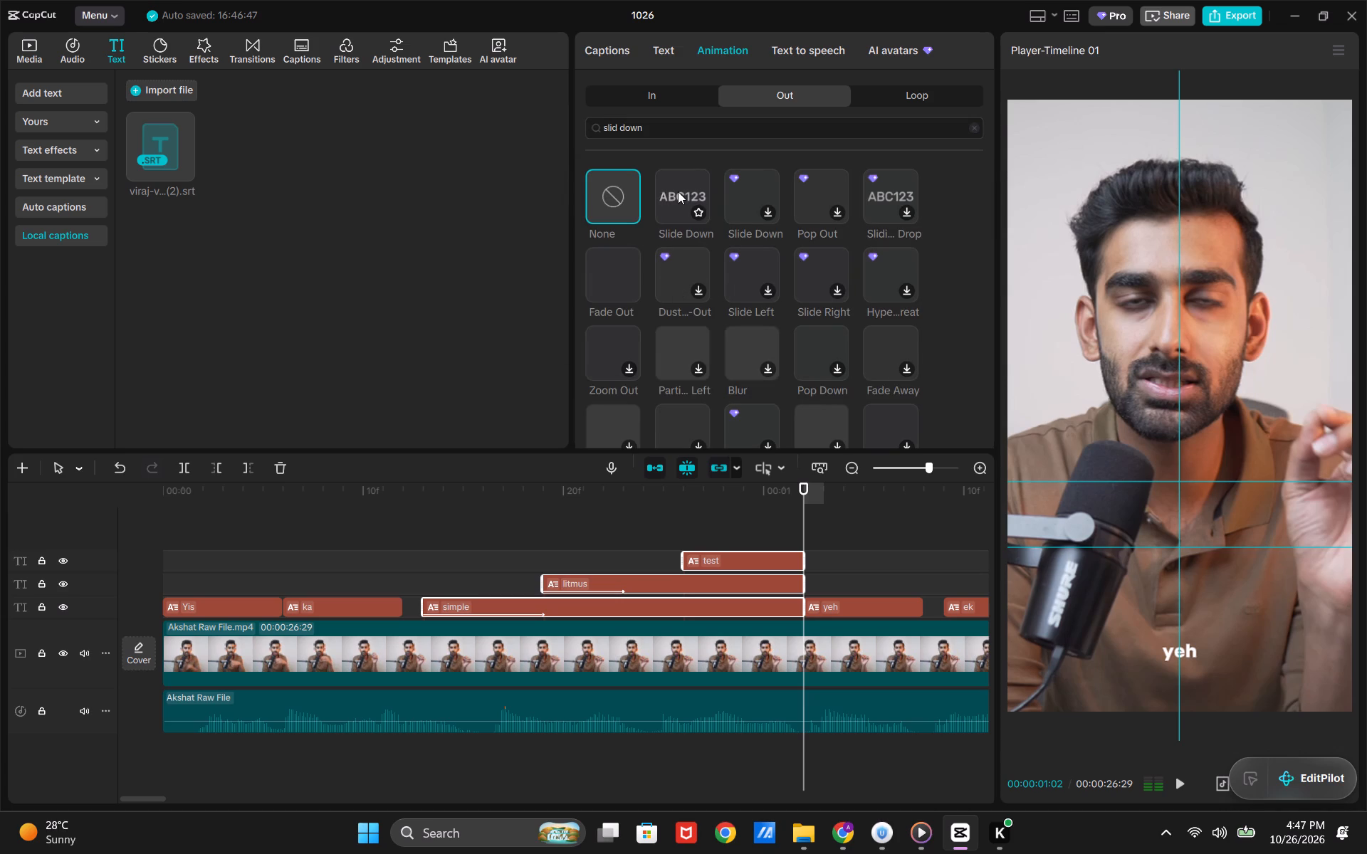
pyautogui.click(679, 192)
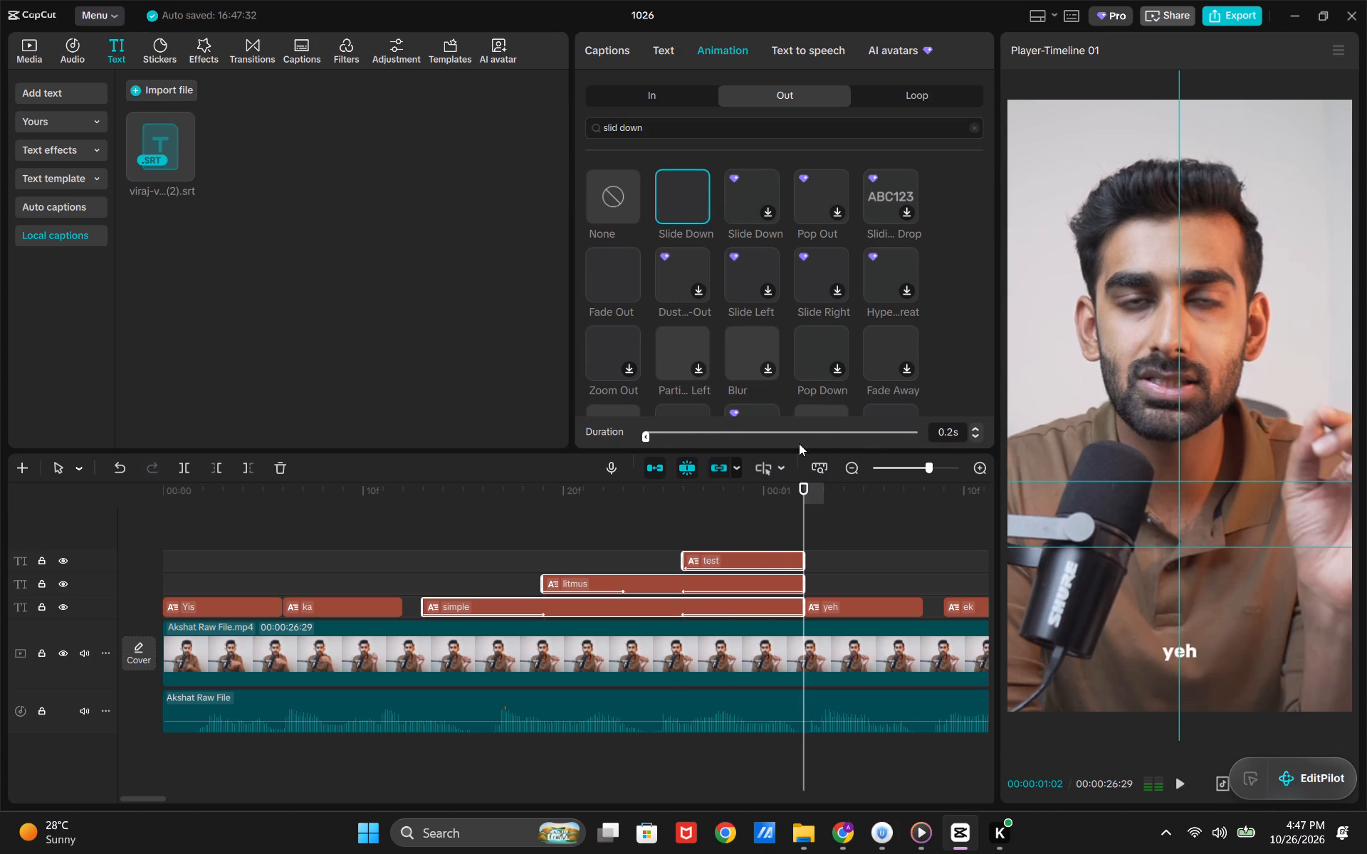
# Adjust the Slide Down exit duration of the three selected captions to 0.2 s.
pyautogui.click(862, 430)
pyautogui.moveTo(873, 430); pyautogui.dragTo(767, 445)
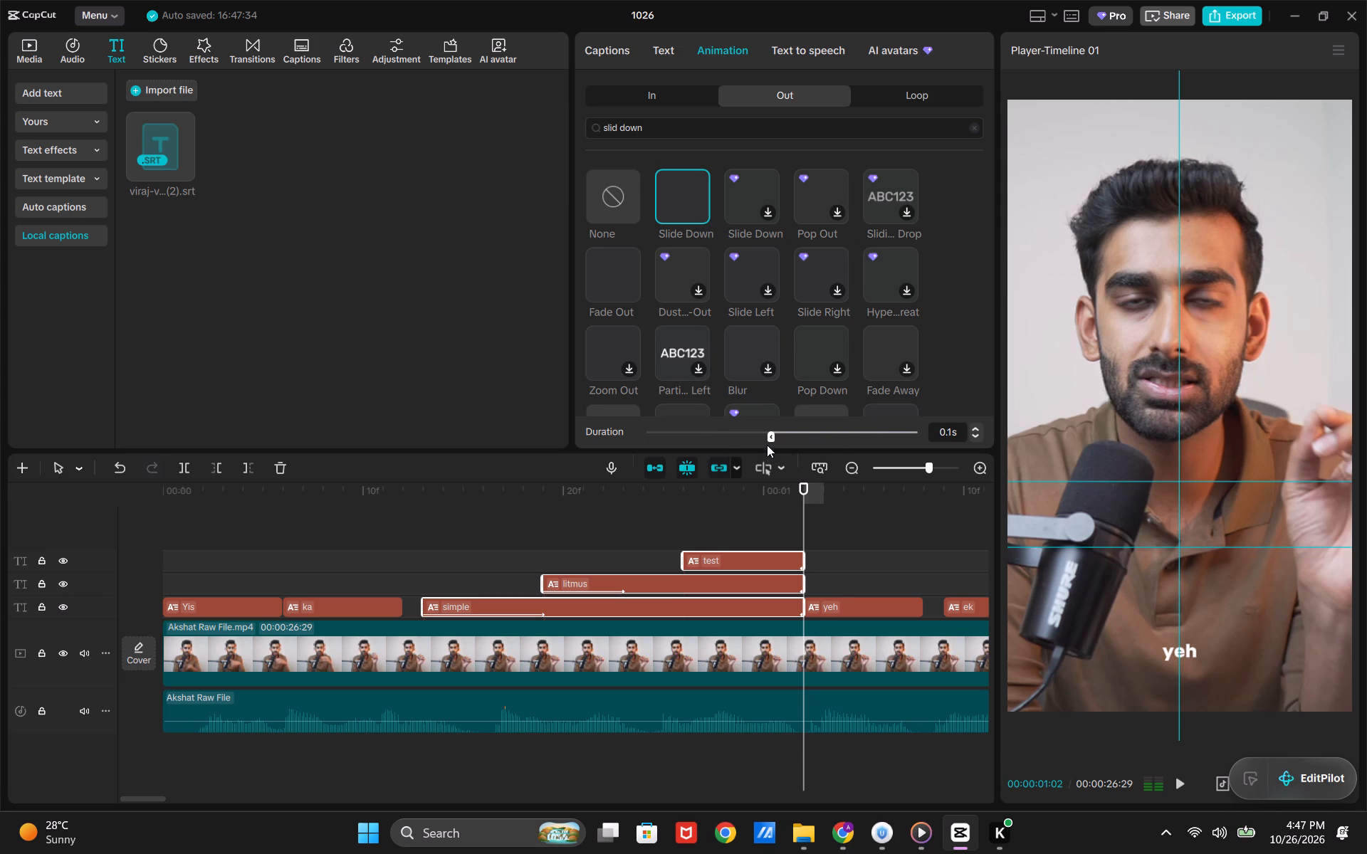
pyautogui.moveTo(767, 445); pyautogui.dragTo(724, 461)
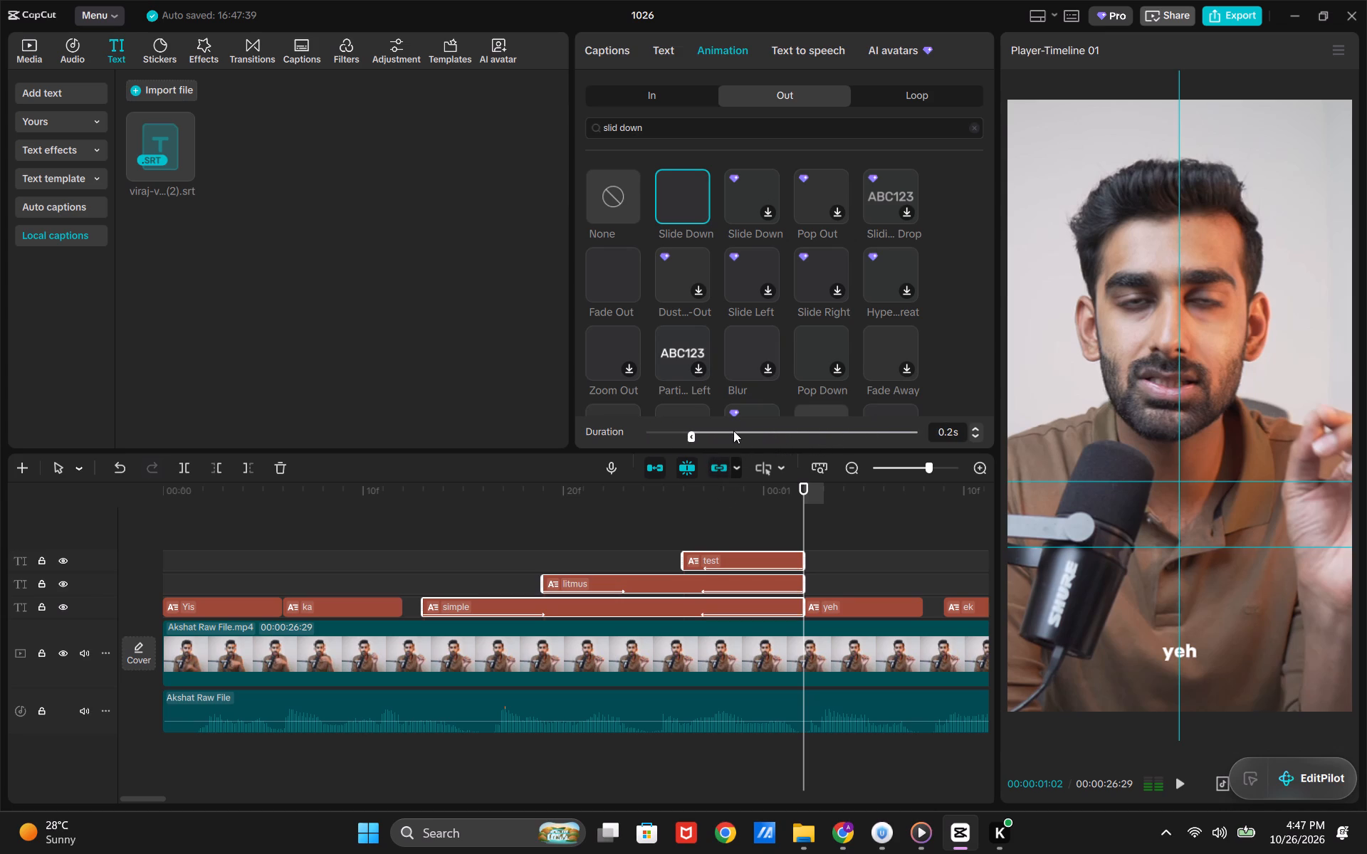
pyautogui.click(733, 431)
# Play back the "simple litmus test" section and examine how the stacked captions enter and exit.
pyautogui.click(651, 500)
pyautogui.moveTo(651, 500); pyautogui.dragTo(382, 576)
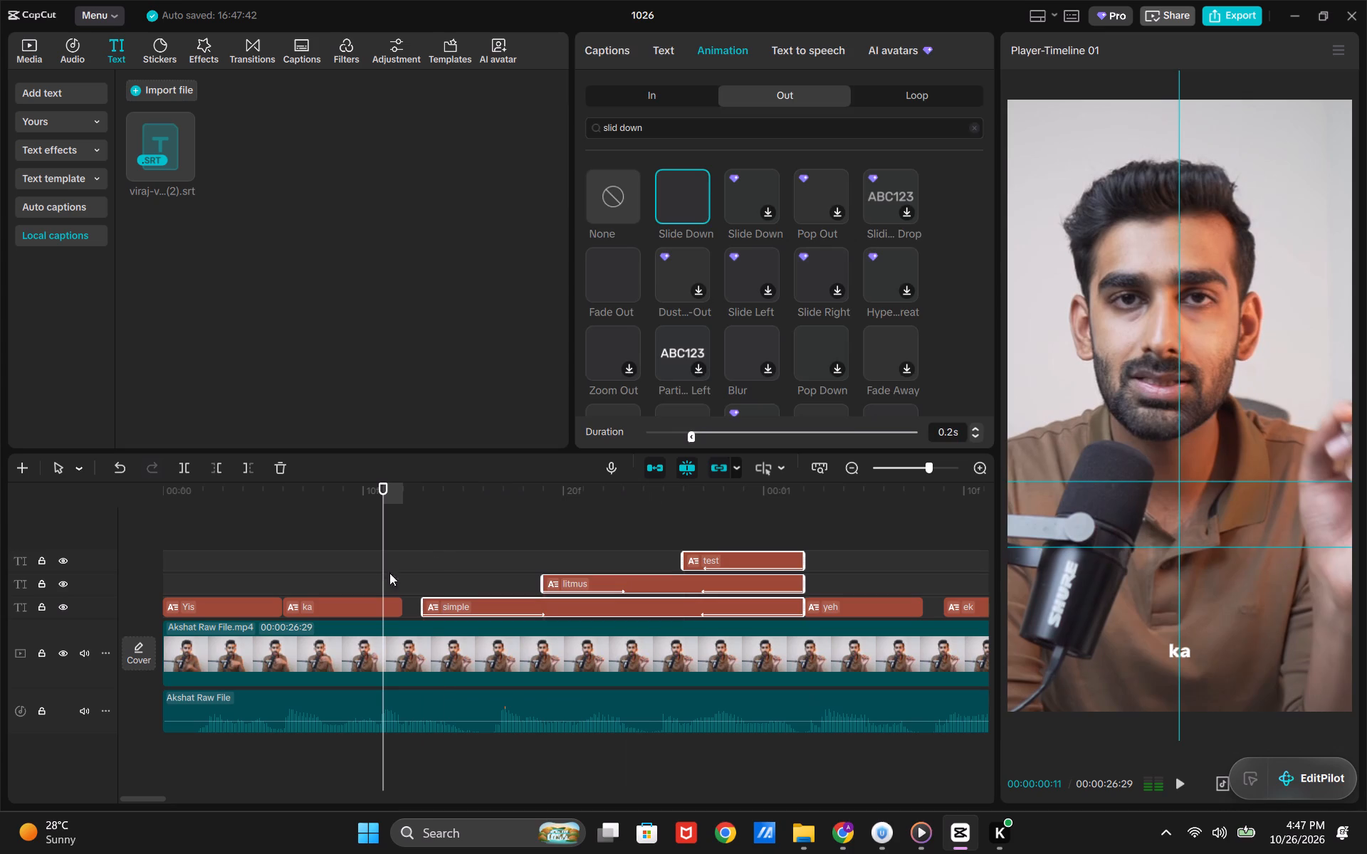
pyautogui.click(444, 547)
pyautogui.press('space')
pyautogui.press('space')
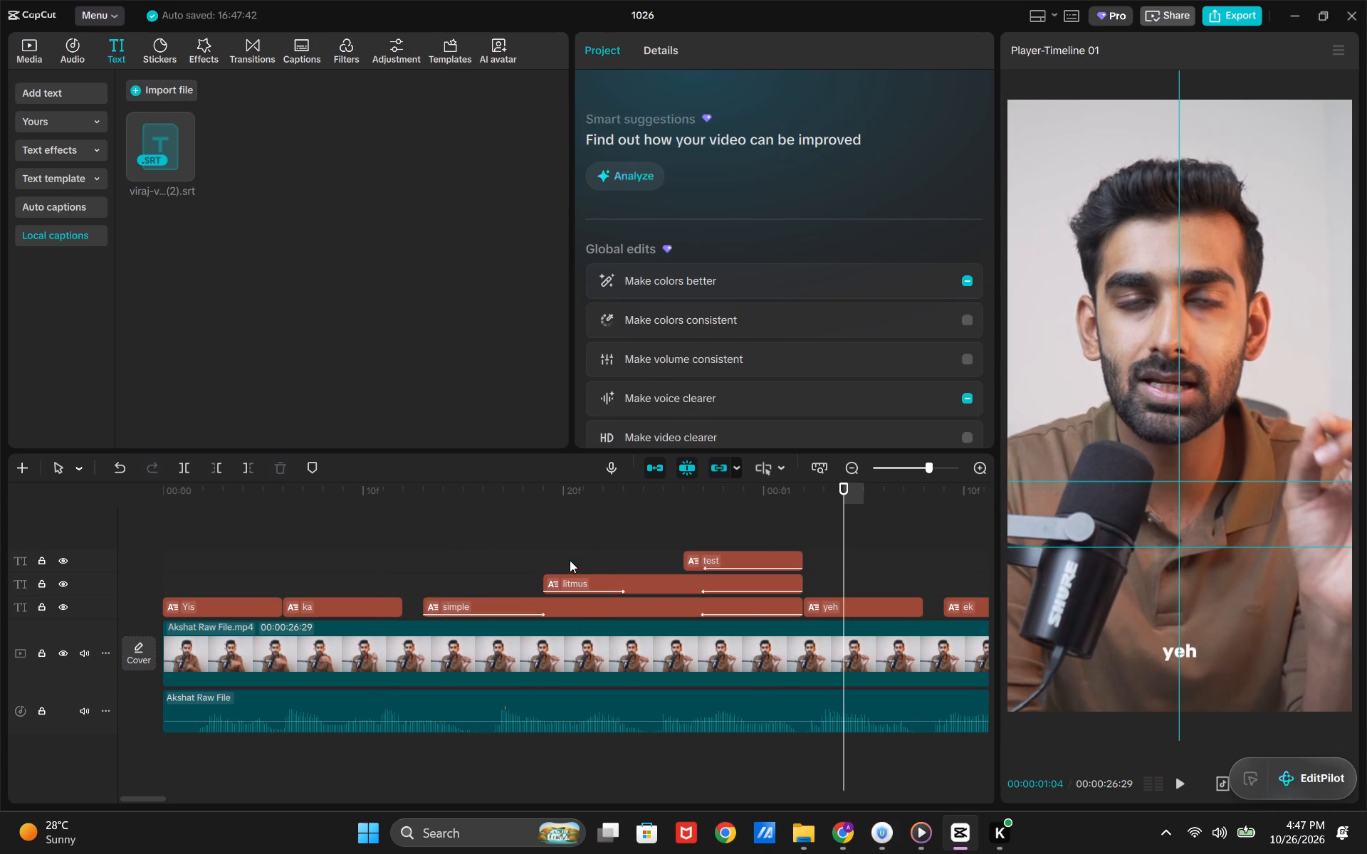
pyautogui.click(590, 567)
pyautogui.press('space')
pyautogui.press('space')
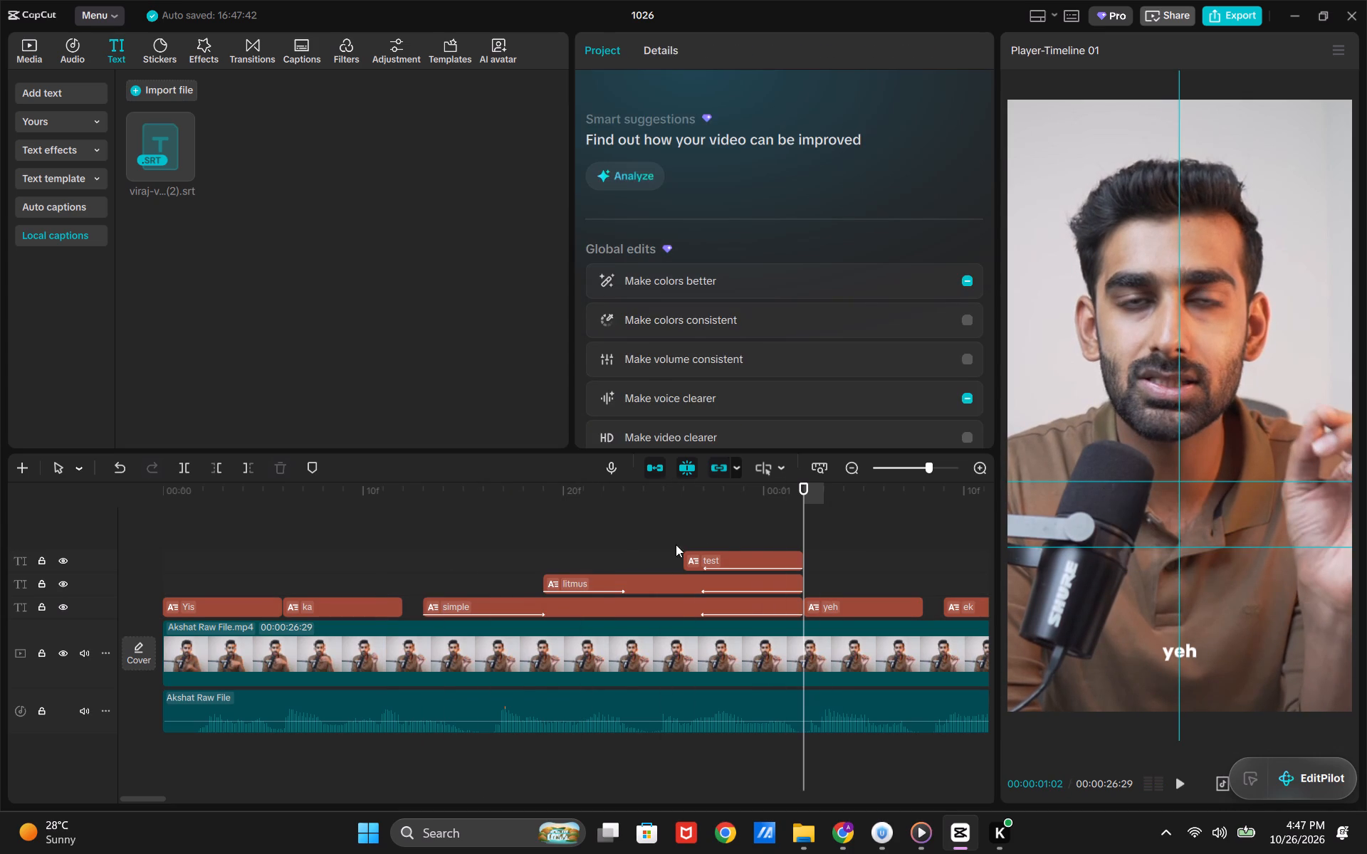
pyautogui.click(740, 539)
pyautogui.click(773, 583)
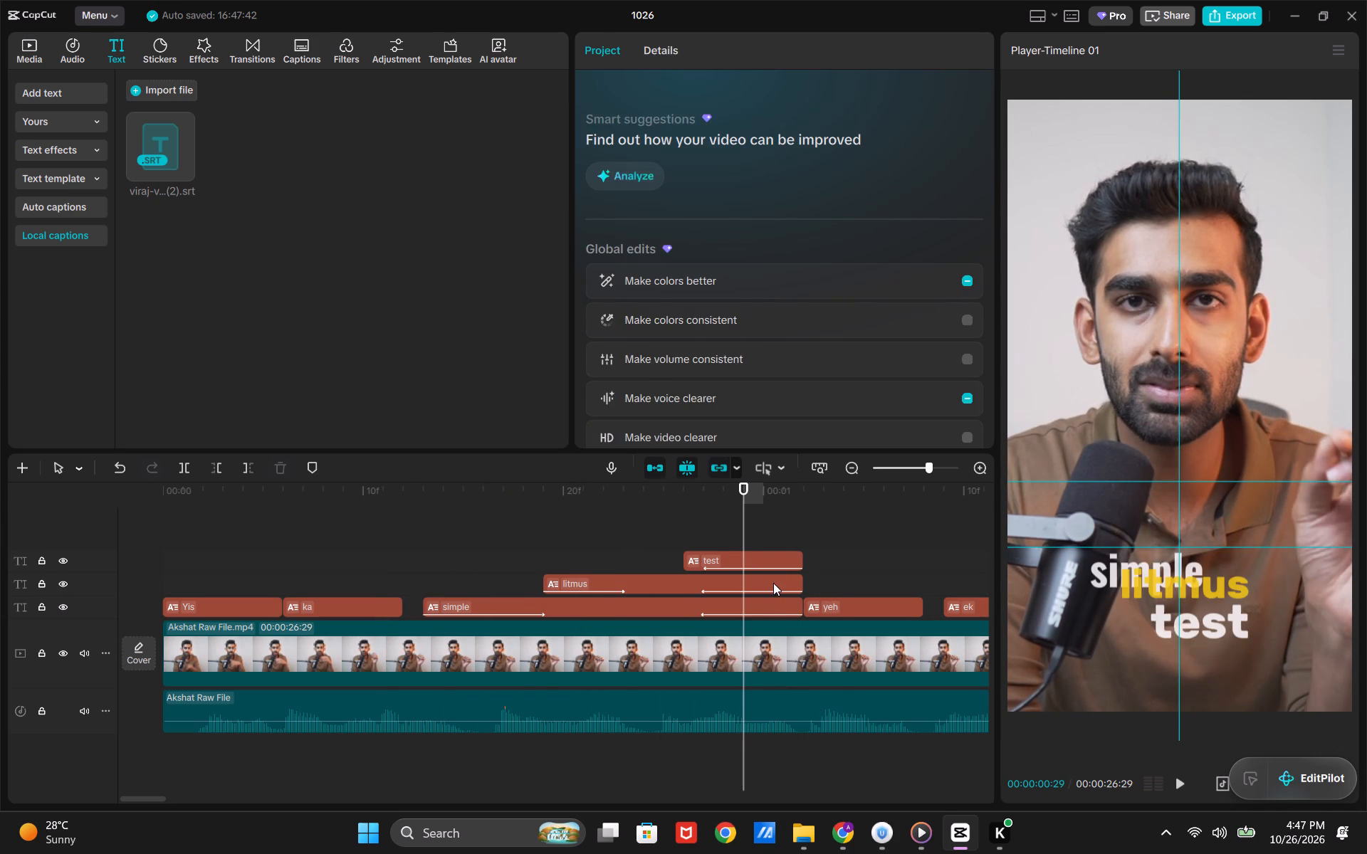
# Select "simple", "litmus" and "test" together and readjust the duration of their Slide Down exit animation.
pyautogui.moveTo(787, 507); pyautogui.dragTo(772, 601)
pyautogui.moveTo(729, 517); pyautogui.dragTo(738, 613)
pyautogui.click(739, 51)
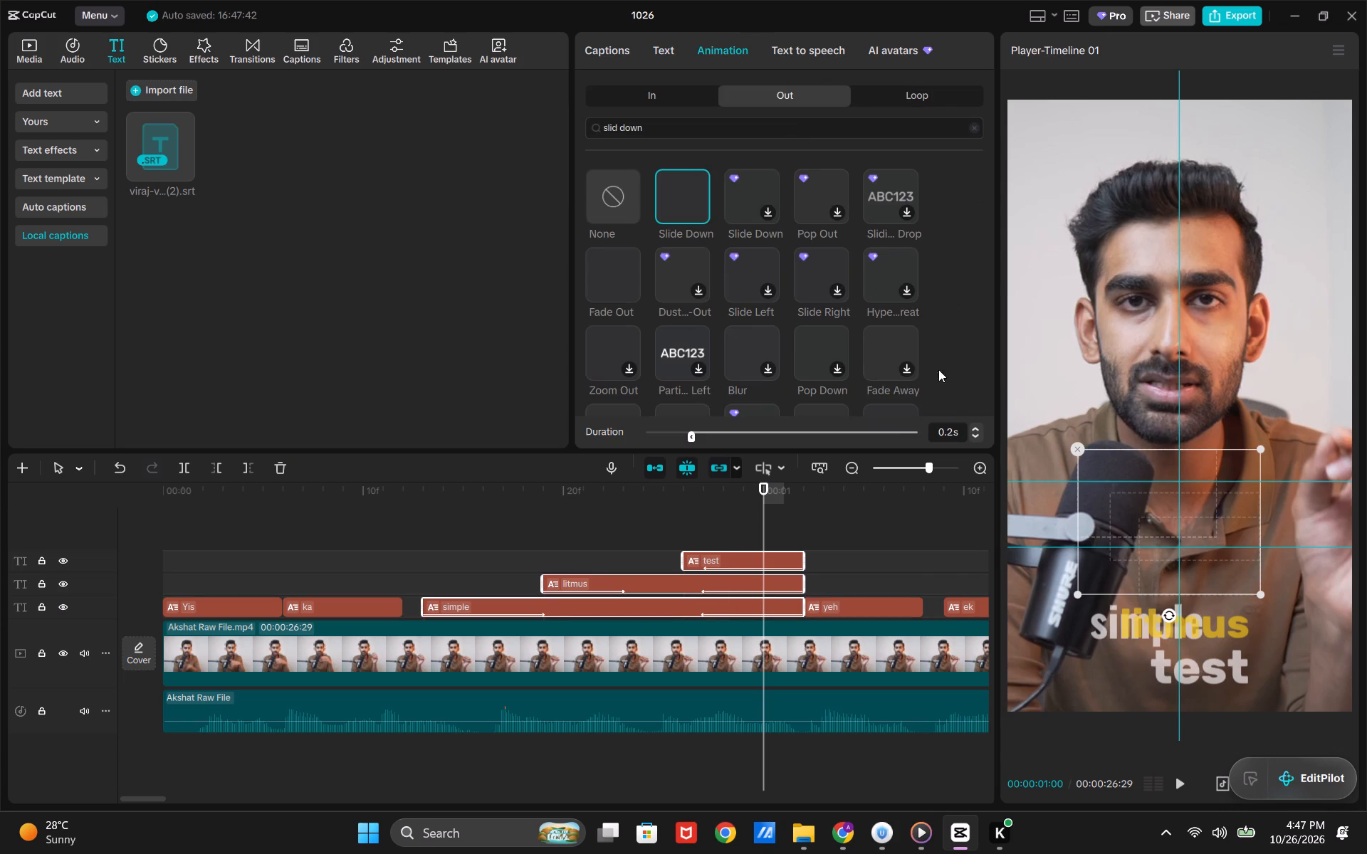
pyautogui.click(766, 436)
# Play back from the start of "simple" and examine how the three stacked captions enter and exit.
pyautogui.click(641, 526)
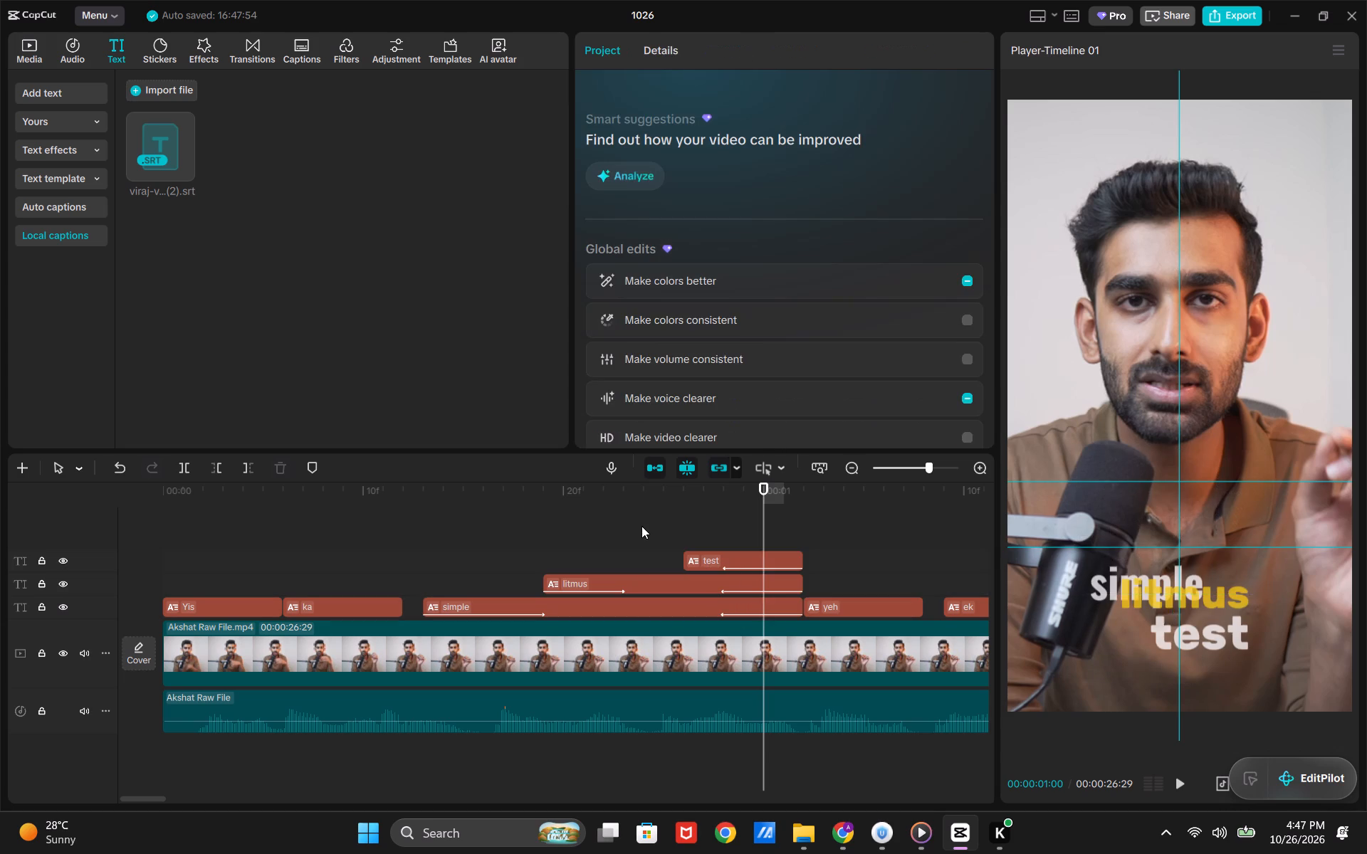
pyautogui.moveTo(635, 527); pyautogui.dragTo(530, 549)
pyautogui.click(530, 549)
pyautogui.moveTo(530, 549); pyautogui.dragTo(465, 557)
pyautogui.click(465, 557)
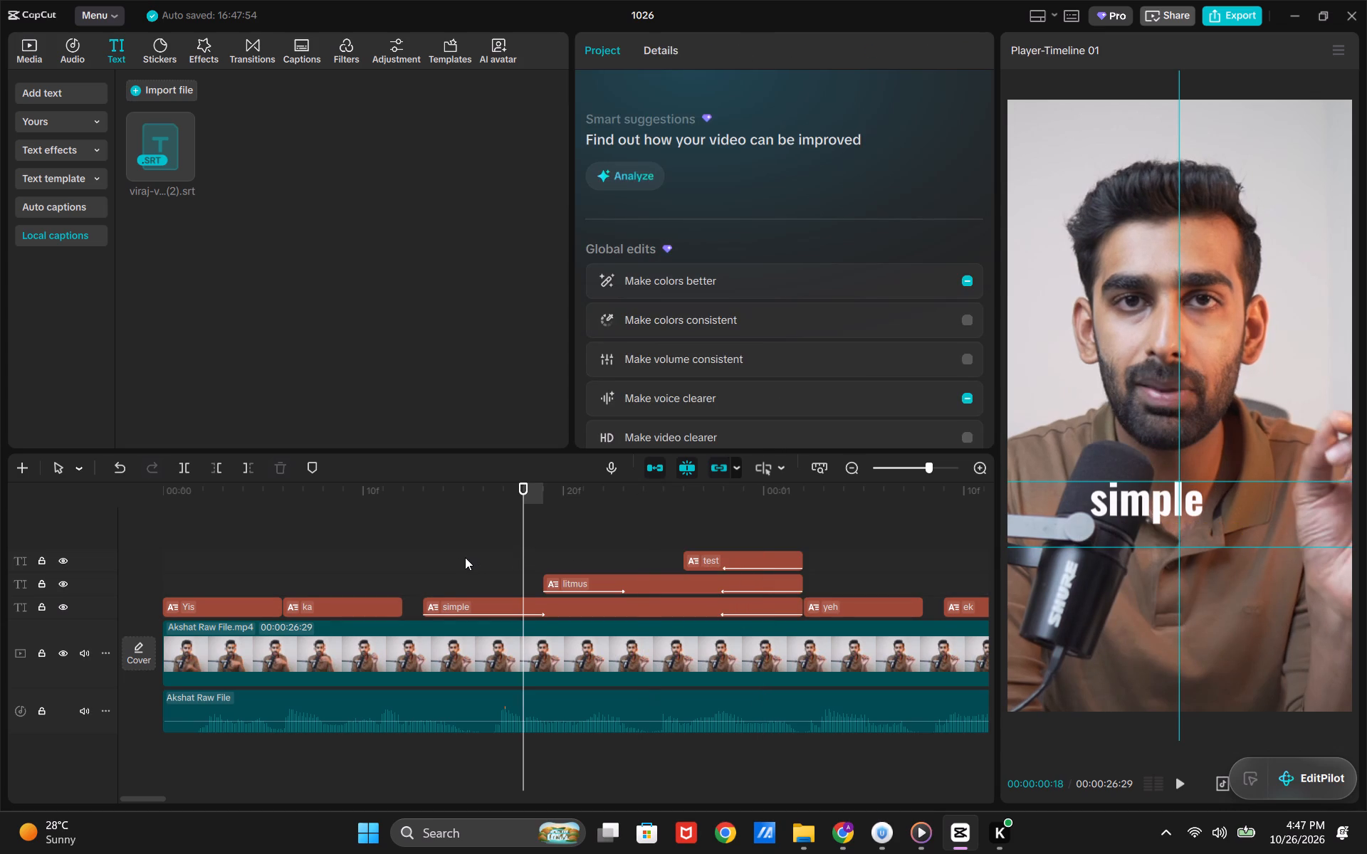
pyautogui.moveTo(465, 557); pyautogui.dragTo(426, 569)
pyautogui.press('space')
pyautogui.press('space')
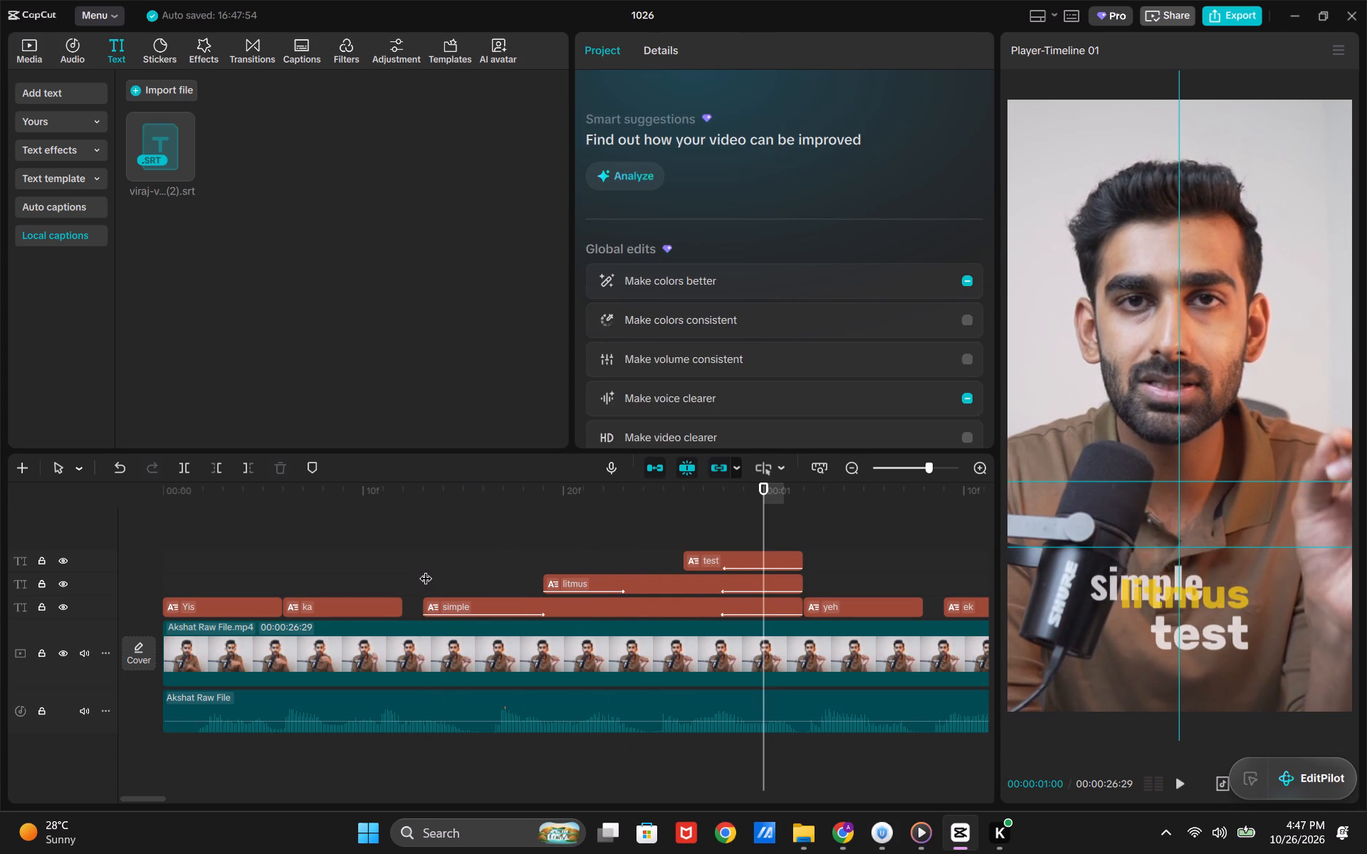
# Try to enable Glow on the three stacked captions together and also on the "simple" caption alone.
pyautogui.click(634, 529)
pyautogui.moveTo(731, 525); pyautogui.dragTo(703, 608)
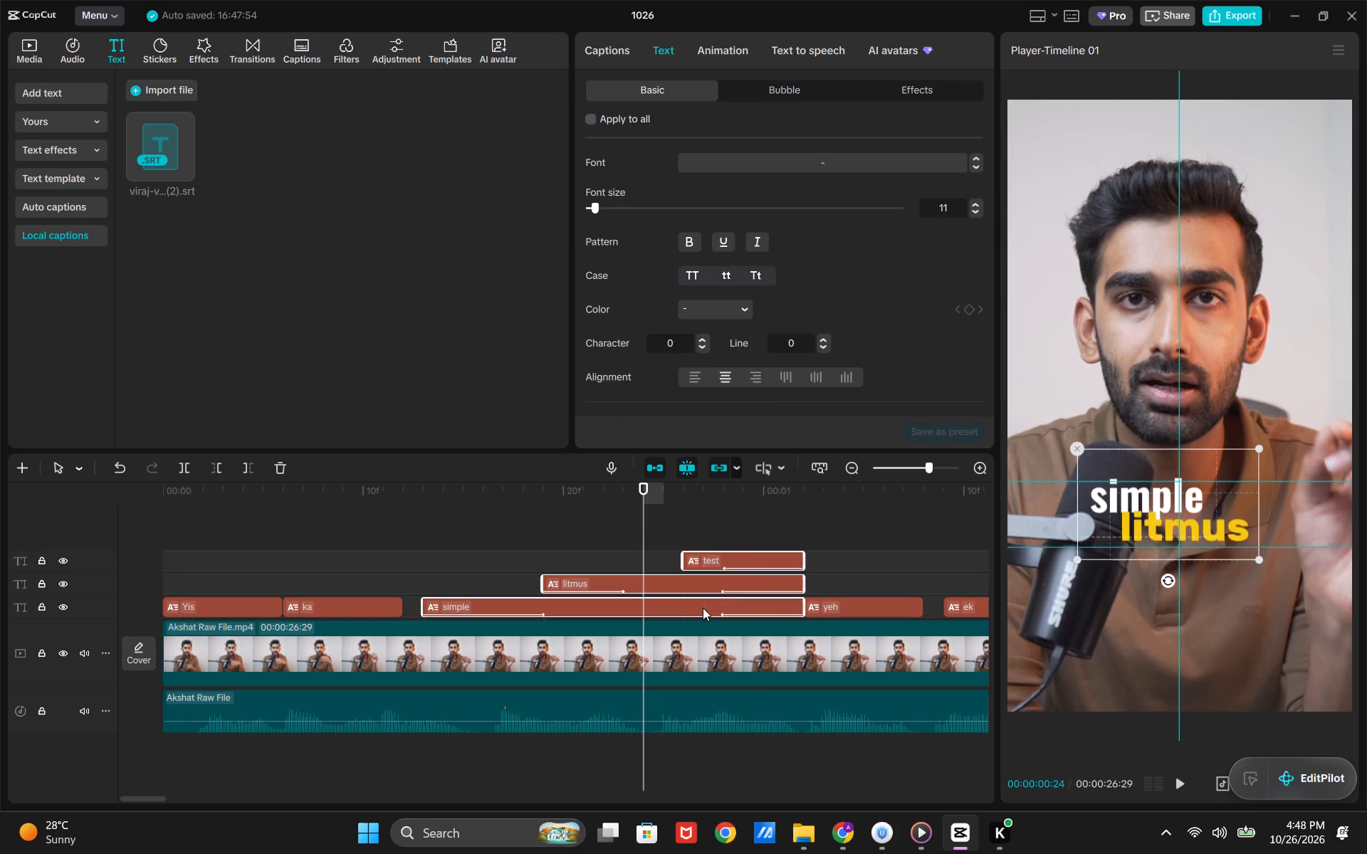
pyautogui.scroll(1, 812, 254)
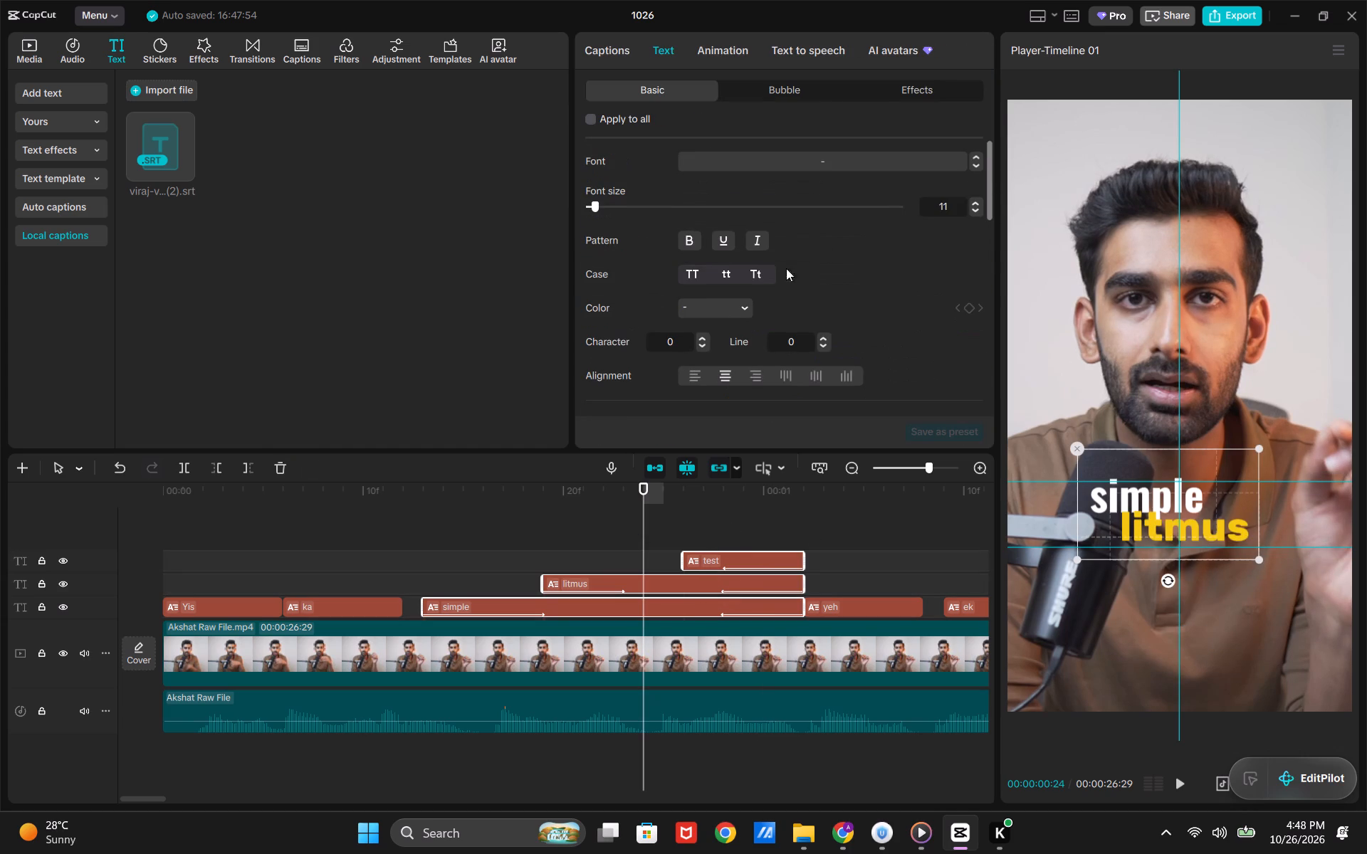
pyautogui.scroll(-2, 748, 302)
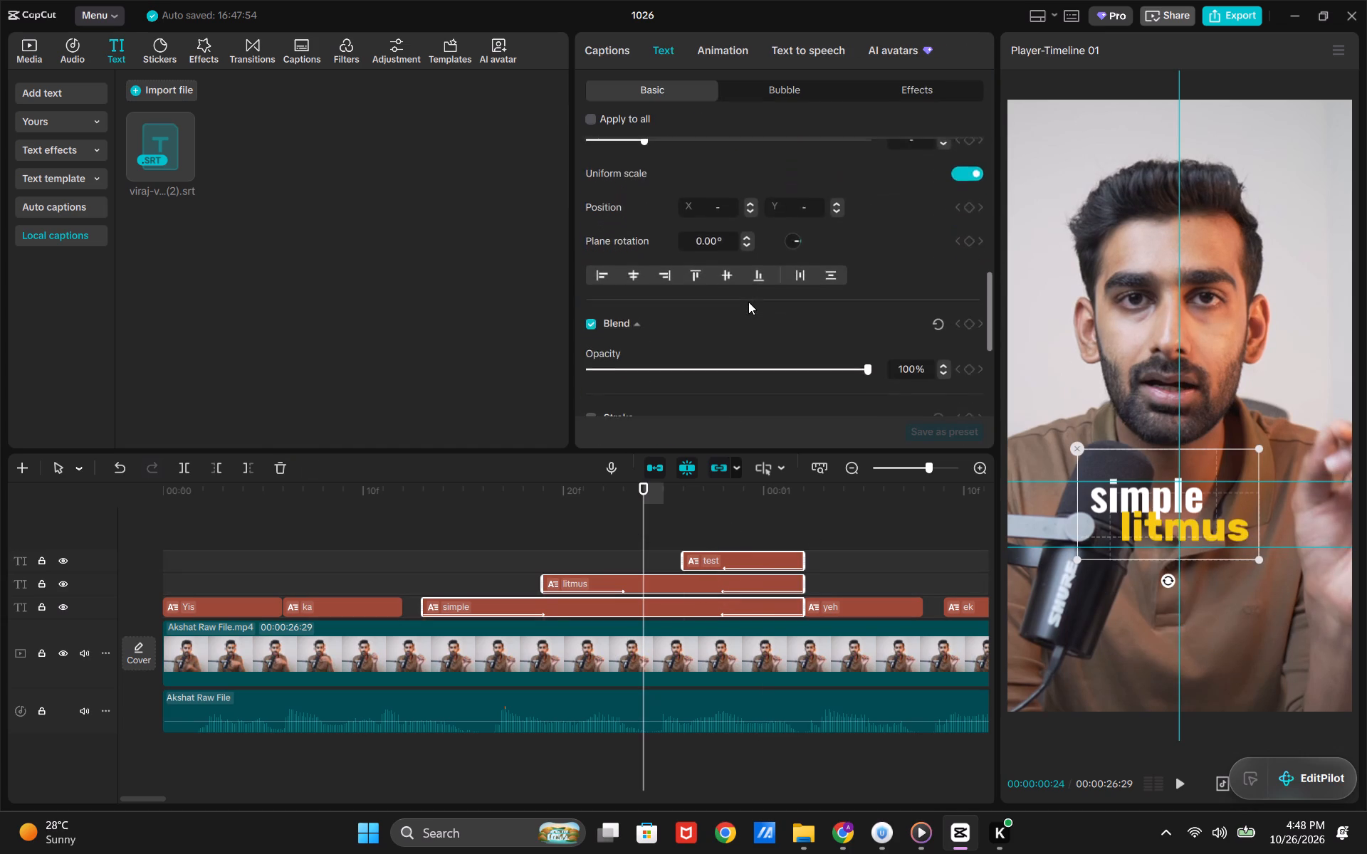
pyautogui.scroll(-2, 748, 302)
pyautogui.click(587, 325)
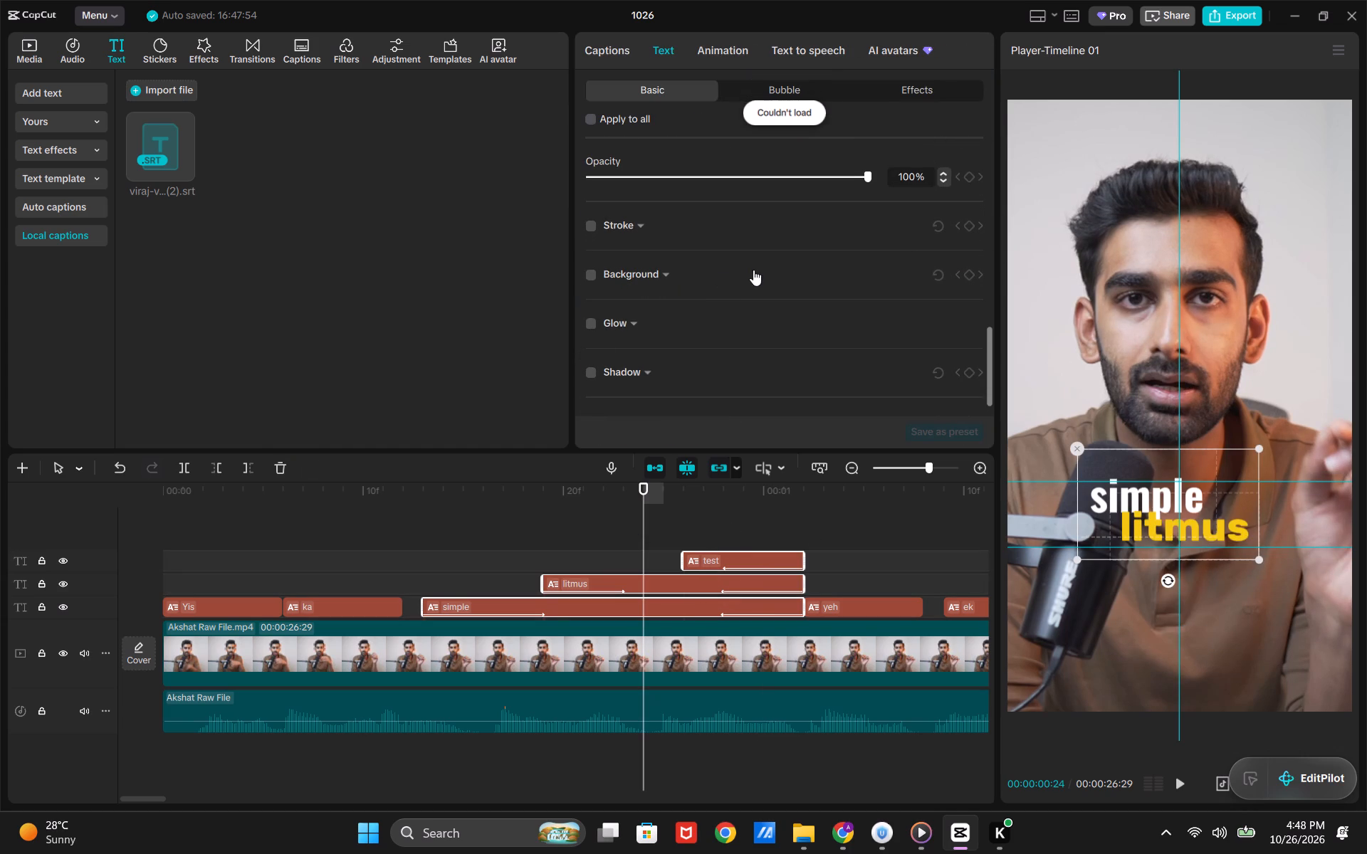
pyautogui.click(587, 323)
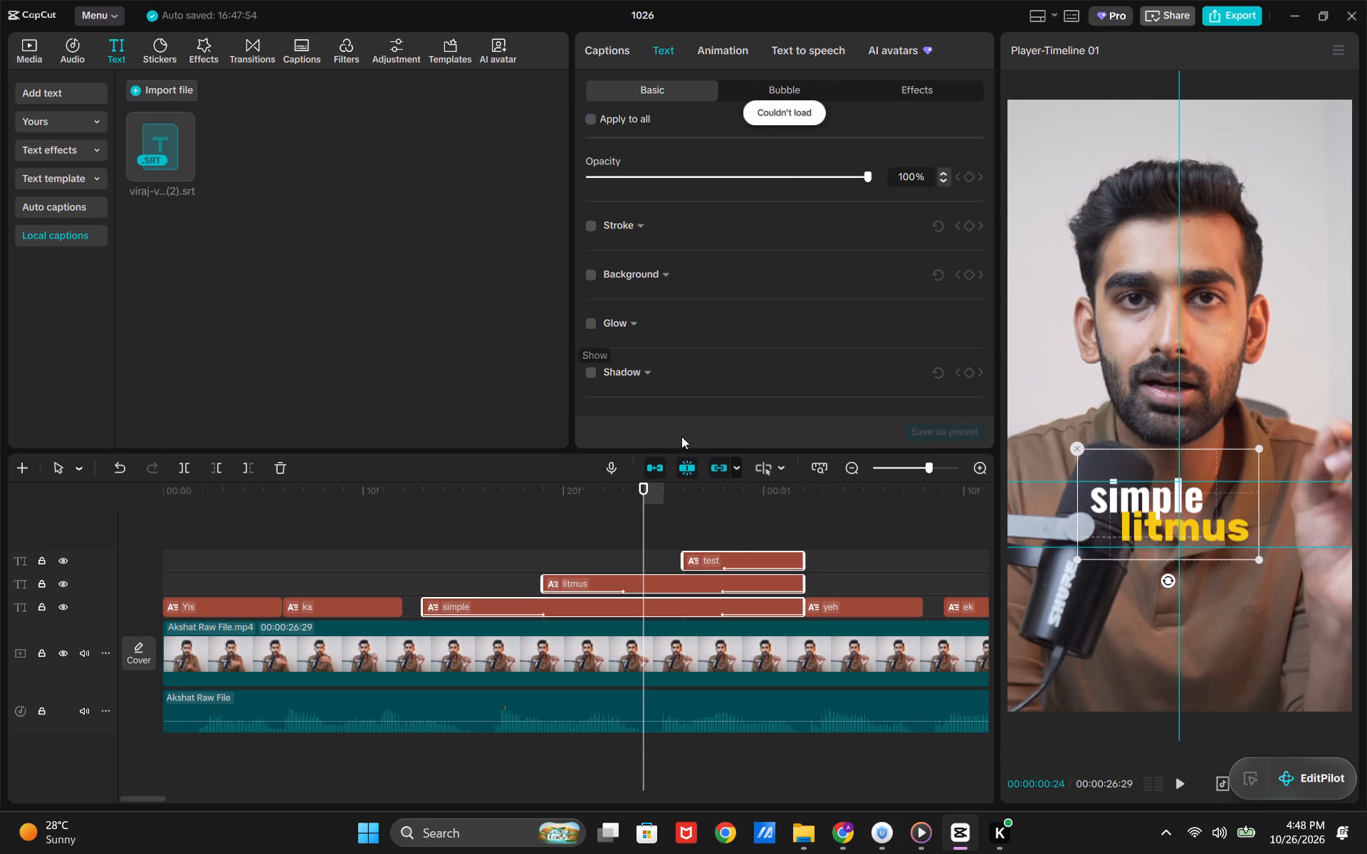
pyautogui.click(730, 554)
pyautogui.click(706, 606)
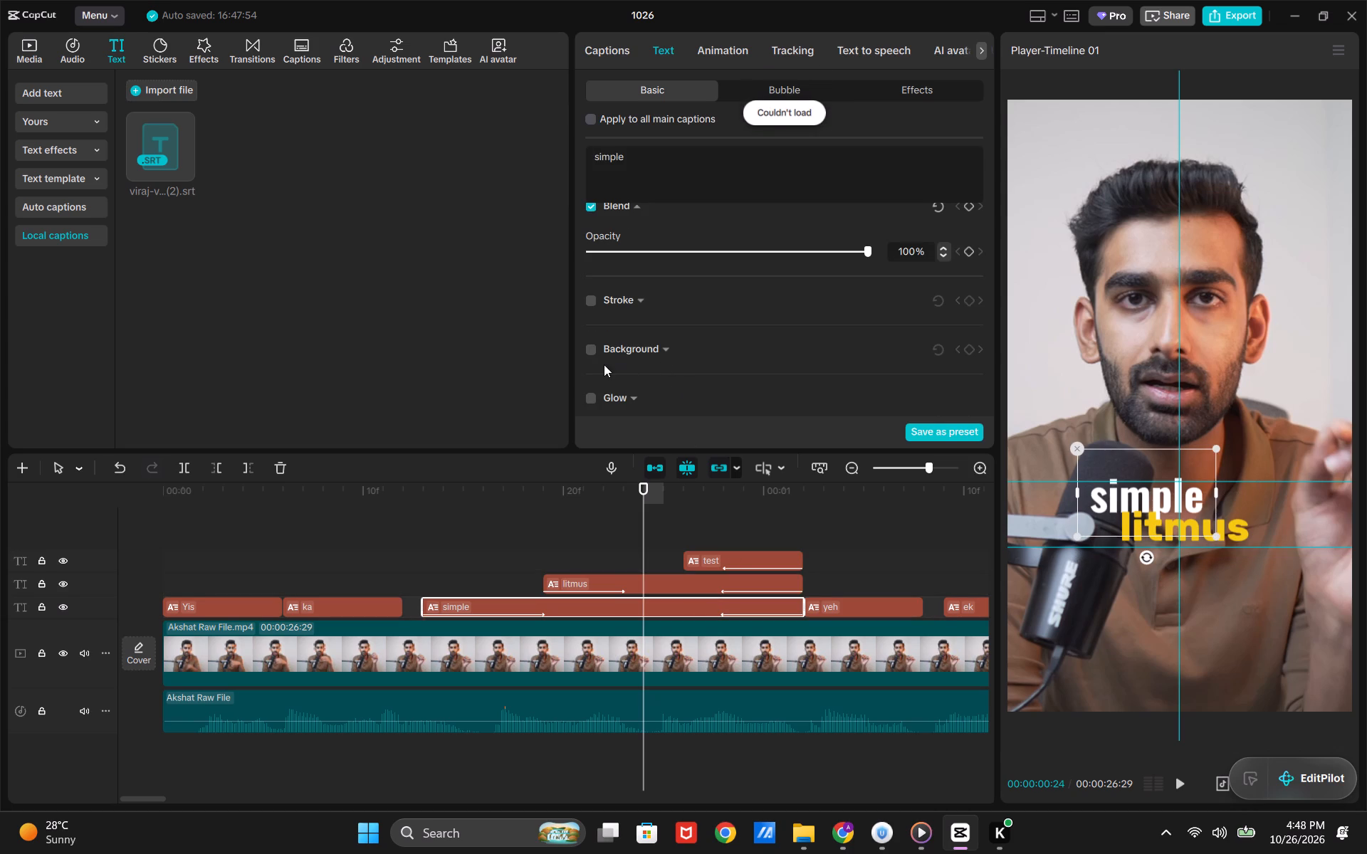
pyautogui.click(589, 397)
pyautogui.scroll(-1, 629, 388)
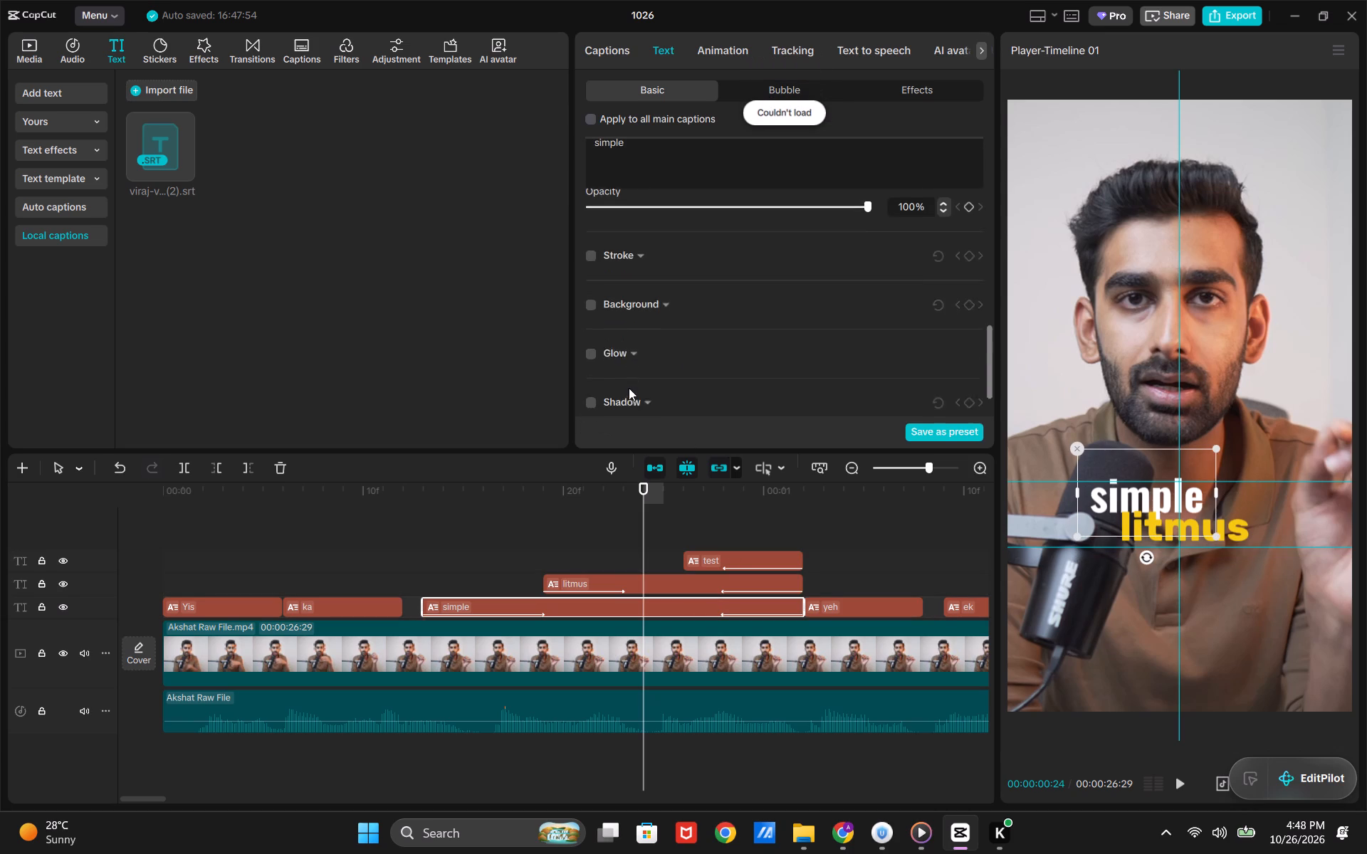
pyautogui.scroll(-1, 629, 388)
# Play back the end of the "simple litmus test" section and examine the captions' exit.
pyautogui.click(658, 527)
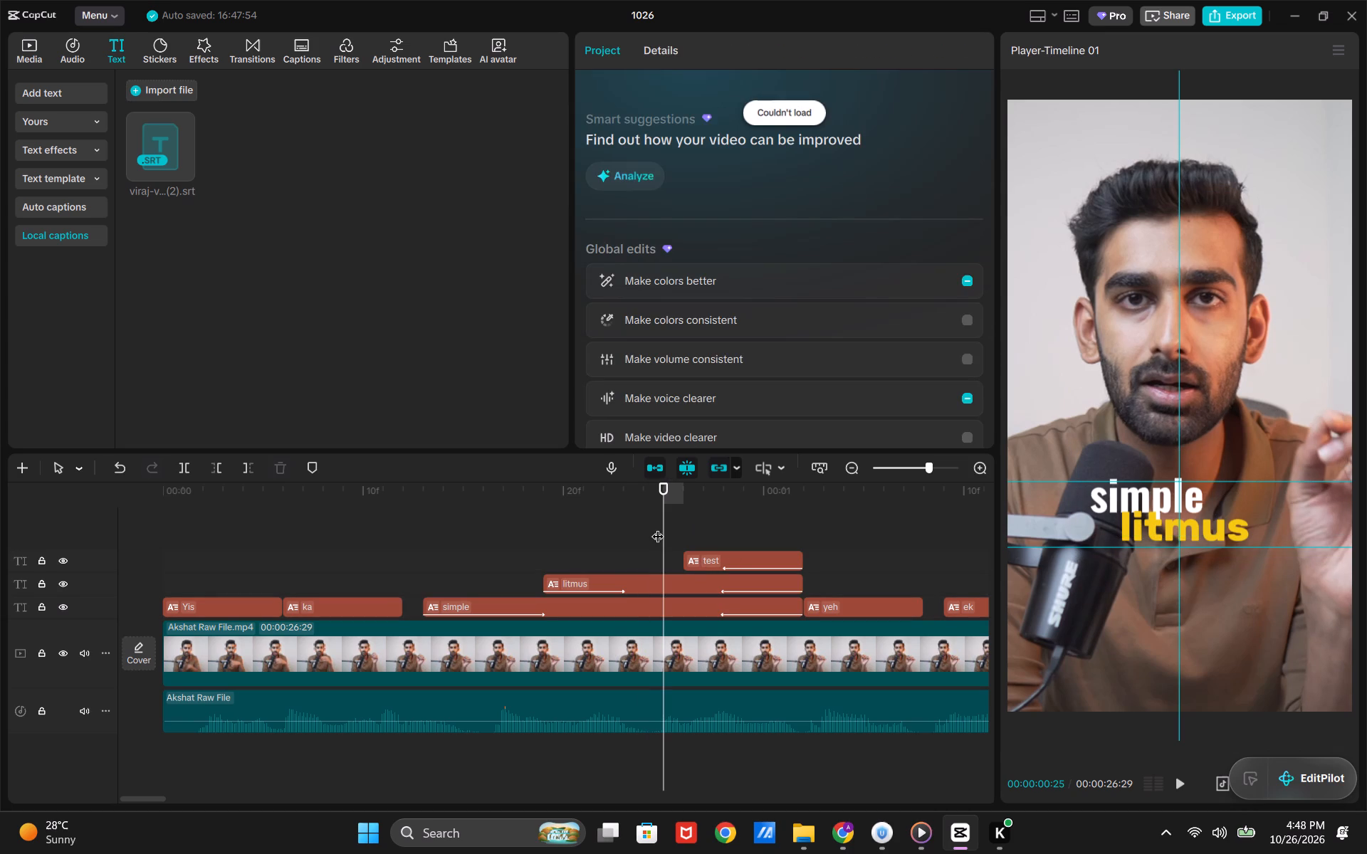
pyautogui.click(658, 527)
pyautogui.press('space')
pyautogui.press('space')
pyautogui.press('Left')
pyautogui.press('Left')
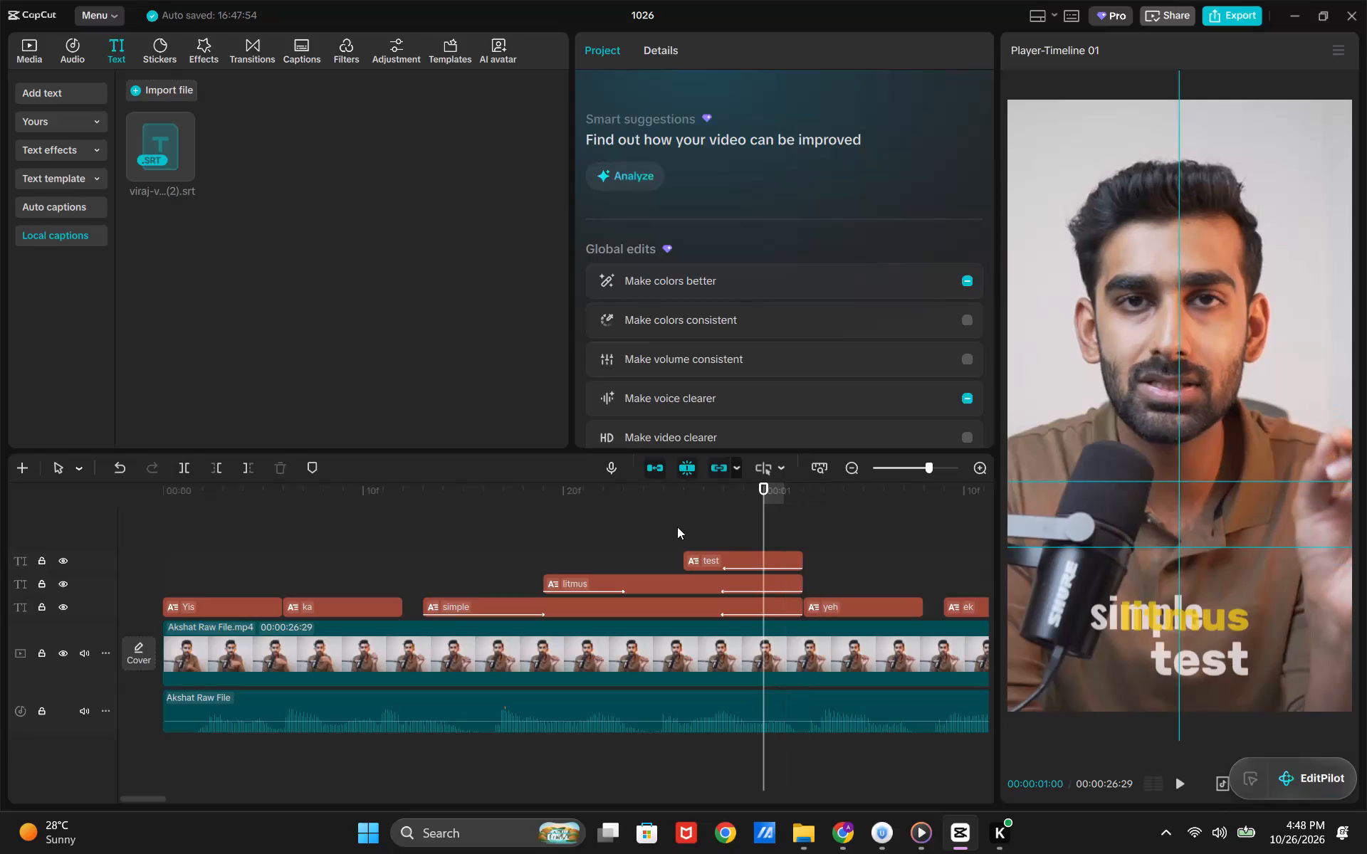
# Undo the stacked captions' entrance and exit animations, along with the earlier scaling and repositioning of "test".
pyautogui.moveTo(745, 542); pyautogui.dragTo(716, 607)
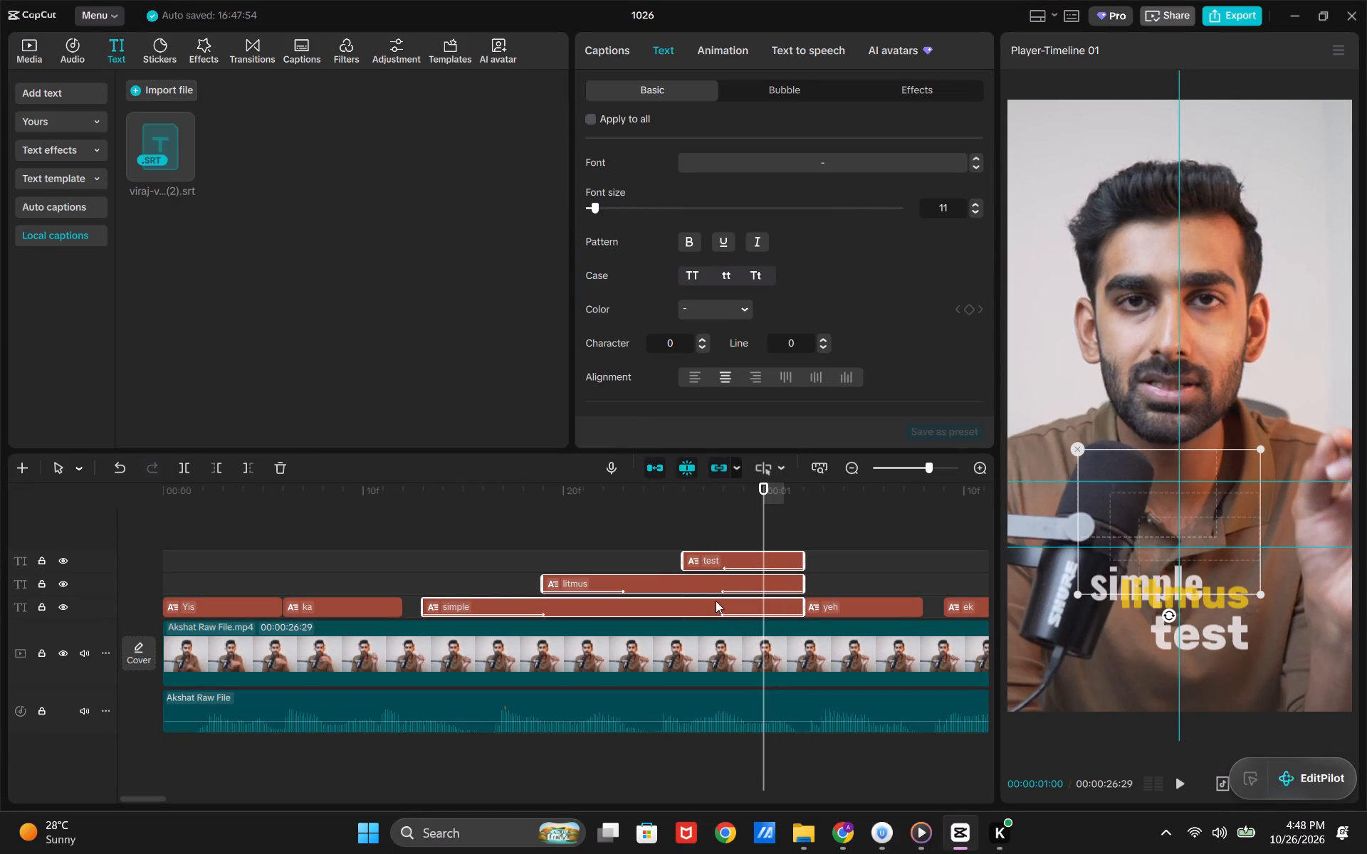
pyautogui.tripleClick(125, 468)
pyautogui.tripleClick(125, 468)
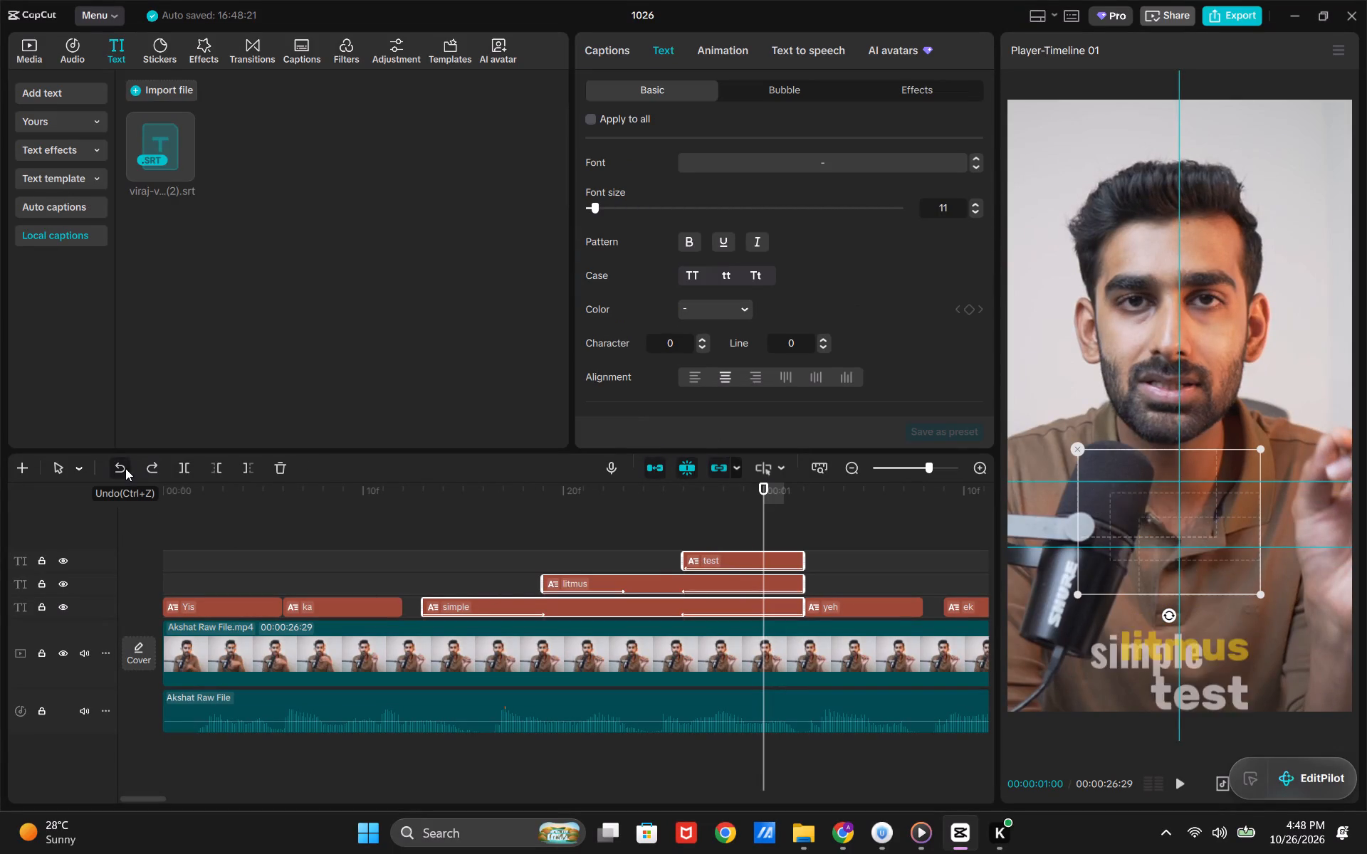
pyautogui.tripleClick(125, 468)
pyautogui.tripleClick(125, 468)
pyautogui.click(125, 468)
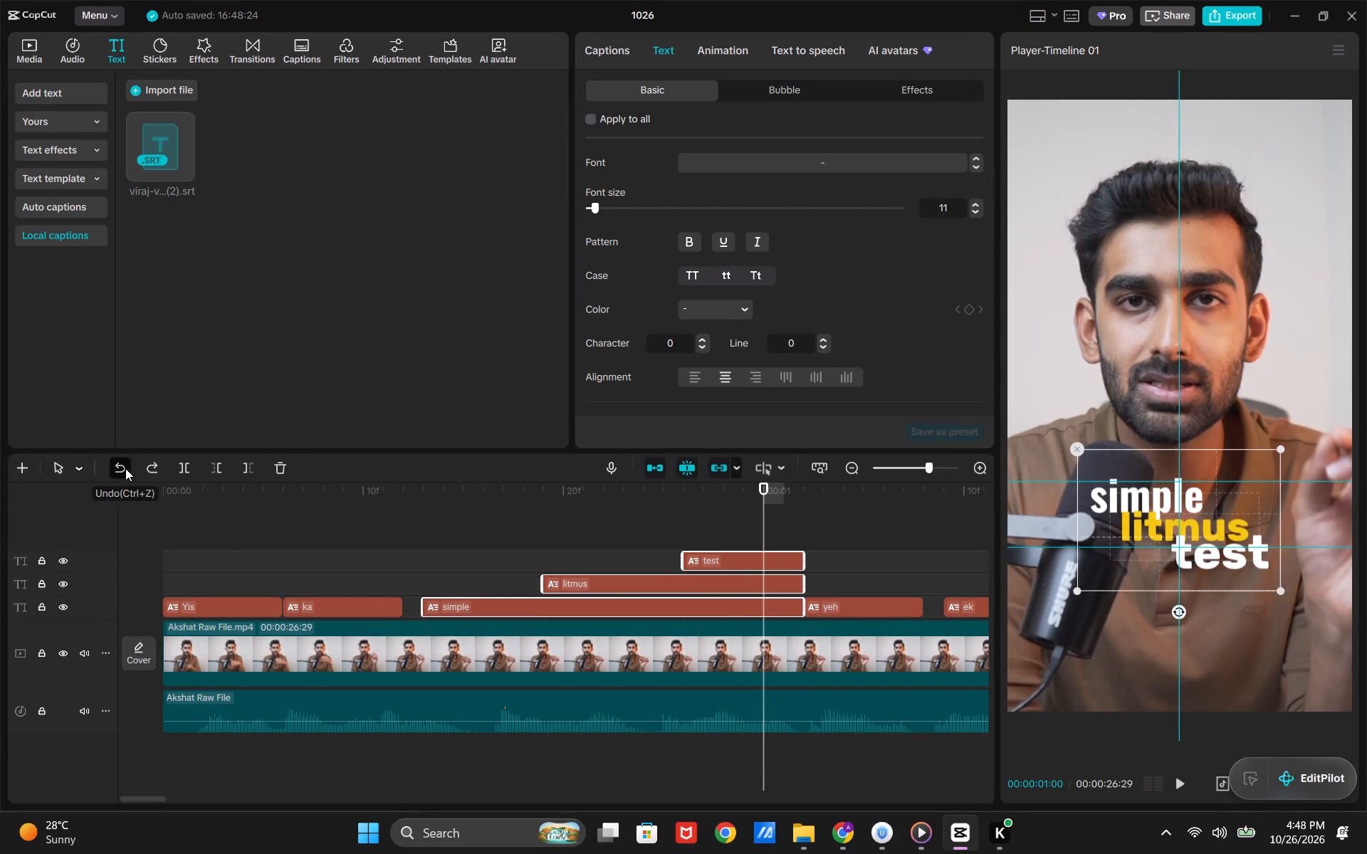
# Enlarge the "test" caption in the preview and place it roughly centred just below "litmus".
pyautogui.click(747, 557)
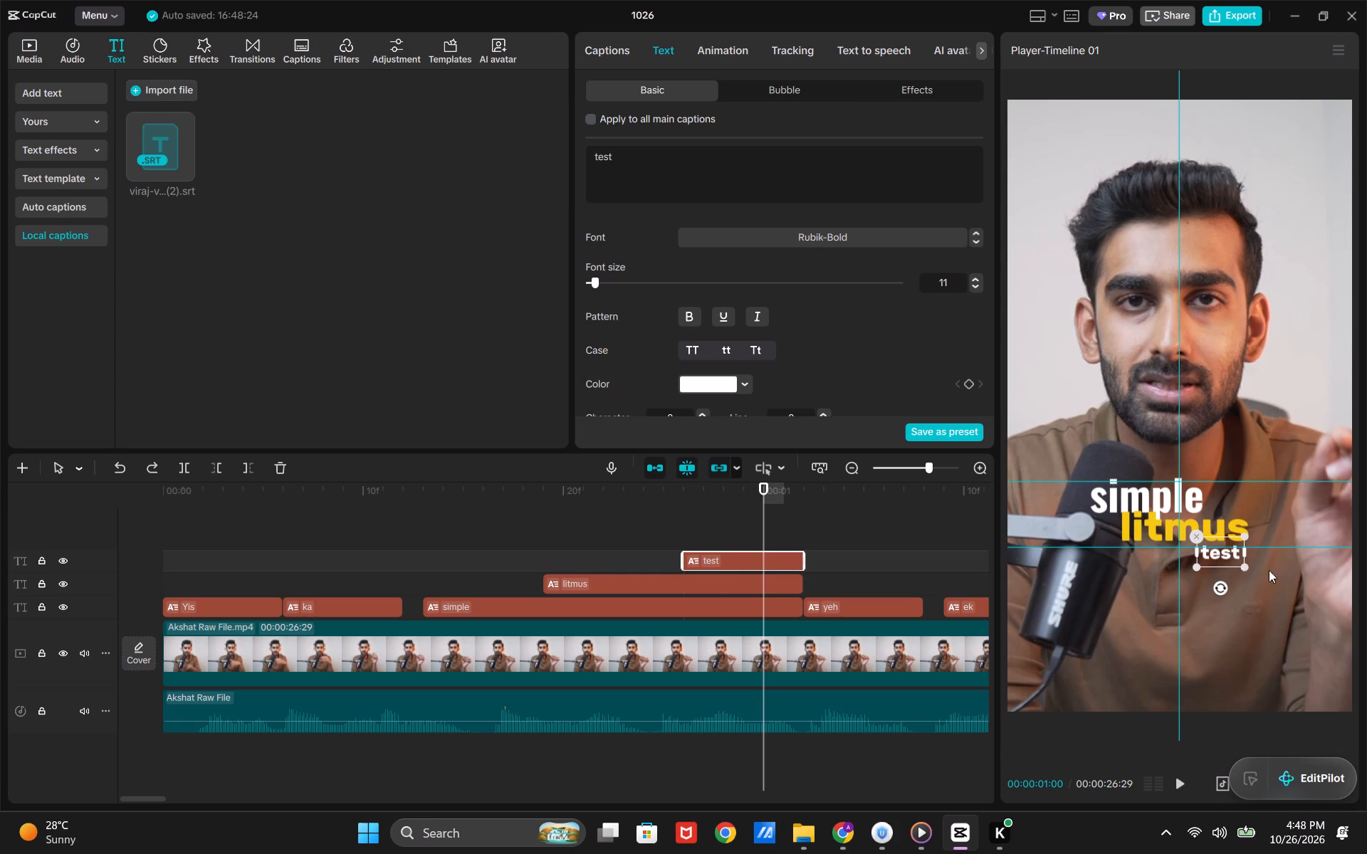
pyautogui.moveTo(1243, 567); pyautogui.dragTo(1274, 586)
pyautogui.moveTo(1237, 566); pyautogui.dragTo(1227, 571)
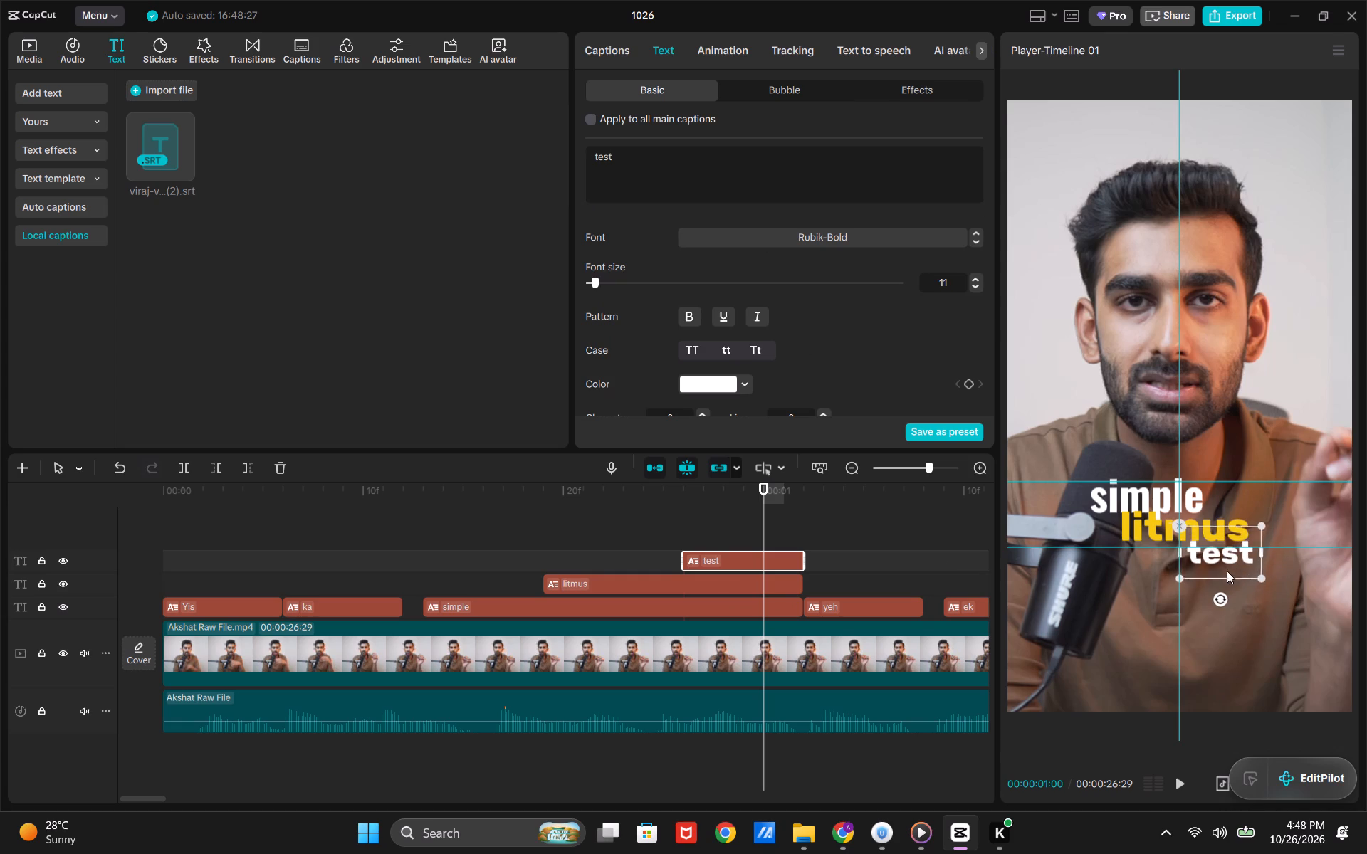
pyautogui.moveTo(1227, 571); pyautogui.dragTo(1202, 574)
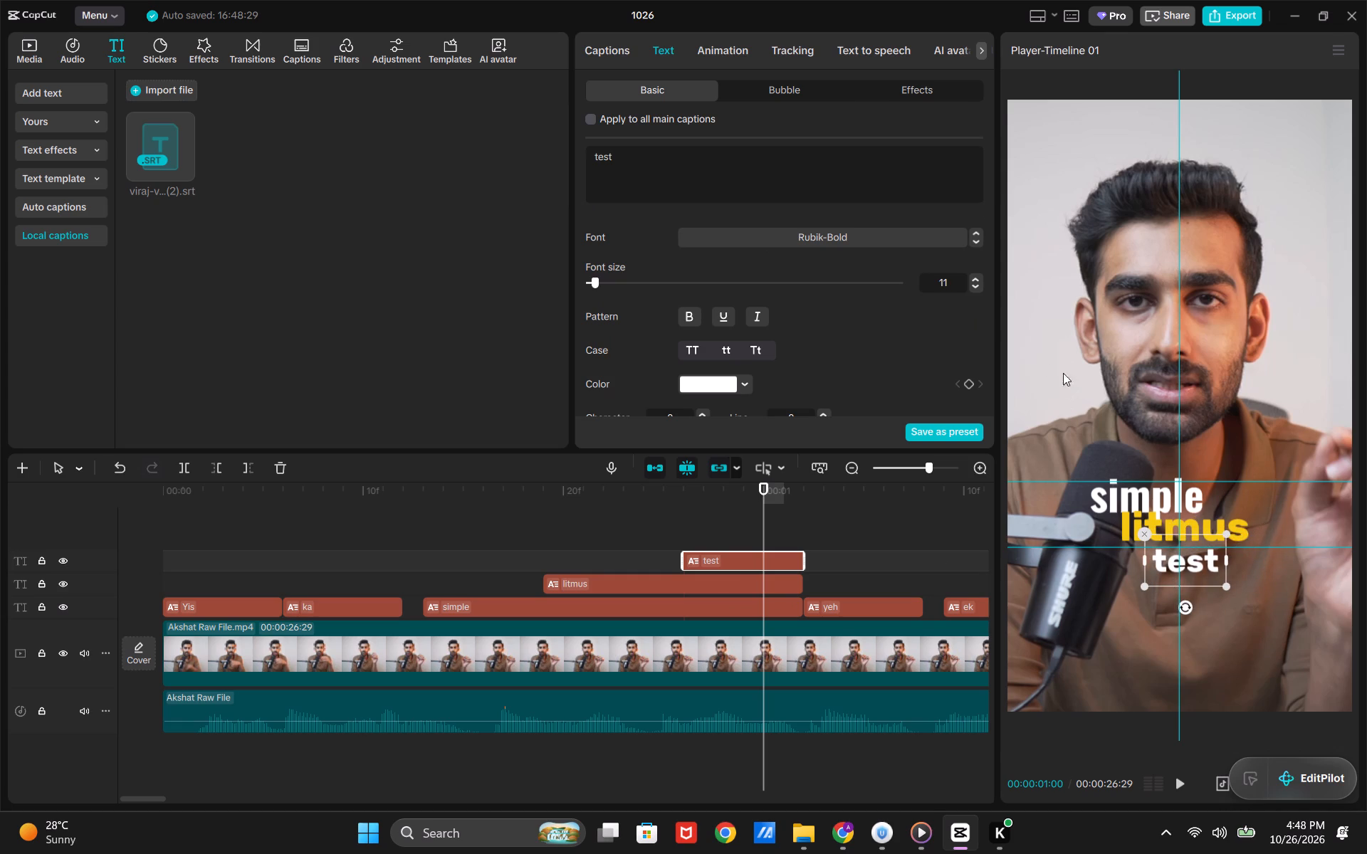
# Change the "test" caption's font to Lucette-Regular.
pyautogui.click(980, 241)
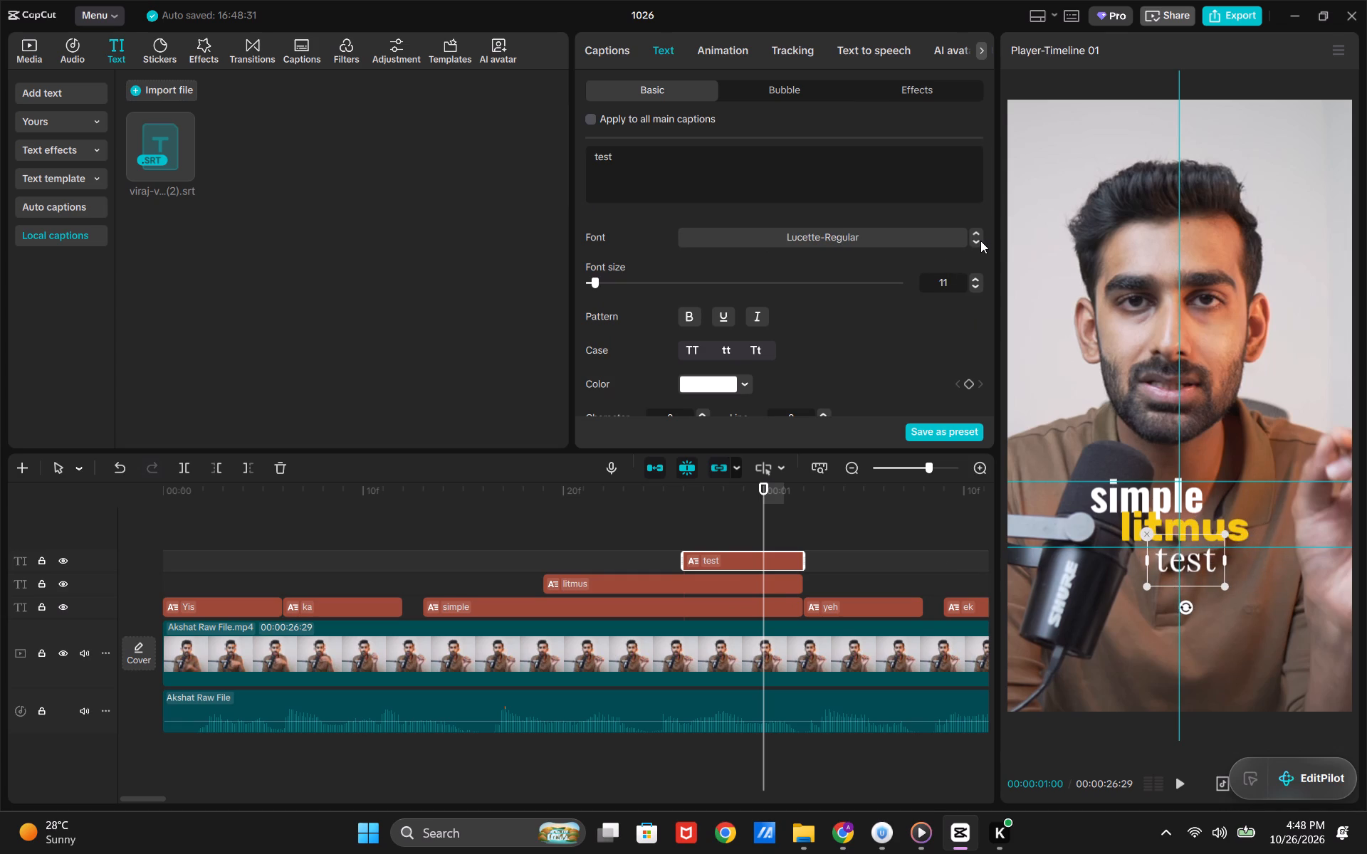
# Change the "litmus" caption's font to 思源粗宋 and reposition it between "simple" and "test" in the preview.
pyautogui.click(1188, 520)
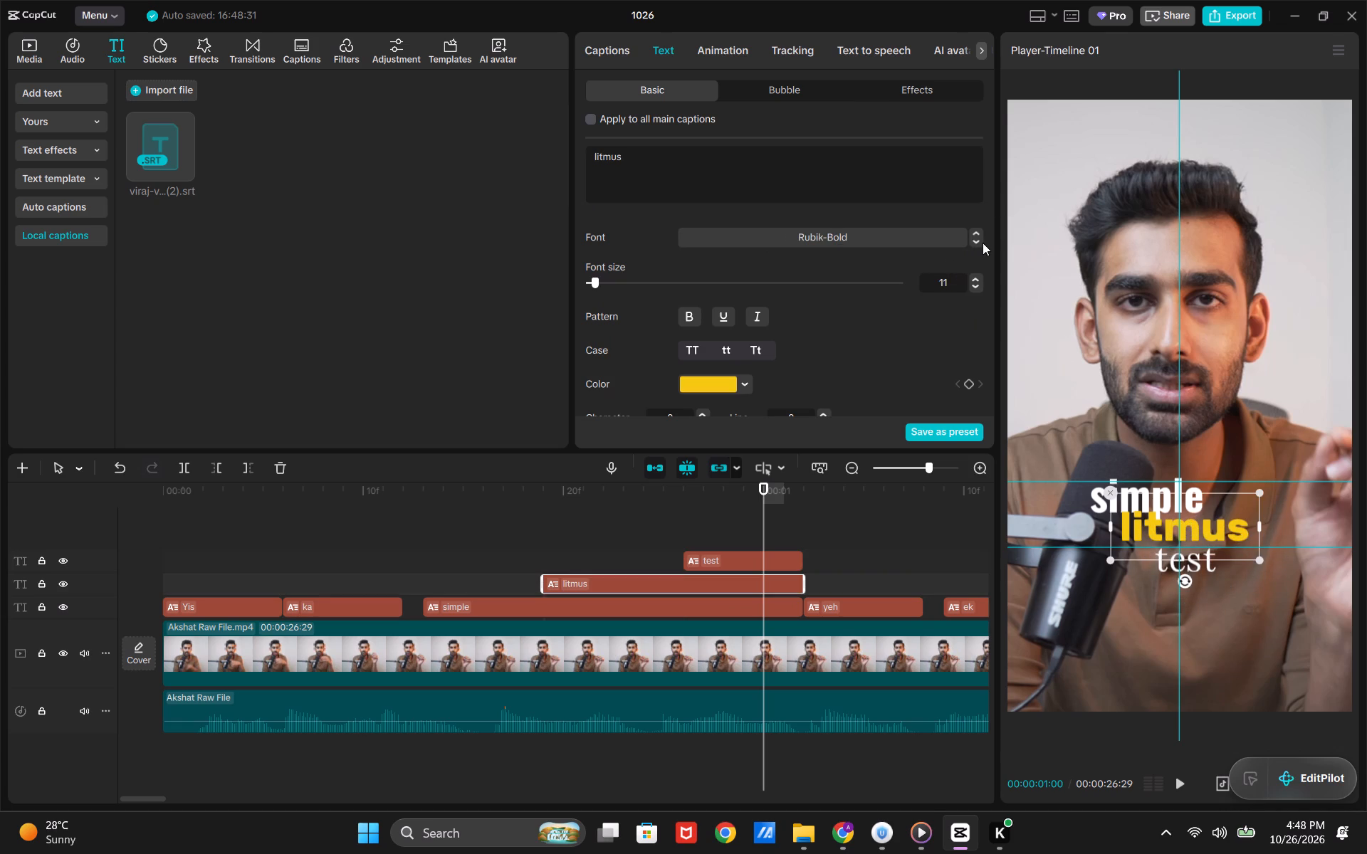
pyautogui.click(984, 243)
pyautogui.click(978, 241)
pyautogui.click(978, 241)
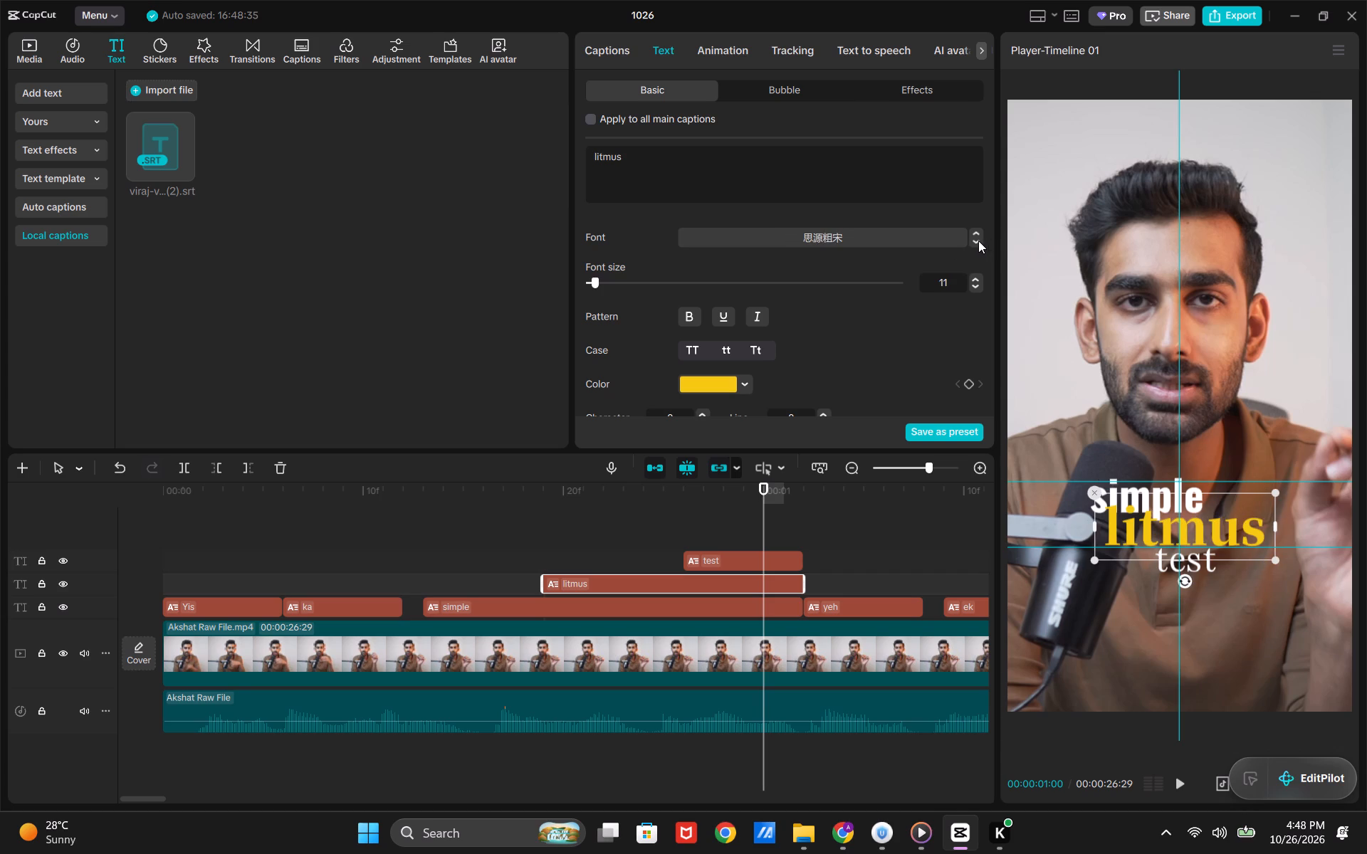
pyautogui.moveTo(1178, 539); pyautogui.dragTo(1146, 541)
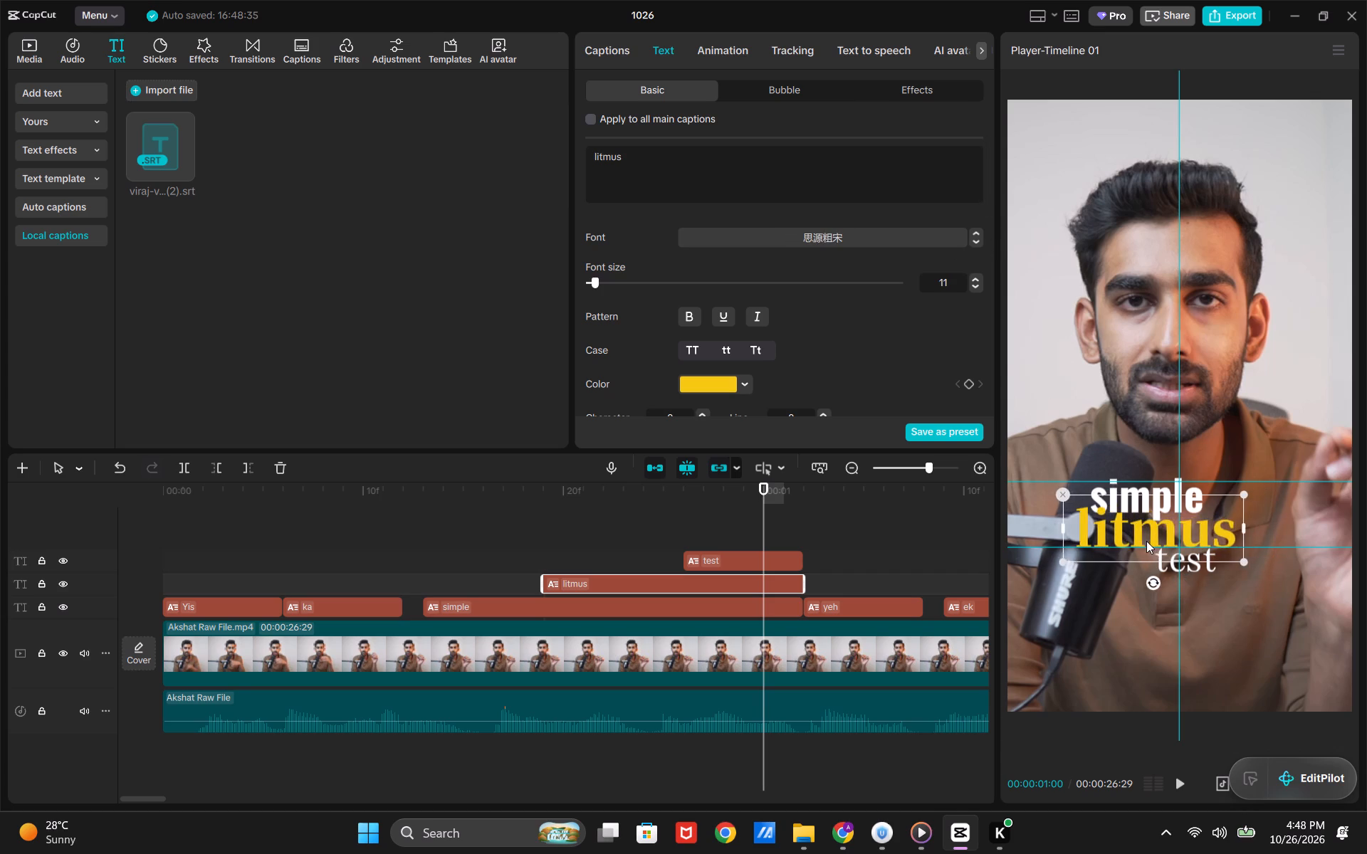
pyautogui.moveTo(1146, 541); pyautogui.dragTo(1188, 542)
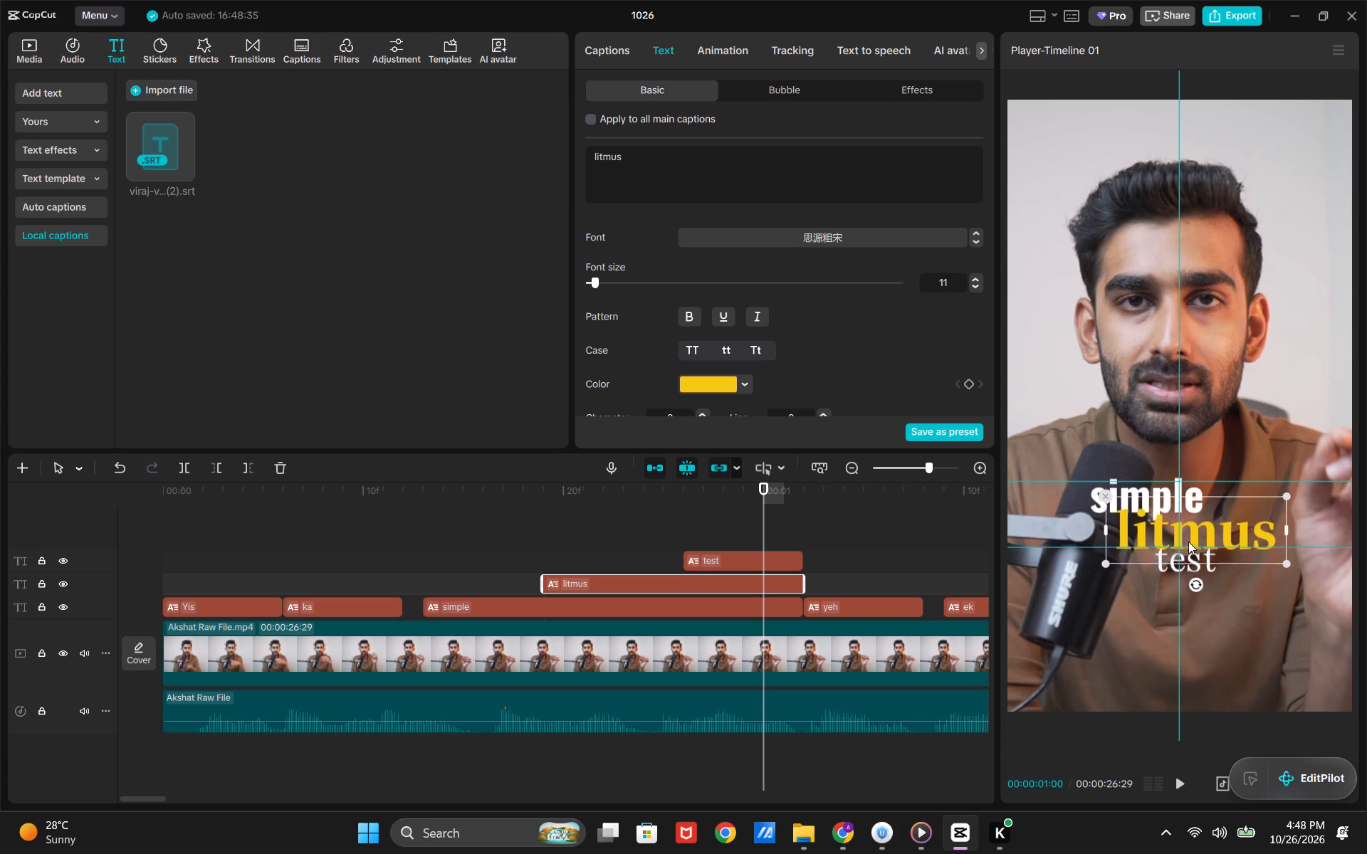
pyautogui.moveTo(1188, 542); pyautogui.dragTo(1187, 540)
# Play back the "simple litmus test" section and examine the stacked captions with their new fonts.
pyautogui.click(614, 553)
pyautogui.moveTo(614, 553); pyautogui.dragTo(424, 564)
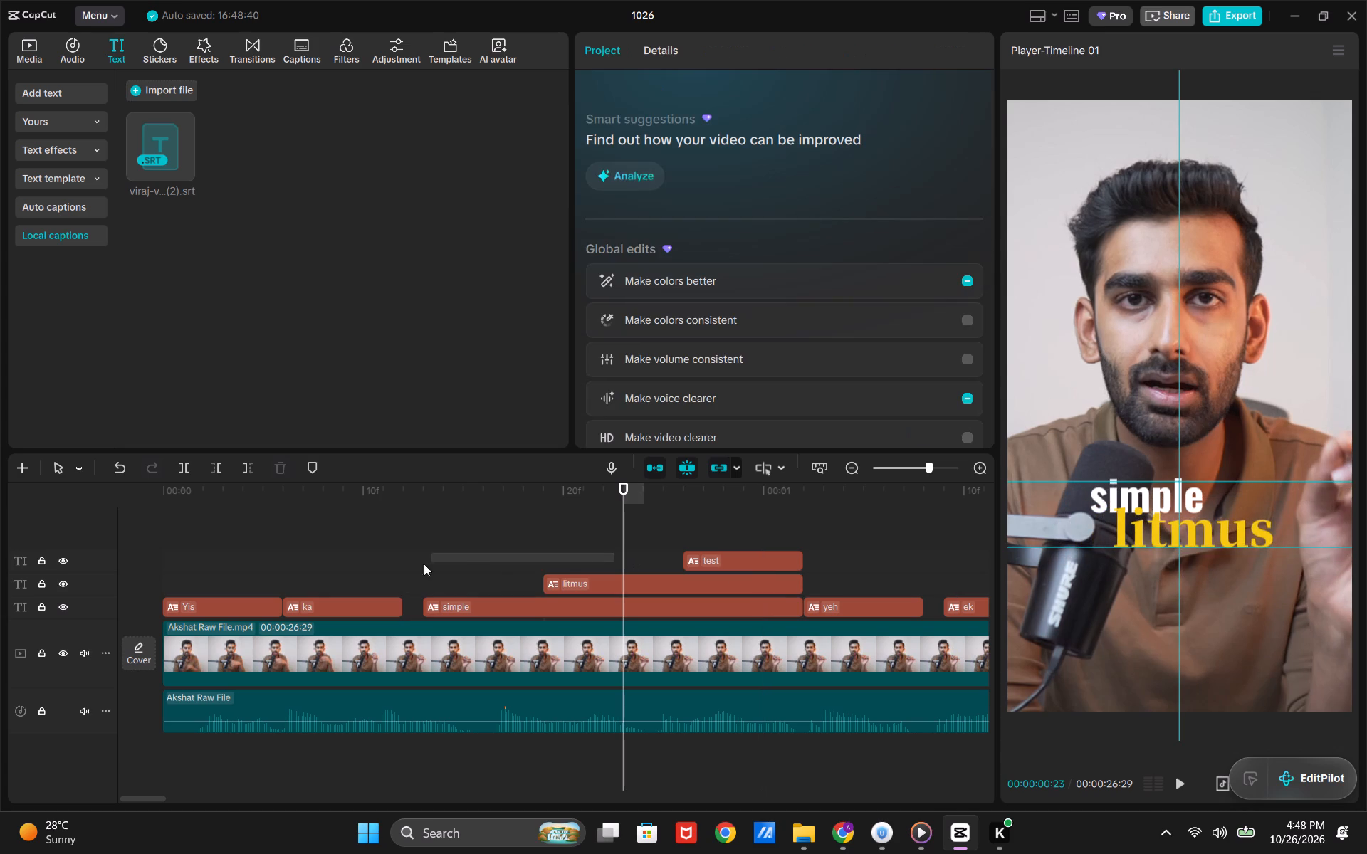
pyautogui.moveTo(424, 564); pyautogui.dragTo(407, 572)
pyautogui.click(407, 572)
pyautogui.press('space')
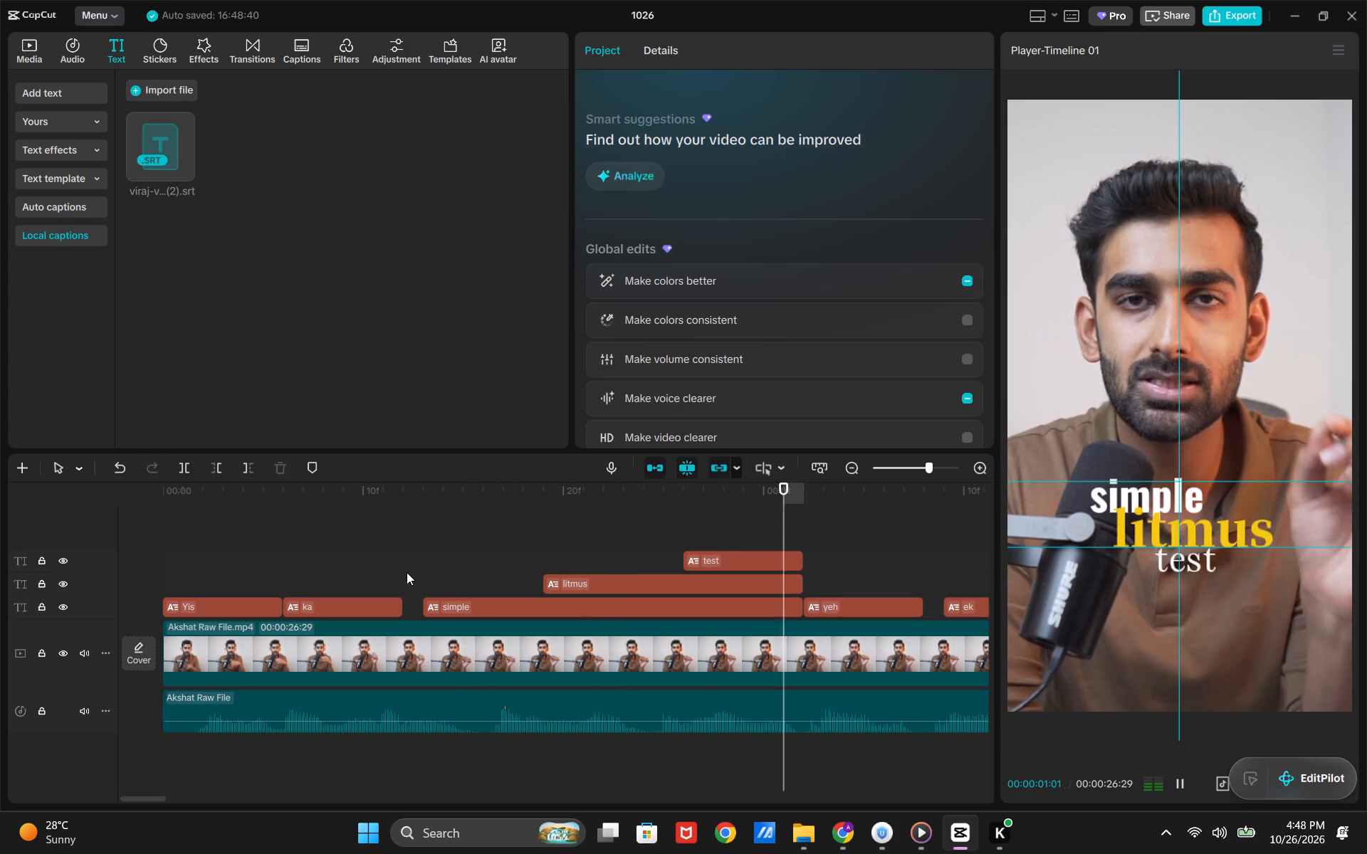
pyautogui.press('space')
pyautogui.press('space')
pyautogui.press('space')
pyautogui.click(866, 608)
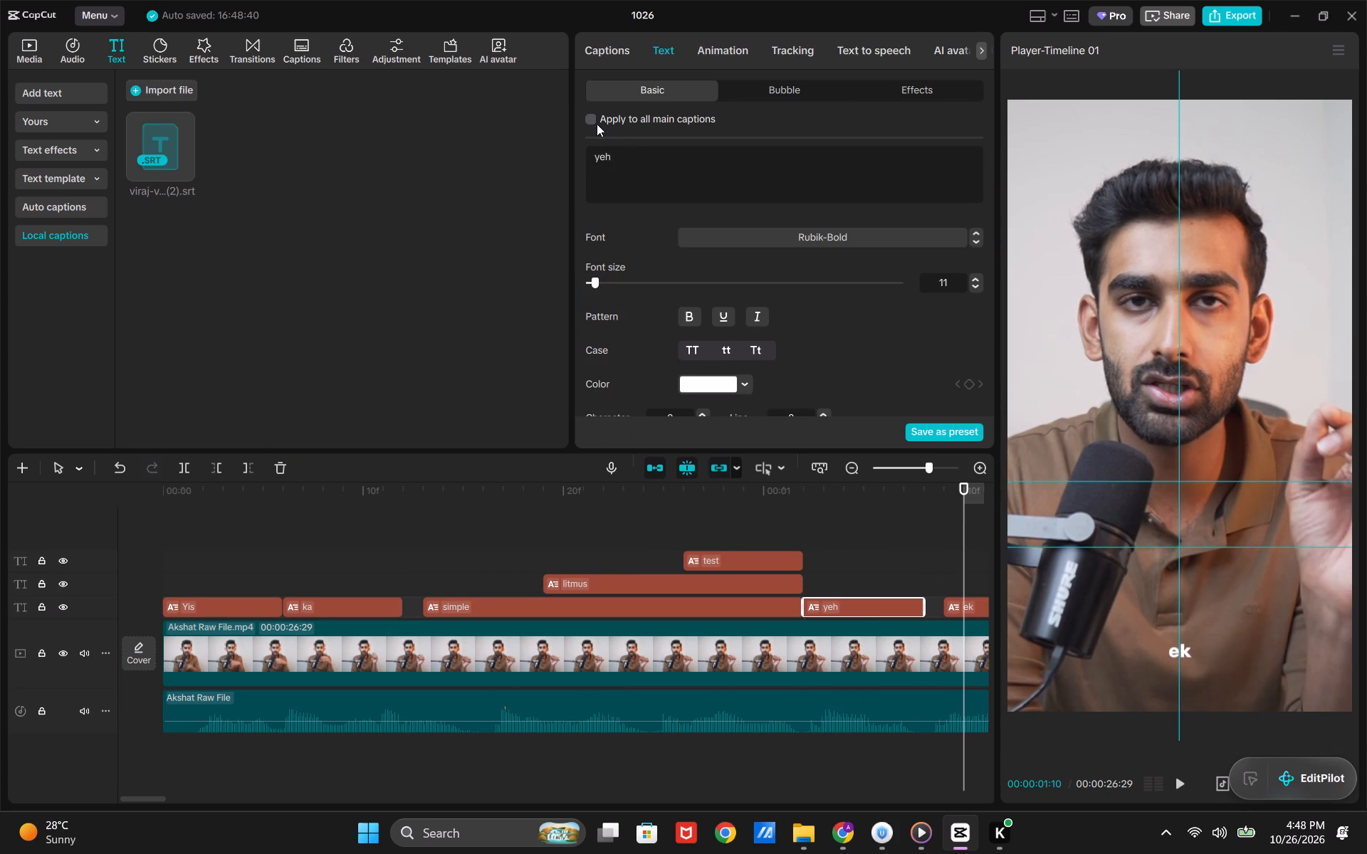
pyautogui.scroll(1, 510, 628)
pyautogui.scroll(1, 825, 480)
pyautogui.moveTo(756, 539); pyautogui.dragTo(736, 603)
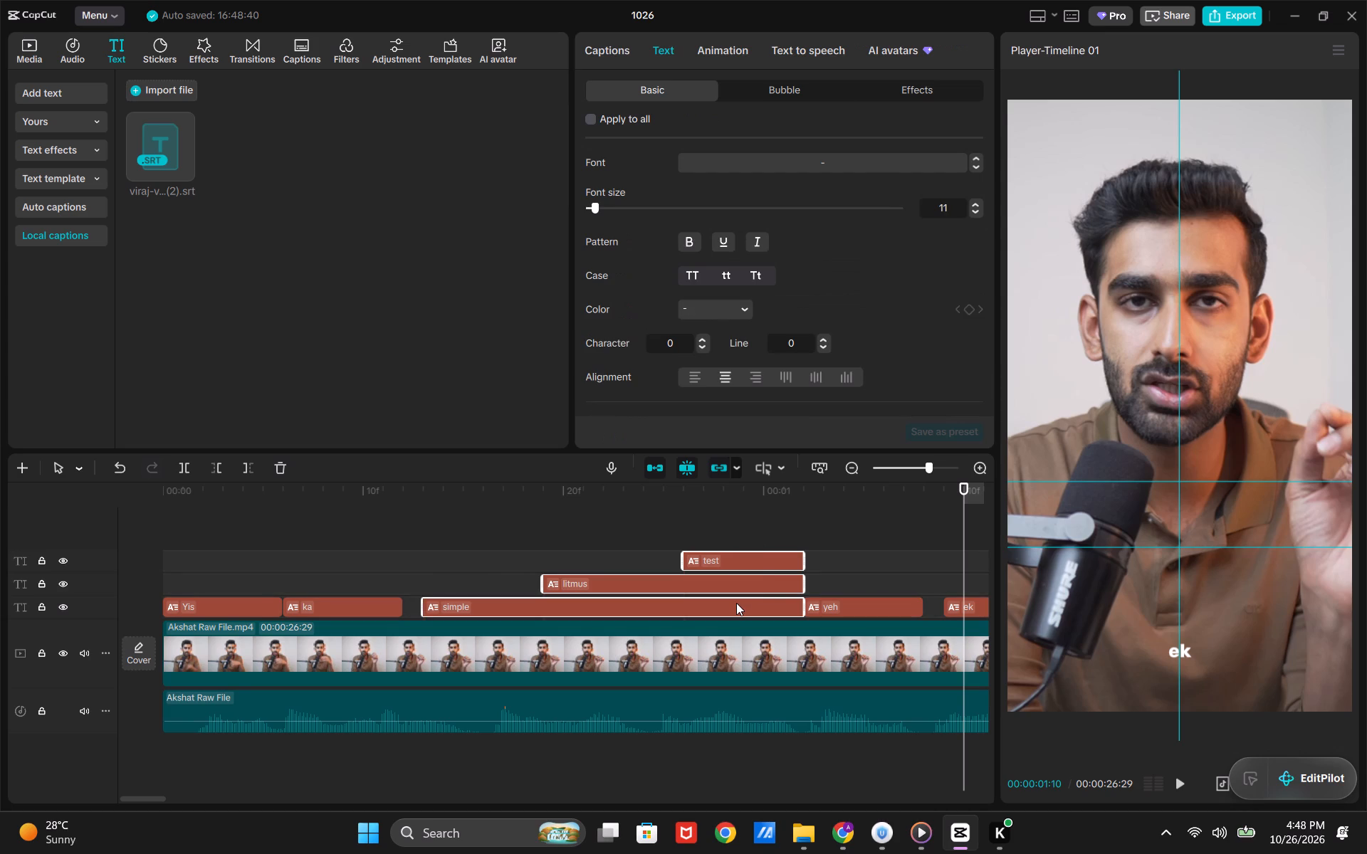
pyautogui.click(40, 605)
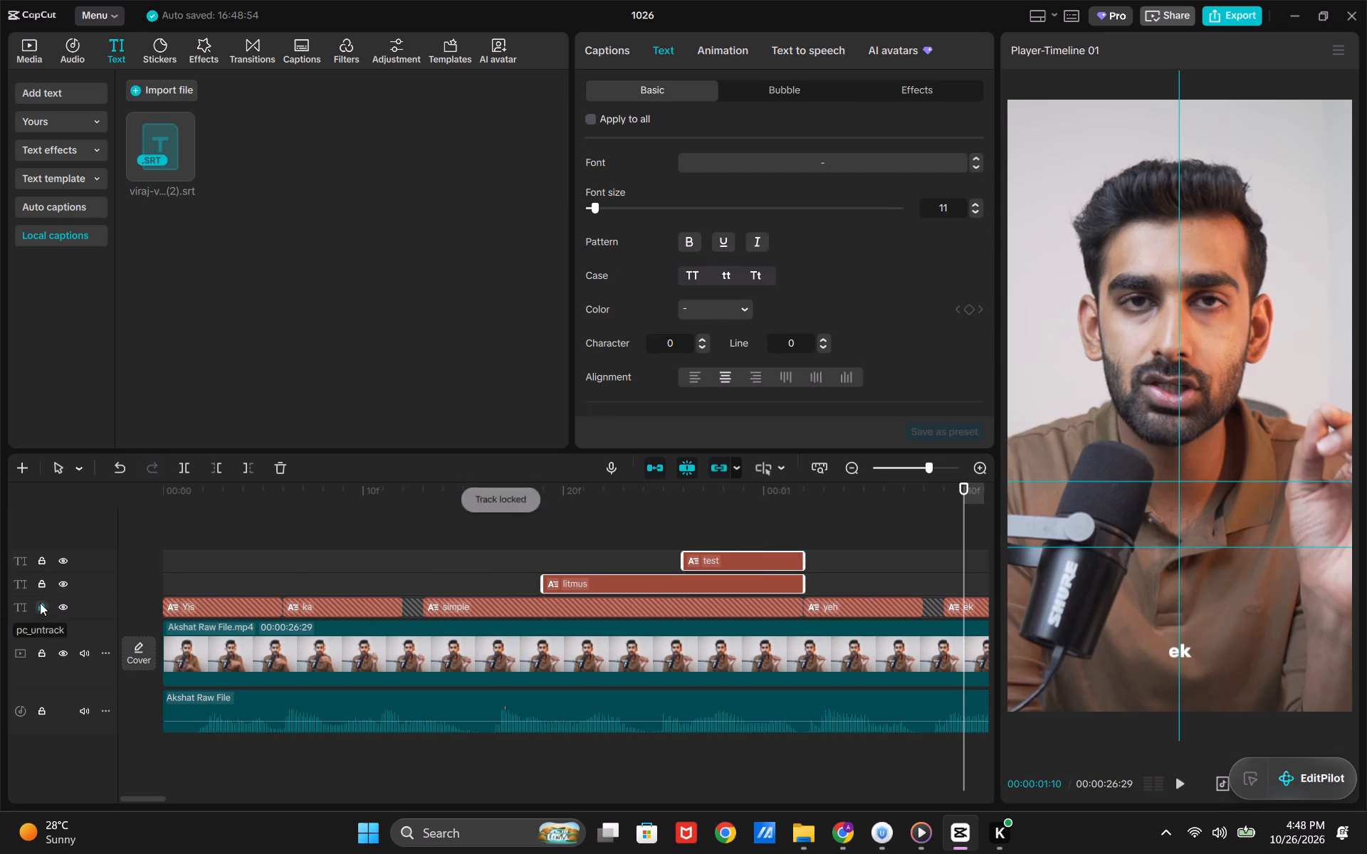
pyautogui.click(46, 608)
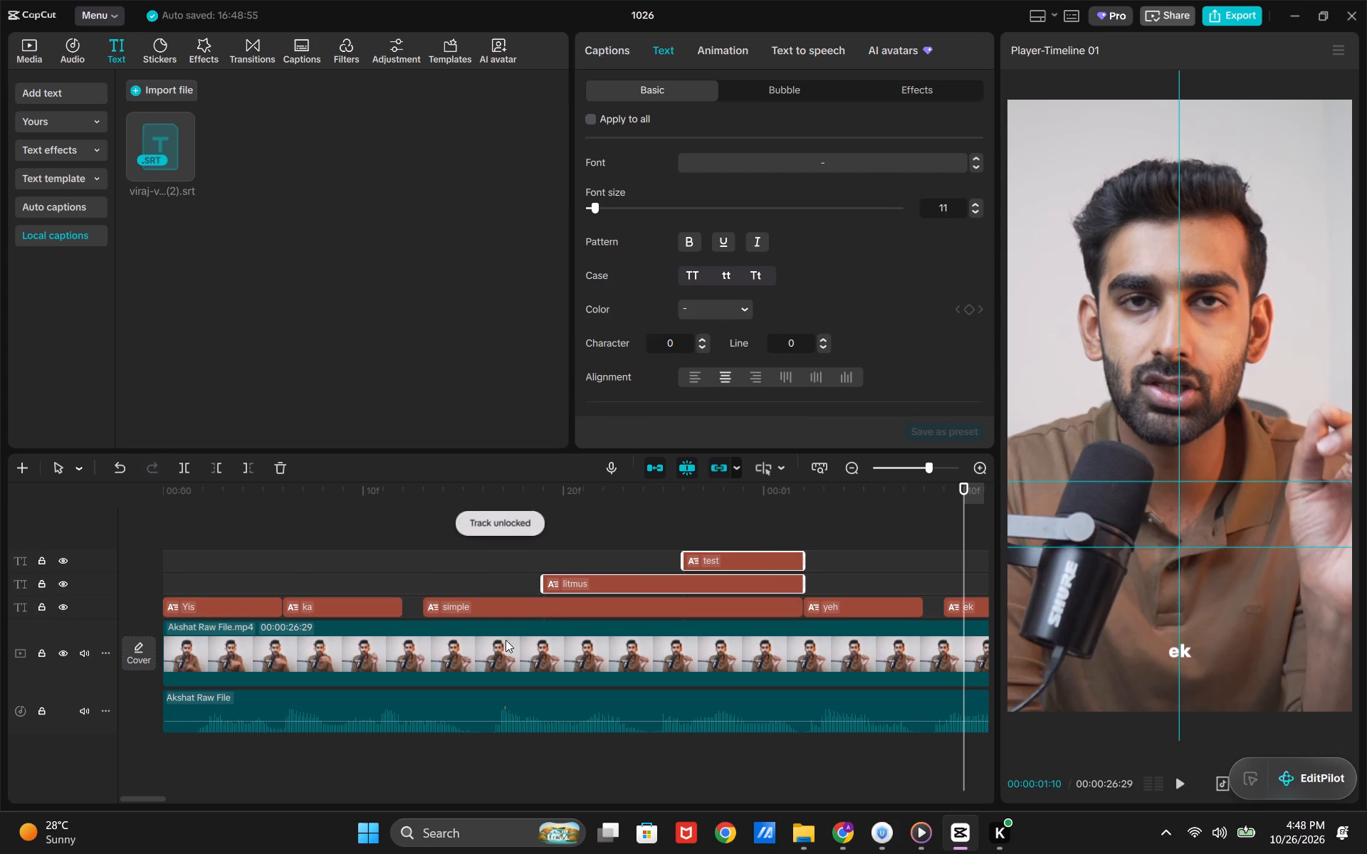
# Move "simple", "litmus" and "test" together up one track, keeping their timing, so "simple" leaves the main caption track.
pyautogui.moveTo(740, 533); pyautogui.dragTo(732, 607)
pyautogui.moveTo(732, 607); pyautogui.dragTo(733, 533)
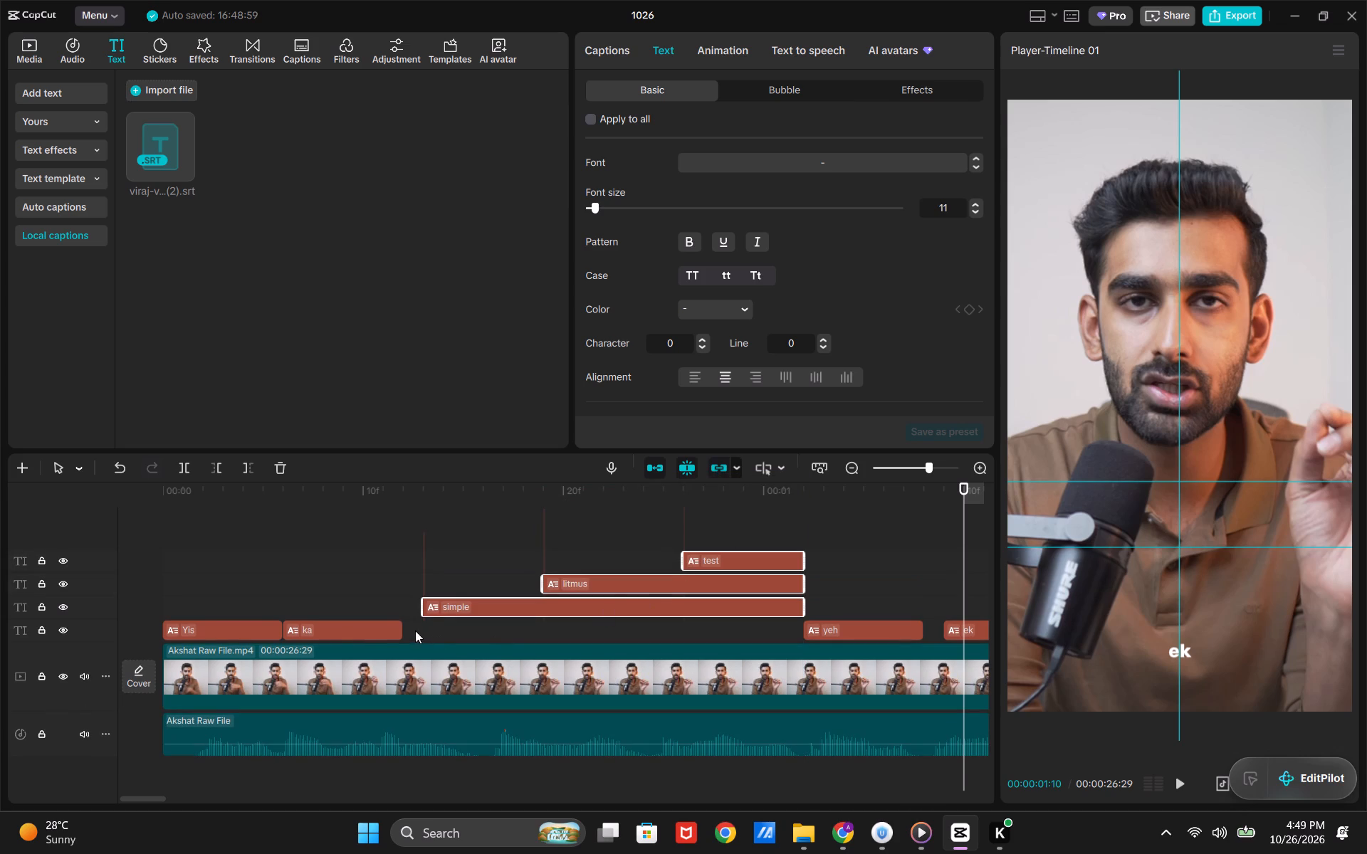
# Lock the video track, the audio track and the three tracks holding "simple", "litmus" and "test".
pyautogui.click(41, 677)
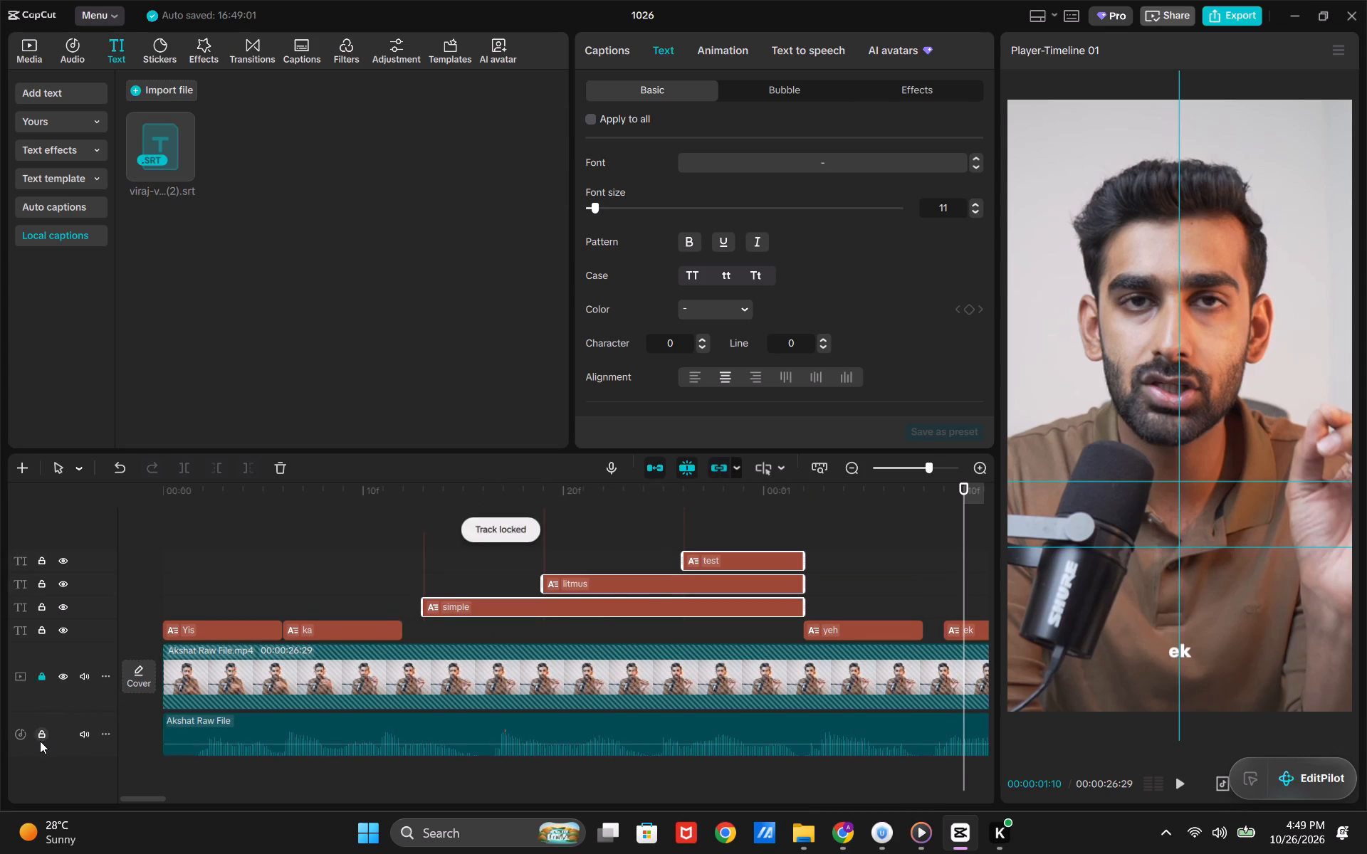
pyautogui.click(40, 737)
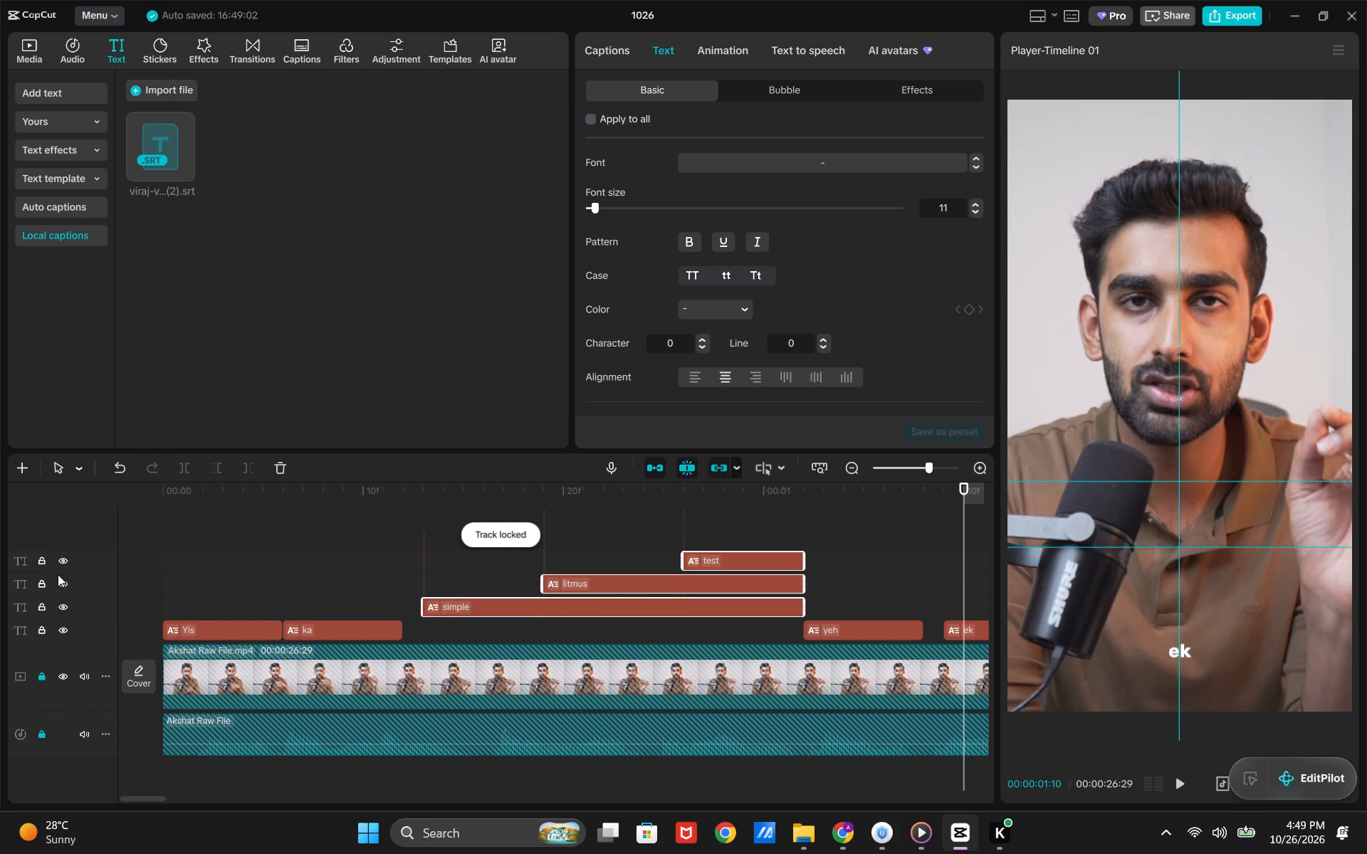
pyautogui.click(46, 604)
pyautogui.click(46, 585)
pyautogui.click(46, 568)
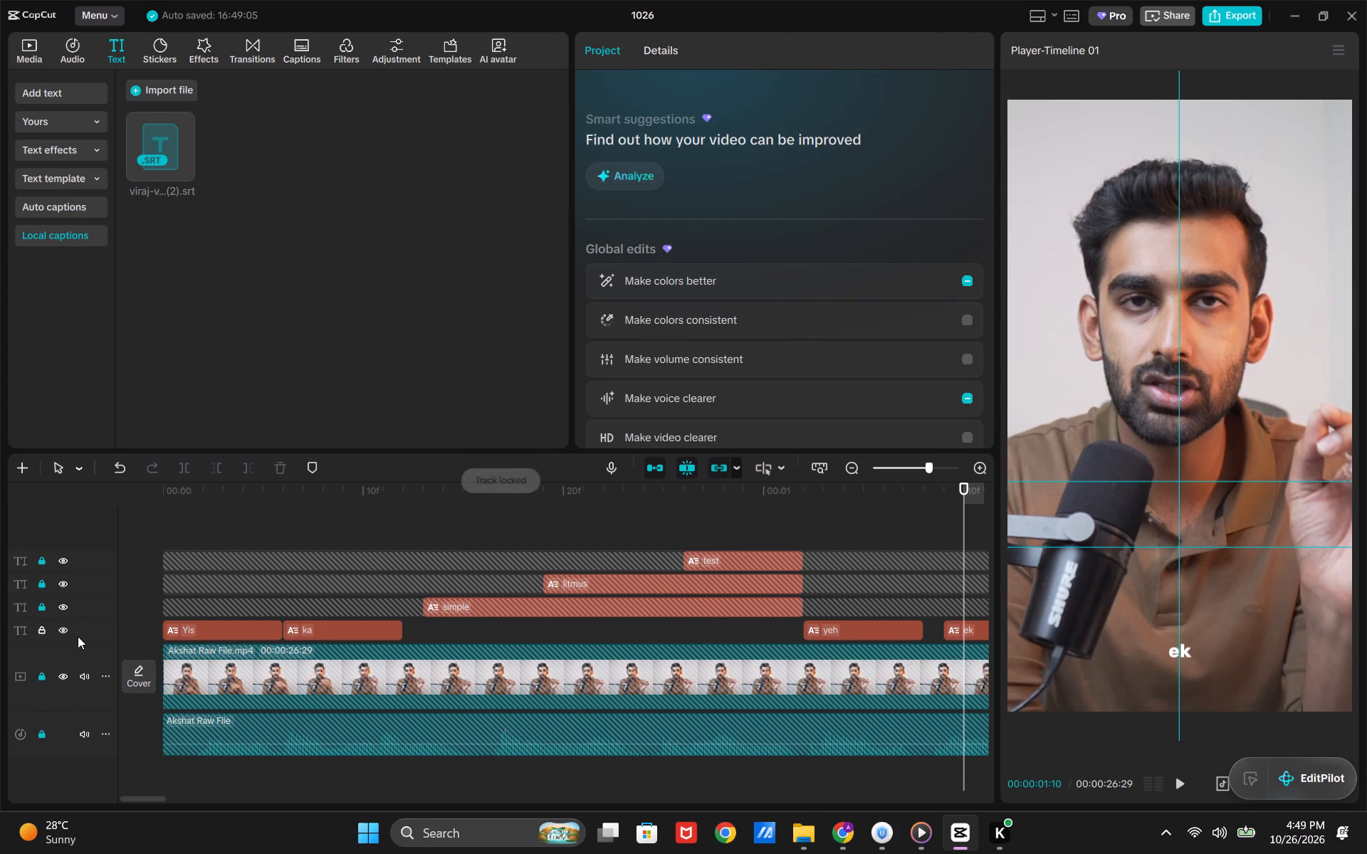
# Move all the unlocked main captions together to the track above "test", keeping their timing.
pyautogui.hotkey('ctrl', 'a')
pyautogui.moveTo(218, 628); pyautogui.dragTo(221, 547)
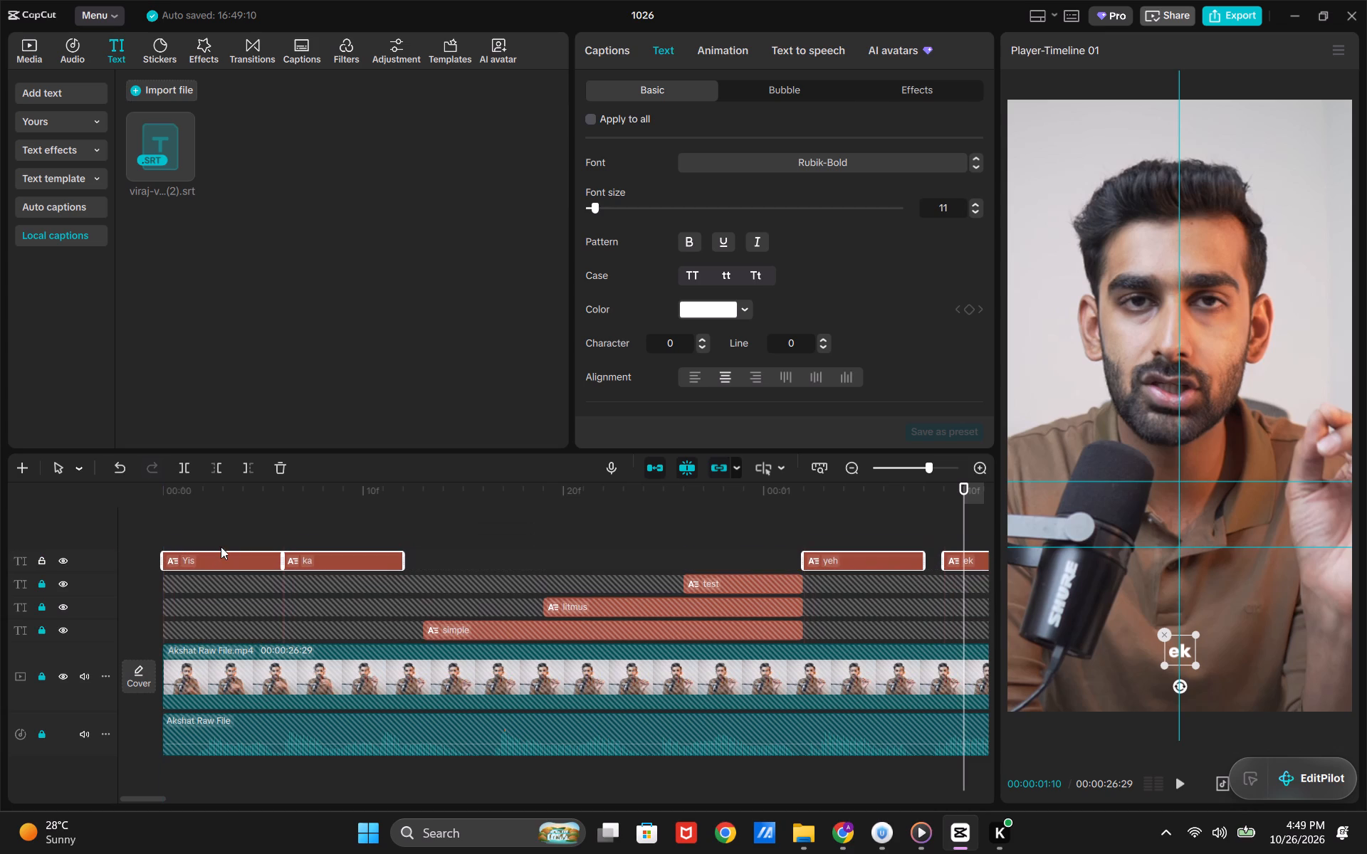
# Unlock the video track, the audio track and the three tracks holding "simple", "litmus" and "test".
pyautogui.click(38, 584)
pyautogui.click(39, 602)
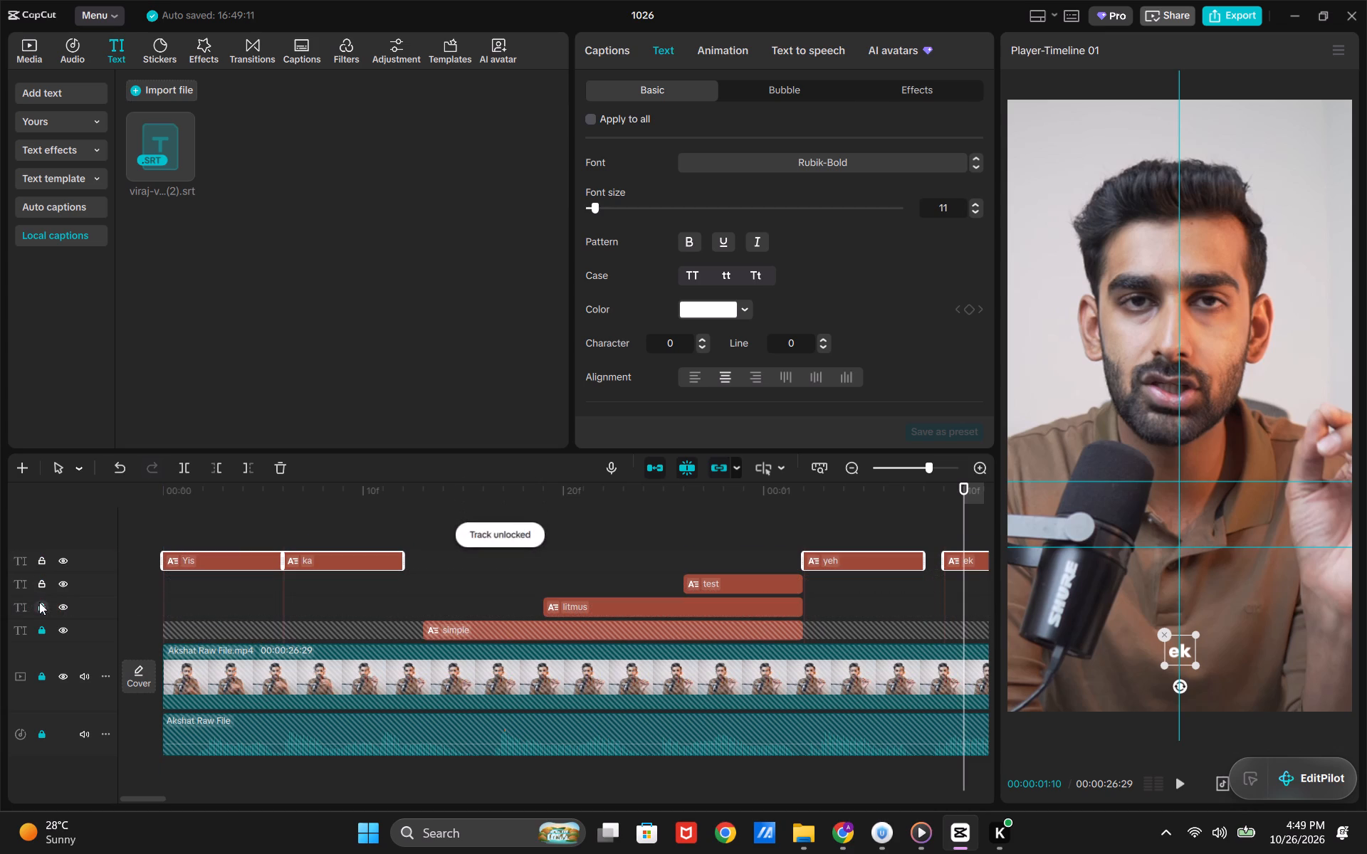
pyautogui.click(42, 631)
pyautogui.click(46, 732)
pyautogui.click(46, 682)
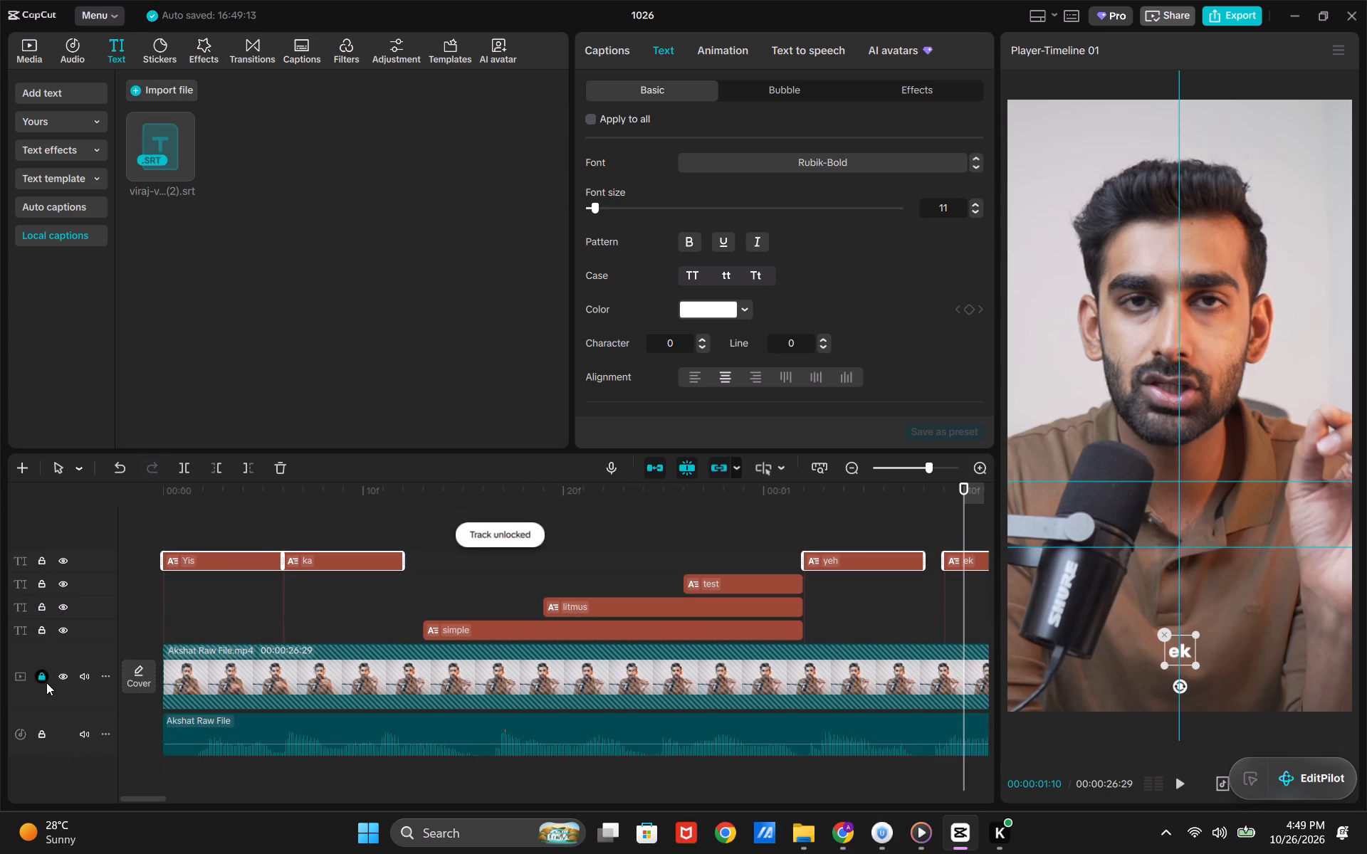
# Lock the three tracks holding "simple", "litmus" and "test" again, leaving the main caption track editable.
pyautogui.click(725, 556)
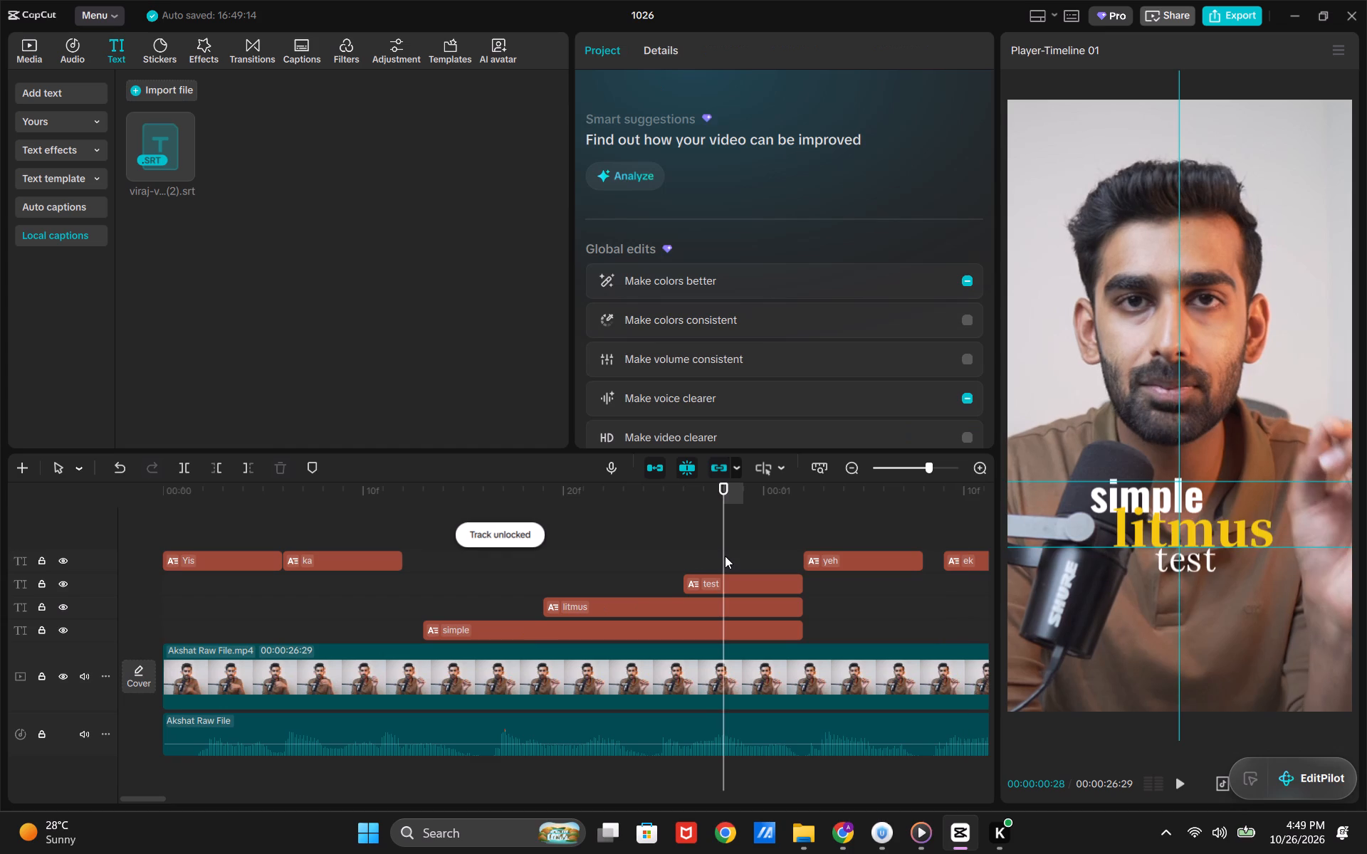
pyautogui.moveTo(725, 556); pyautogui.dragTo(777, 562)
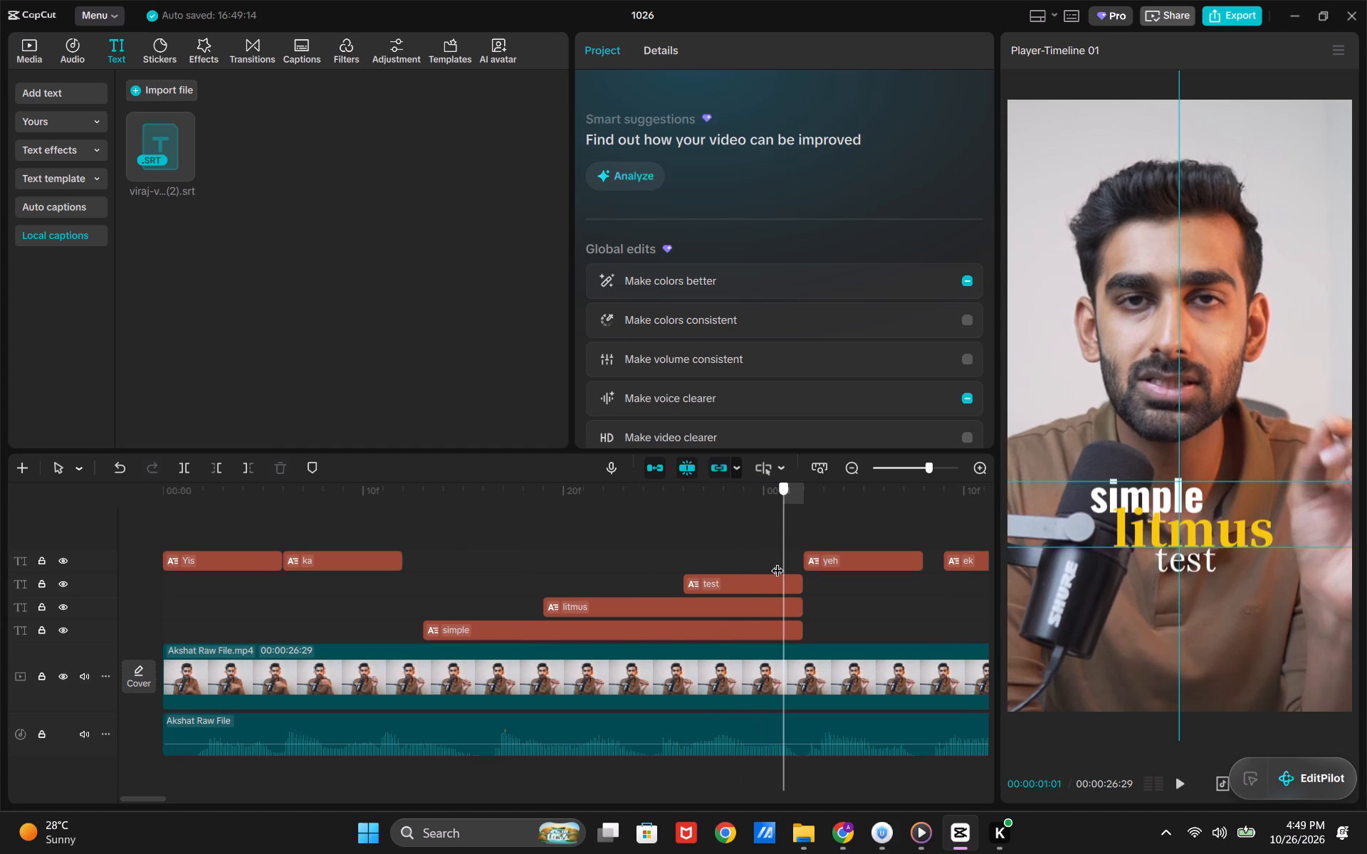
pyautogui.moveTo(777, 562); pyautogui.dragTo(720, 586)
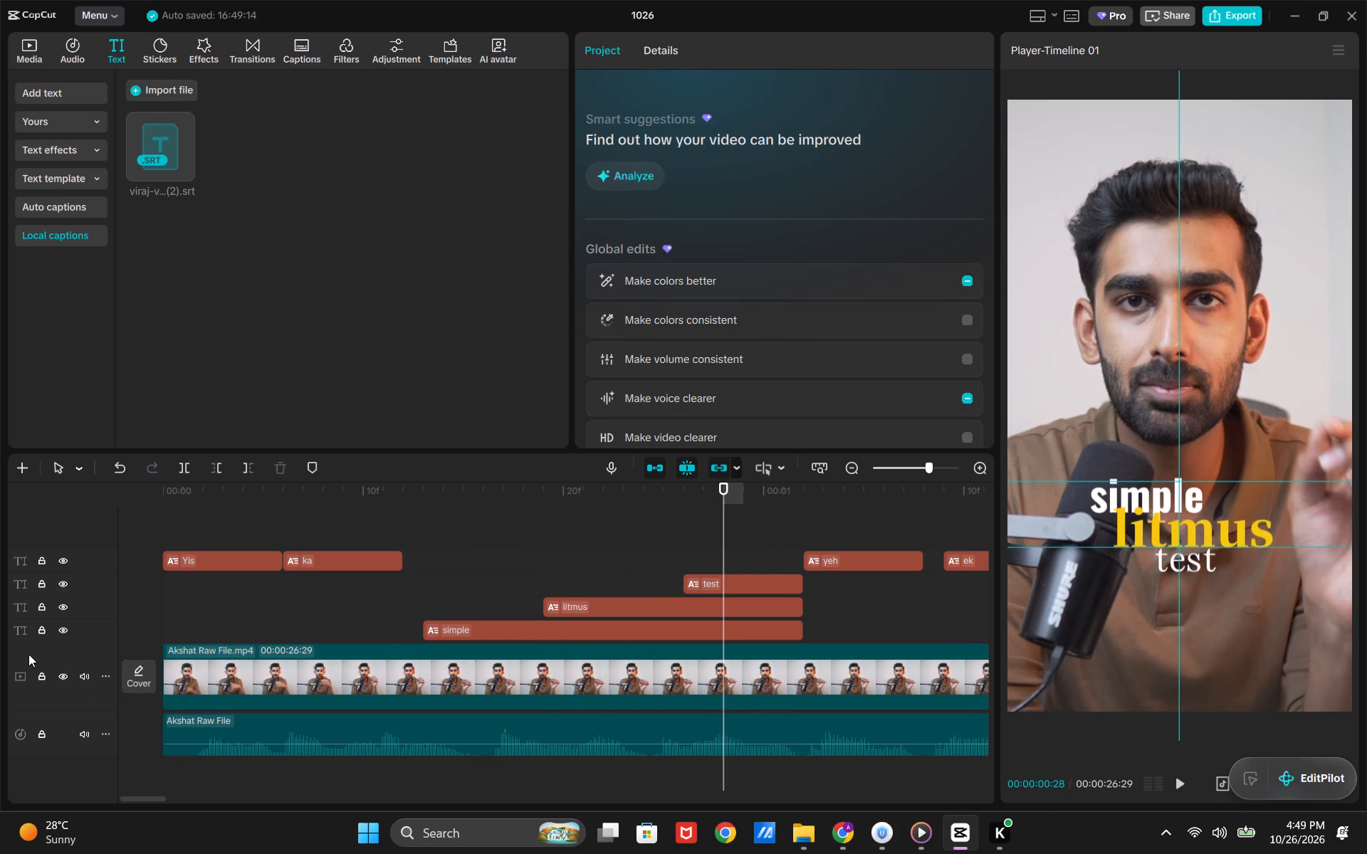
pyautogui.click(45, 630)
pyautogui.click(44, 612)
pyautogui.click(43, 590)
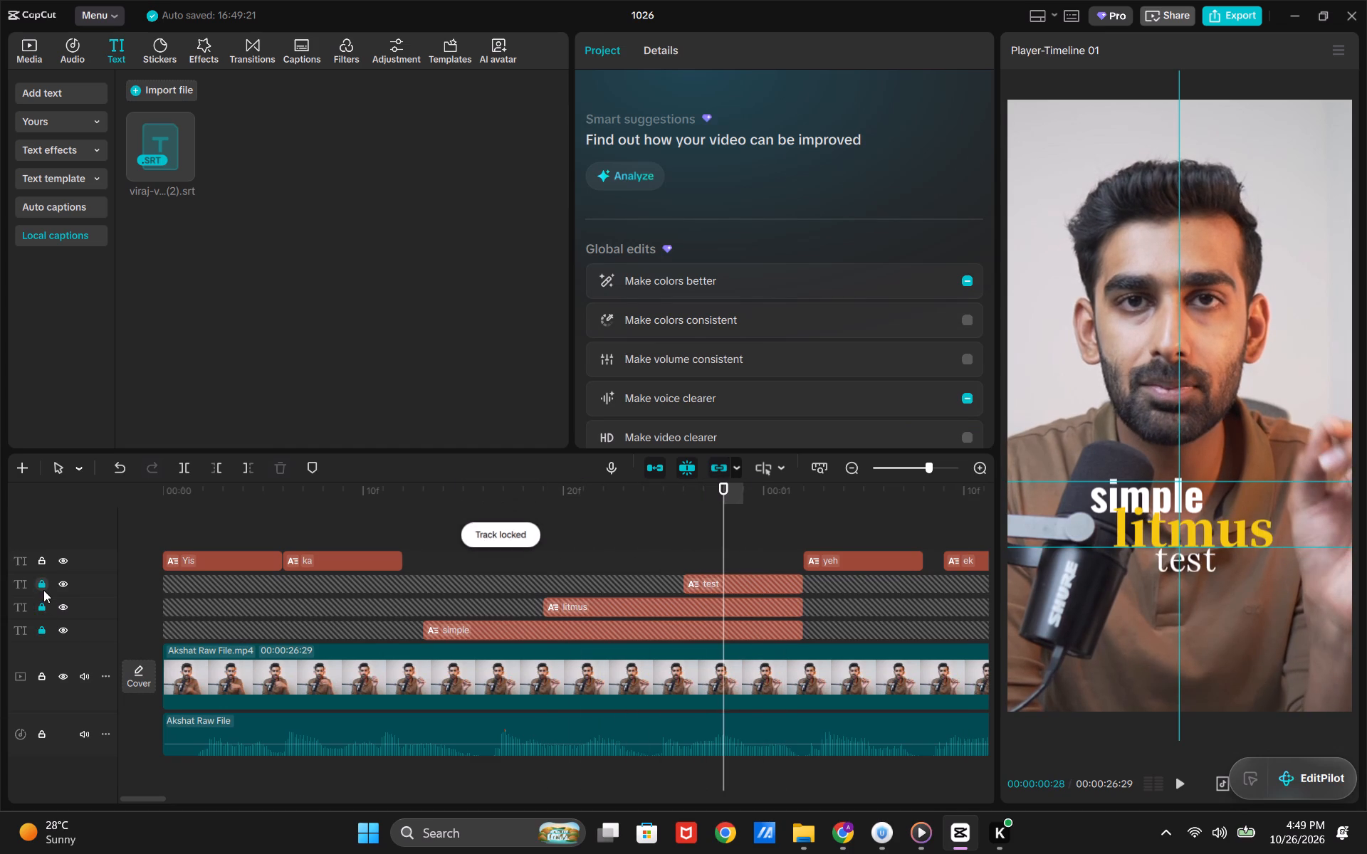
# Apply changes to all main captions, then raise "Yis" to chest level near the lower horizontal guide and roughly double its size.
pyautogui.click(194, 565)
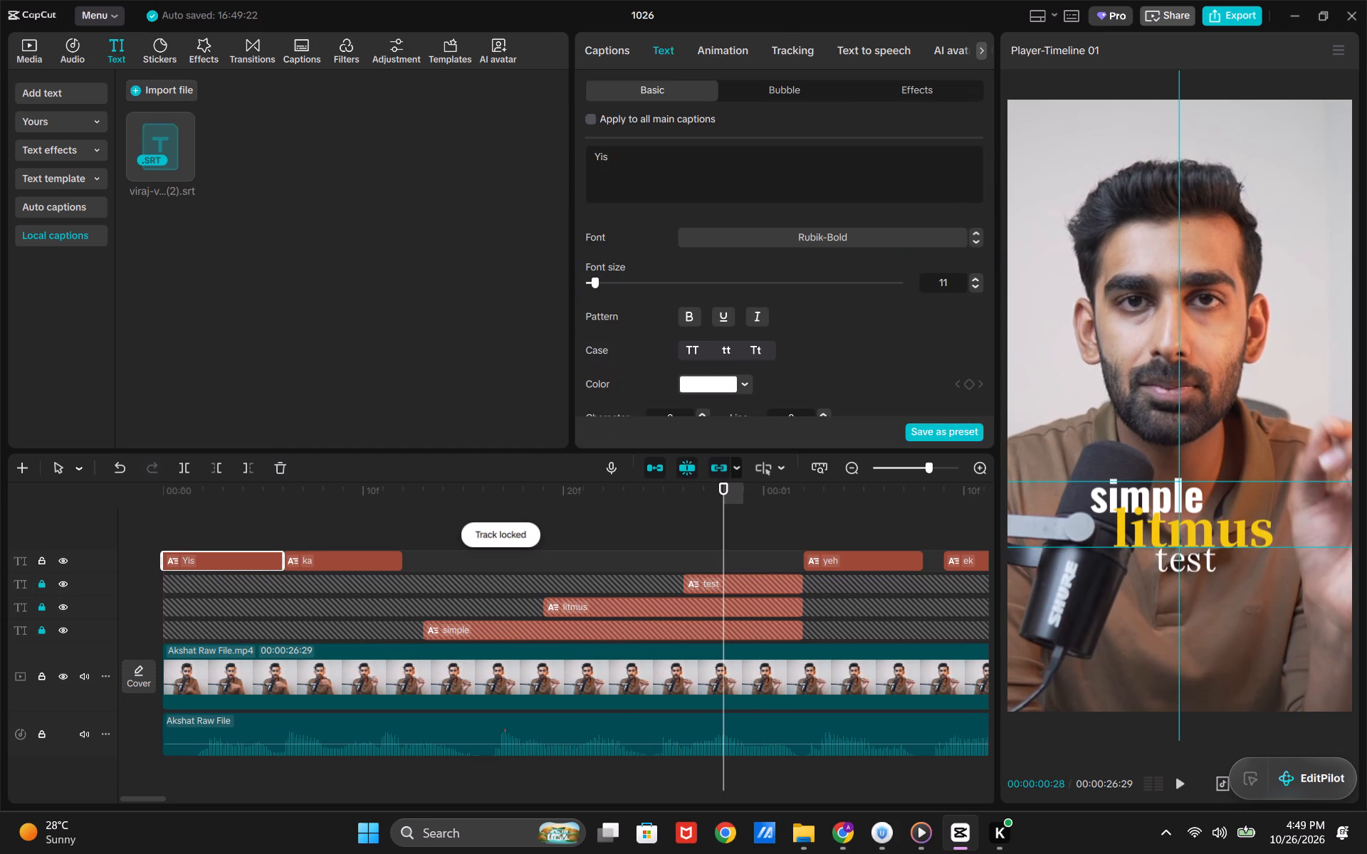
pyautogui.click(591, 120)
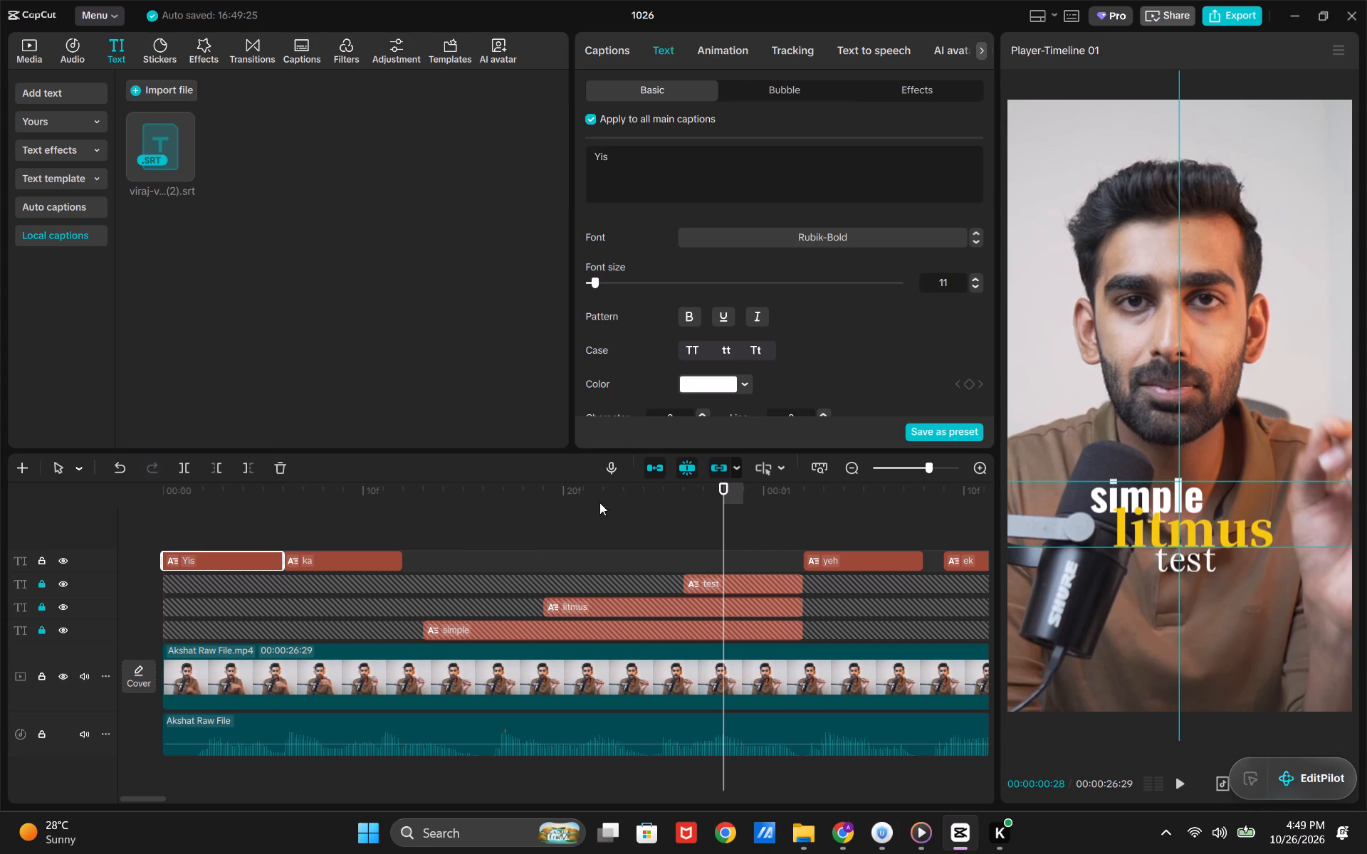
pyautogui.click(202, 515)
pyautogui.click(233, 564)
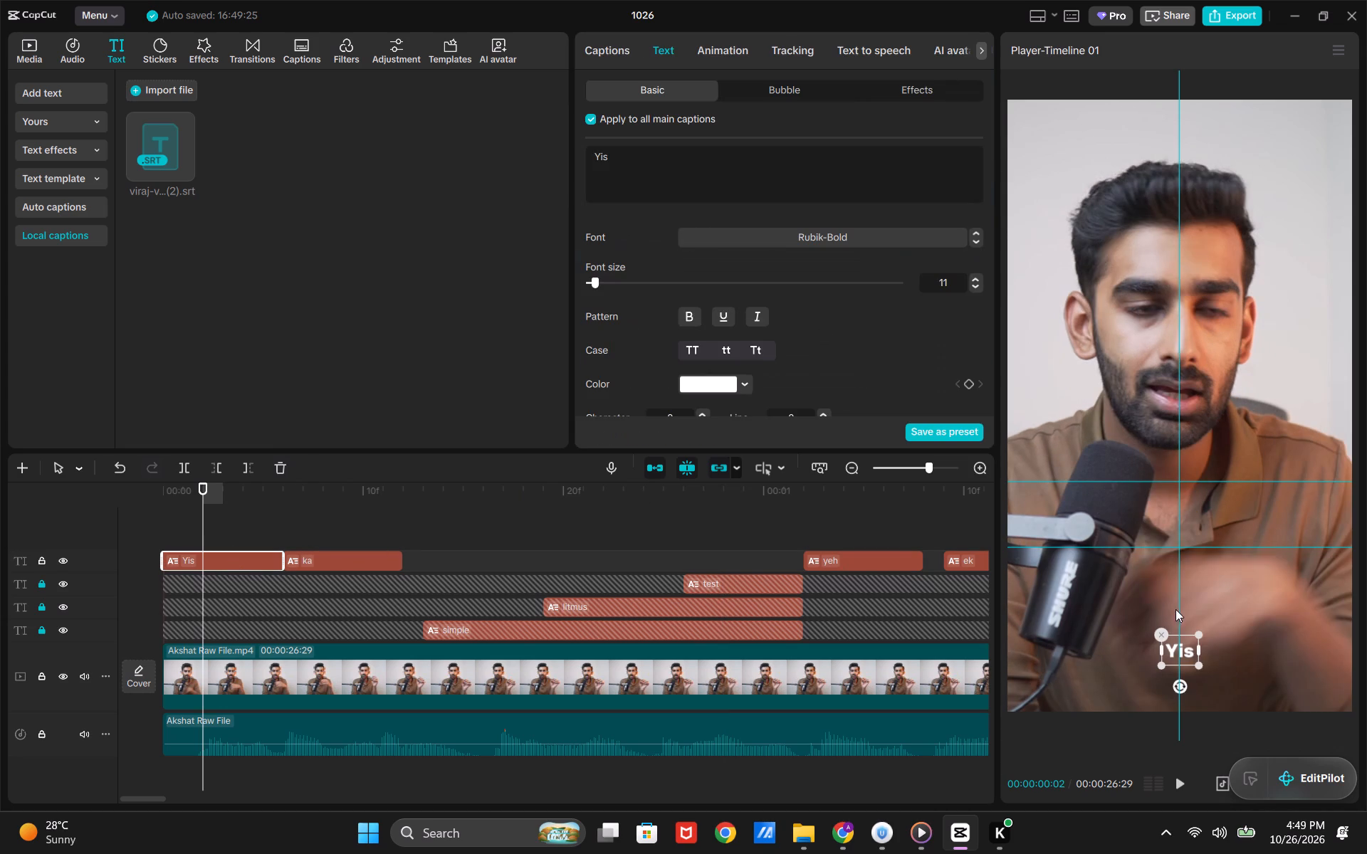
pyautogui.moveTo(1186, 655); pyautogui.dragTo(1184, 543)
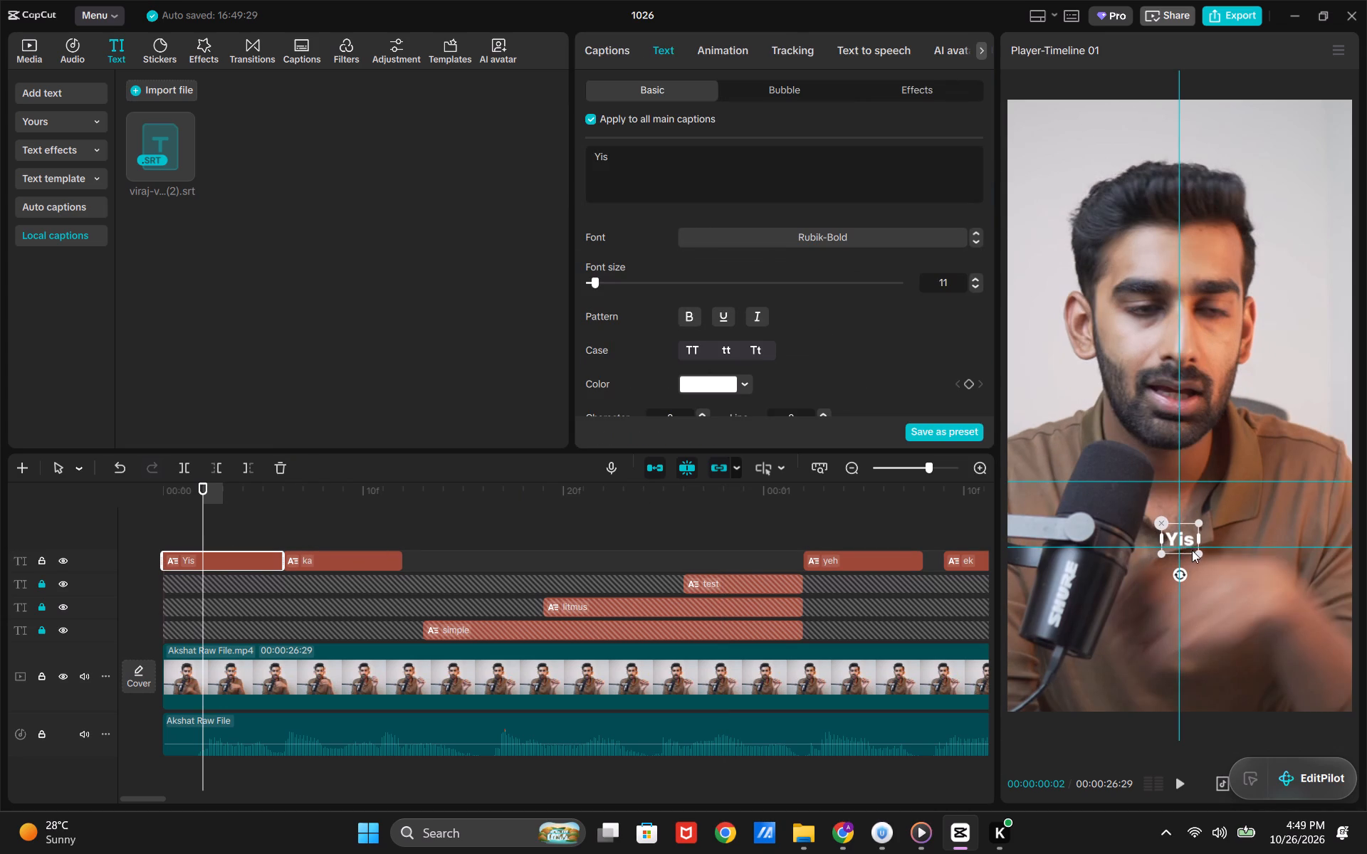
pyautogui.moveTo(1196, 554); pyautogui.dragTo(1220, 576)
pyautogui.moveTo(1195, 545); pyautogui.dragTo(1195, 544)
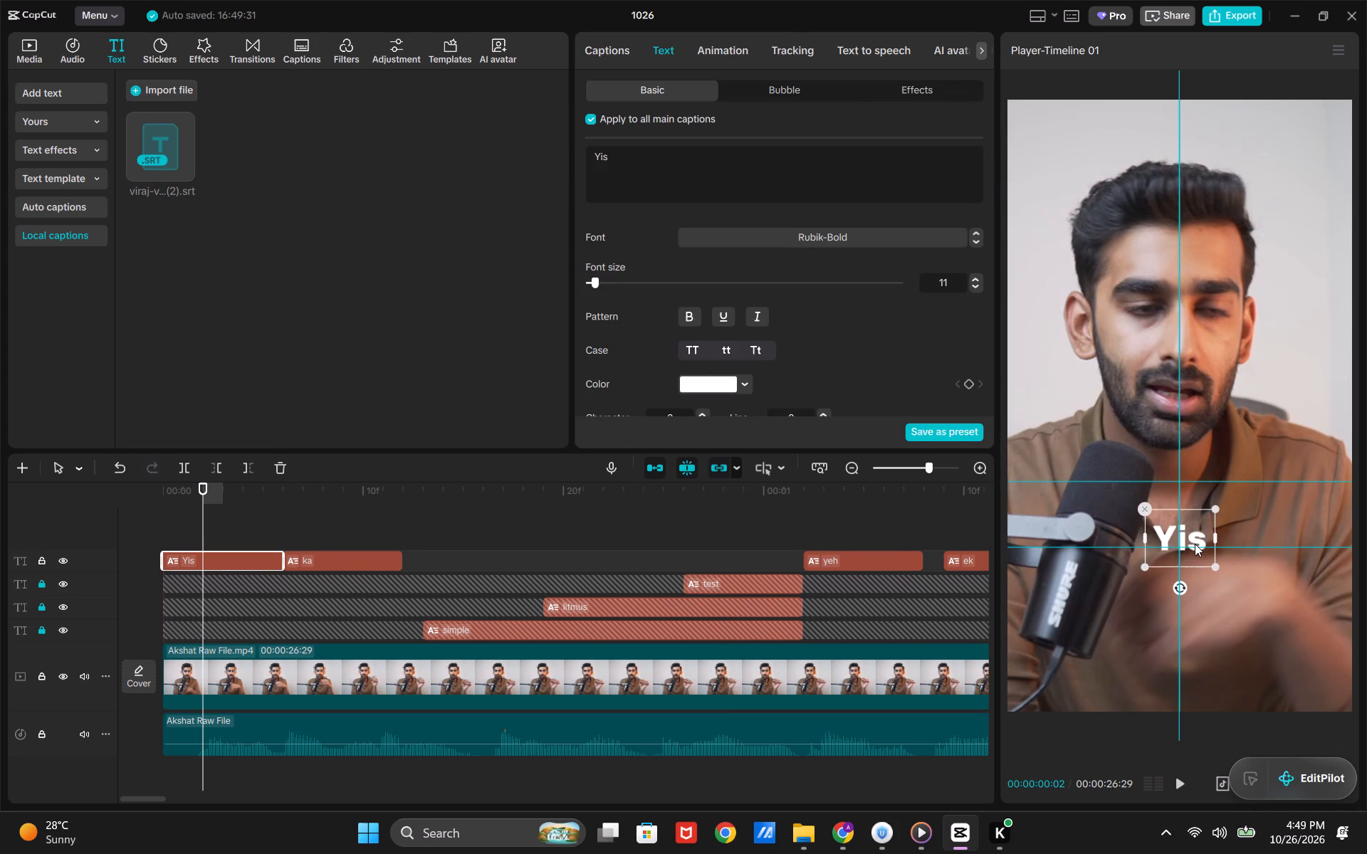
pyautogui.moveTo(1195, 544); pyautogui.dragTo(1195, 536)
# Change the font of all main captions to 思源粗宋 and play back the captions through "create karo,".
pyautogui.click(979, 241)
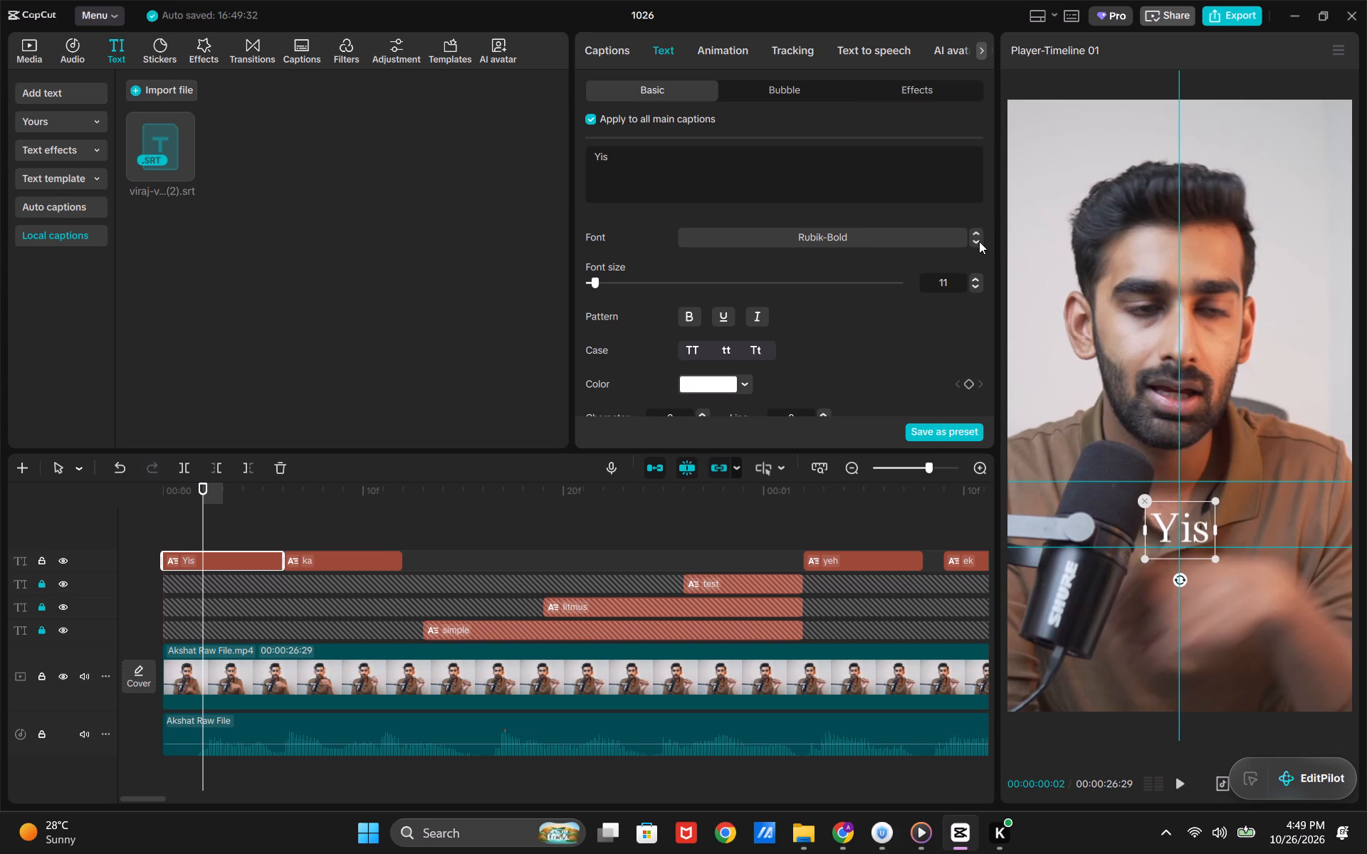
pyautogui.click(979, 241)
pyautogui.press('space')
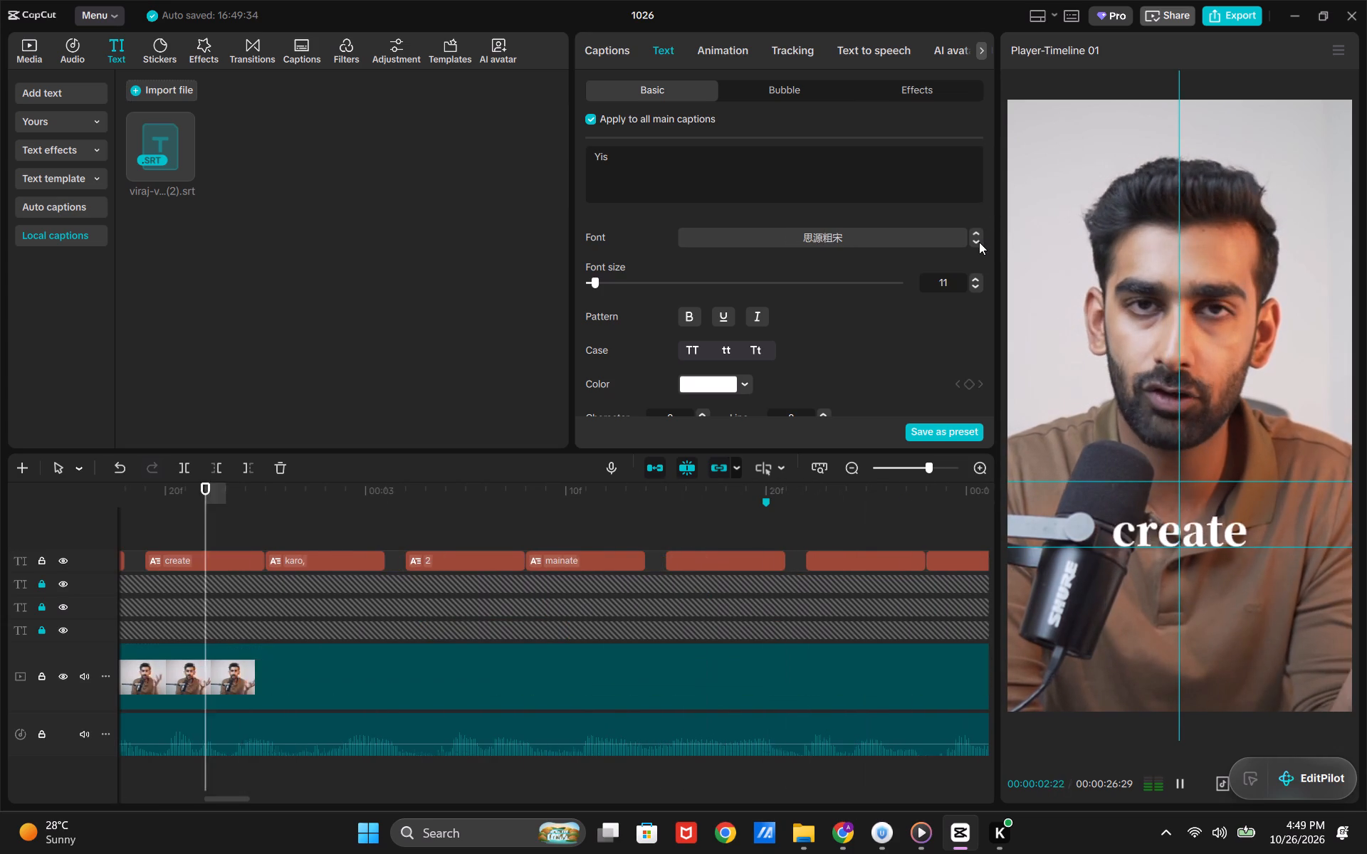
pyautogui.press('space')
# Scale all main captions down slightly, using "karo," in the preview as the reference.
pyautogui.click(1179, 532)
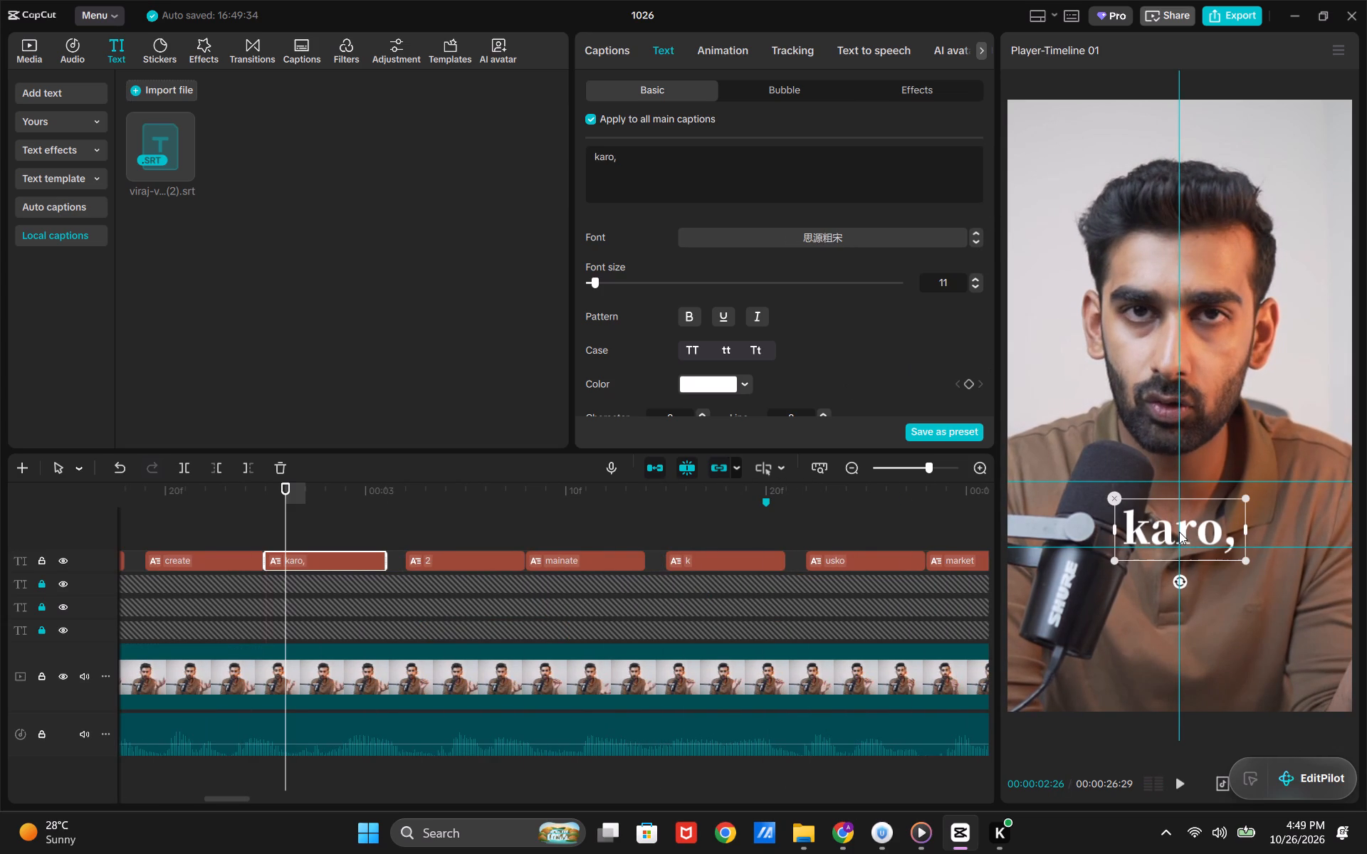
pyautogui.moveTo(1242, 555); pyautogui.dragTo(1235, 549)
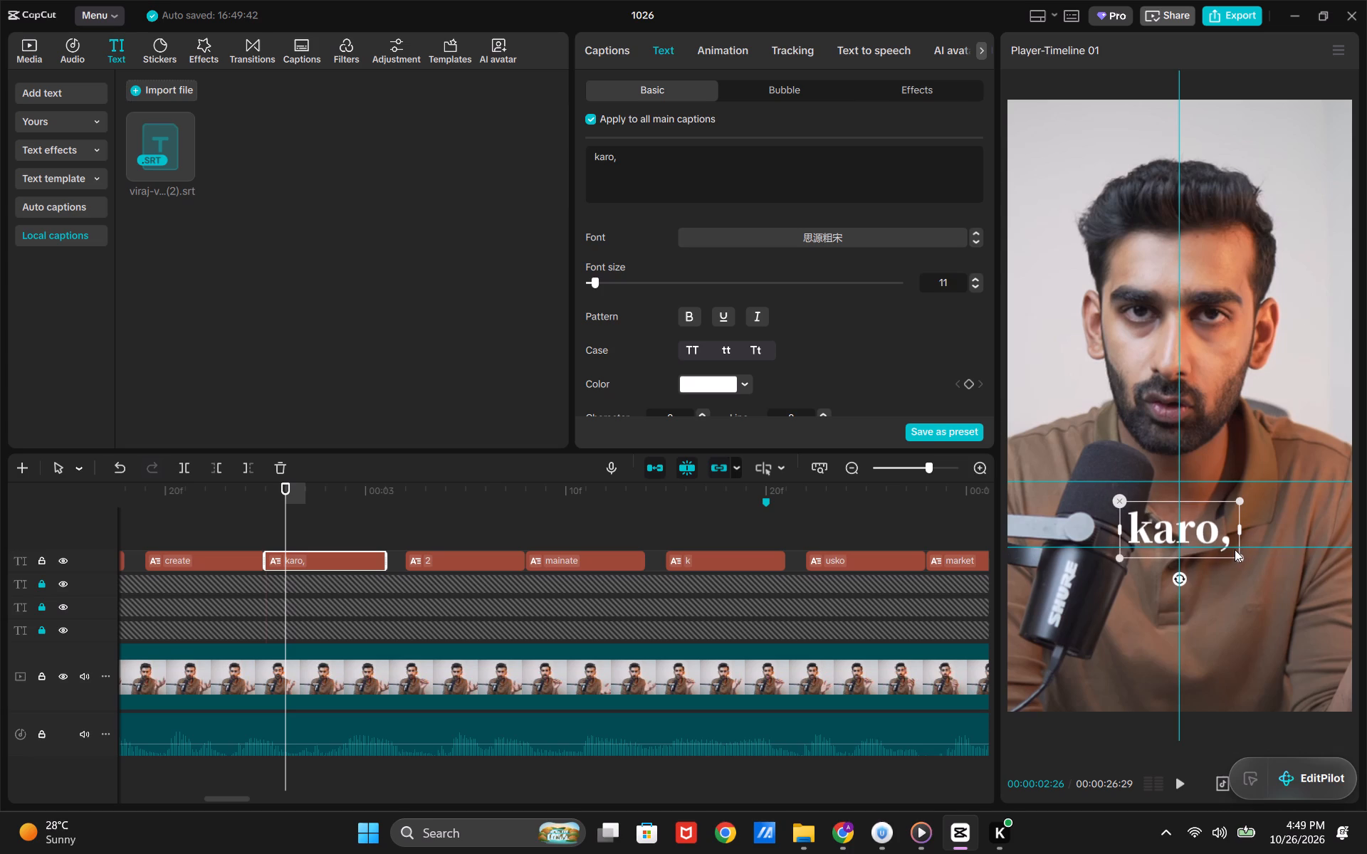
pyautogui.click(1193, 540)
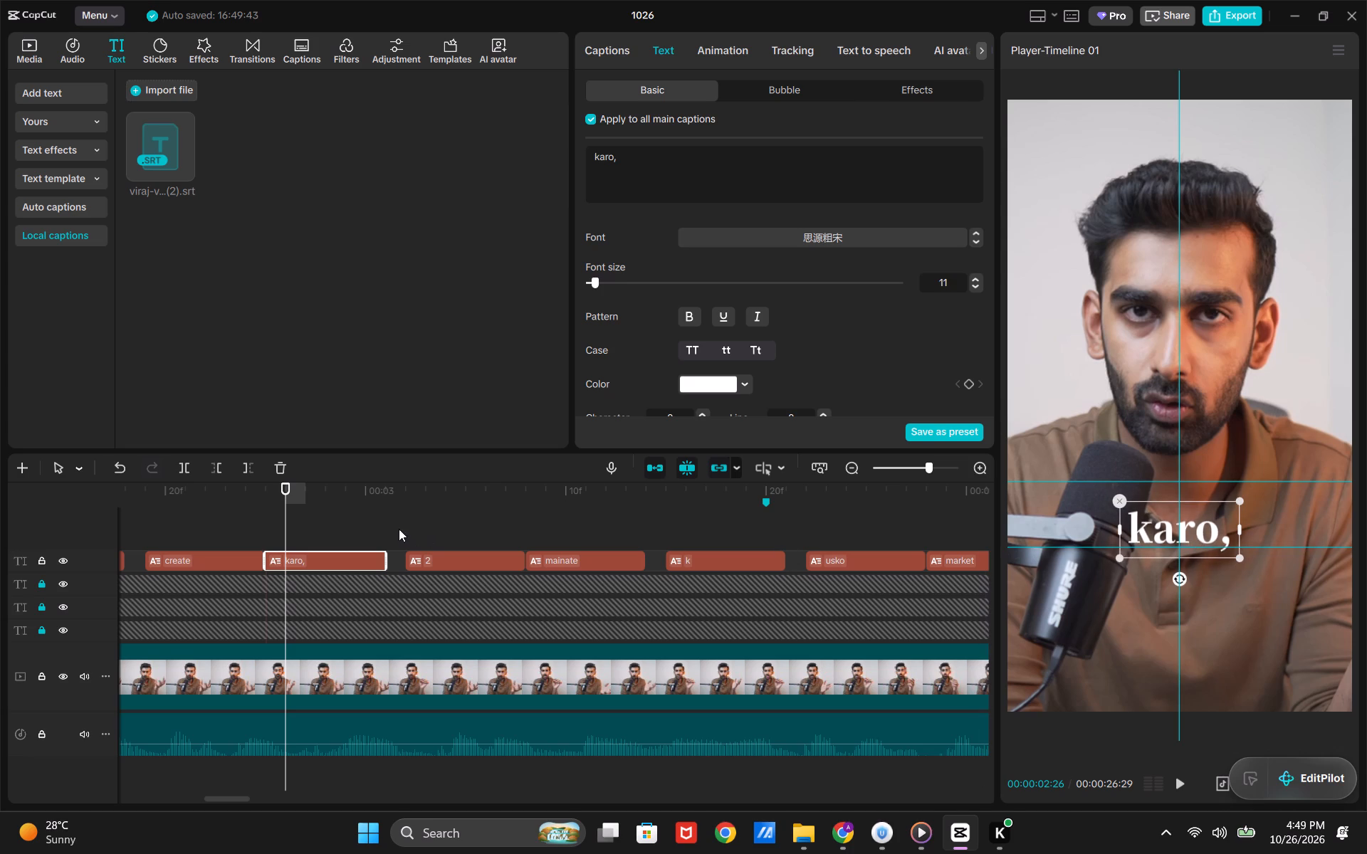
# Select the "yeh" caption after the "simple litmus test" section and turn off Apply to all main captions.
pyautogui.click(399, 529)
pyautogui.moveTo(399, 529); pyautogui.dragTo(219, 512)
pyautogui.click(234, 506)
pyautogui.moveTo(234, 506); pyautogui.dragTo(90, 539)
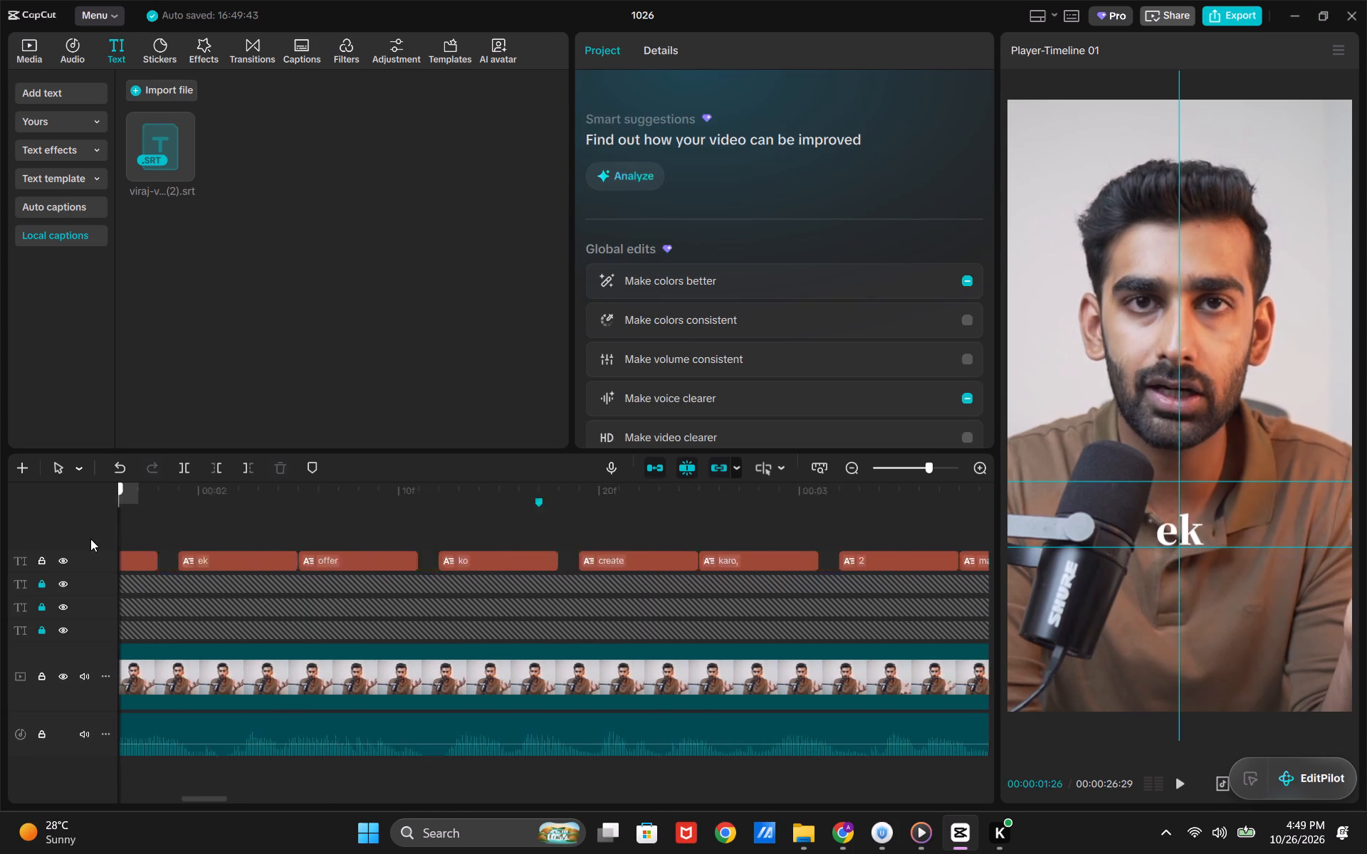
pyautogui.moveTo(90, 539); pyautogui.dragTo(277, 523)
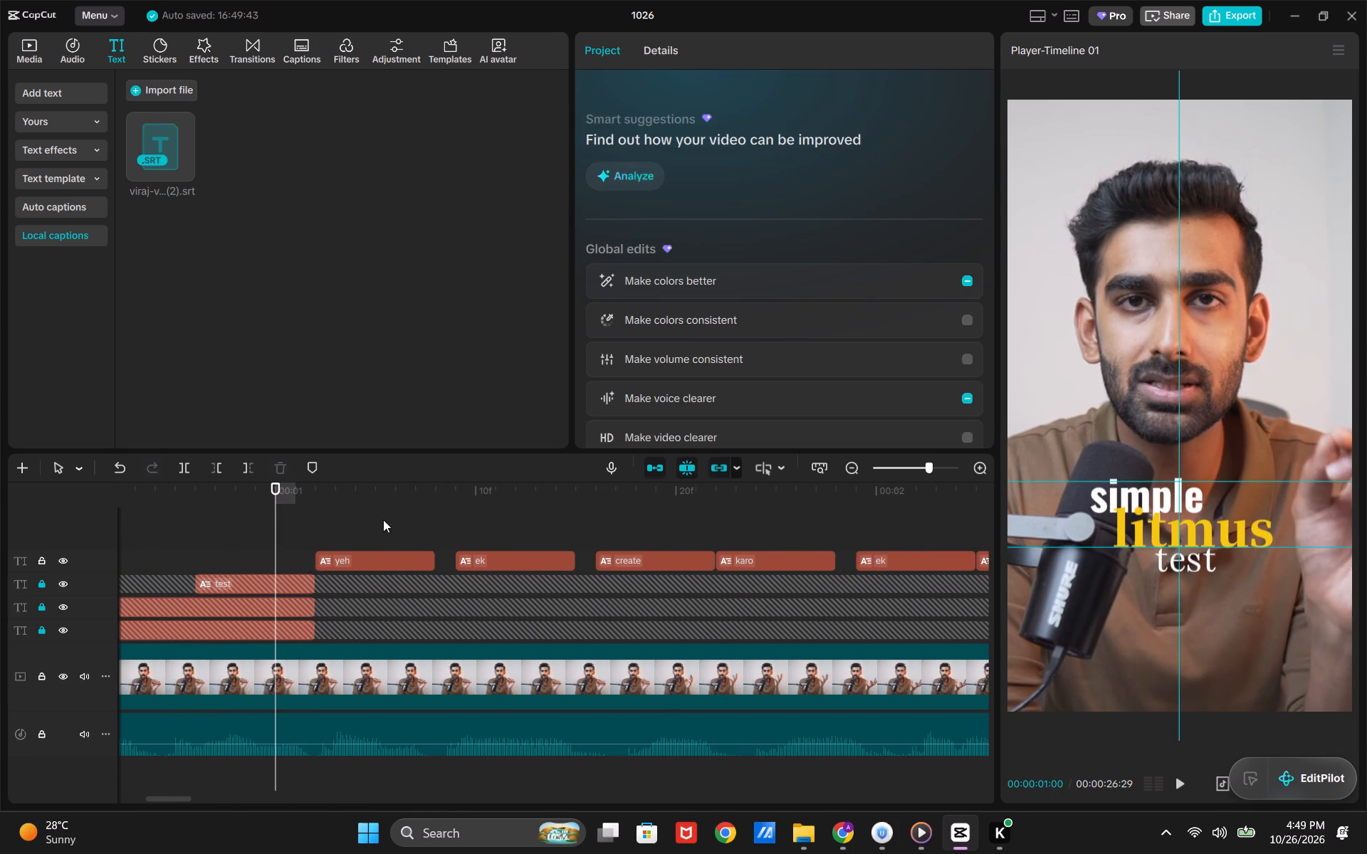
pyautogui.click(377, 548)
pyautogui.click(347, 559)
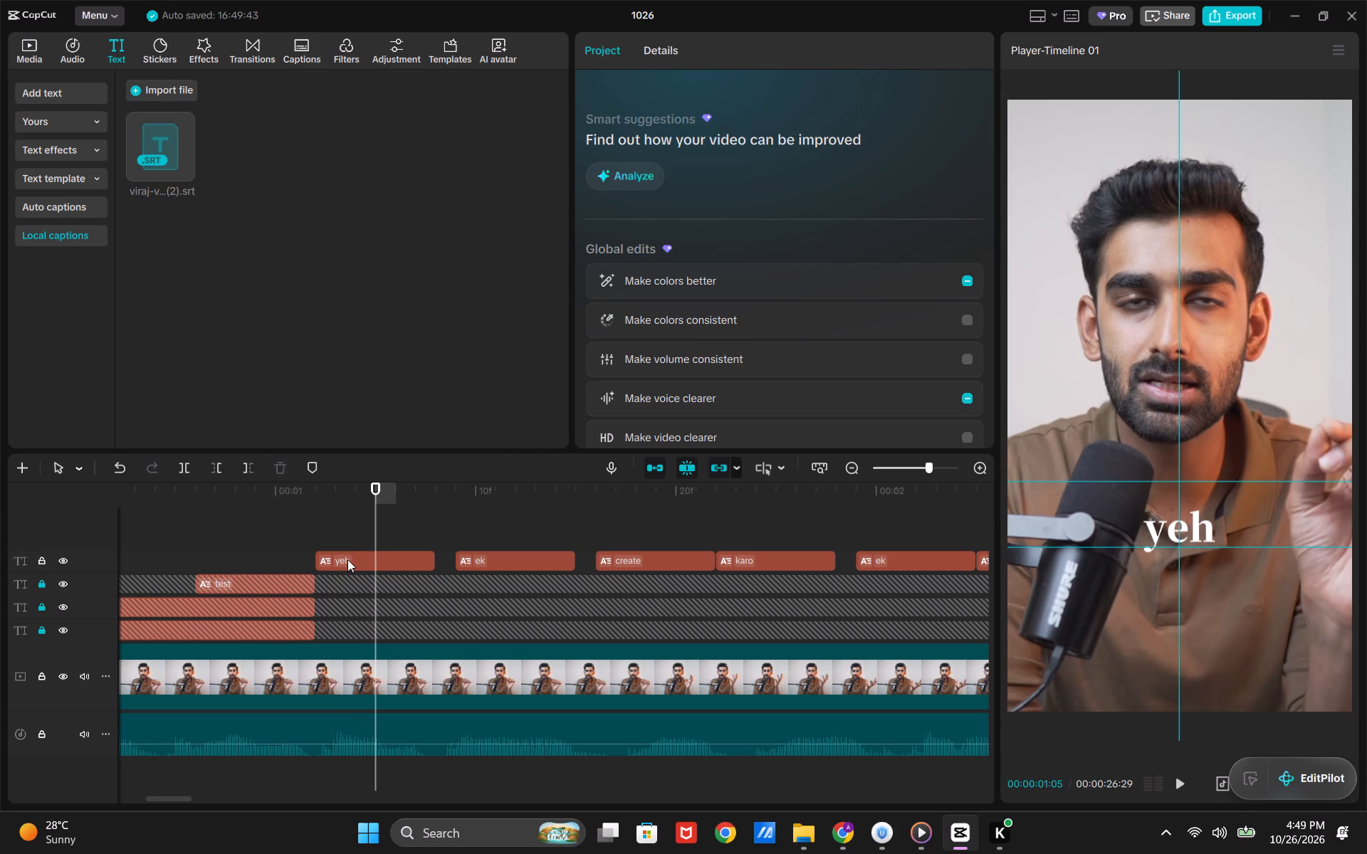
pyautogui.click(591, 123)
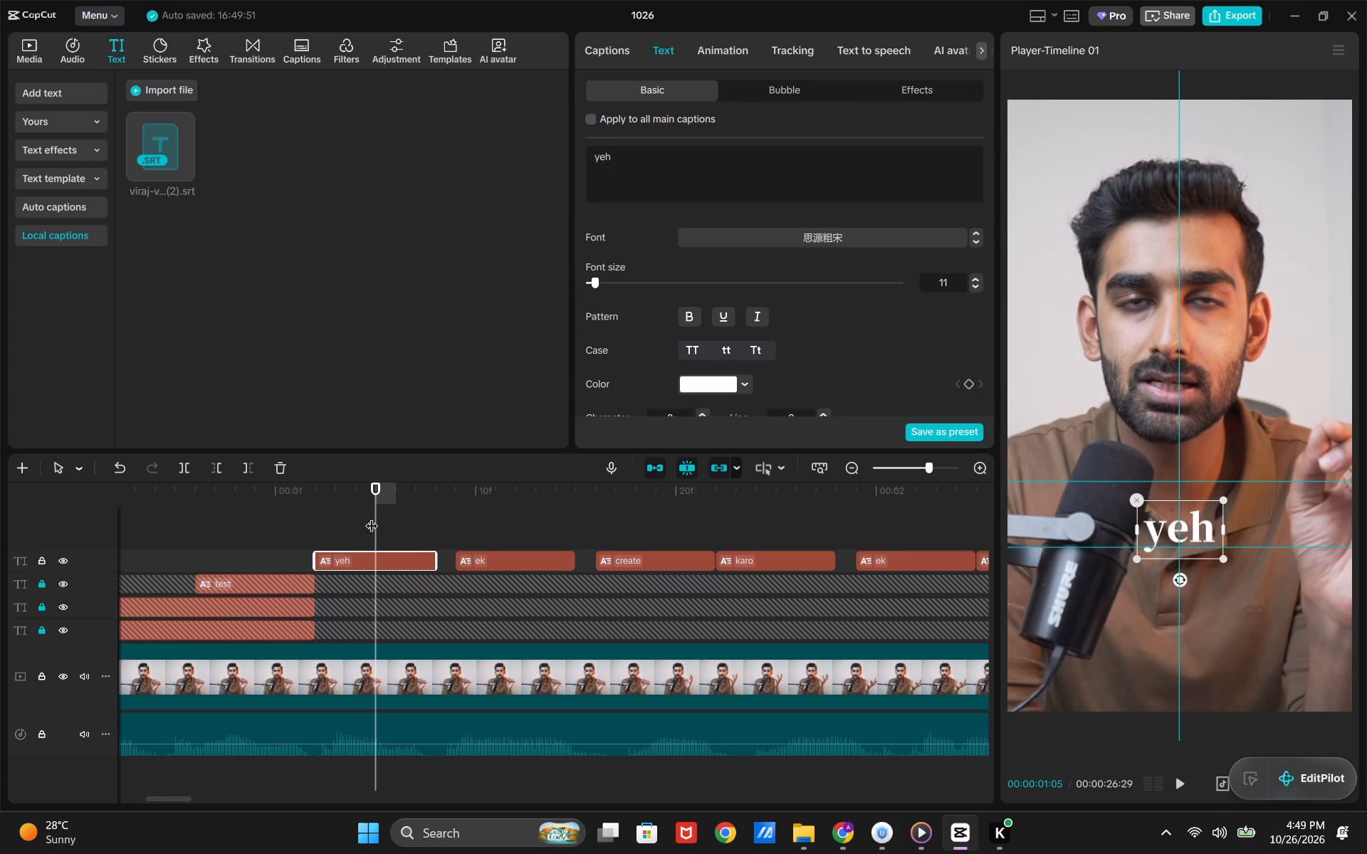
# Play back the video from "yeh" onwards and examine the restyled main captions.
pyautogui.press('space')
pyautogui.press('space')
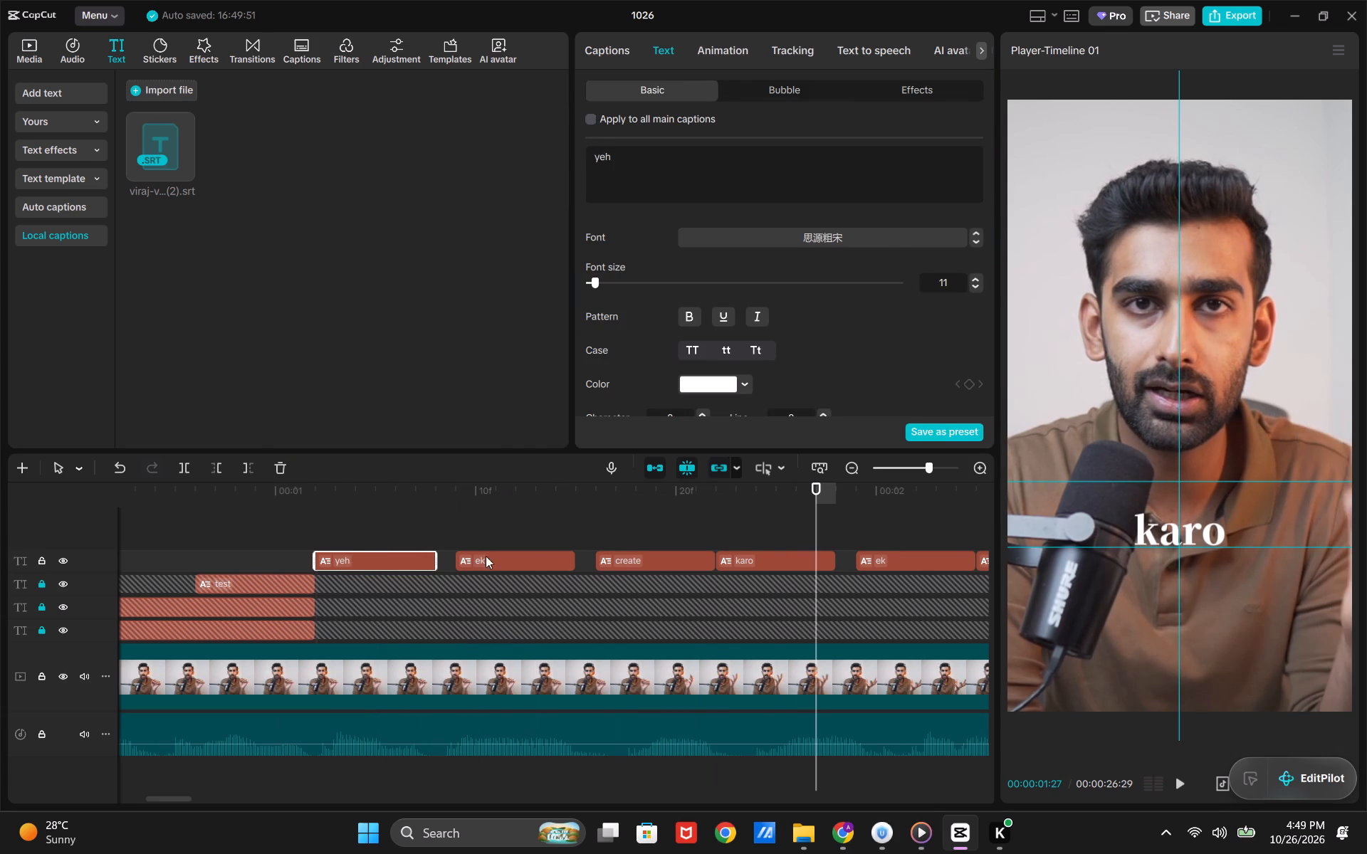
pyautogui.press('space')
pyautogui.press('space')
pyautogui.press('space')
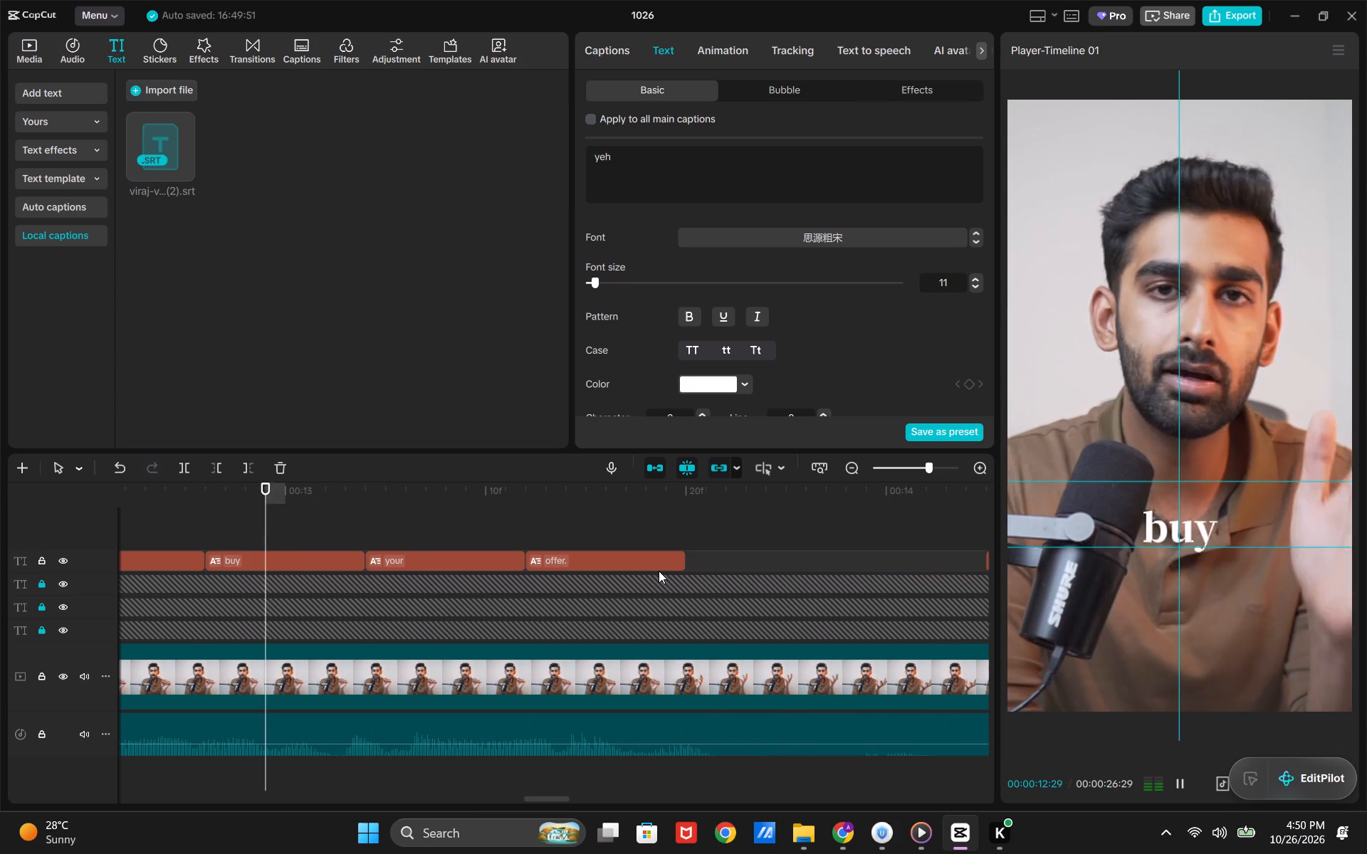
pyautogui.press('space')
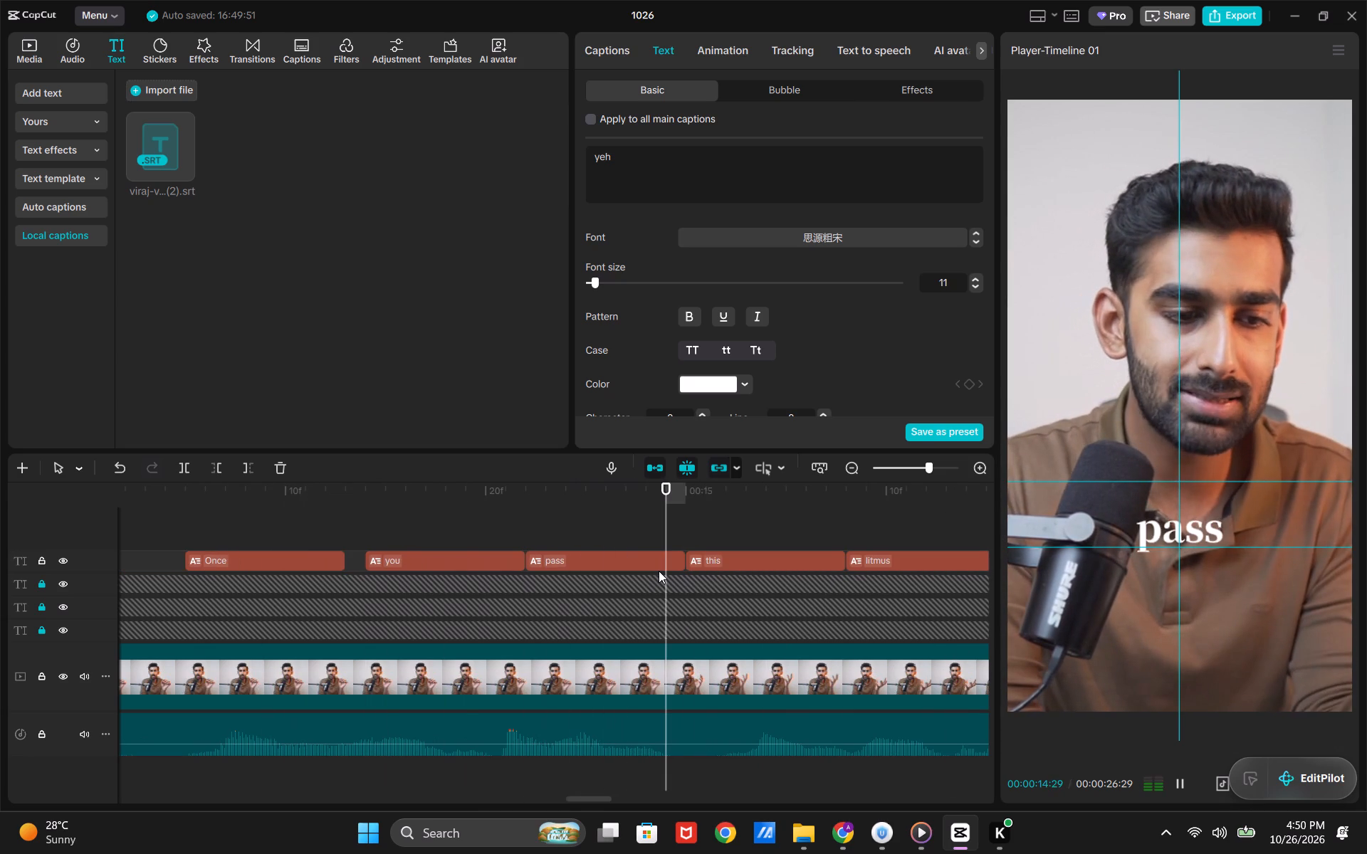
pyautogui.press('space')
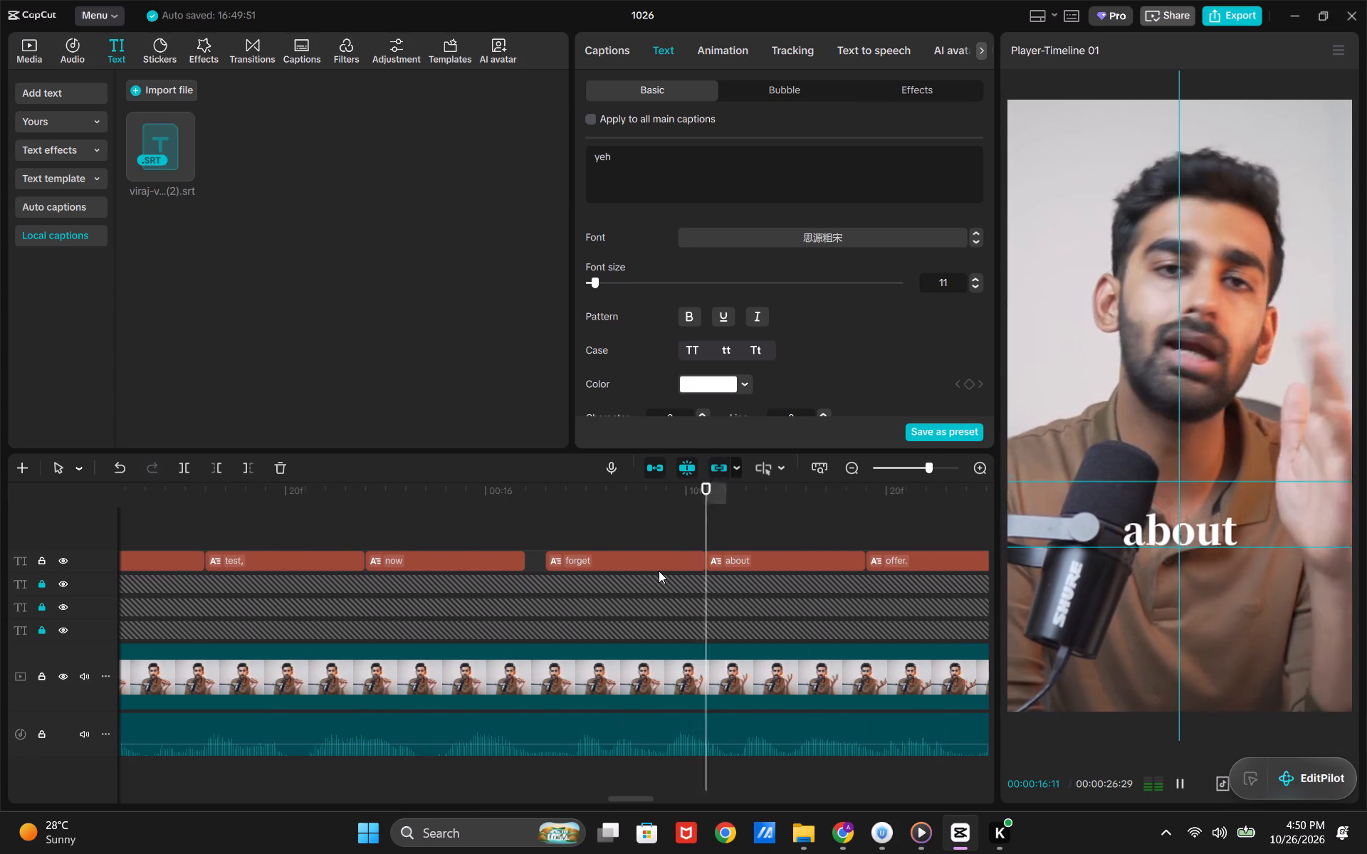
# Play back and scrub the captions from "about" to "instagram" to examine where the youtube and instagram mentions fall.
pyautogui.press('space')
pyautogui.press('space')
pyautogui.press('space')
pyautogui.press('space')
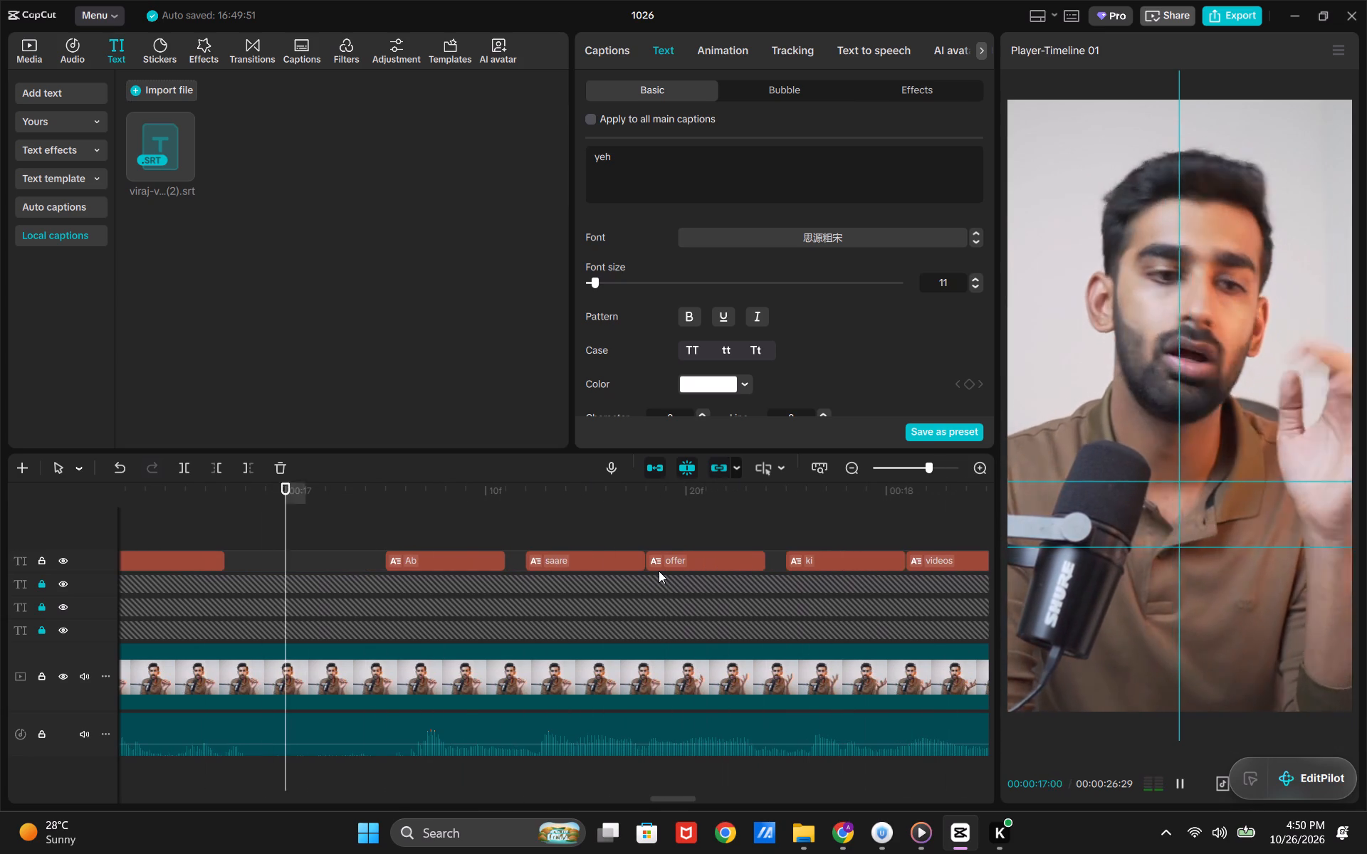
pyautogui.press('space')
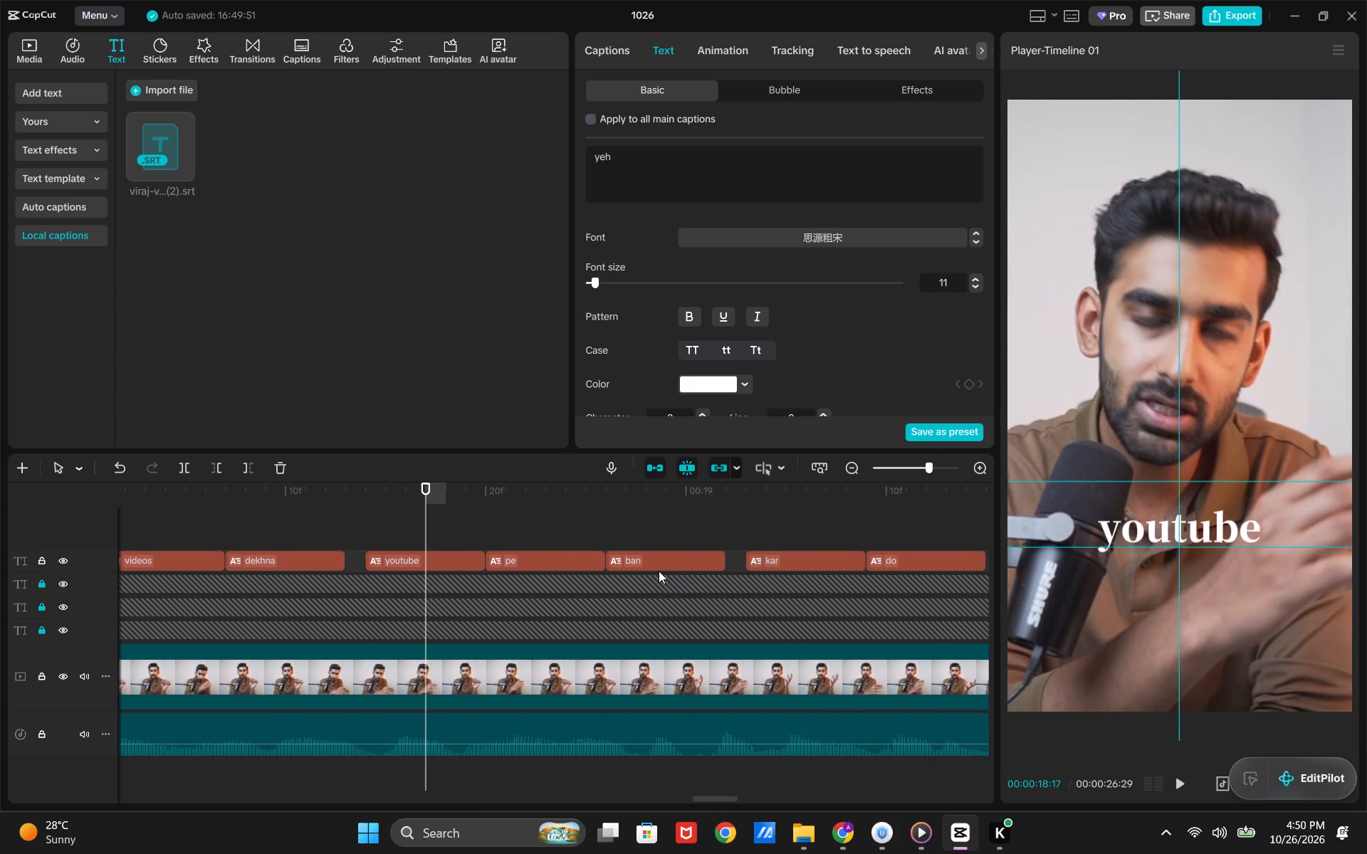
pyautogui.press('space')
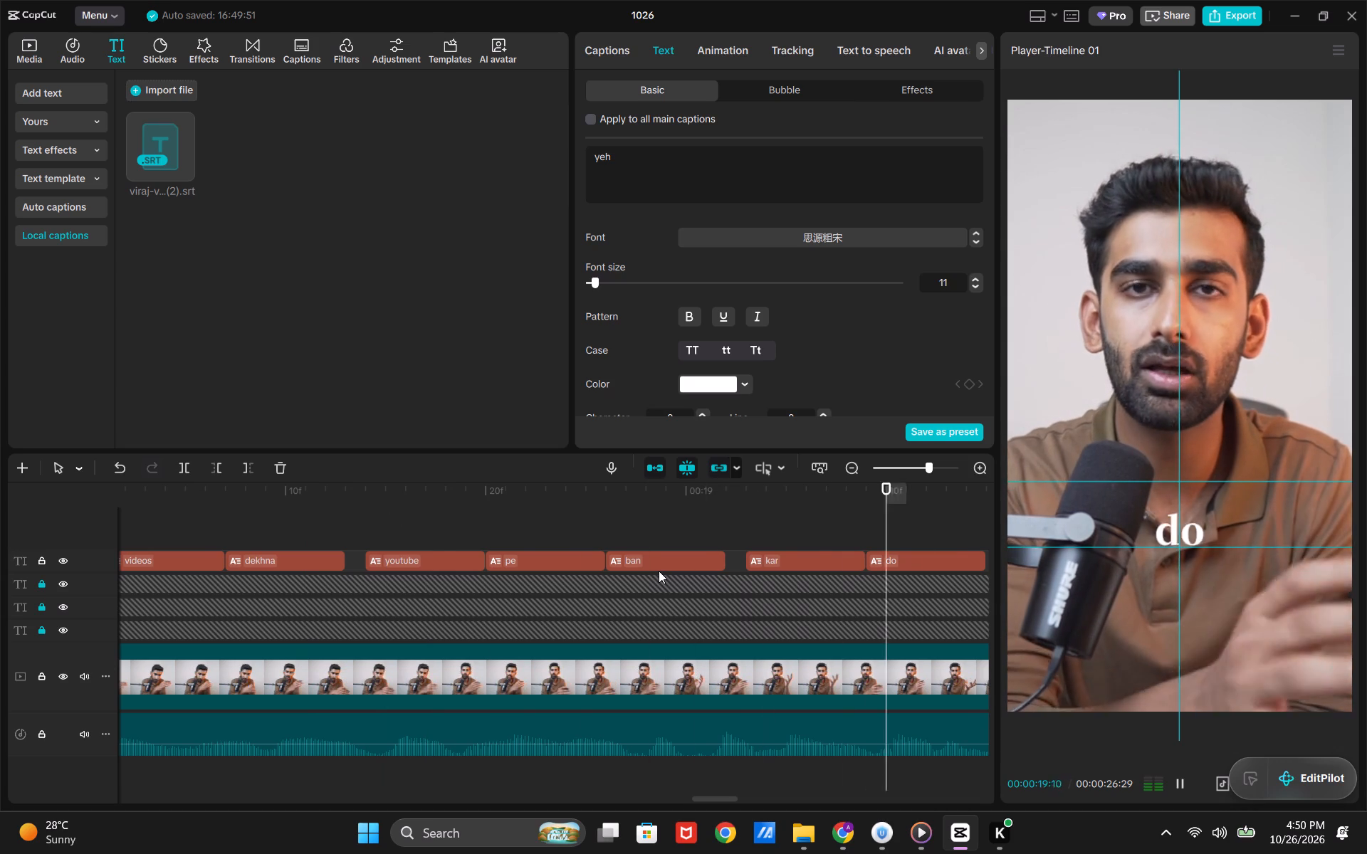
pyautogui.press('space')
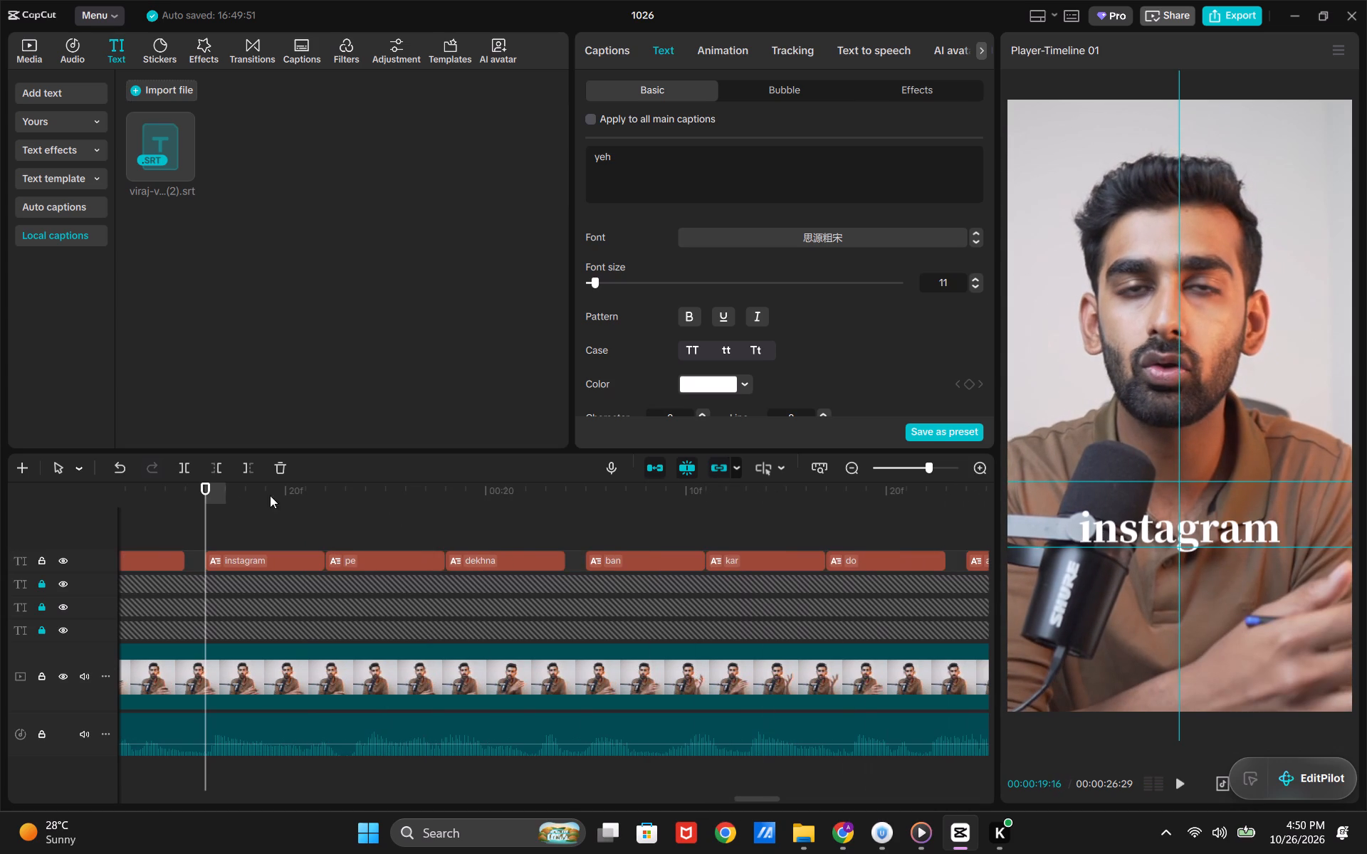
pyautogui.moveTo(209, 523); pyautogui.dragTo(575, 539)
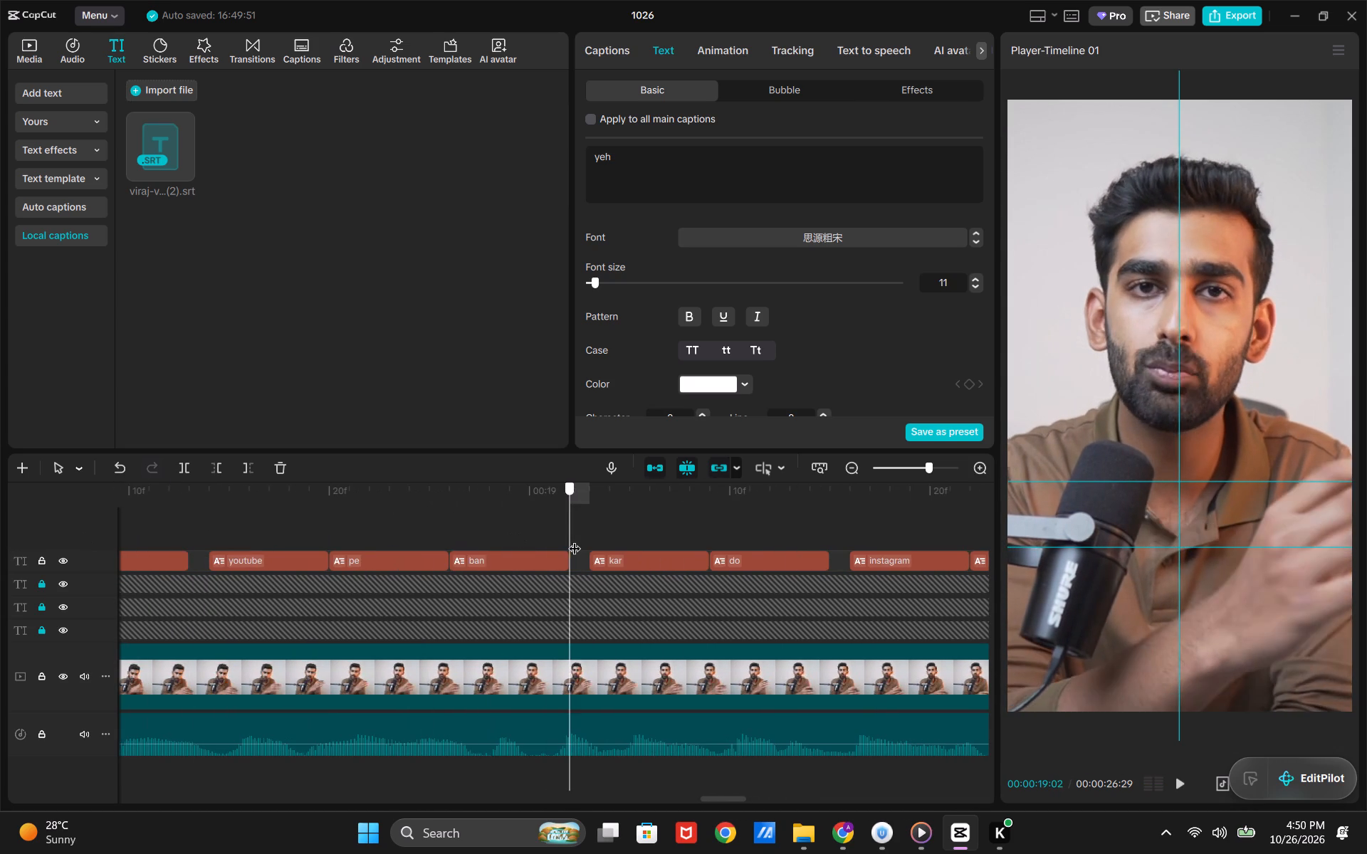
pyautogui.moveTo(575, 539); pyautogui.dragTo(211, 567)
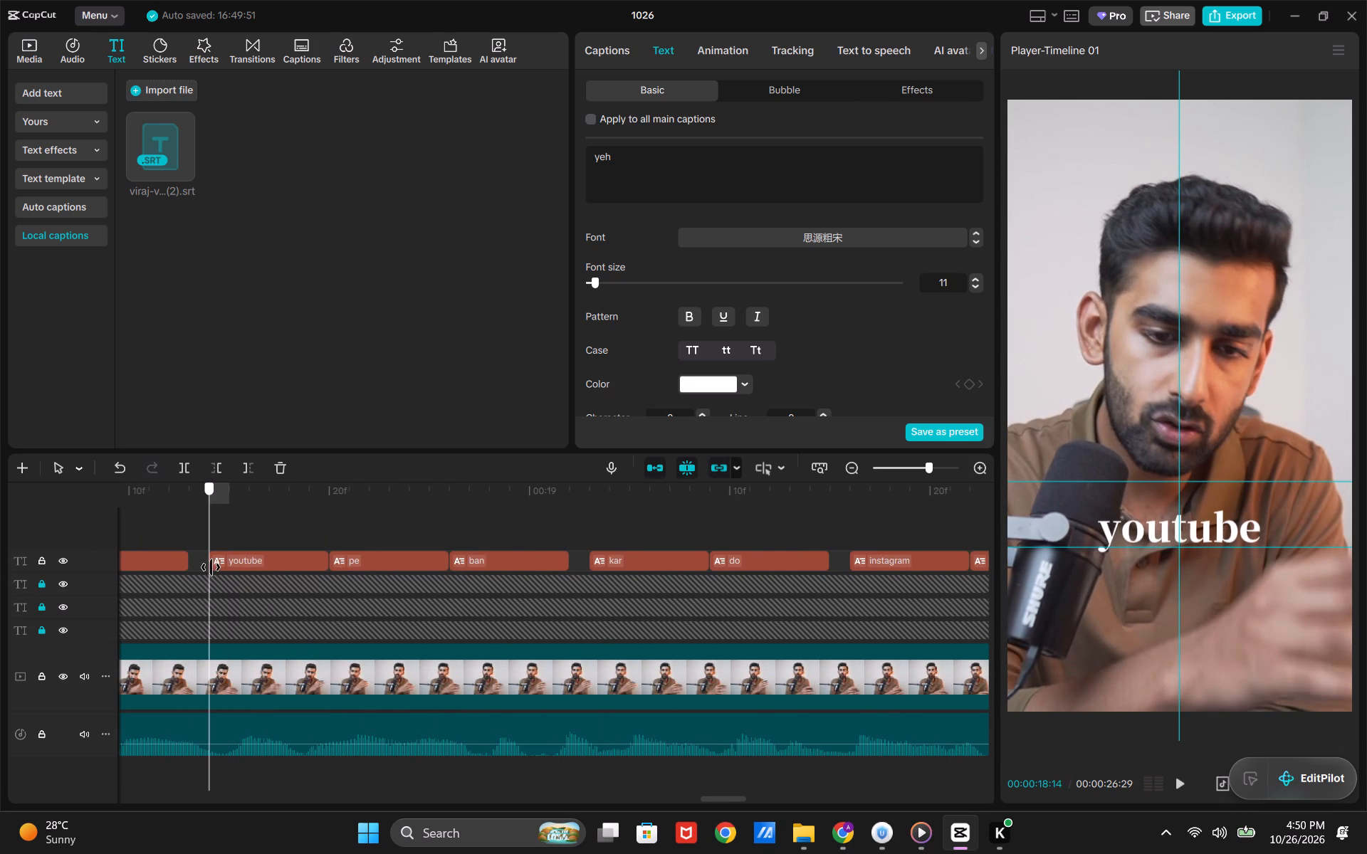
# Add the Instagram logo clip from the imported media on a new track above the captions, starting at the "instagram" caption.
pyautogui.click(26, 53)
pyautogui.scroll(-1, 293, 314)
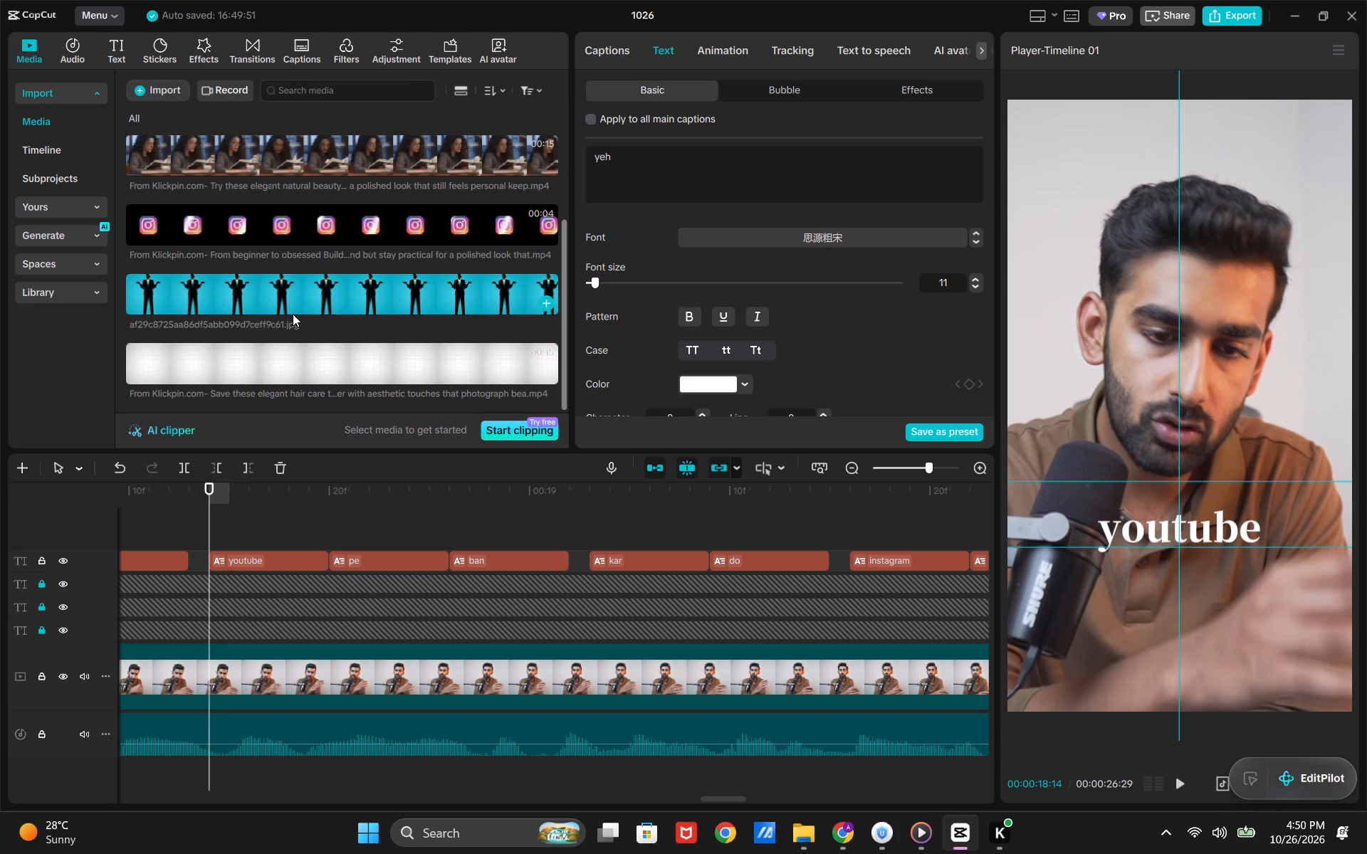
pyautogui.scroll(-1, 293, 314)
pyautogui.scroll(1, 340, 318)
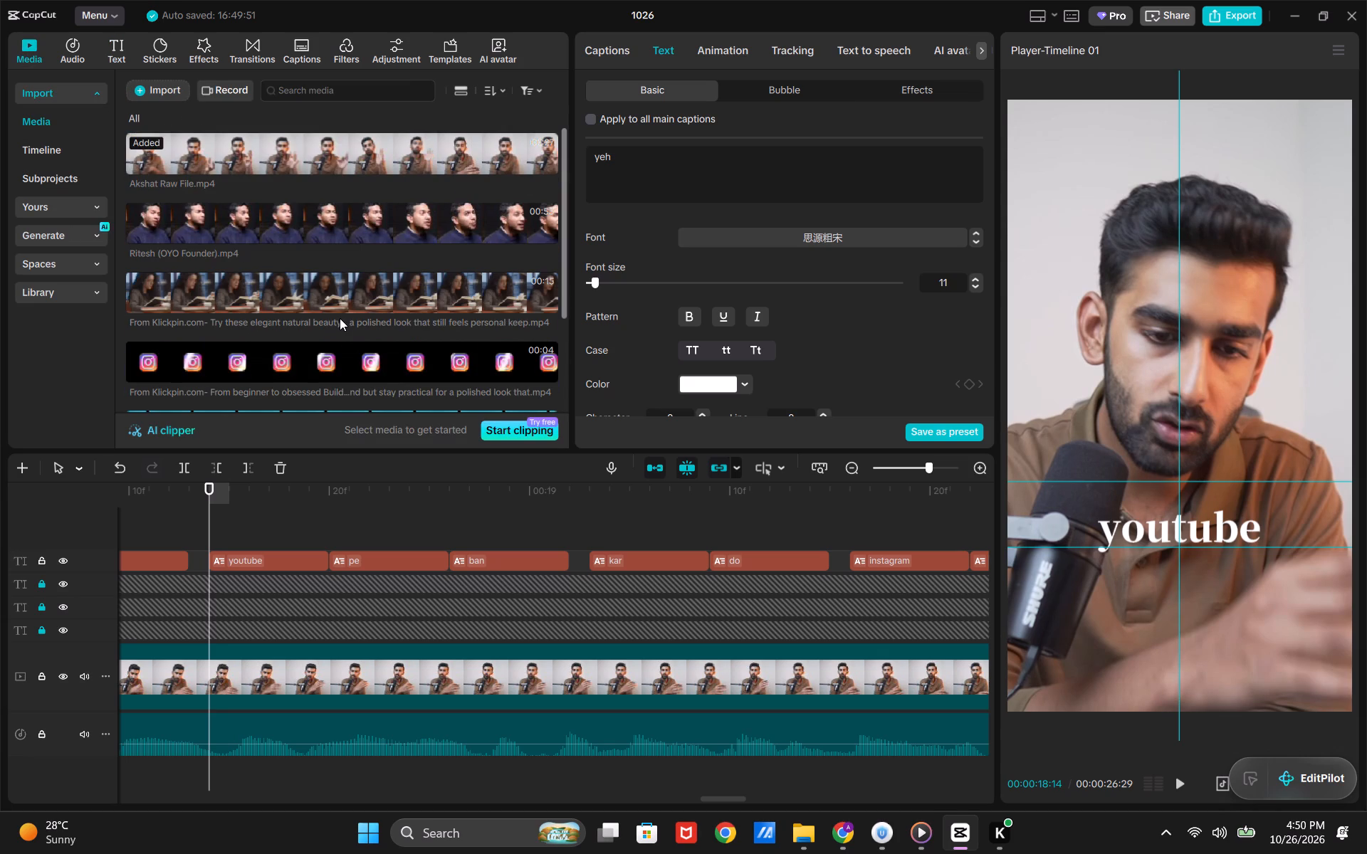
pyautogui.scroll(1, 340, 318)
pyautogui.moveTo(352, 359); pyautogui.dragTo(855, 538)
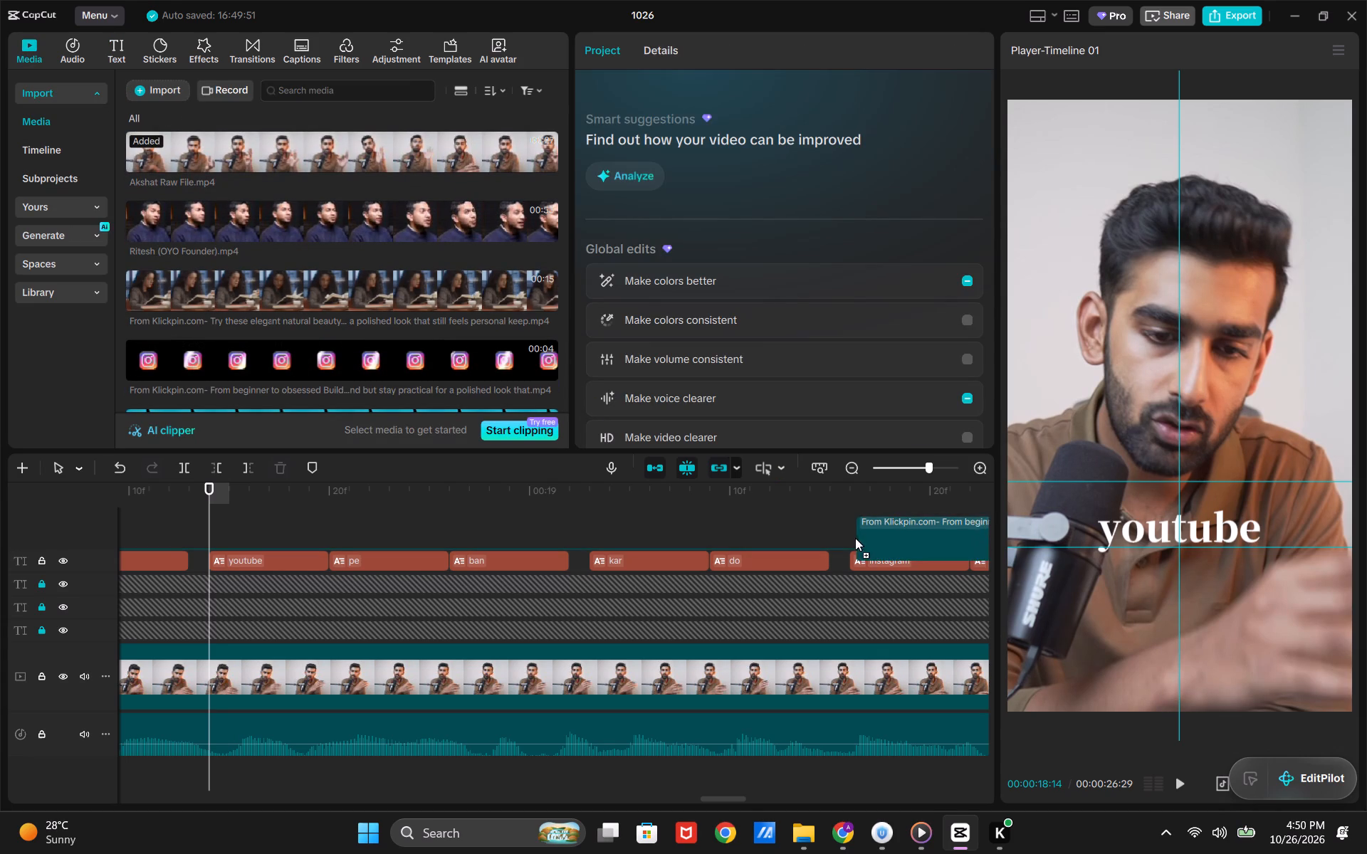
pyautogui.moveTo(855, 538); pyautogui.dragTo(854, 529)
pyautogui.hscroll(-2, 854, 529)
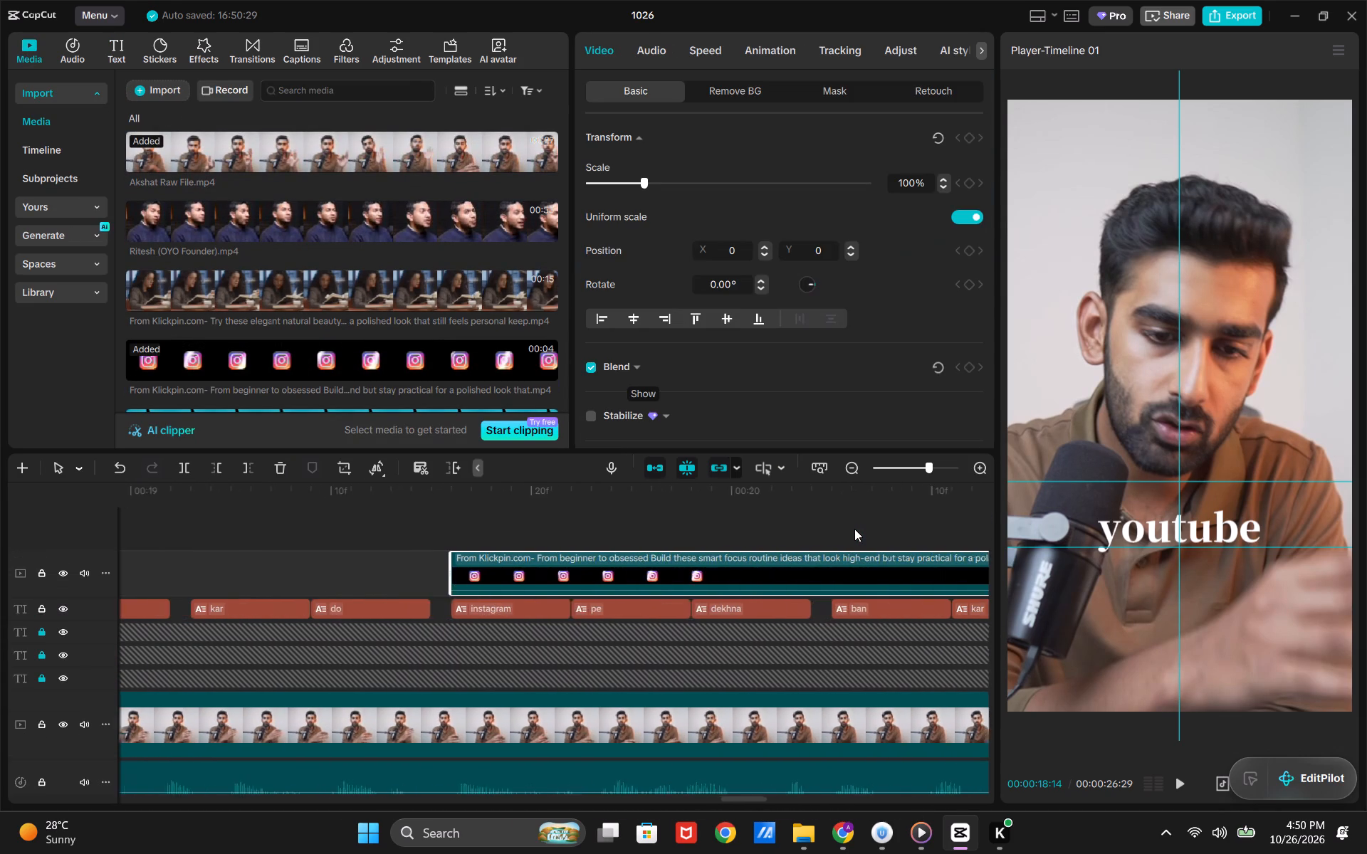
# Play back and scrub from "instagram" through "ban kar do" to examine the logo clip's timing against the captions.
pyautogui.click(503, 517)
pyautogui.moveTo(503, 517); pyautogui.dragTo(436, 544)
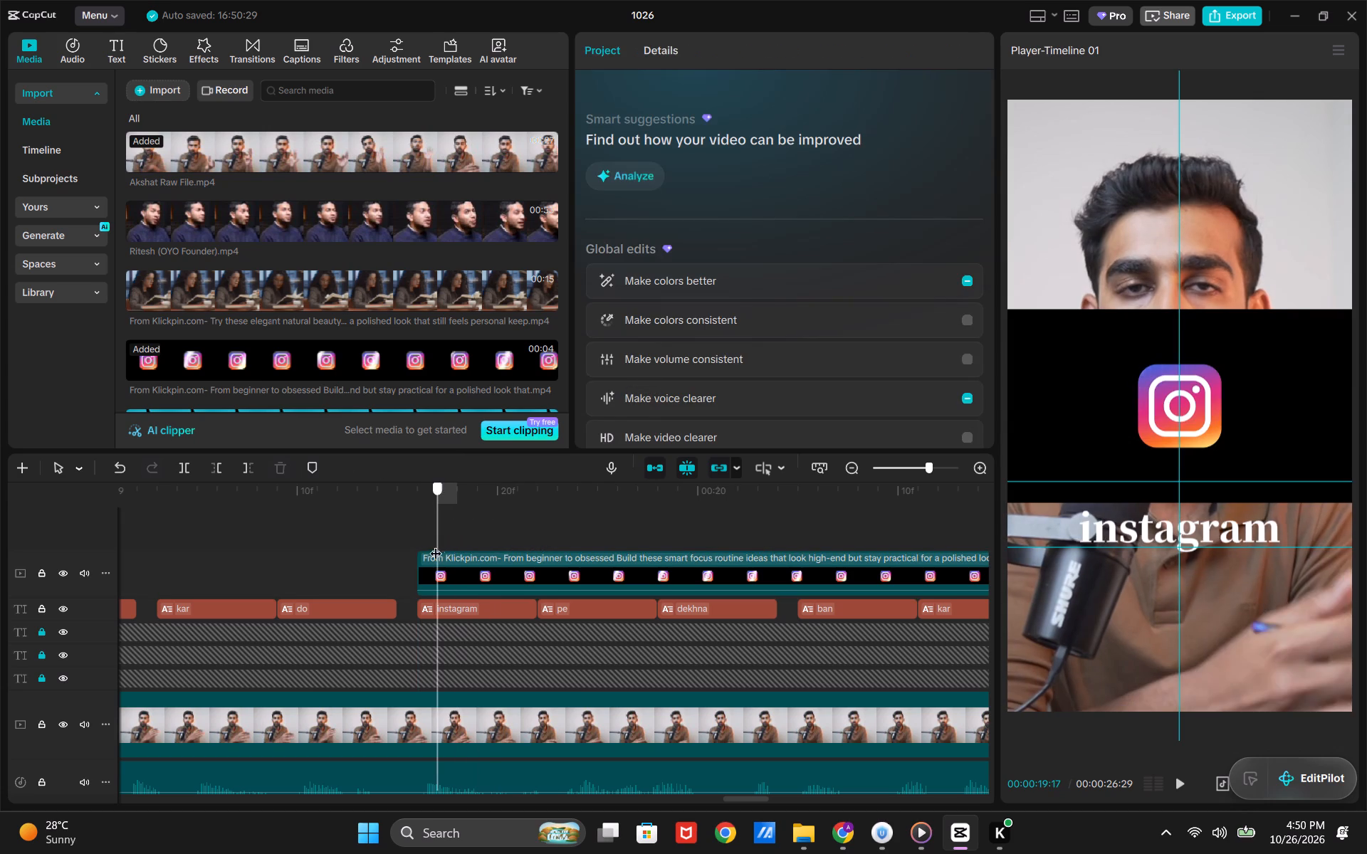
pyautogui.moveTo(436, 544); pyautogui.dragTo(411, 547)
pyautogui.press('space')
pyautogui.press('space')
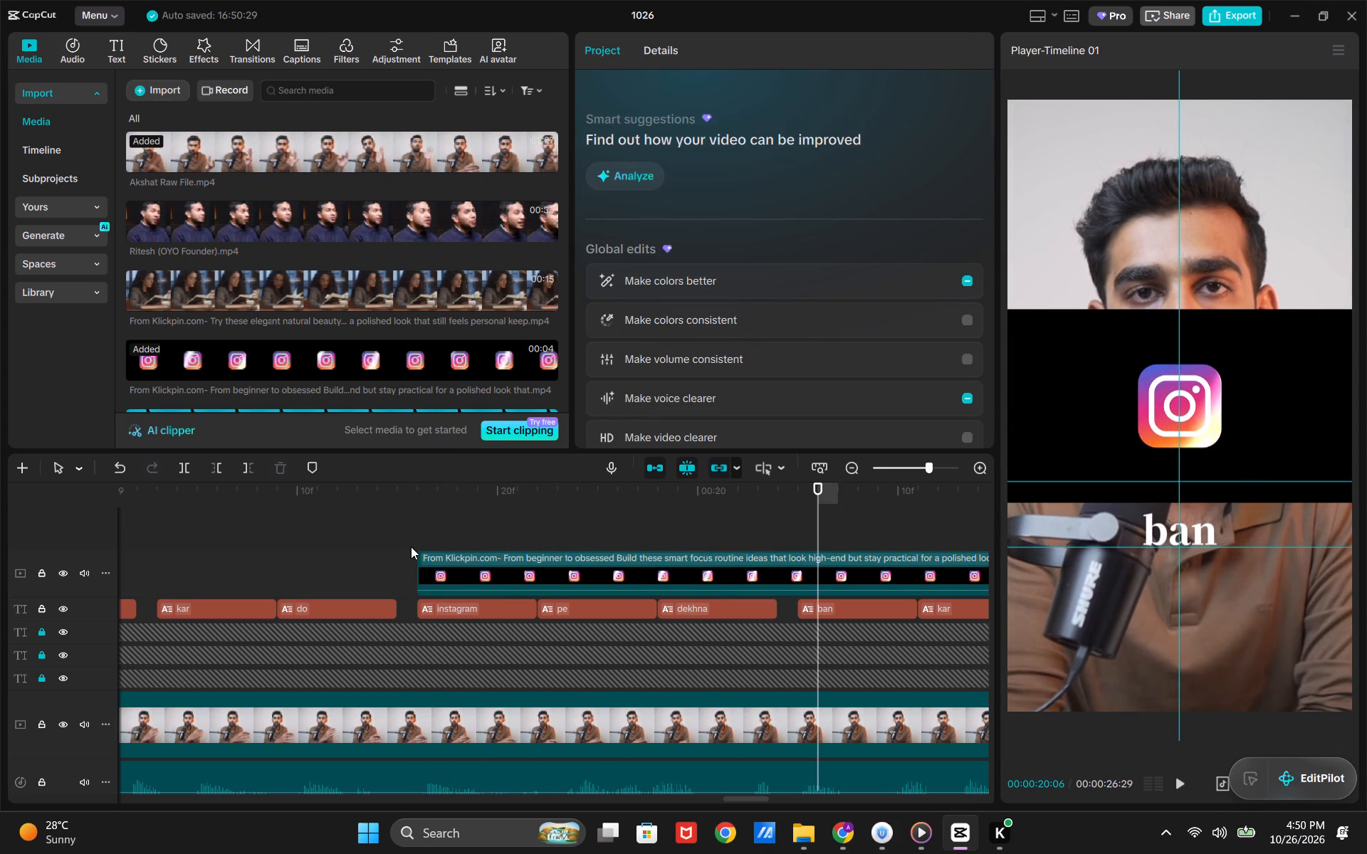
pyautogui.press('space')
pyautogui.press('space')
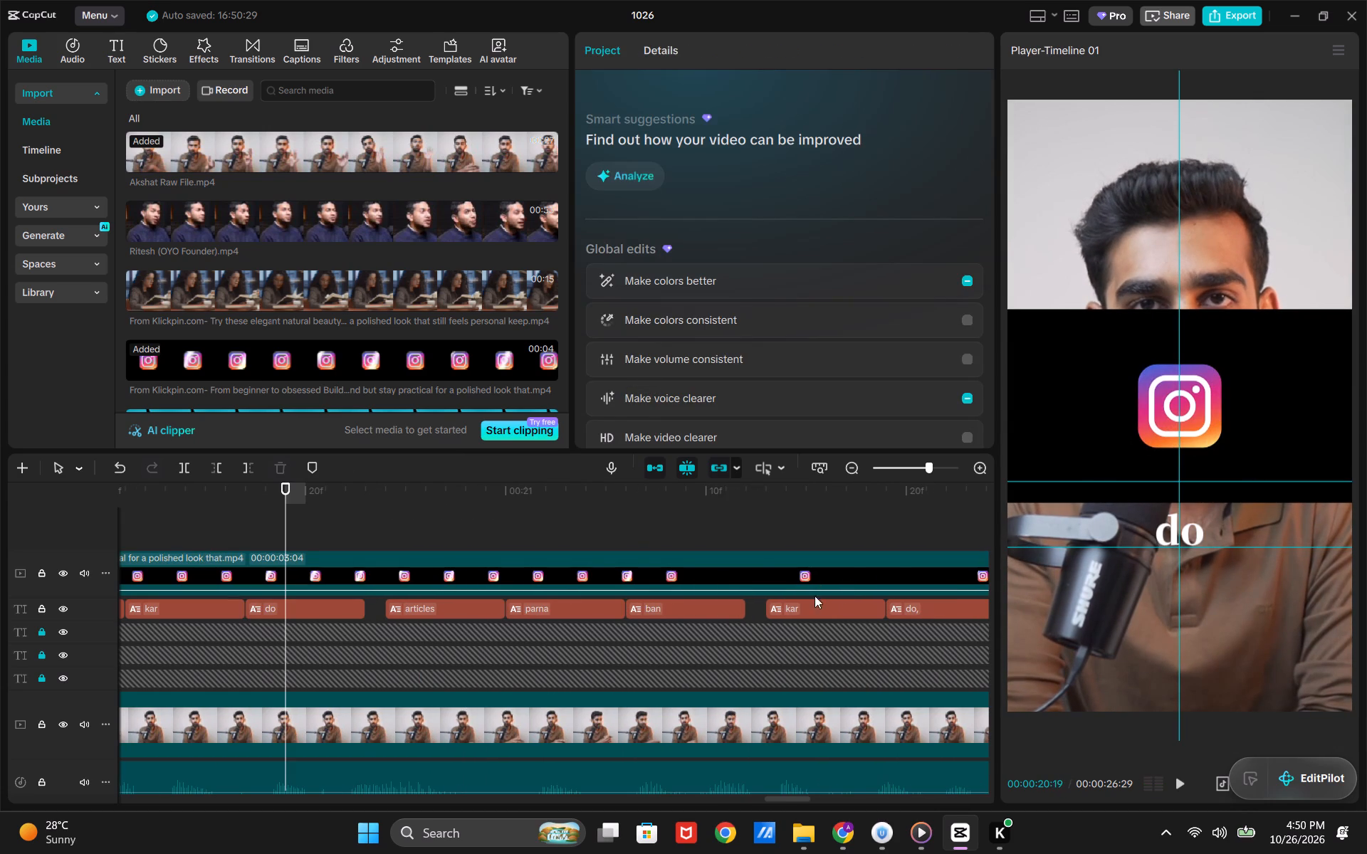
pyautogui.moveTo(287, 549); pyautogui.dragTo(262, 545)
pyautogui.click(217, 535)
pyautogui.moveTo(217, 535); pyautogui.dragTo(108, 546)
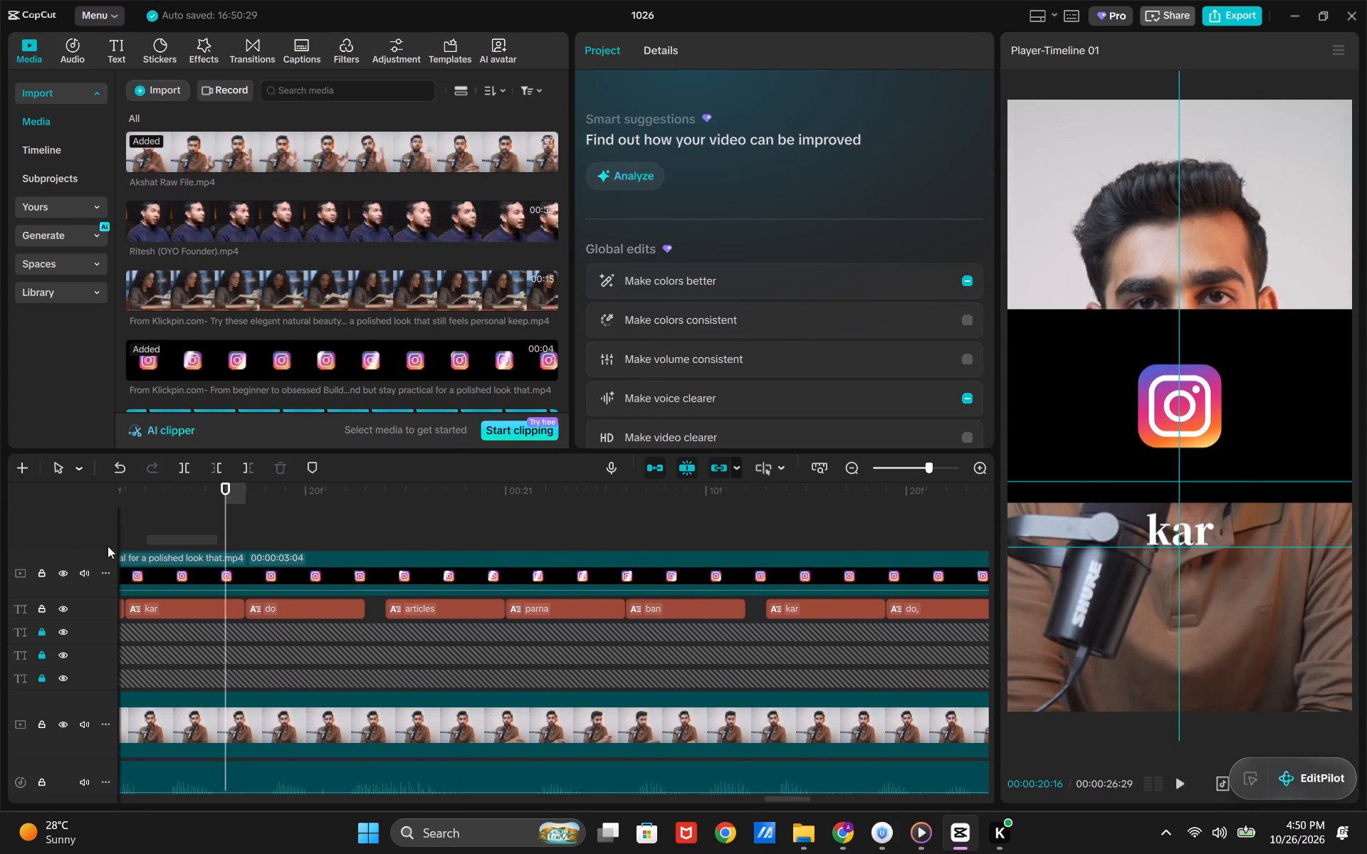
pyautogui.moveTo(108, 546); pyautogui.dragTo(167, 524)
pyautogui.click(231, 516)
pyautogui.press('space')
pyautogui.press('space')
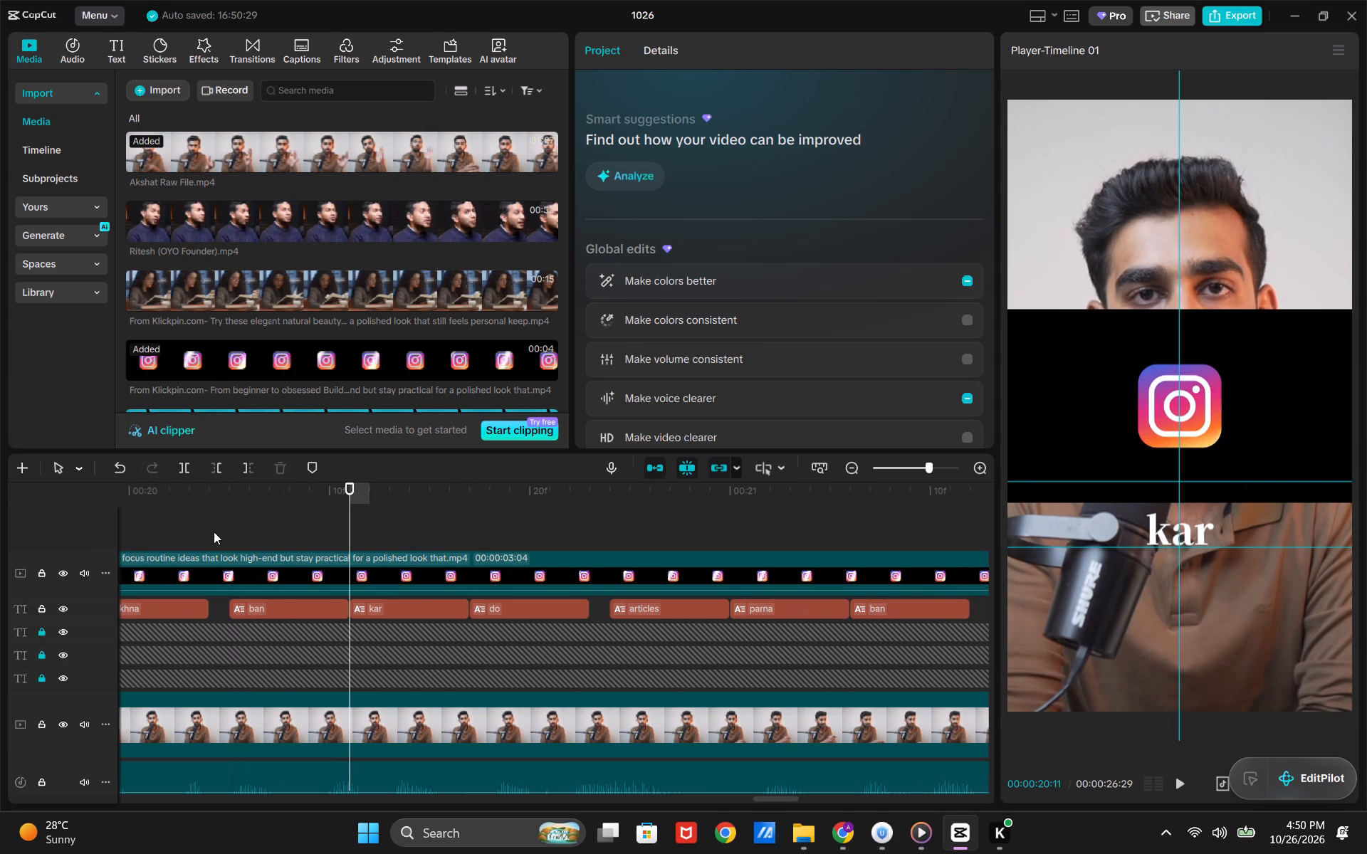
pyautogui.click(177, 536)
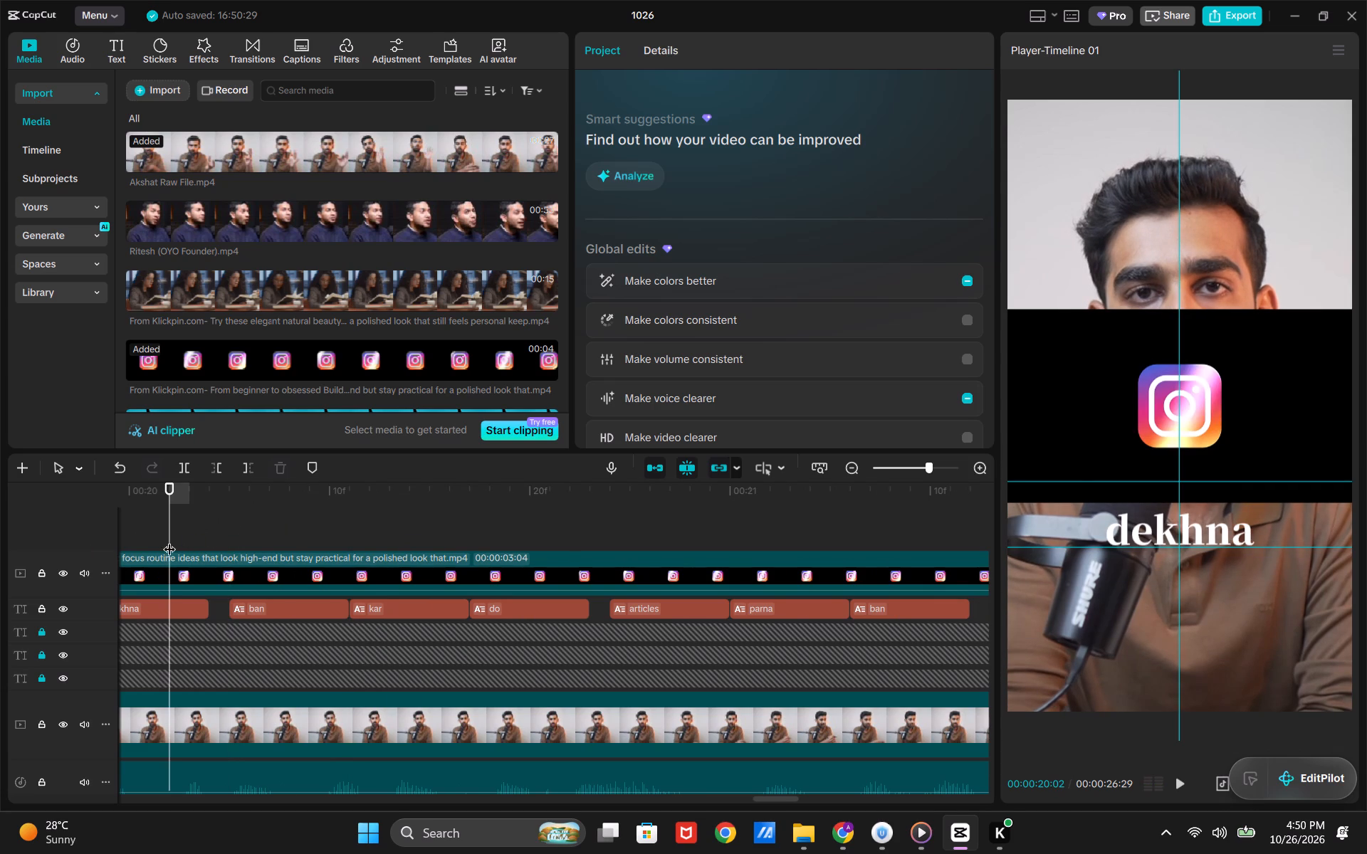
# Trim the Instagram logo clip so it ends where the "pe" caption begins.
pyautogui.moveTo(171, 539); pyautogui.dragTo(355, 535)
pyautogui.click(361, 554)
pyautogui.click(246, 464)
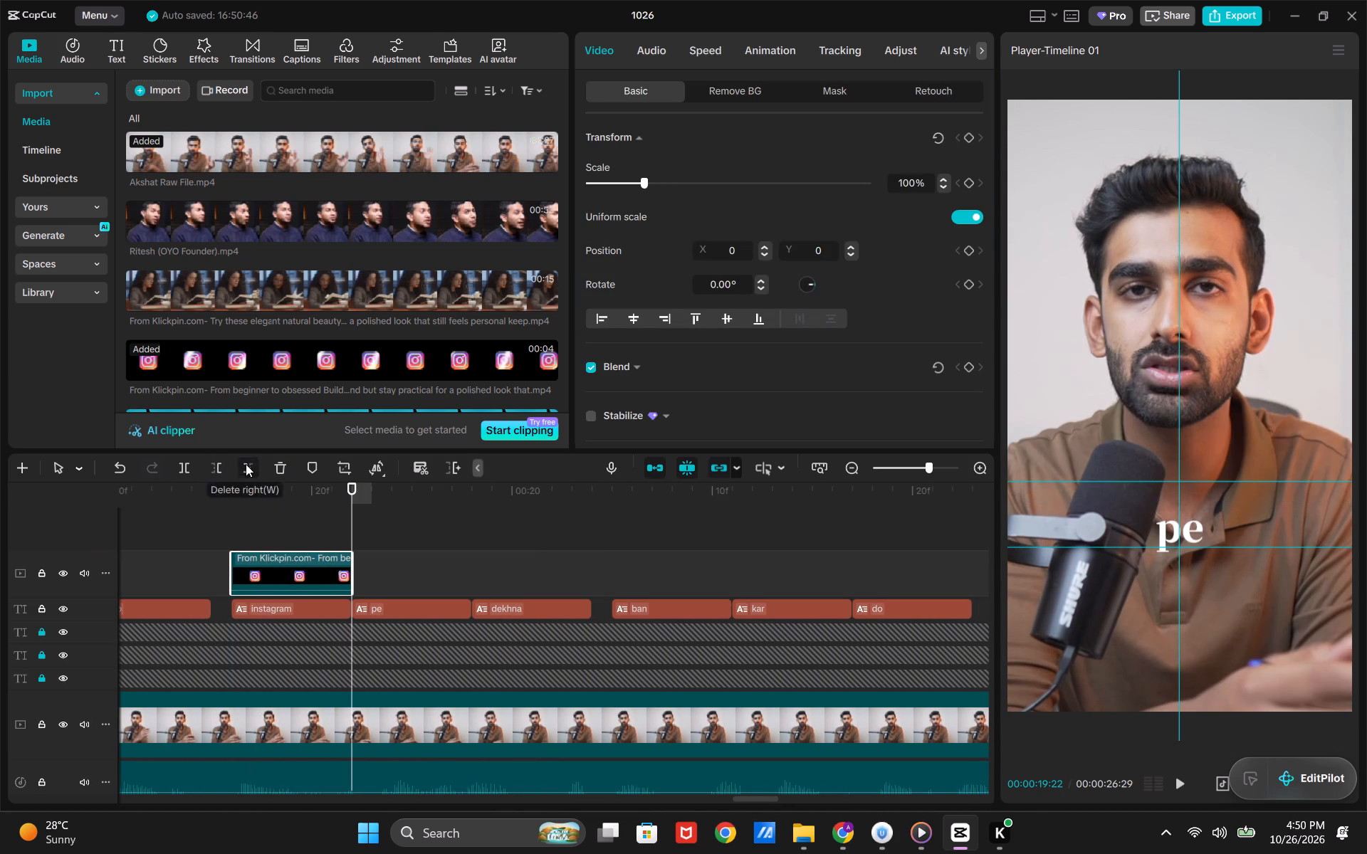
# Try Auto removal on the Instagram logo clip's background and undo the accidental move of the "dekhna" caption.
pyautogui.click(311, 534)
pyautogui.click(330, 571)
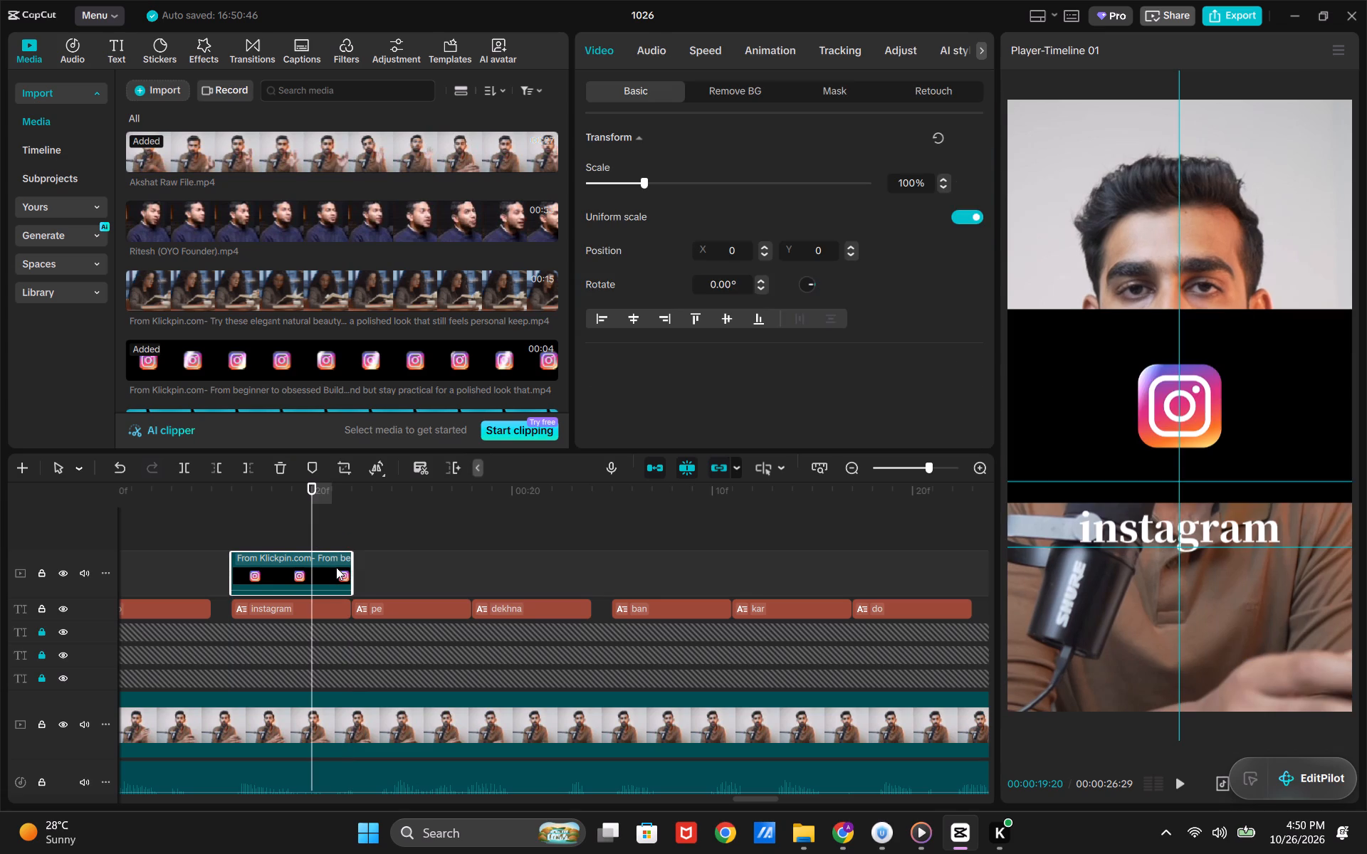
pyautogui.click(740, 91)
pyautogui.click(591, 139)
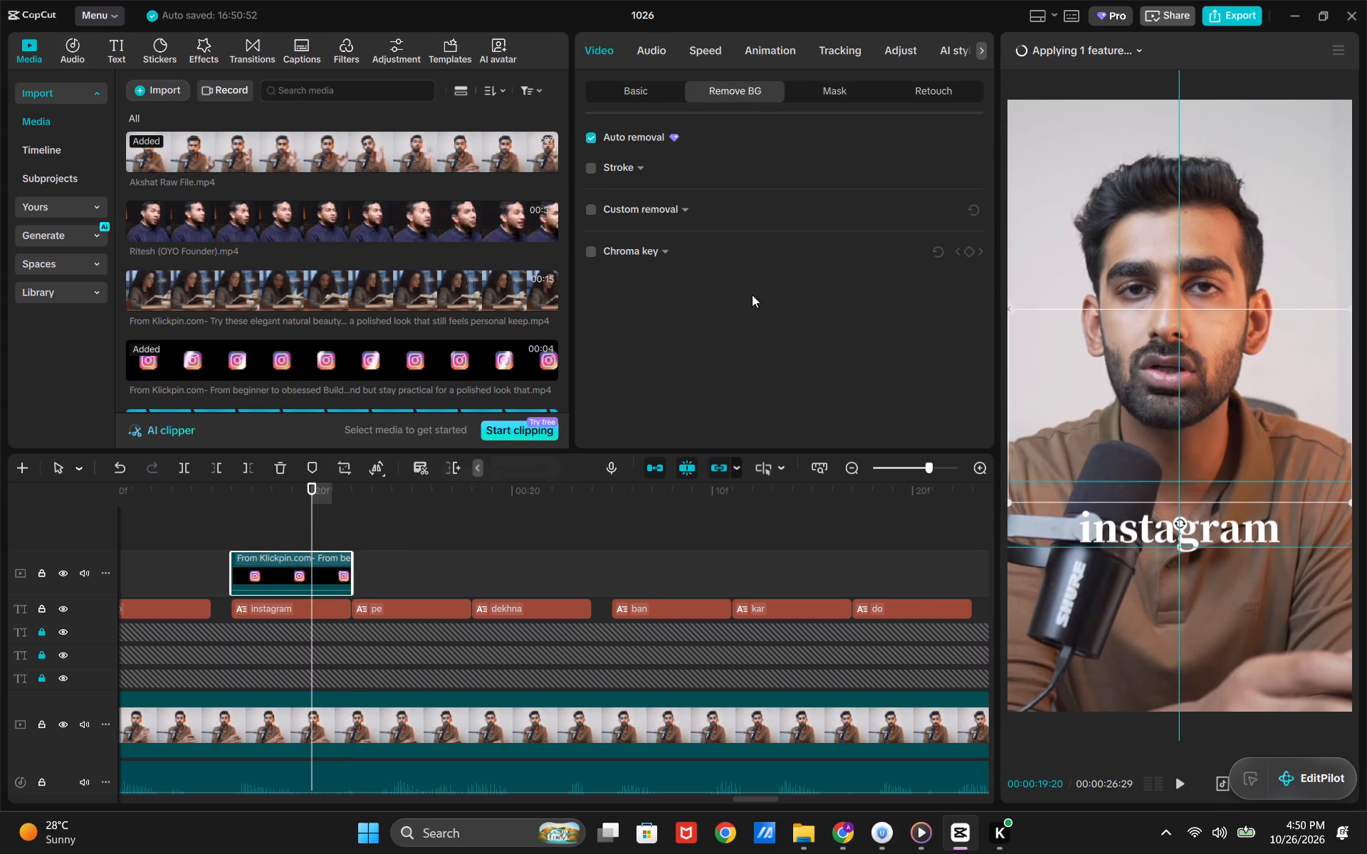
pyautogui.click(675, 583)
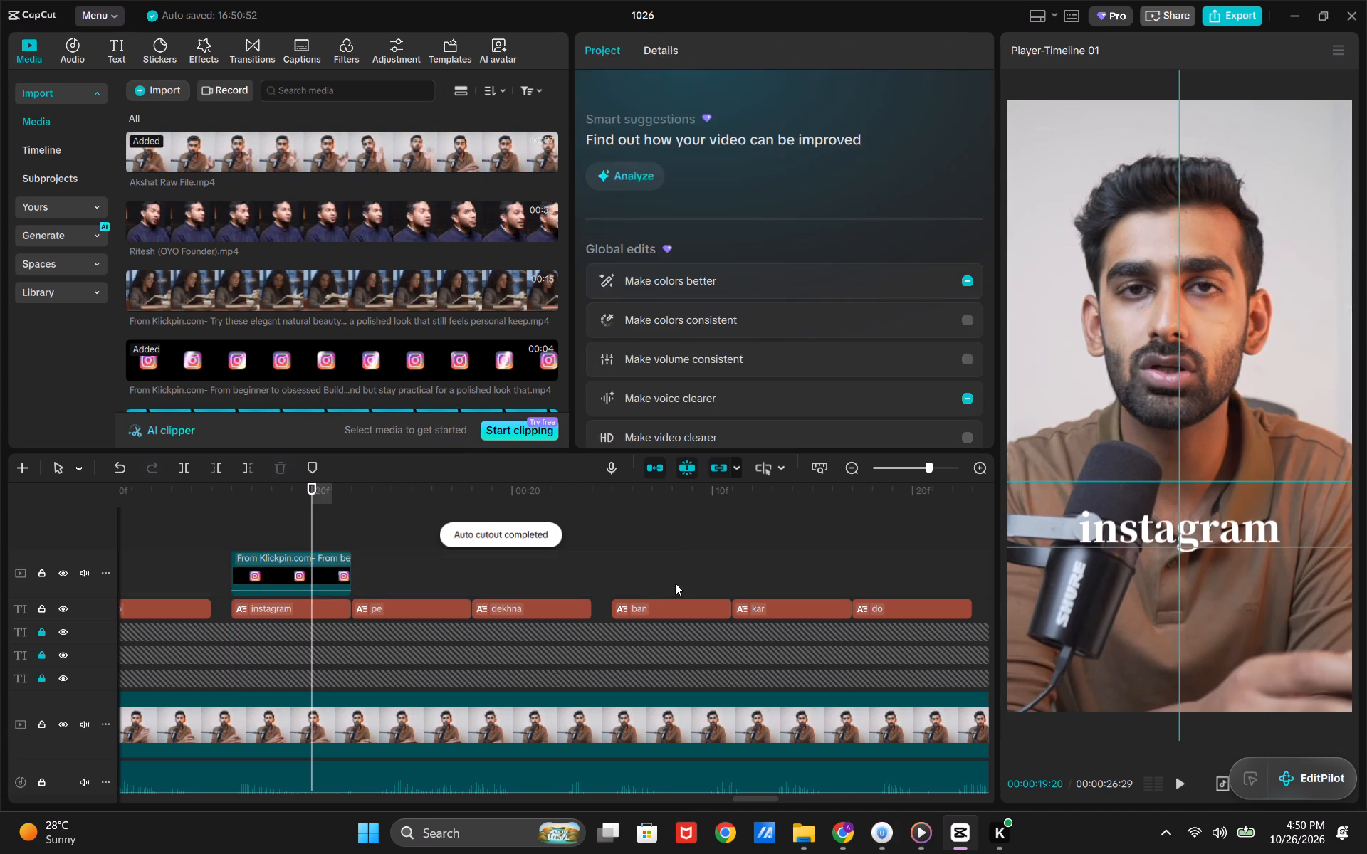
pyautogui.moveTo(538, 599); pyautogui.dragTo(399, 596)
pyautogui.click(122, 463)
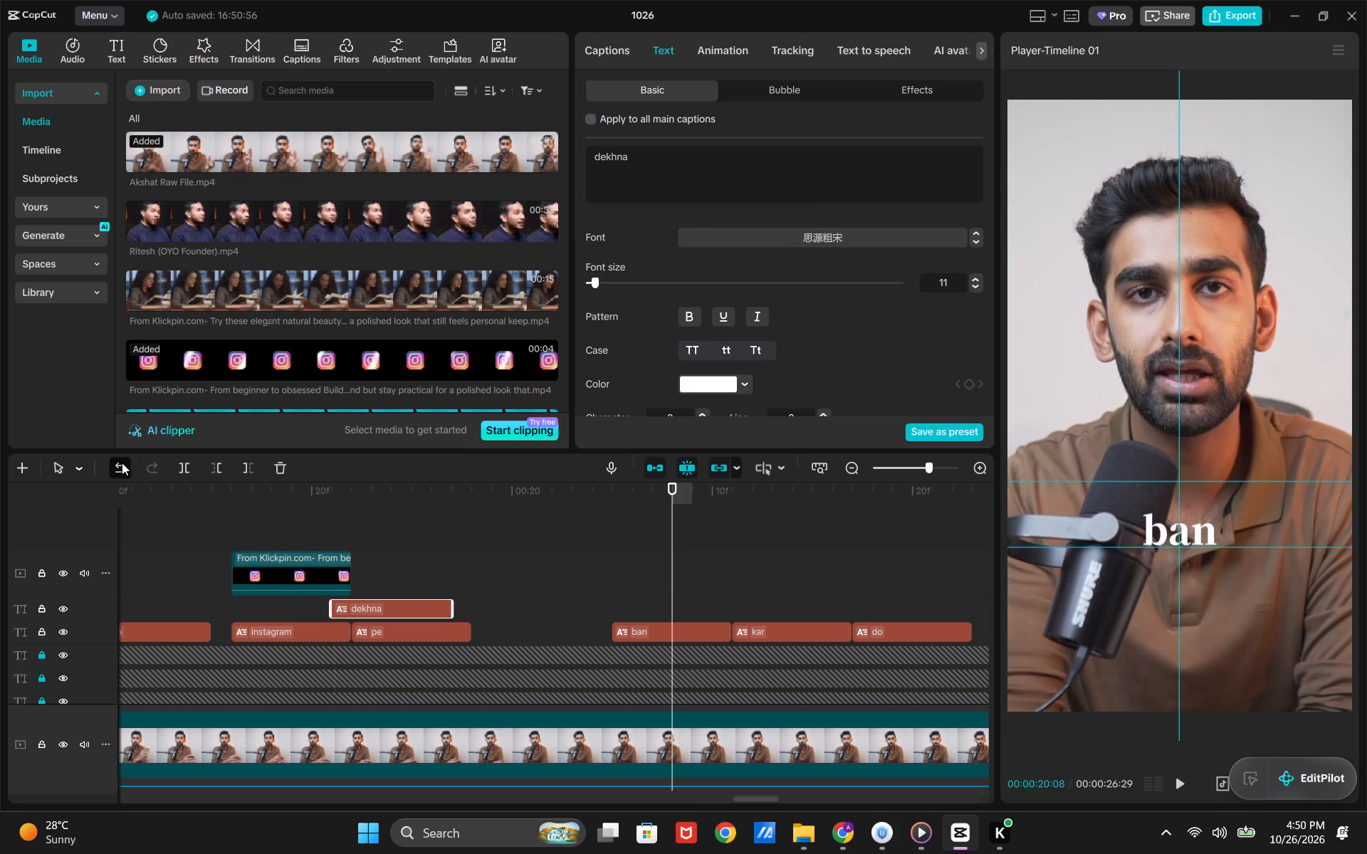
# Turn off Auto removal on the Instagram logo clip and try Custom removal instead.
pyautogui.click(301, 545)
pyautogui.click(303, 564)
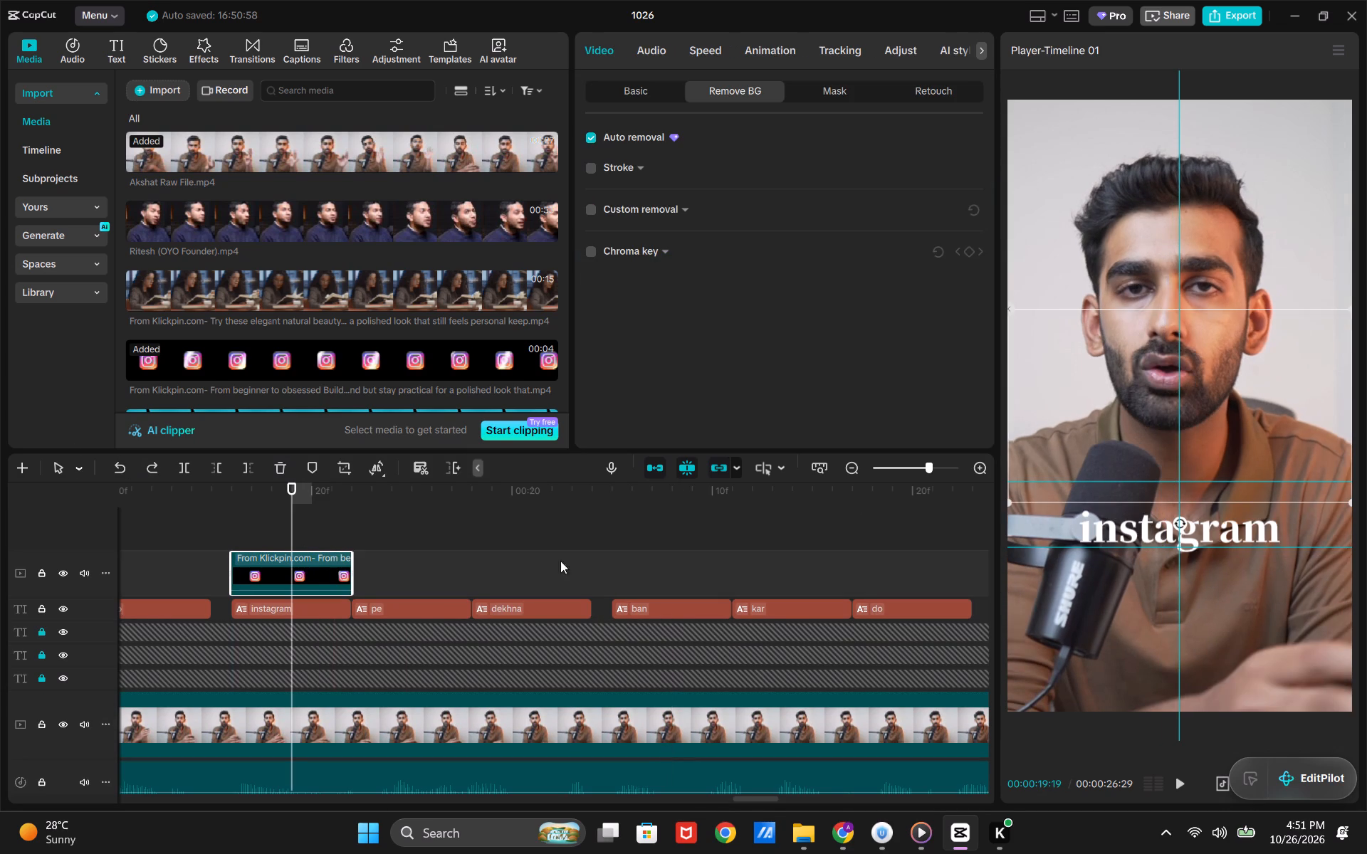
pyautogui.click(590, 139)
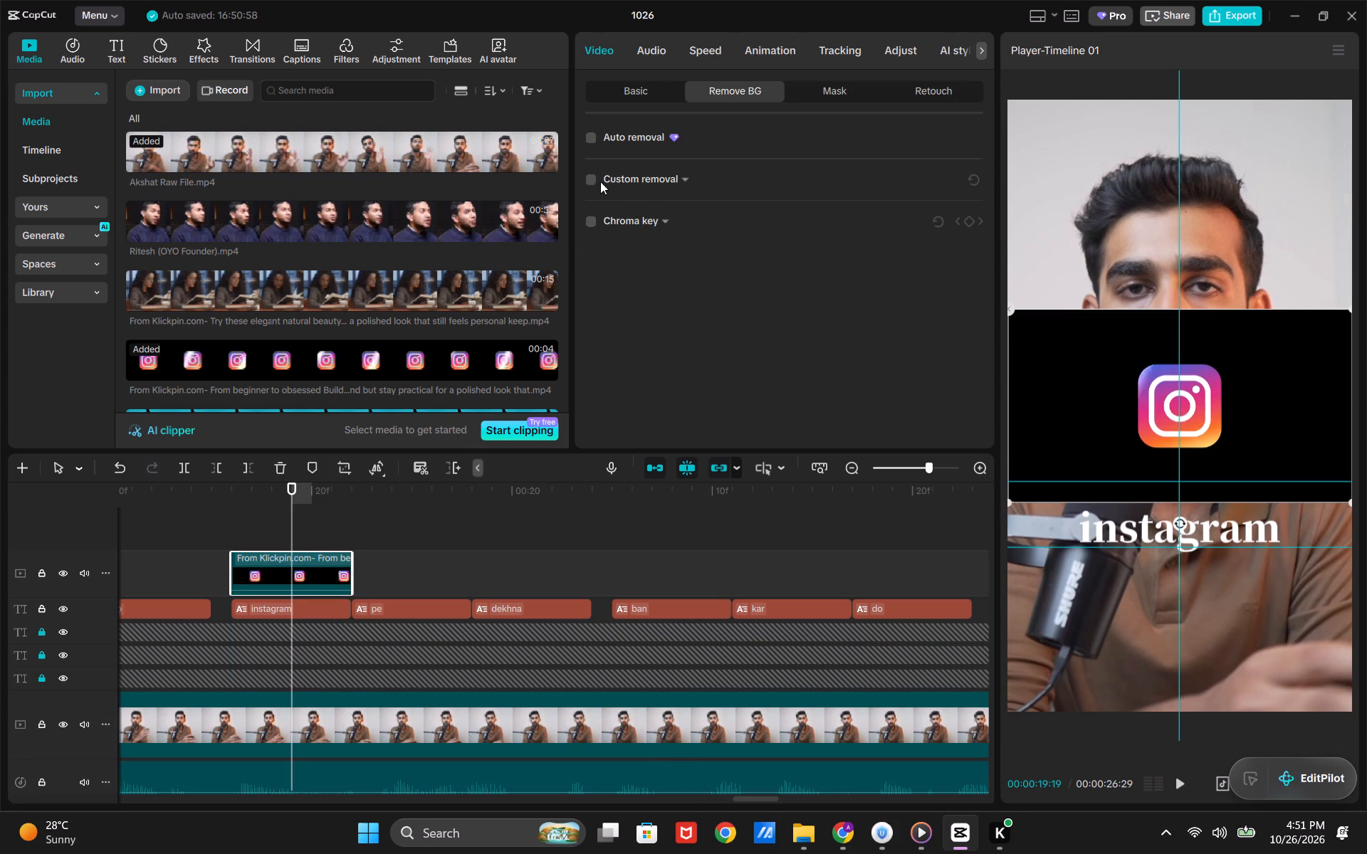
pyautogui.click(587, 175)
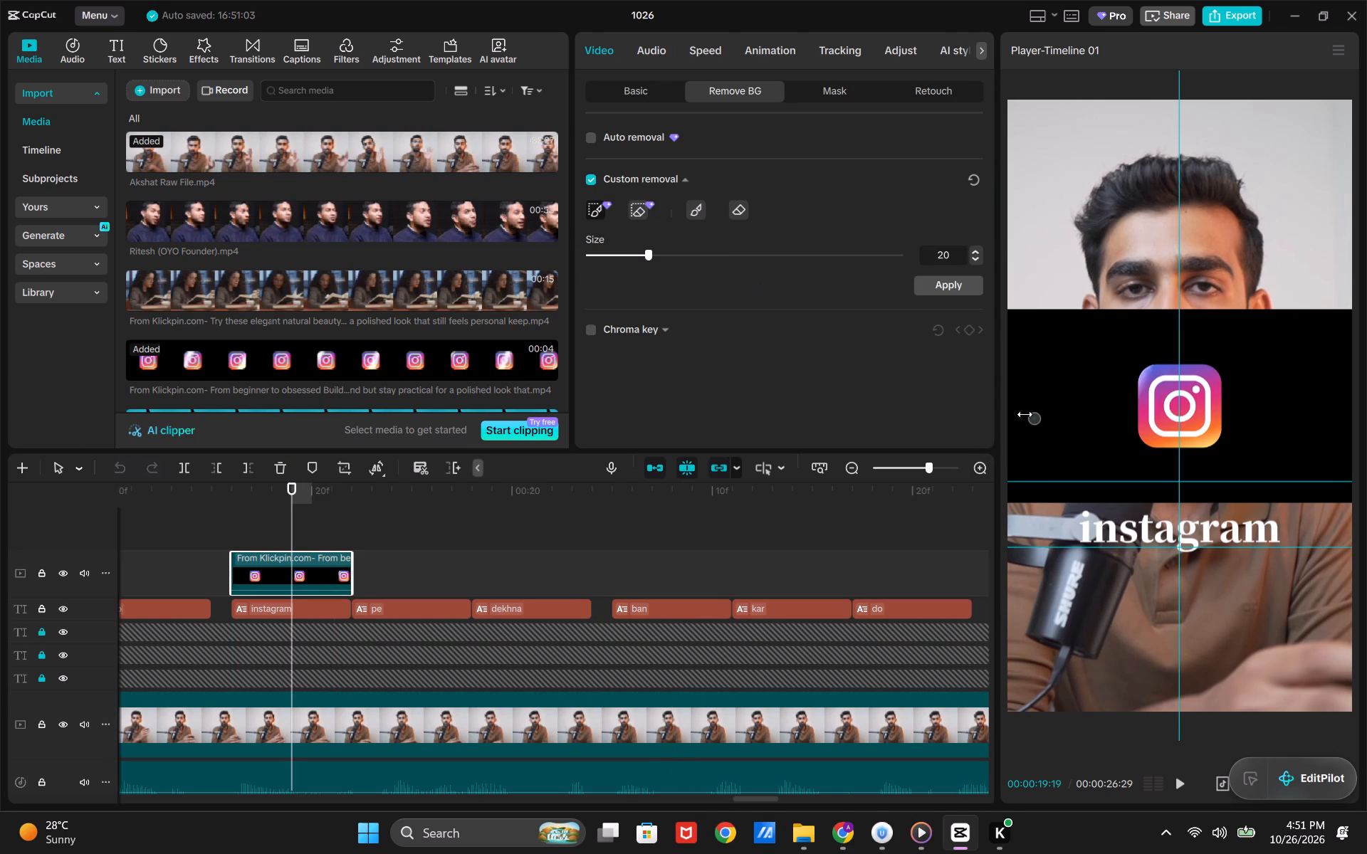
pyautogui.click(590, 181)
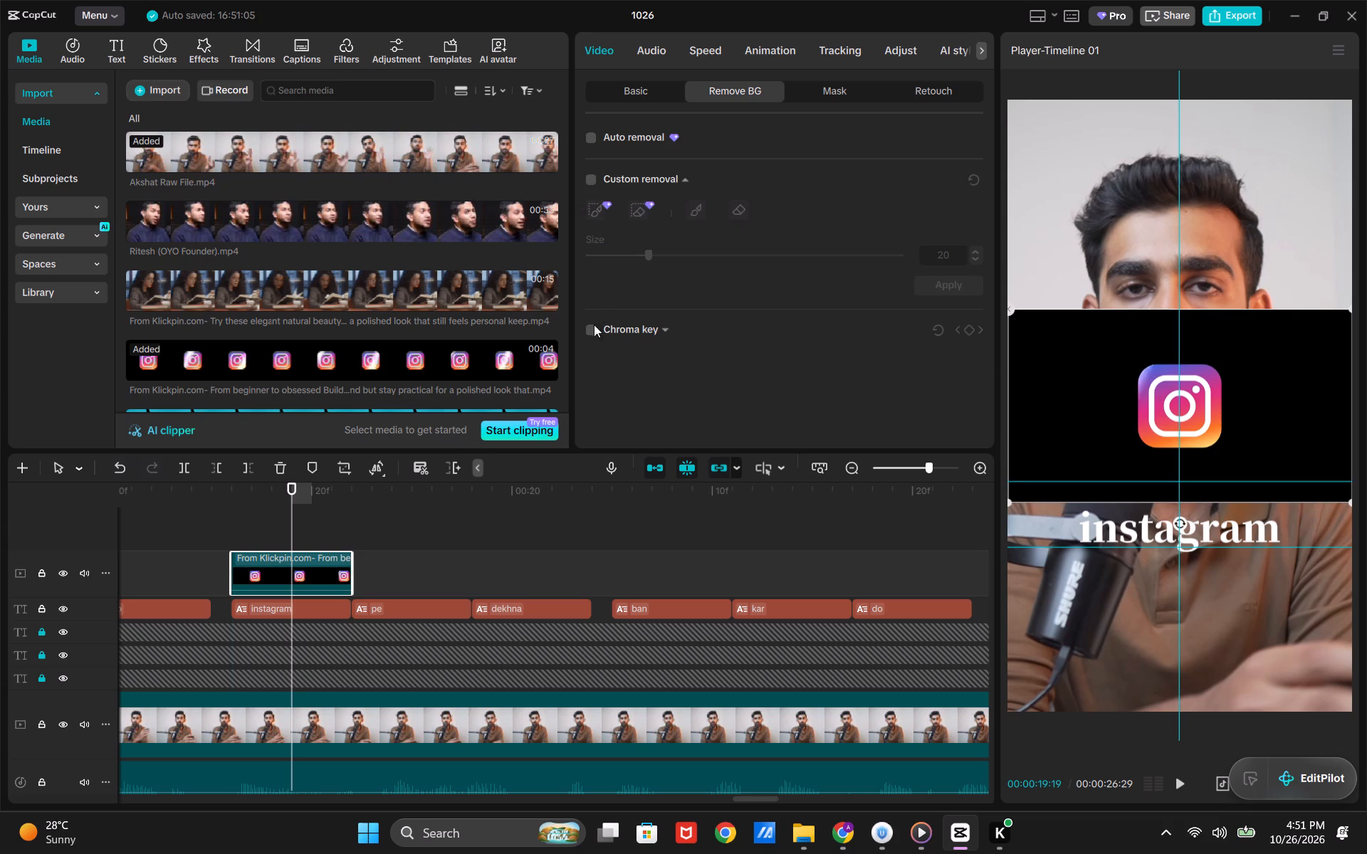
# Remove the Instagram logo clip's background with Chroma key, picking its black background colour.
pyautogui.click(589, 332)
pyautogui.click(1089, 408)
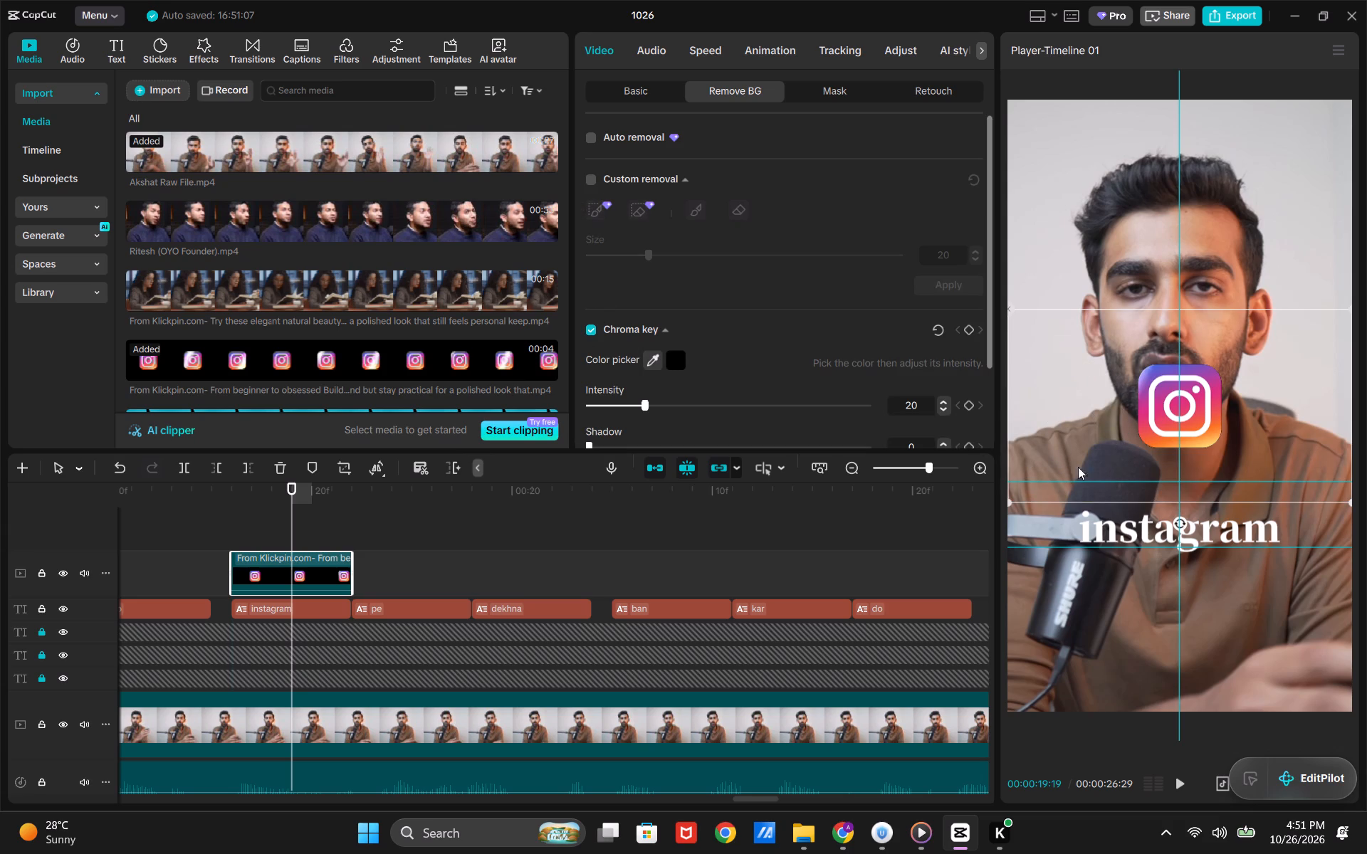
# Scale the Instagram logo down in the preview and reposition it just below the "instagram" caption.
pyautogui.moveTo(1210, 430); pyautogui.dragTo(1138, 598)
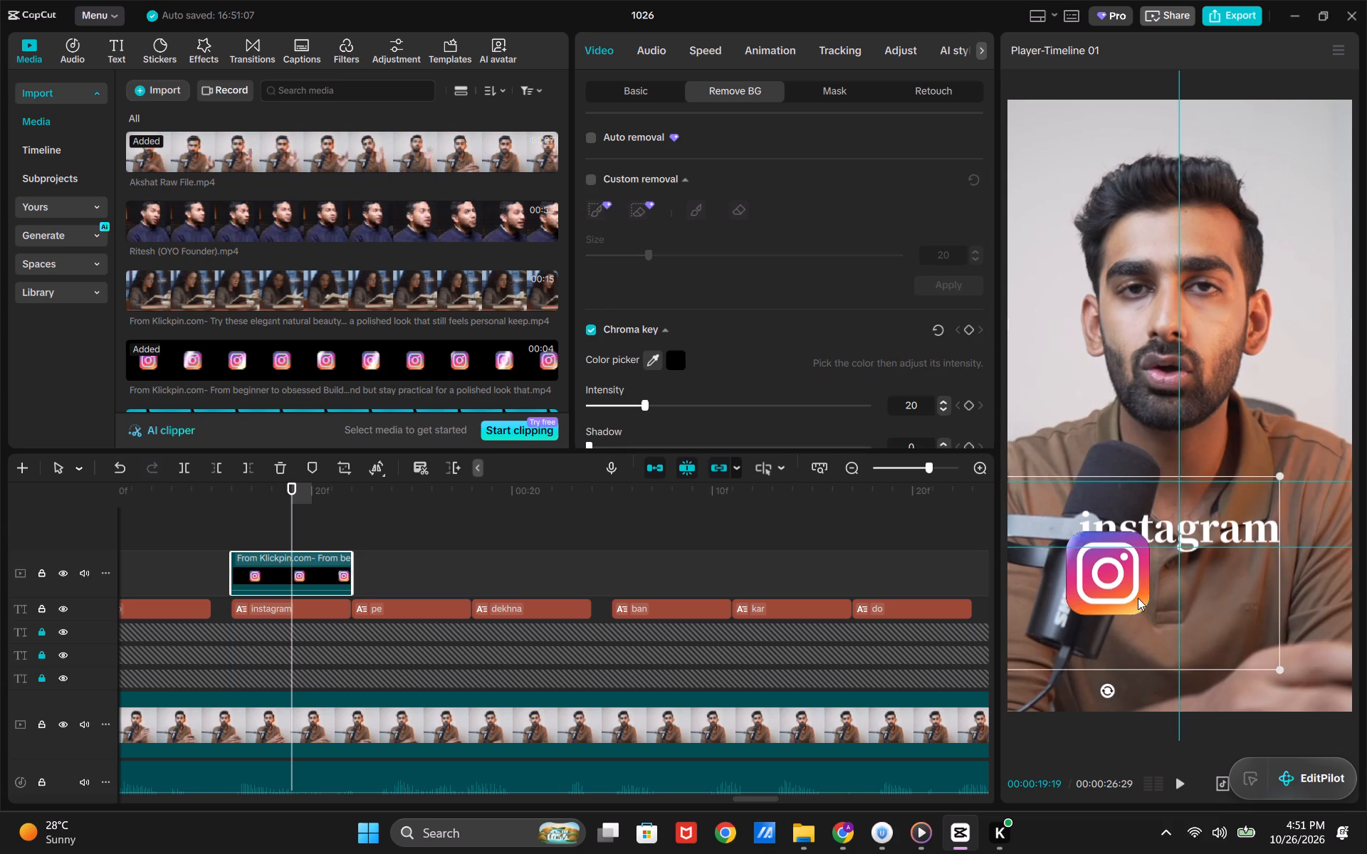
pyautogui.moveTo(1138, 598); pyautogui.dragTo(1133, 630)
pyautogui.moveTo(1270, 702); pyautogui.dragTo(1224, 655)
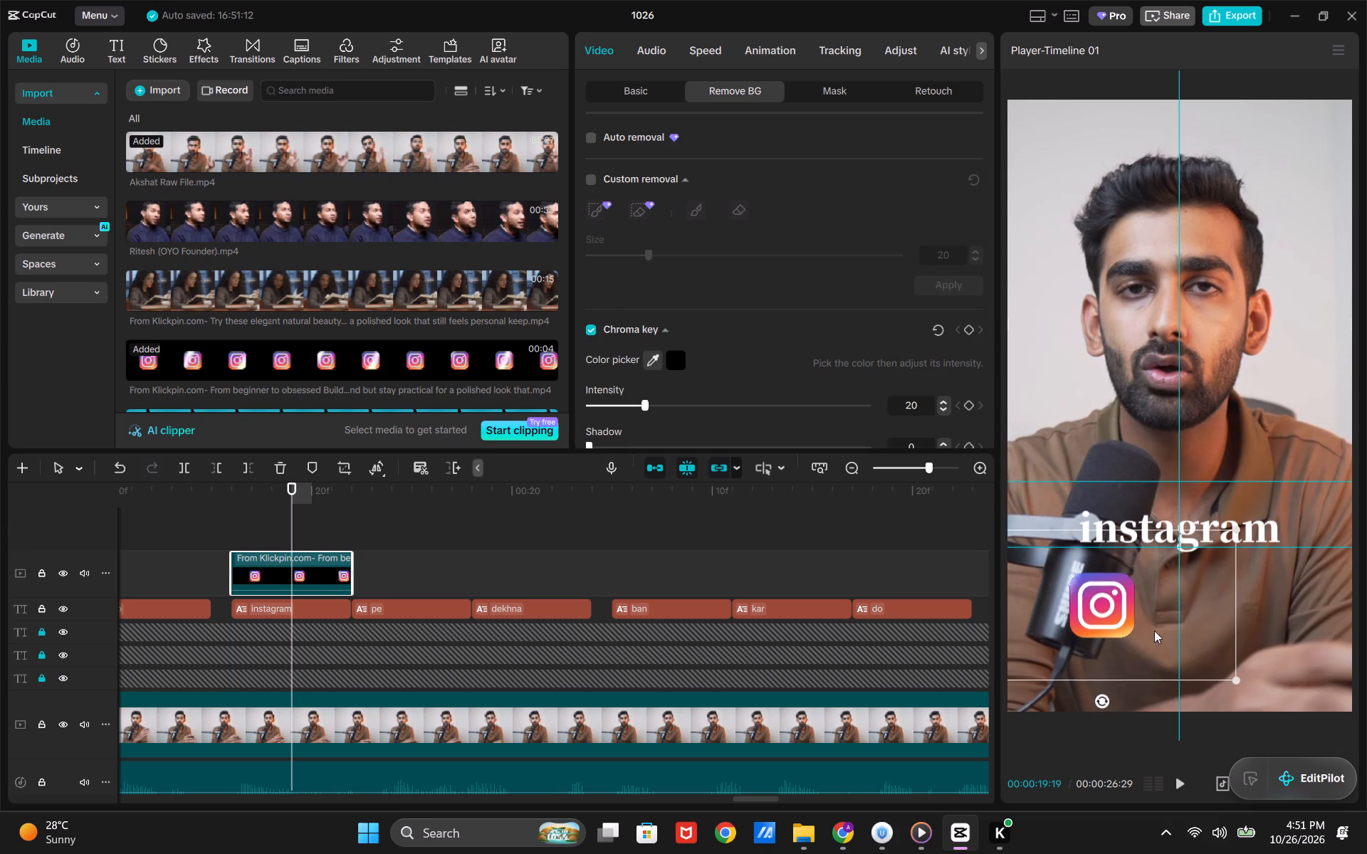
pyautogui.moveTo(1126, 621); pyautogui.dragTo(1148, 638)
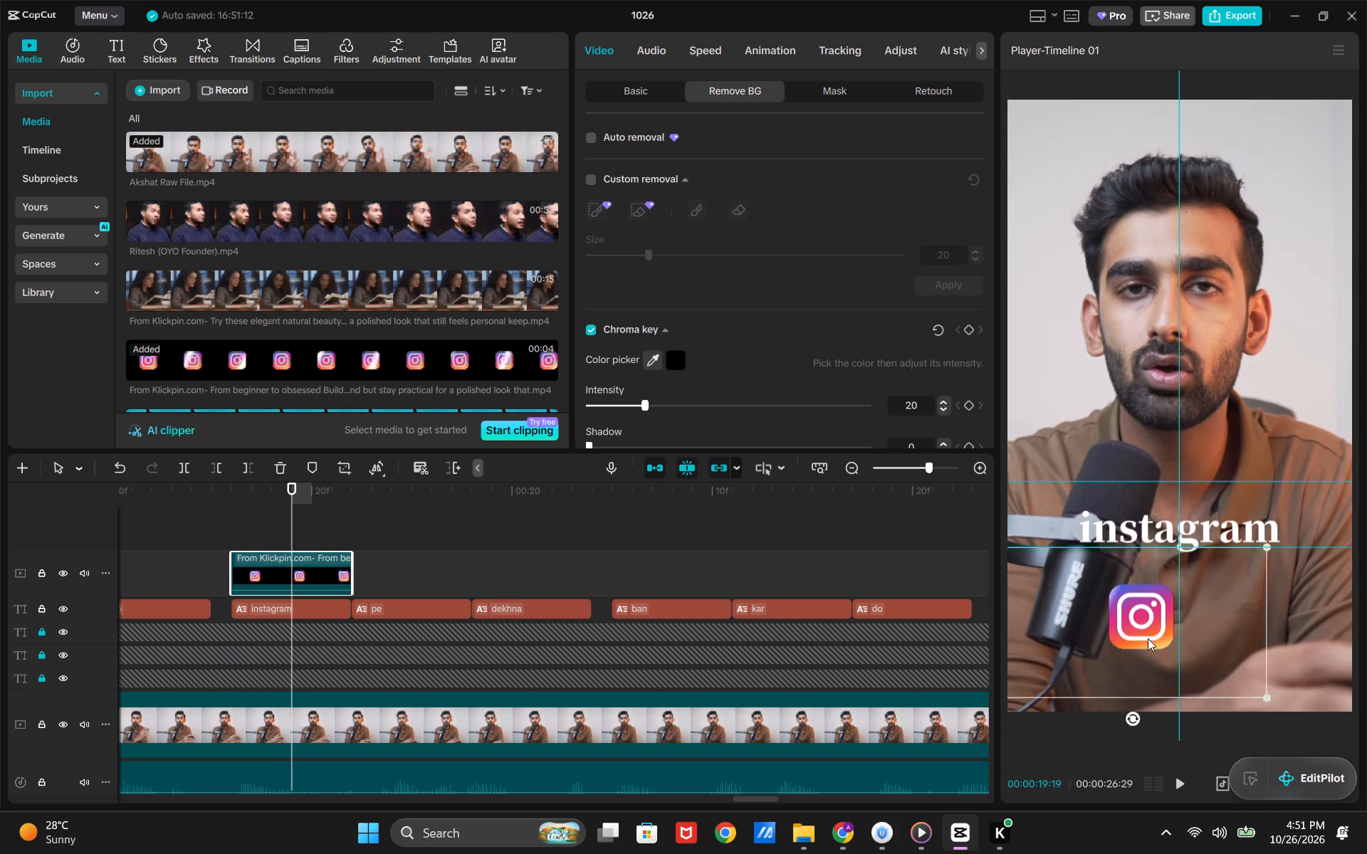
pyautogui.moveTo(1148, 638); pyautogui.dragTo(1084, 635)
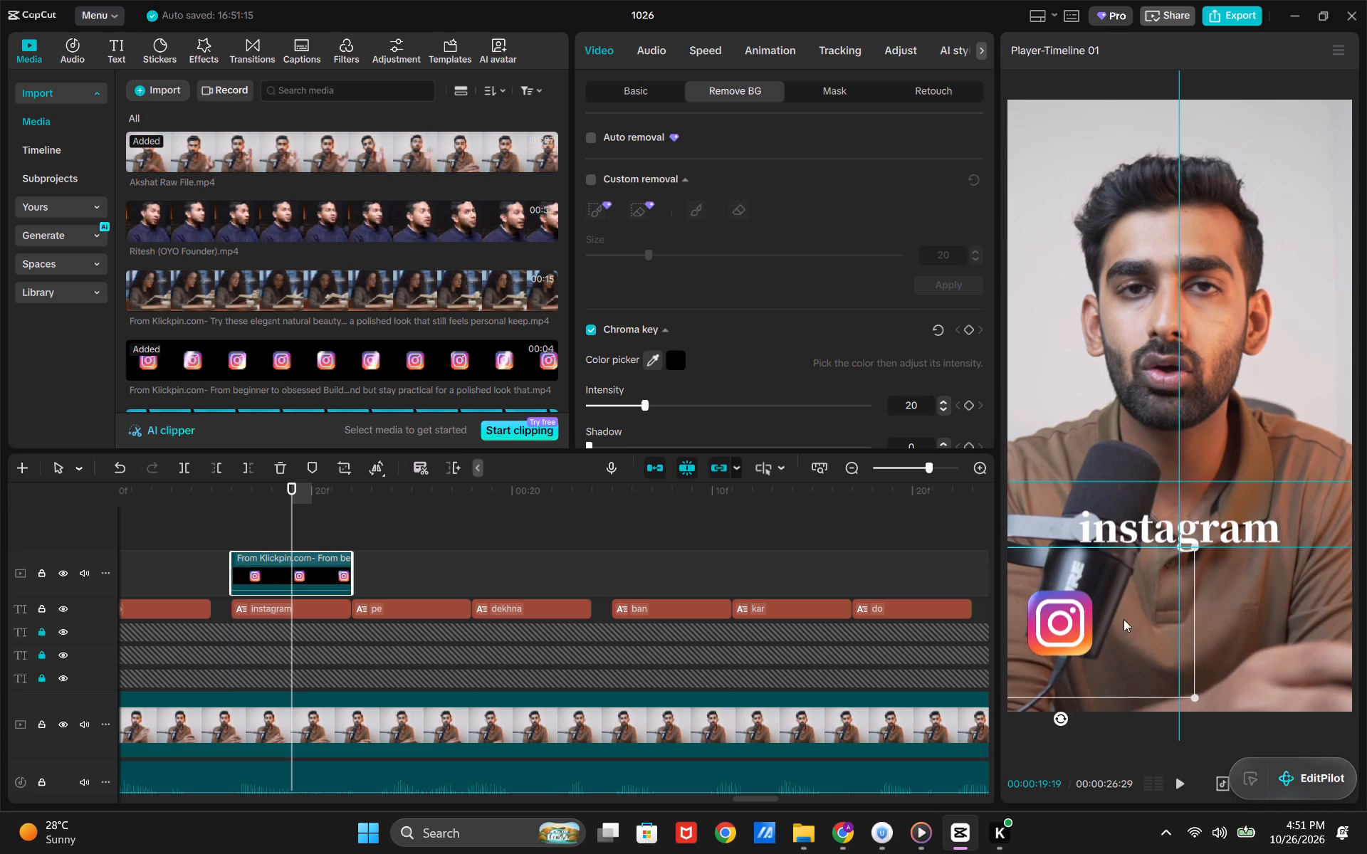
pyautogui.moveTo(1101, 629); pyautogui.dragTo(1139, 601)
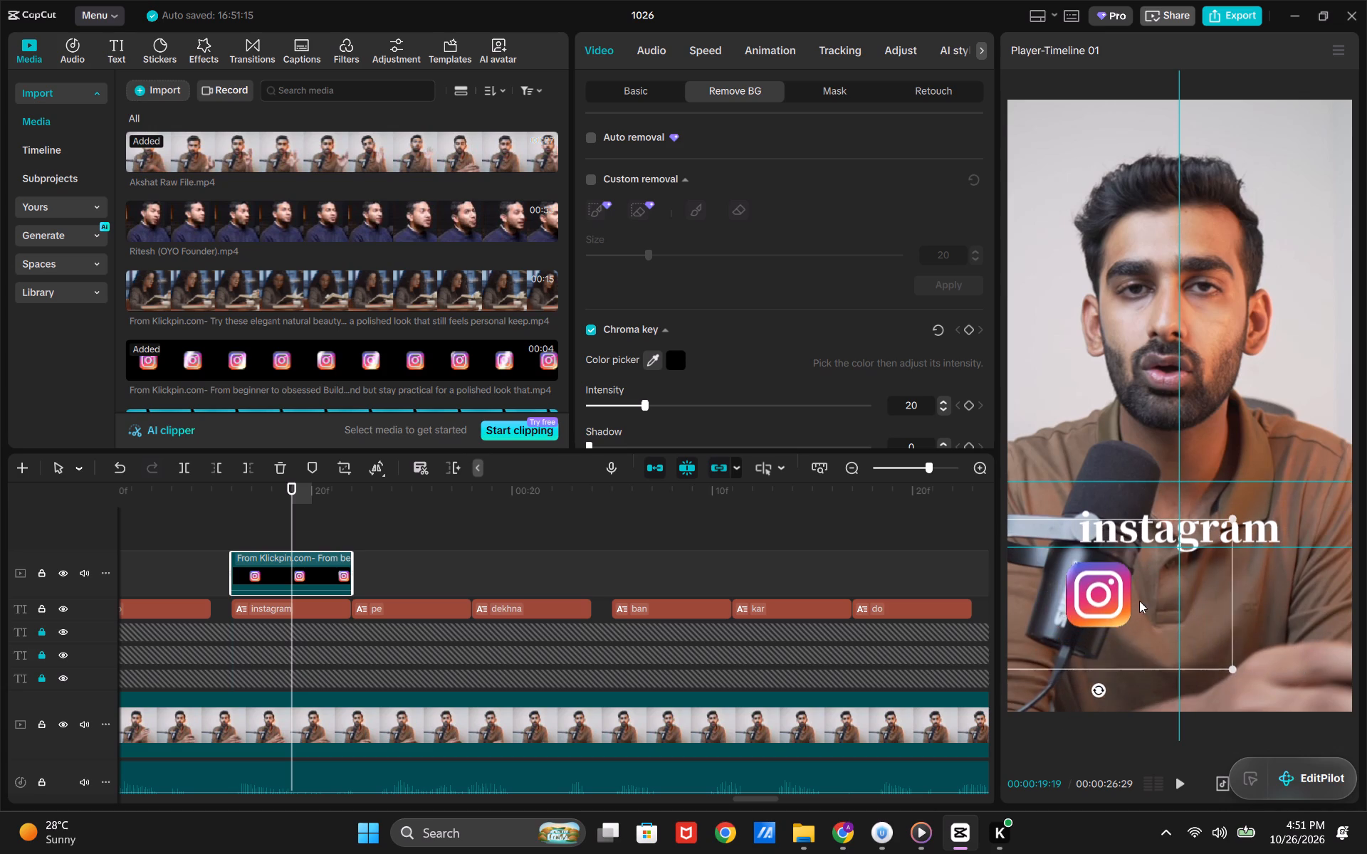
pyautogui.moveTo(1139, 601); pyautogui.dragTo(1148, 600)
pyautogui.moveTo(1148, 600); pyautogui.dragTo(1216, 591)
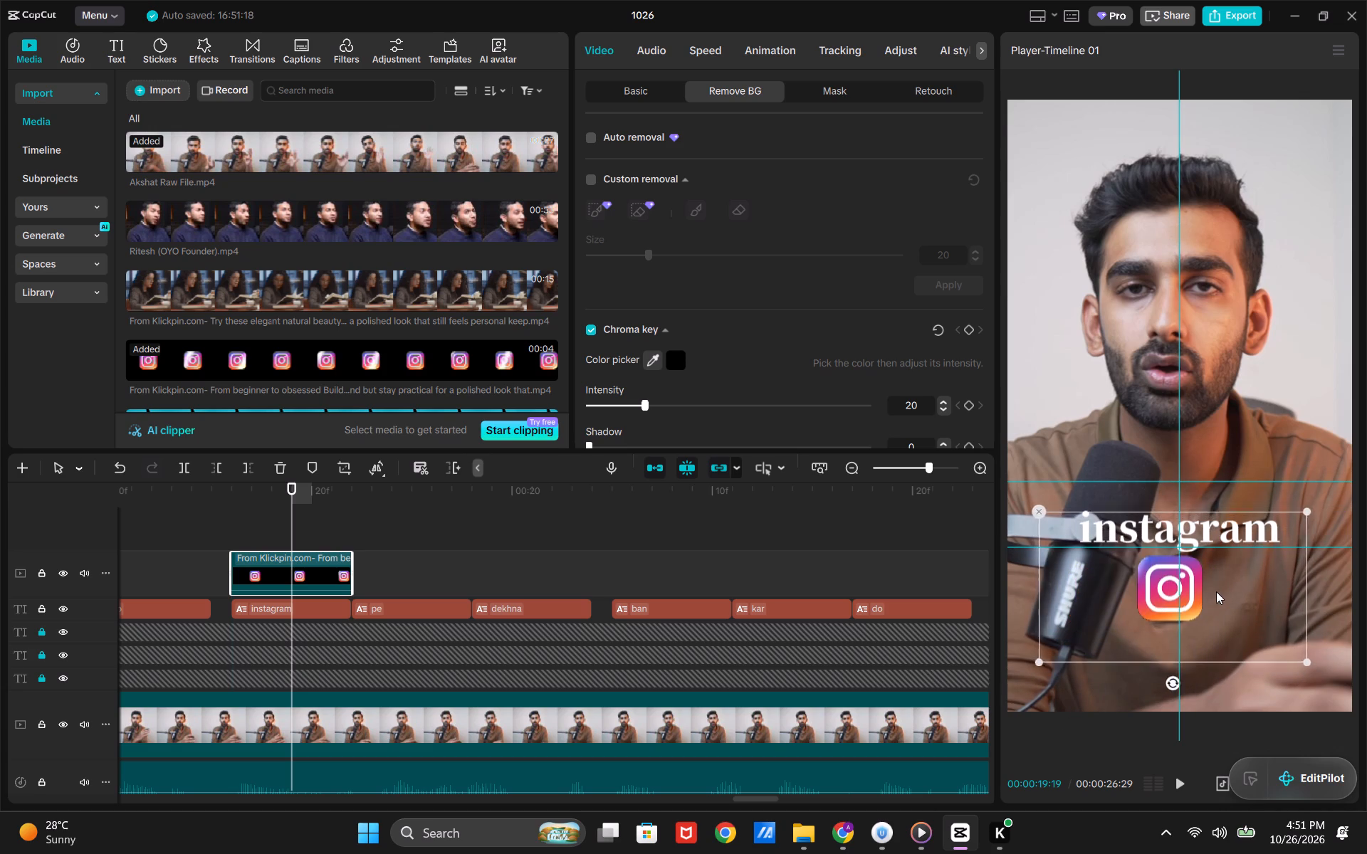
pyautogui.moveTo(1216, 591); pyautogui.dragTo(1154, 613)
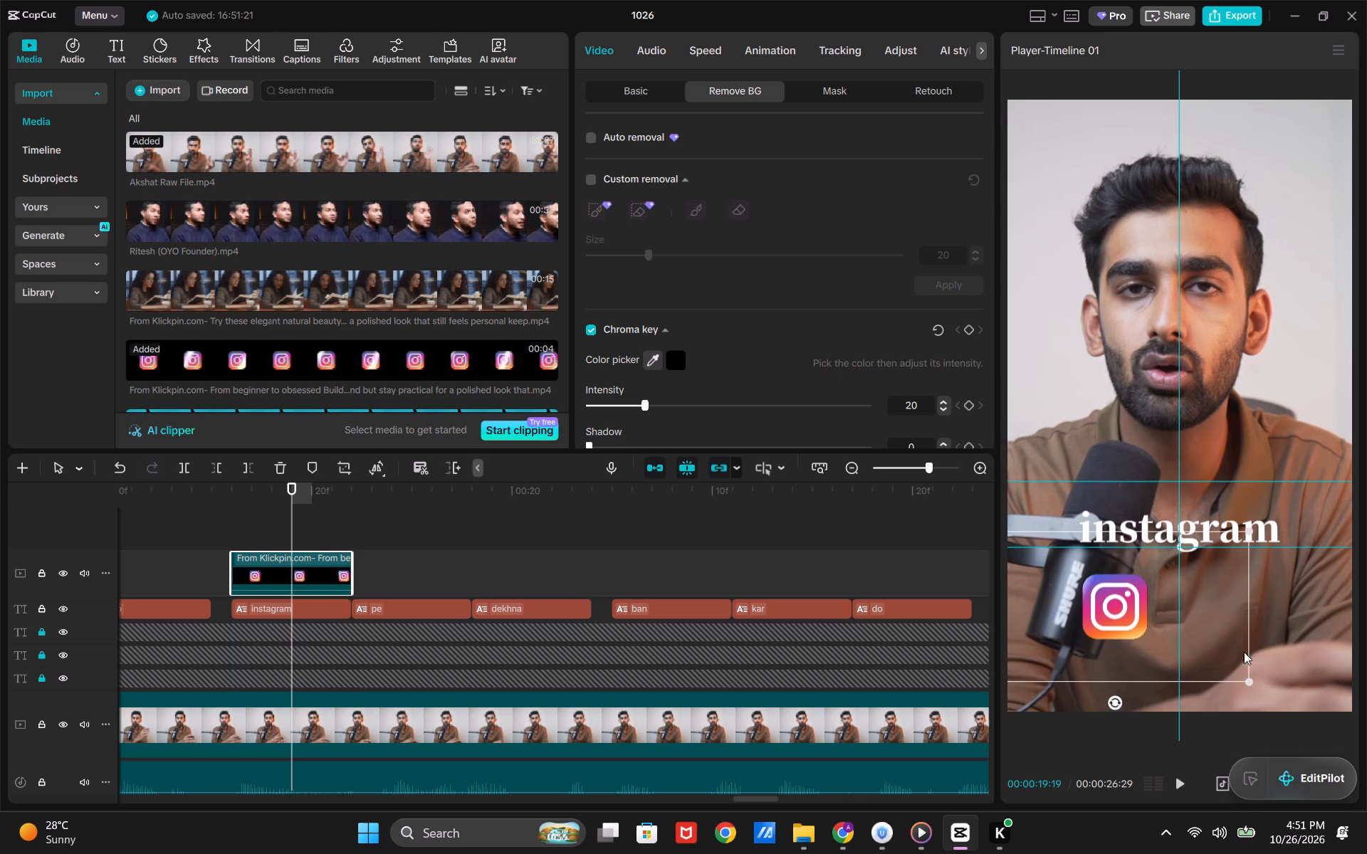
# Shrink the Instagram logo slightly and place it just above the end of the "instagram" caption, over the letters "ram".
pyautogui.moveTo(1250, 680); pyautogui.dragTo(1210, 658)
pyautogui.moveTo(1143, 638); pyautogui.dragTo(1322, 588)
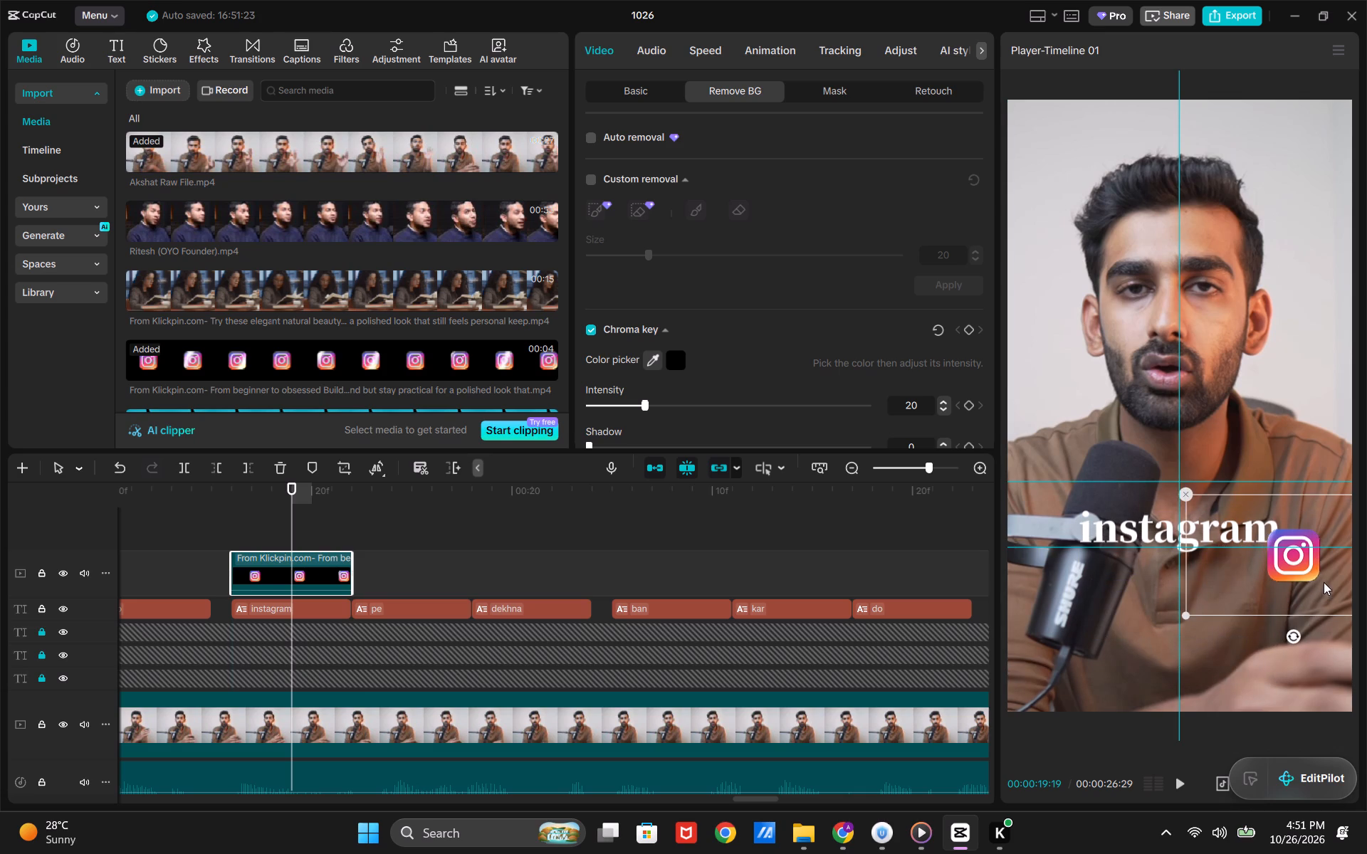
pyautogui.moveTo(1319, 584); pyautogui.dragTo(1206, 534)
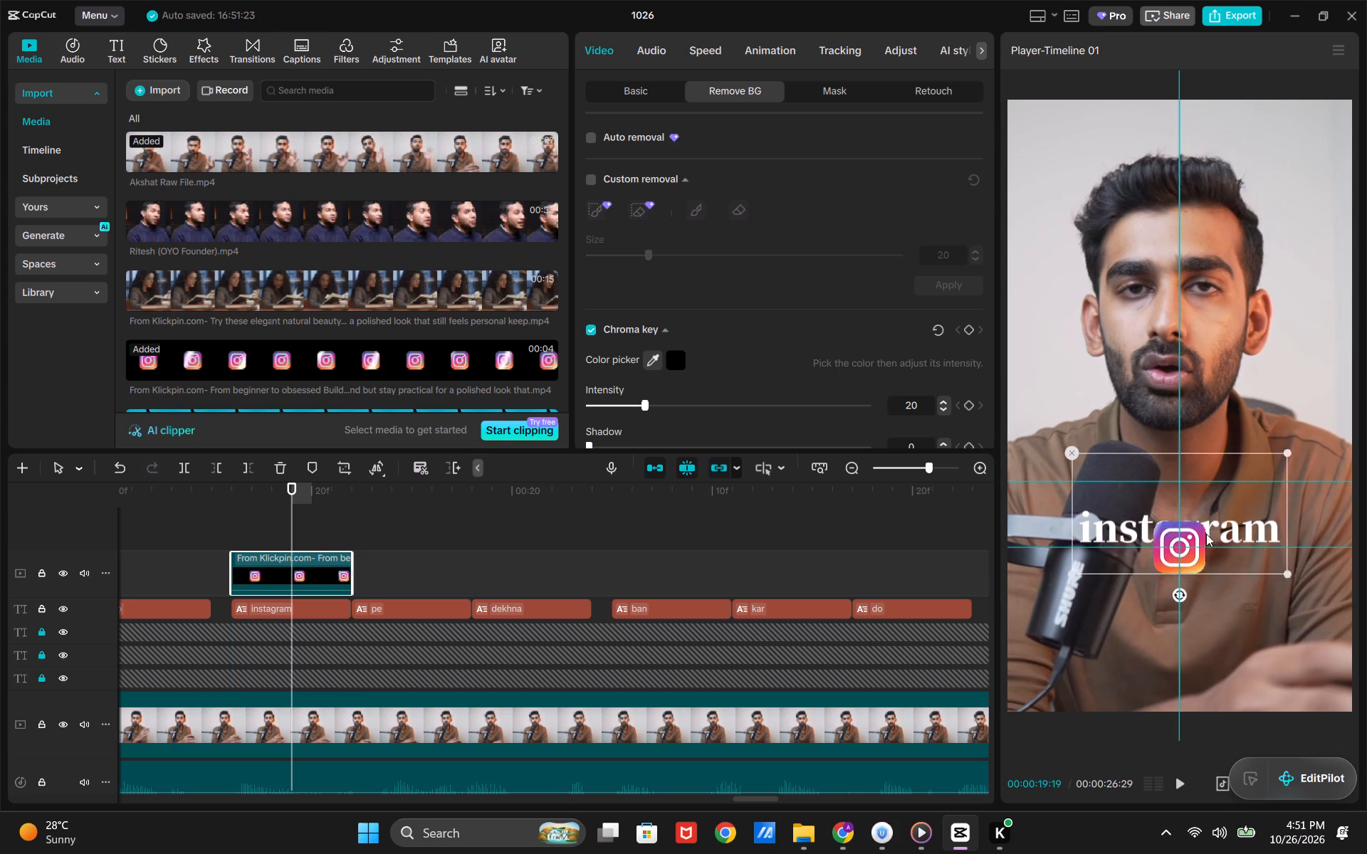
pyautogui.moveTo(1206, 534); pyautogui.dragTo(1262, 516)
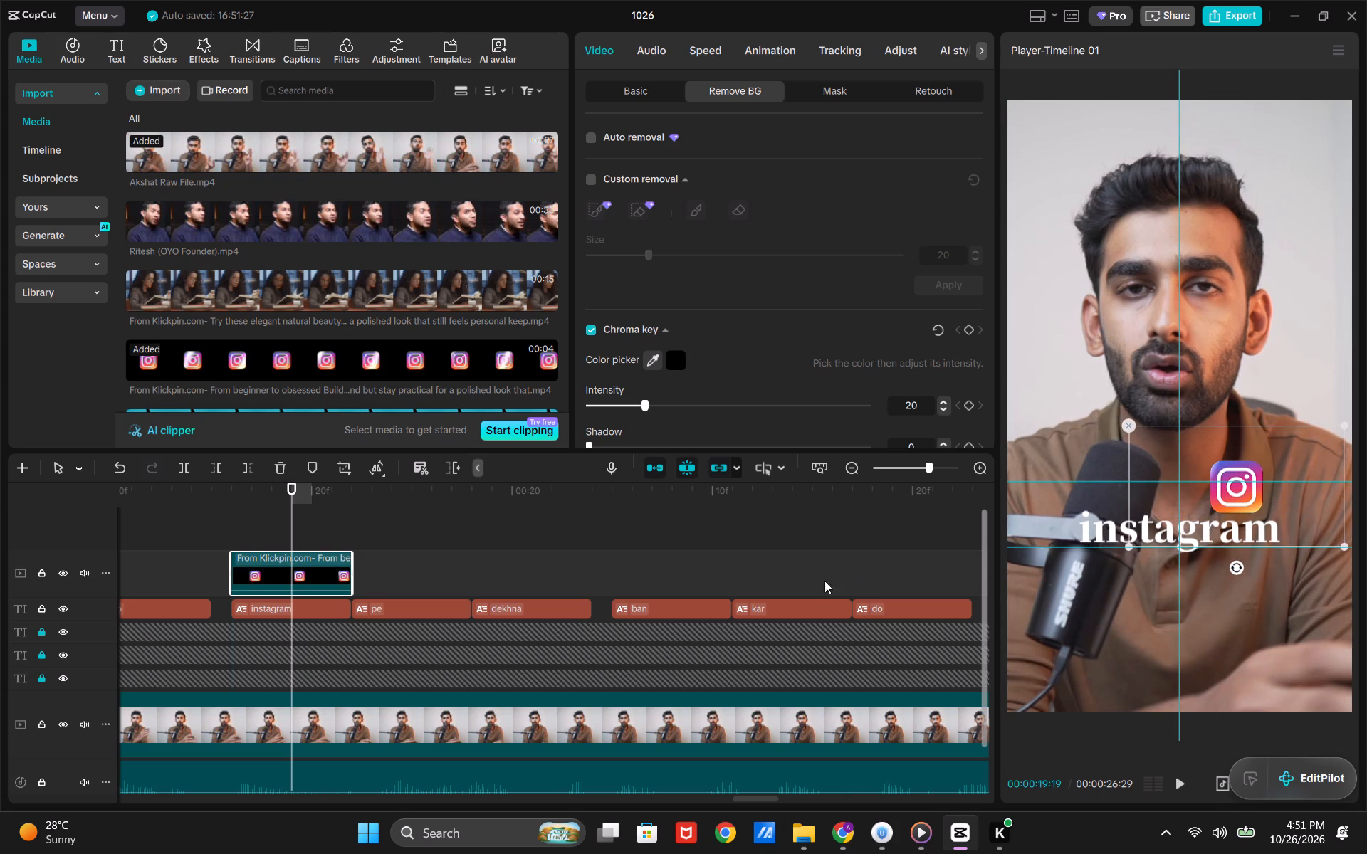
# Play and scrub through the section from the "instagram" caption to the "kar" caption to find where the next overlay belongs.
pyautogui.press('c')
pyautogui.hscroll(-3, 350, 583)
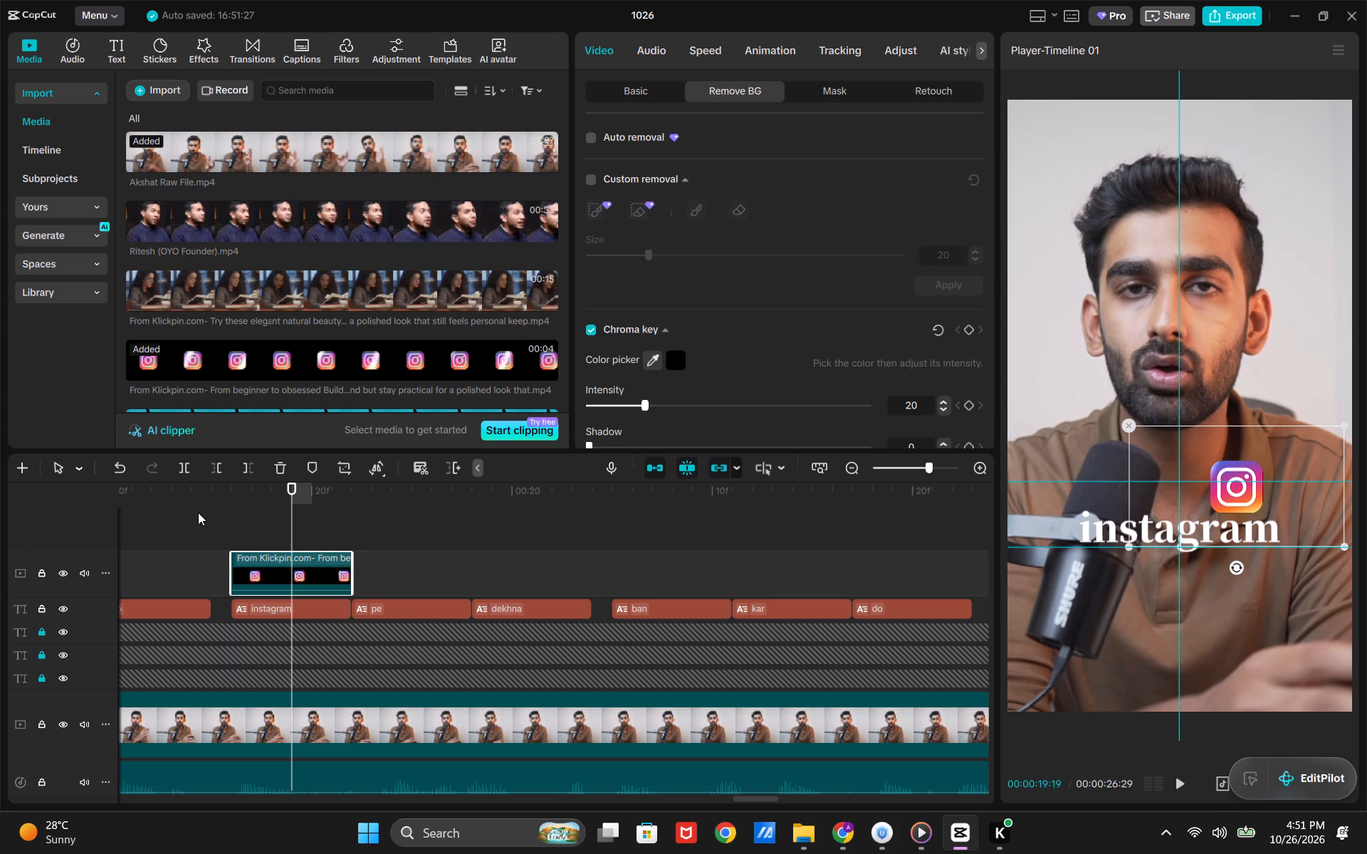
pyautogui.click(198, 512)
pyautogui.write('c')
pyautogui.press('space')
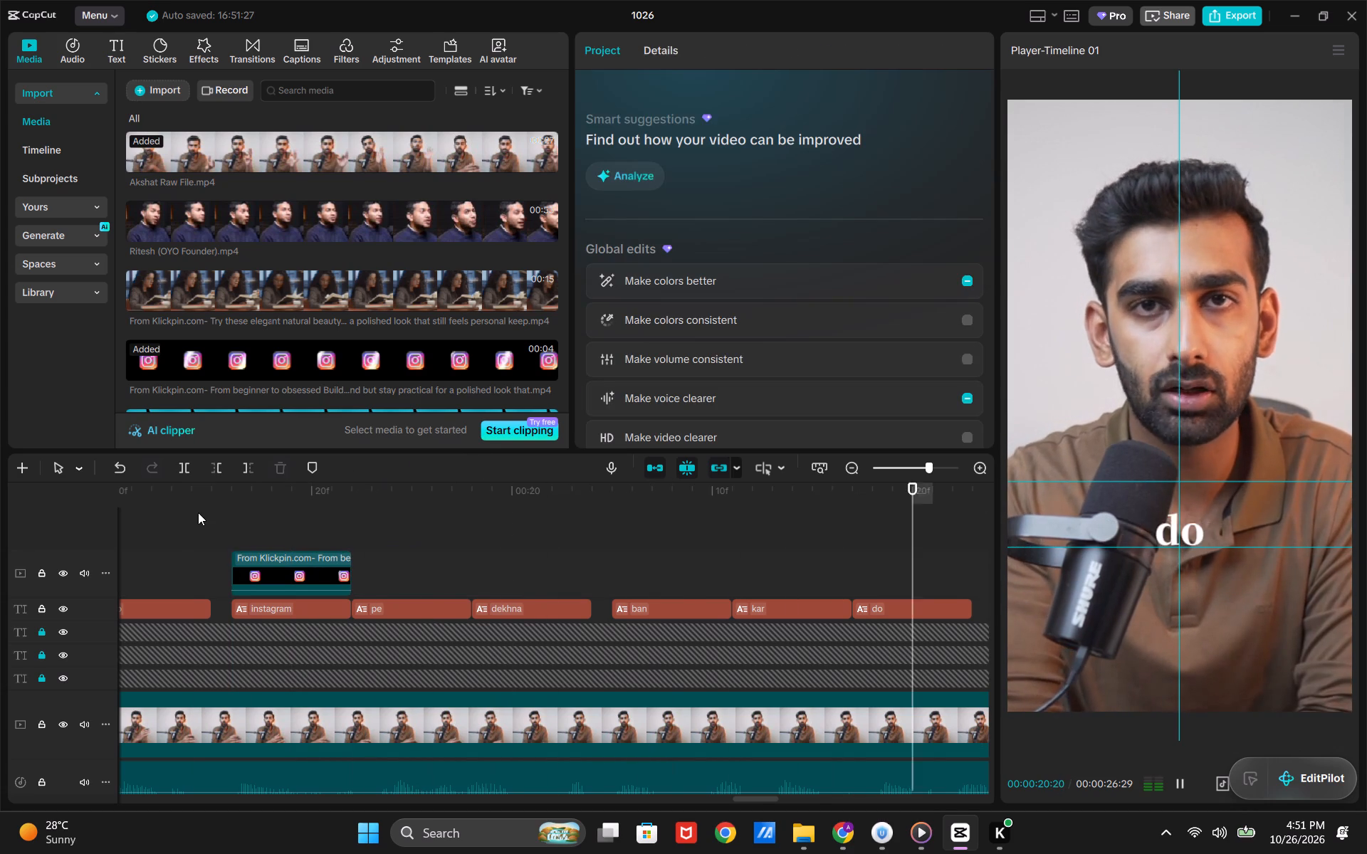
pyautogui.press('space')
pyautogui.click(323, 539)
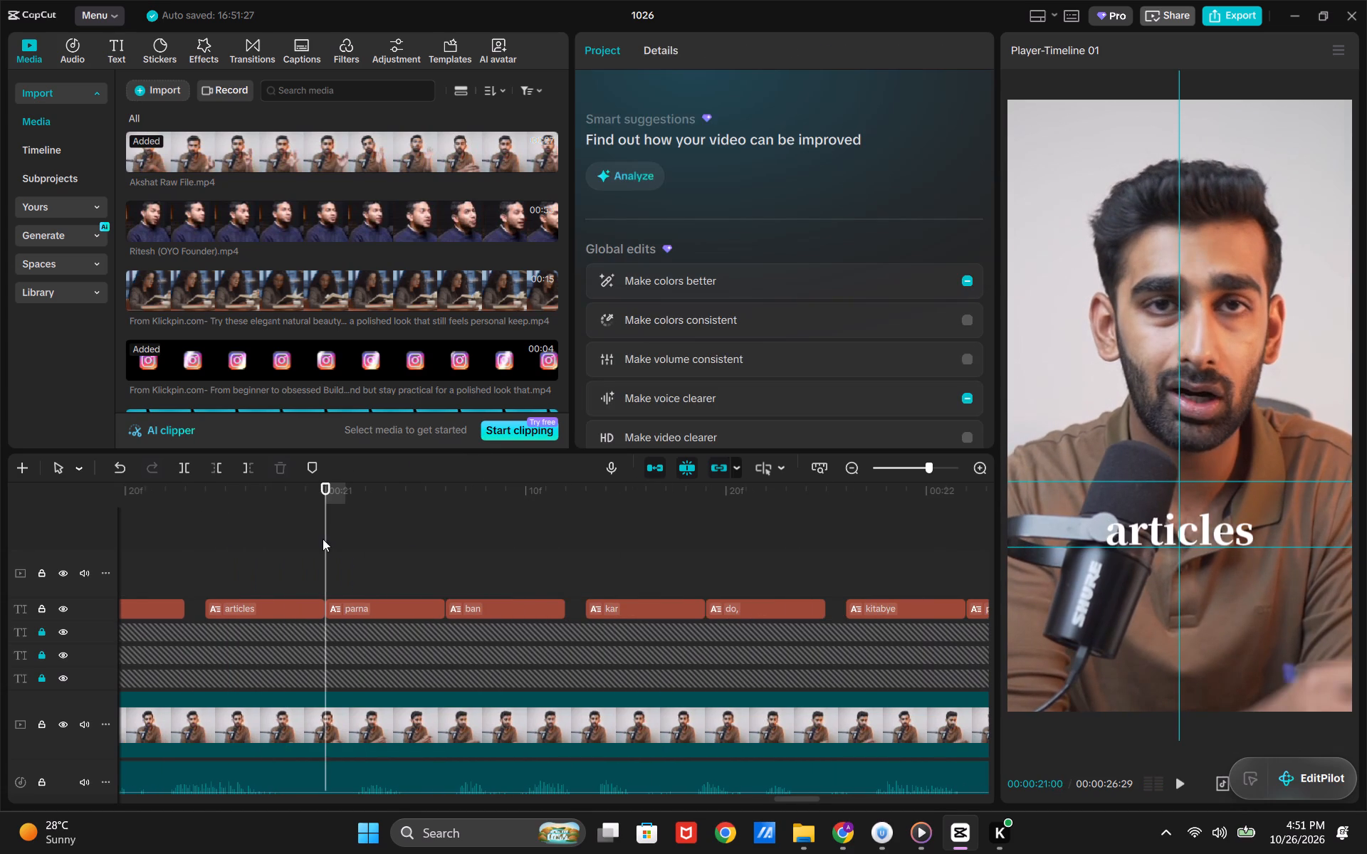
pyautogui.moveTo(323, 539); pyautogui.dragTo(344, 533)
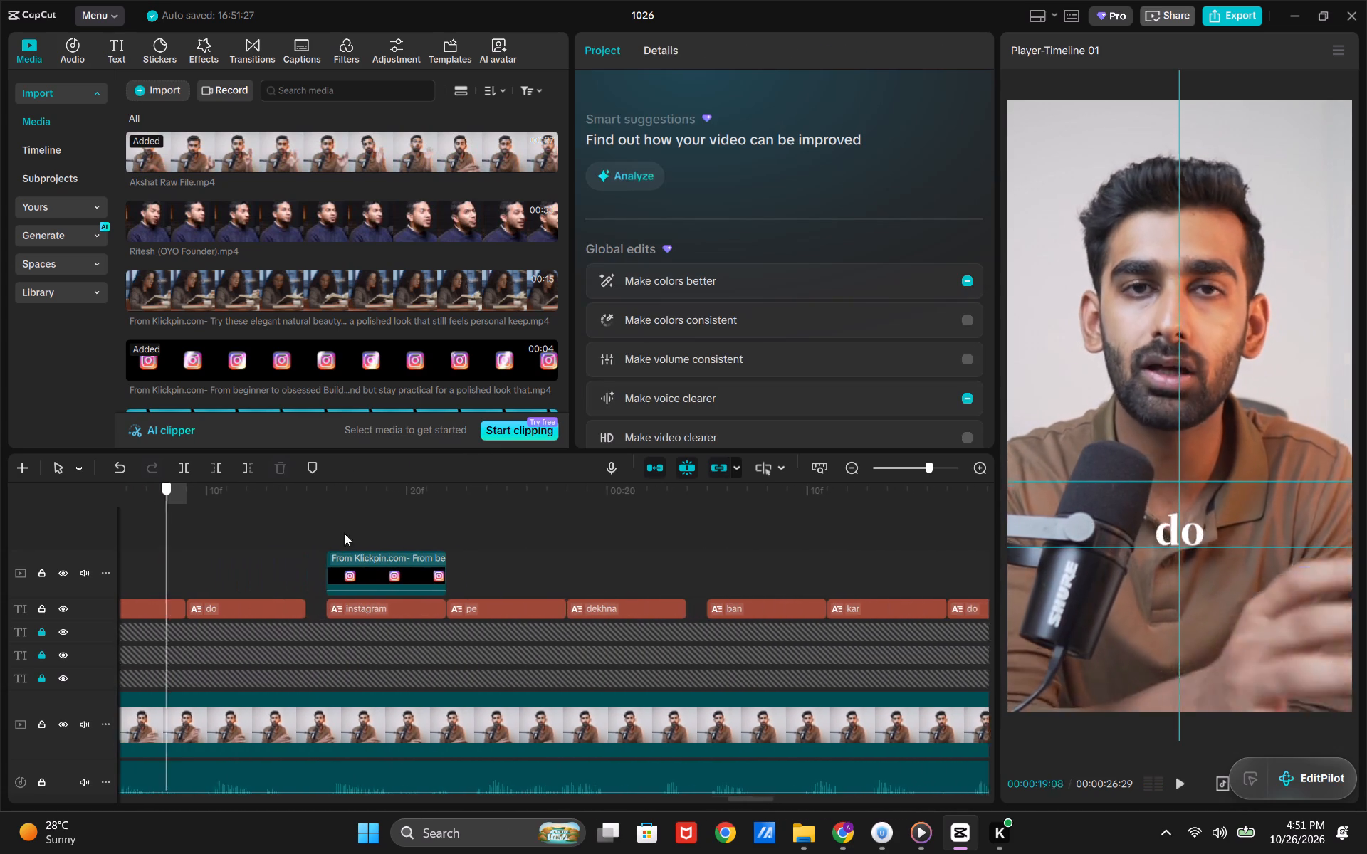
pyautogui.moveTo(344, 533); pyautogui.dragTo(967, 590)
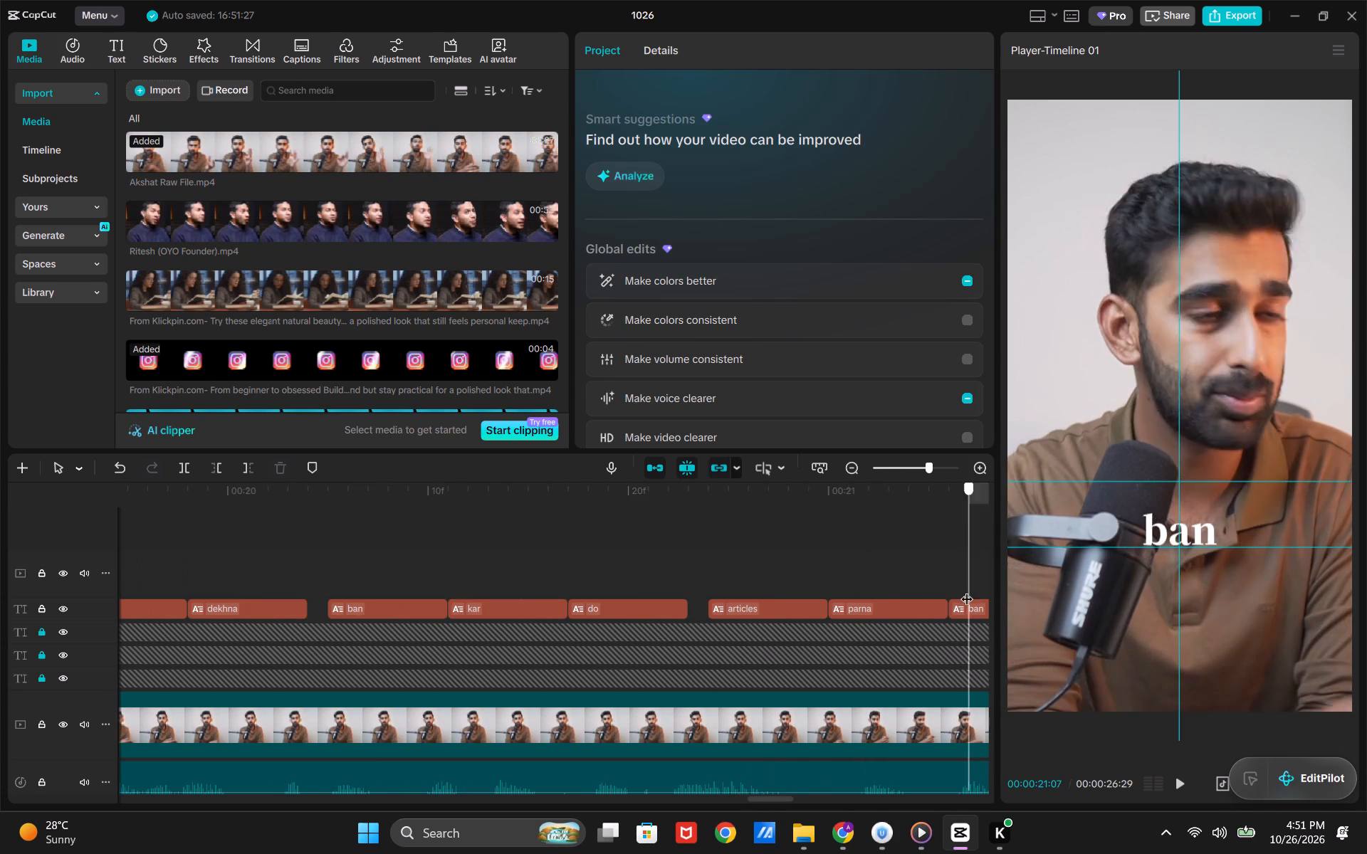
pyautogui.moveTo(967, 590); pyautogui.dragTo(470, 603)
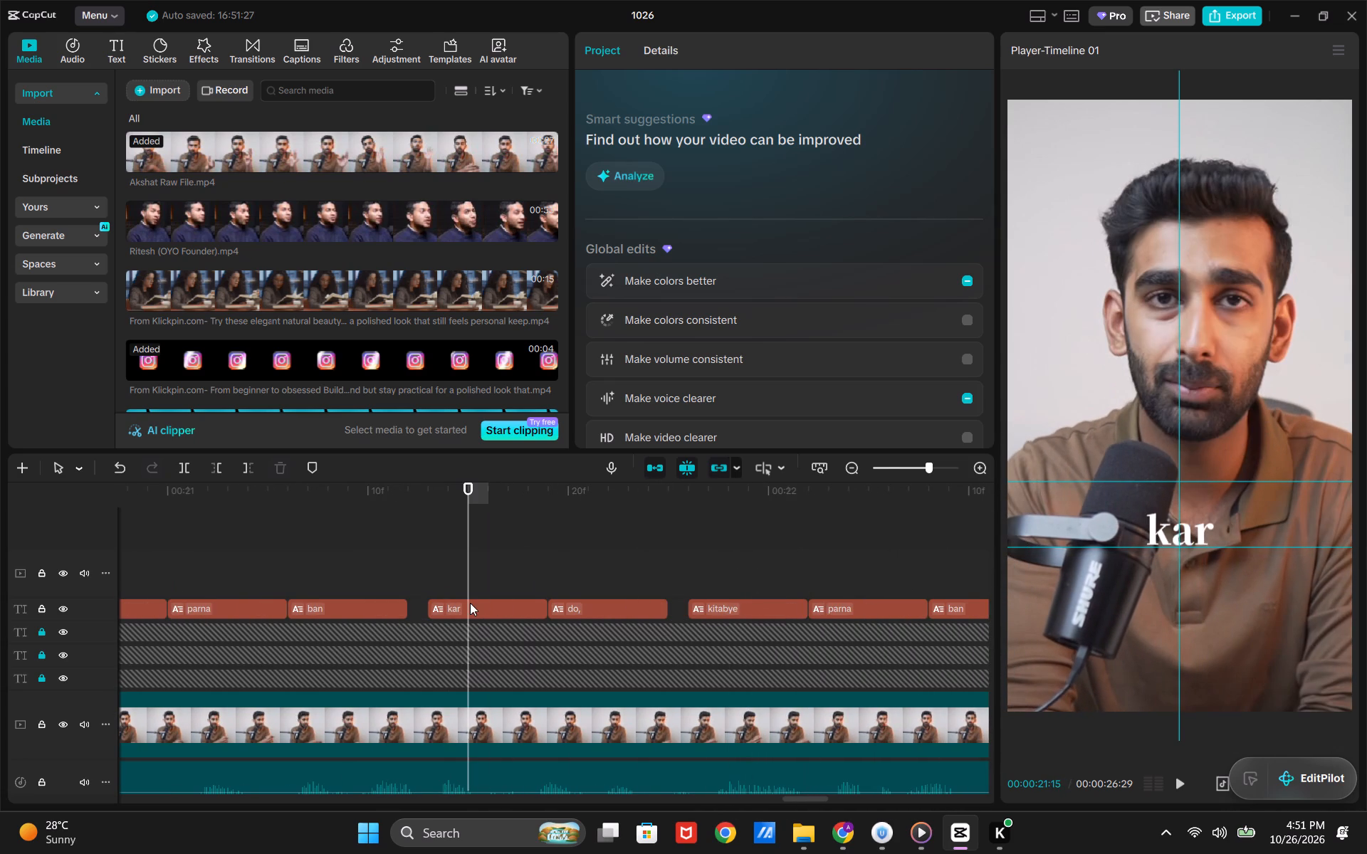
pyautogui.click(372, 579)
pyautogui.moveTo(372, 579); pyautogui.dragTo(197, 600)
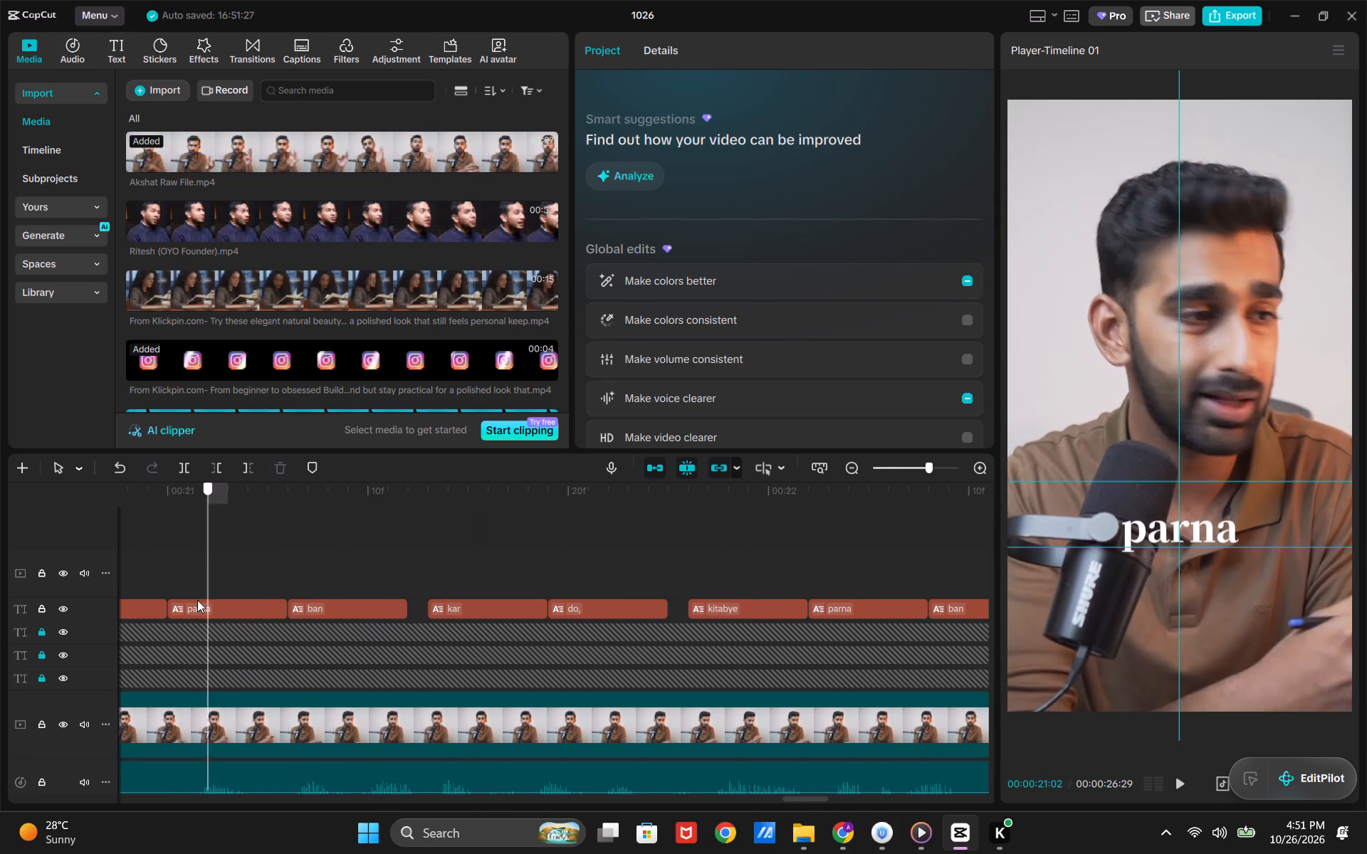
# Add the clip of the woman reading a book to the Instagram logo's overlay track, starting at the "articles" caption.
pyautogui.moveTo(197, 600); pyautogui.dragTo(234, 589)
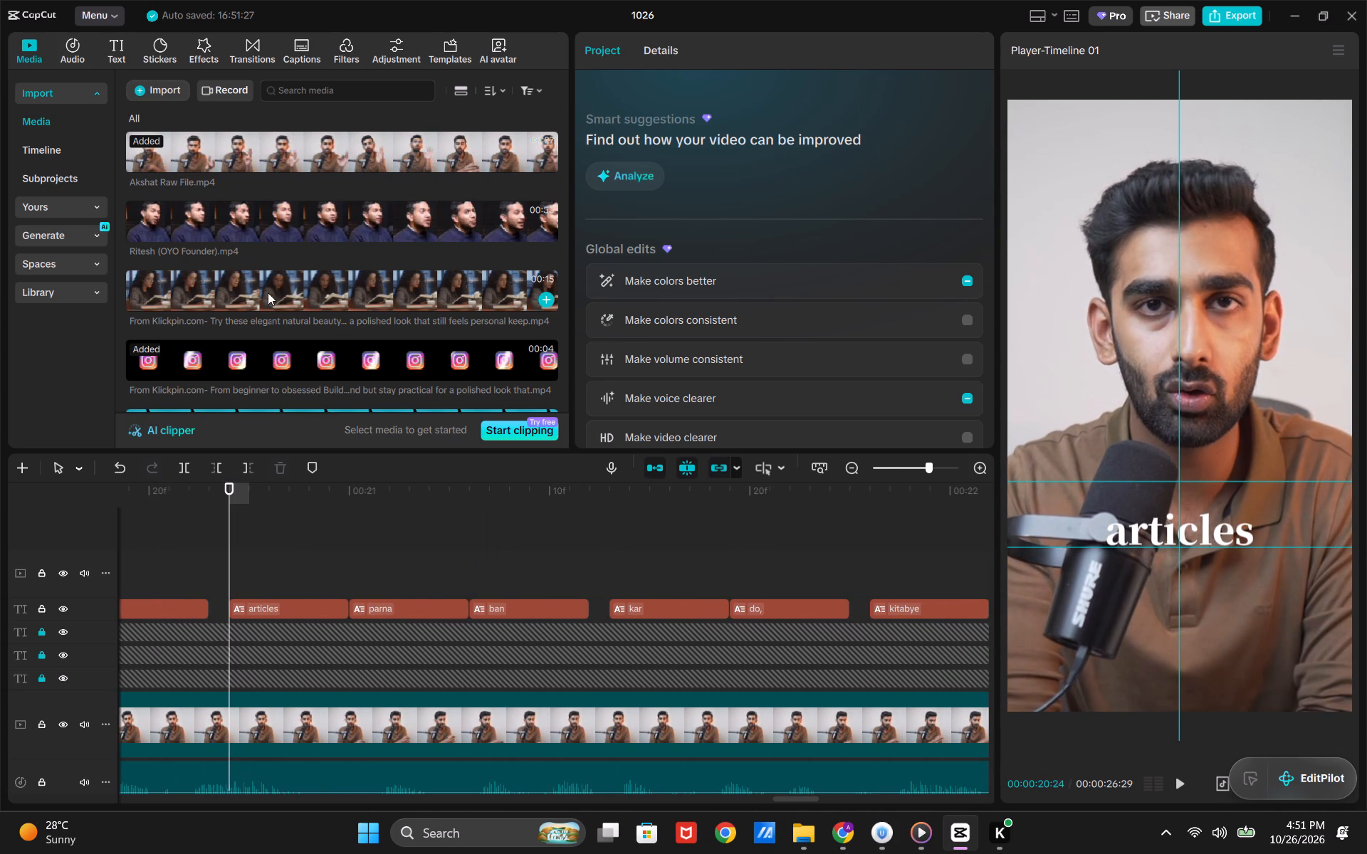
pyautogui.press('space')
pyautogui.moveTo(271, 292); pyautogui.dragTo(267, 506)
pyautogui.moveTo(352, 574); pyautogui.dragTo(310, 614)
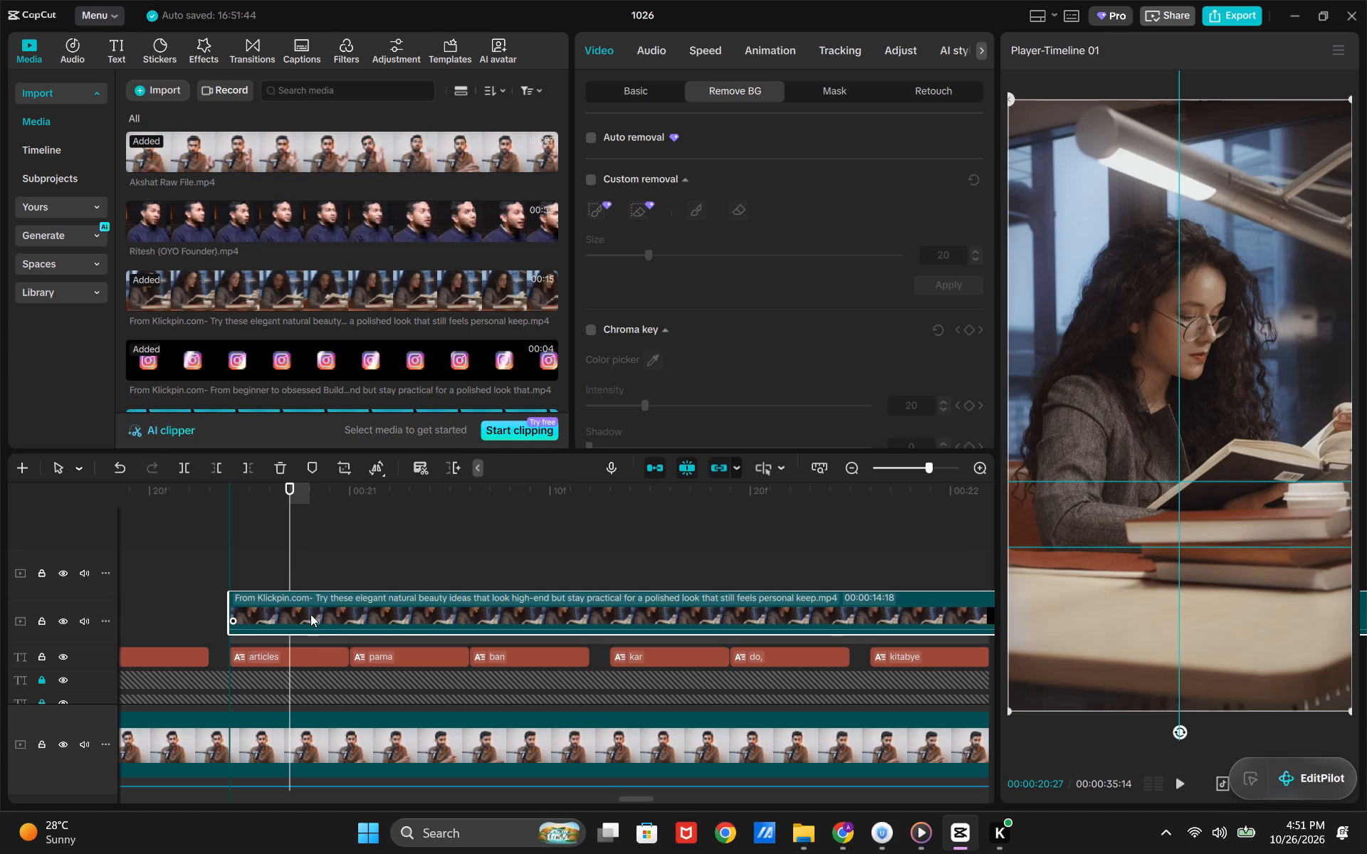
pyautogui.moveTo(310, 614); pyautogui.dragTo(320, 611)
pyautogui.click(258, 538)
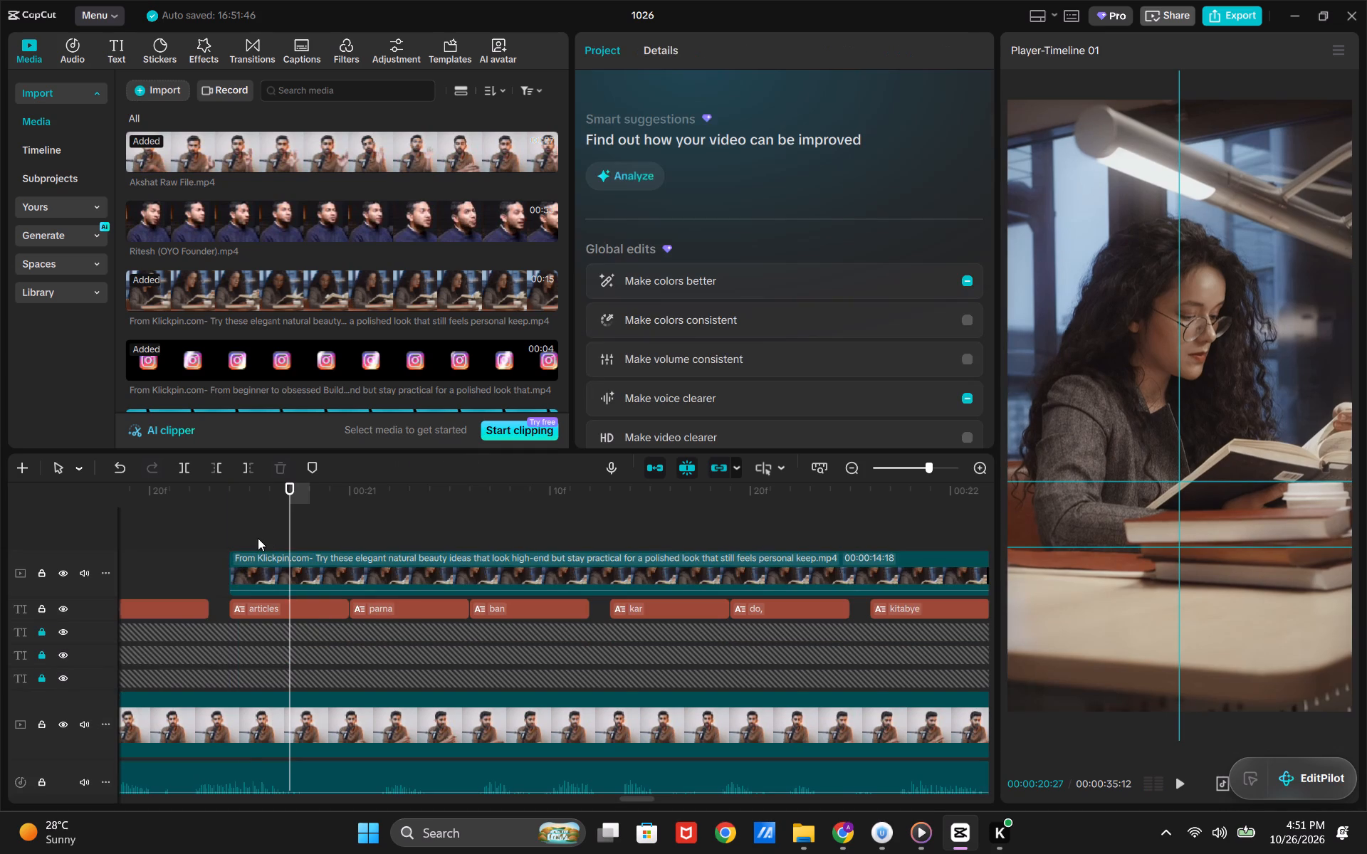
# Play the woman-reading overlay from the "articles" caption to check its timing against the speech and captions.
pyautogui.moveTo(258, 538); pyautogui.dragTo(236, 539)
pyautogui.click(236, 539)
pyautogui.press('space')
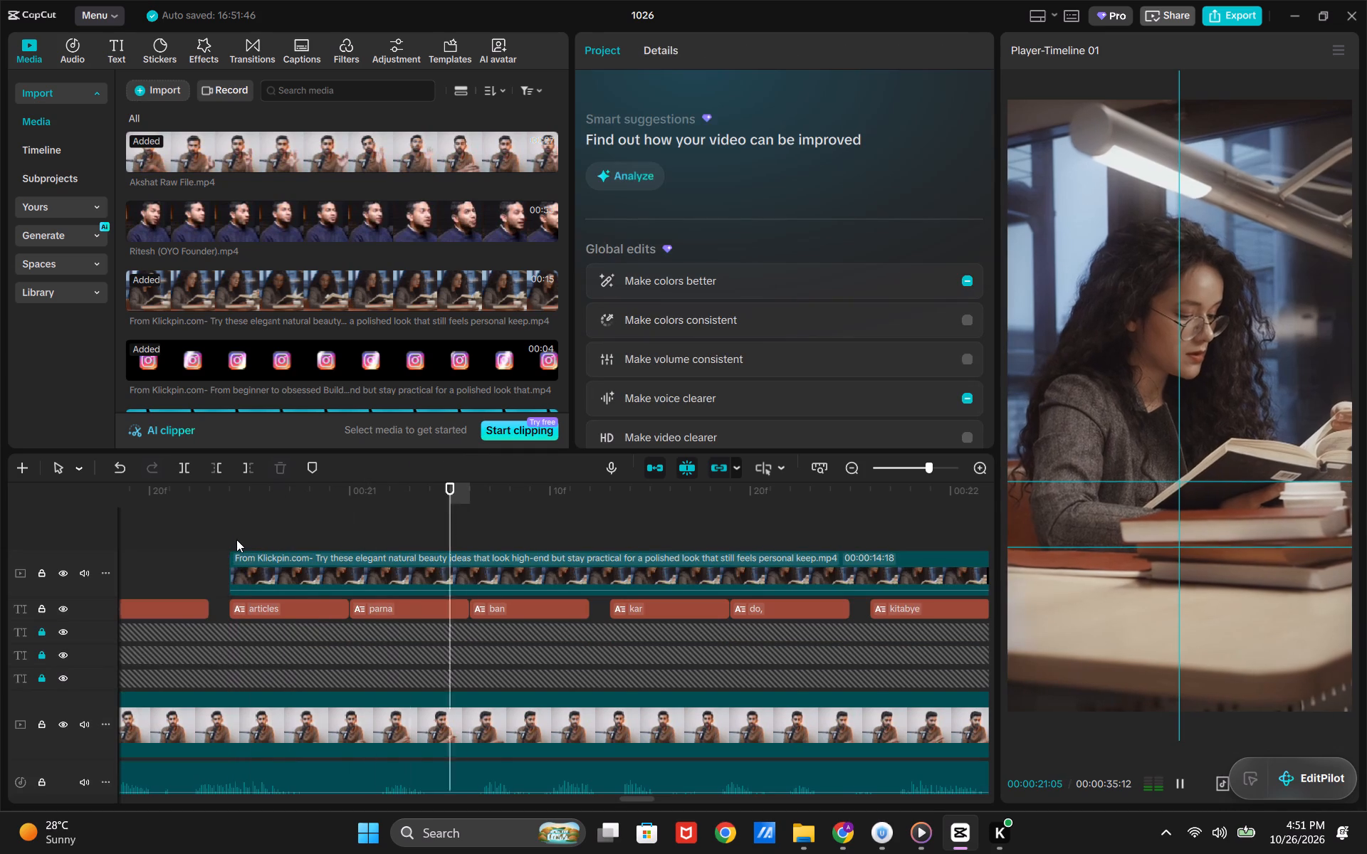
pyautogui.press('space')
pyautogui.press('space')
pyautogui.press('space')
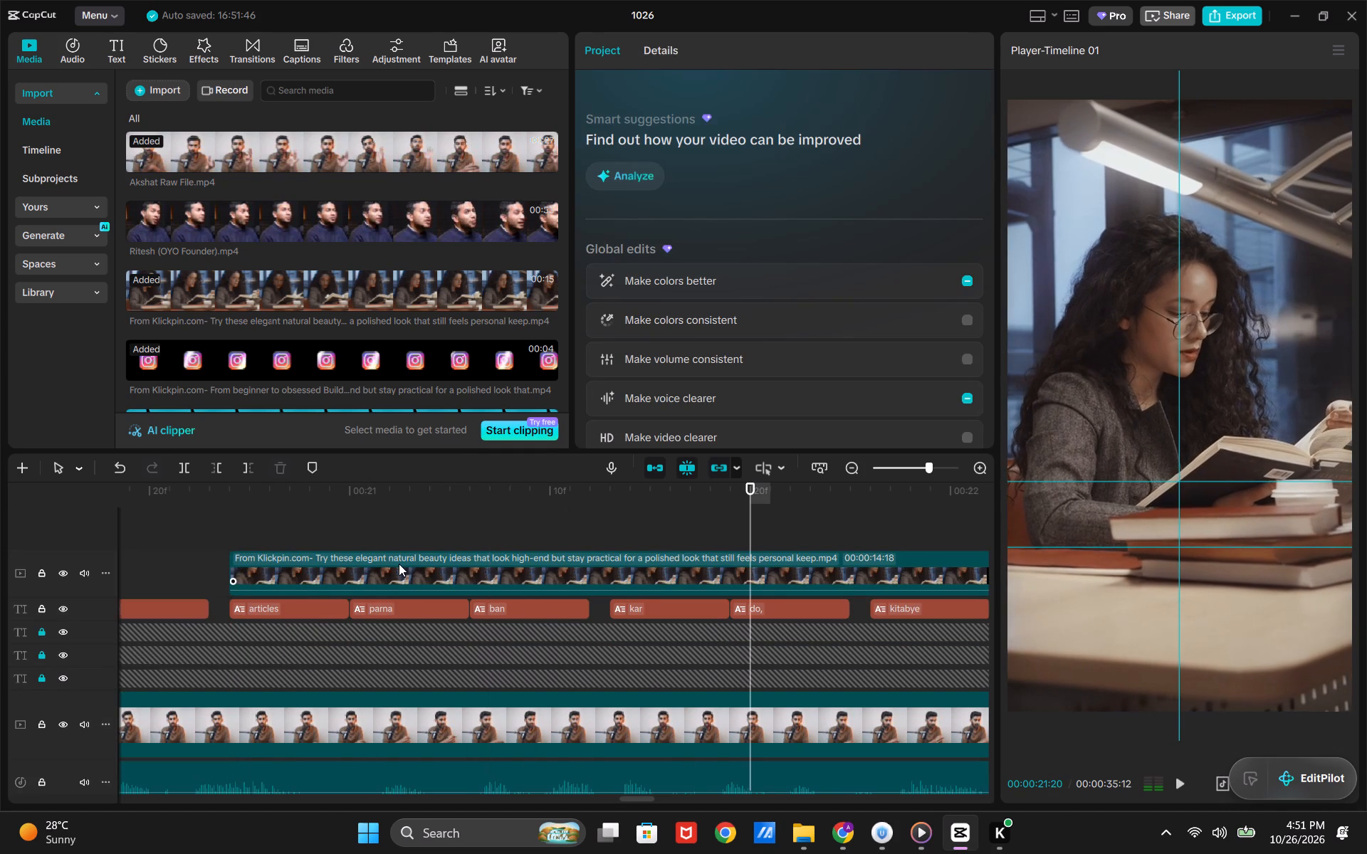
# Trim the end of the woman-reading overlay clip to 00:00:21:25, where the "do," caption ends.
pyautogui.press('space')
pyautogui.press('space')
pyautogui.press('Left')
pyautogui.press('Left')
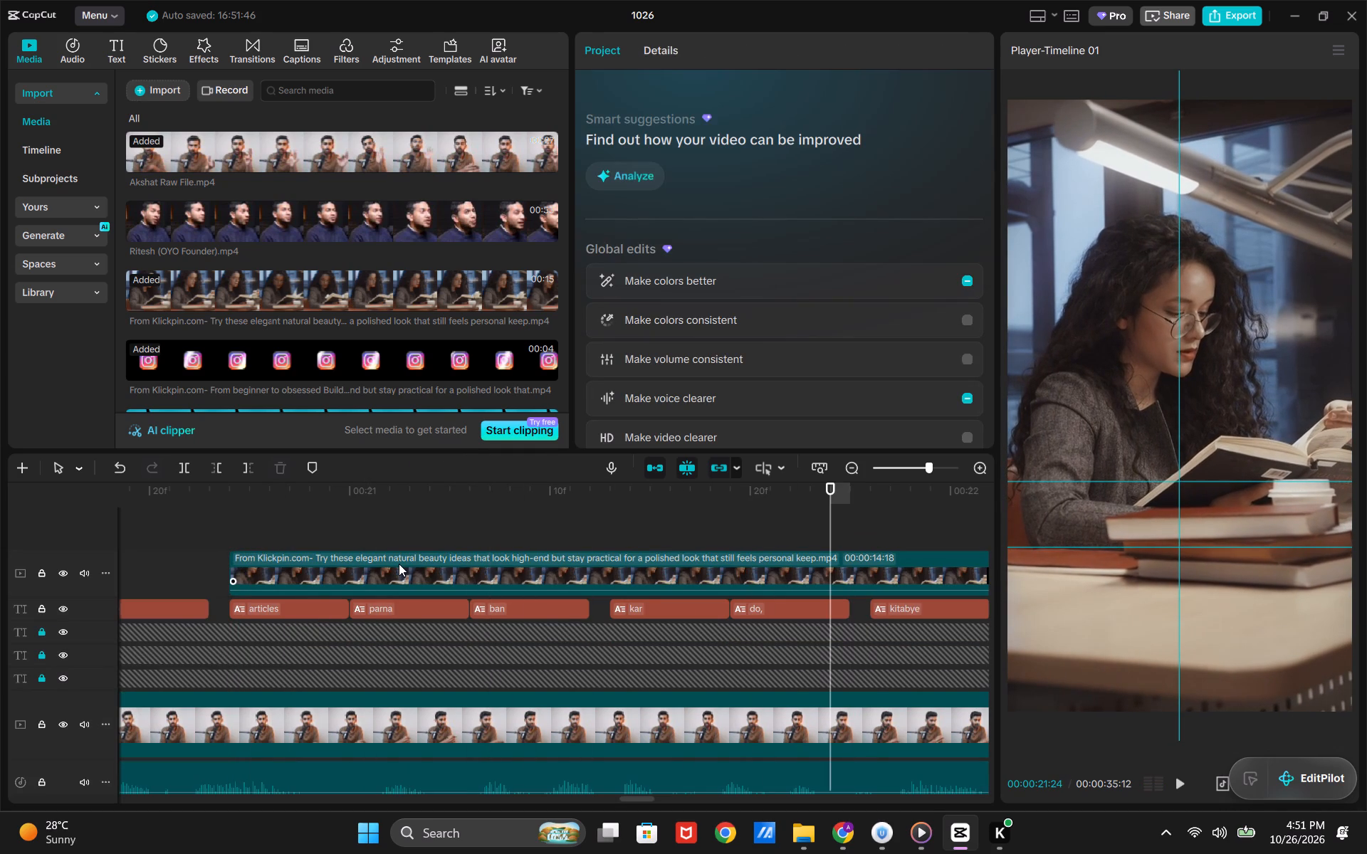
pyautogui.press('Right')
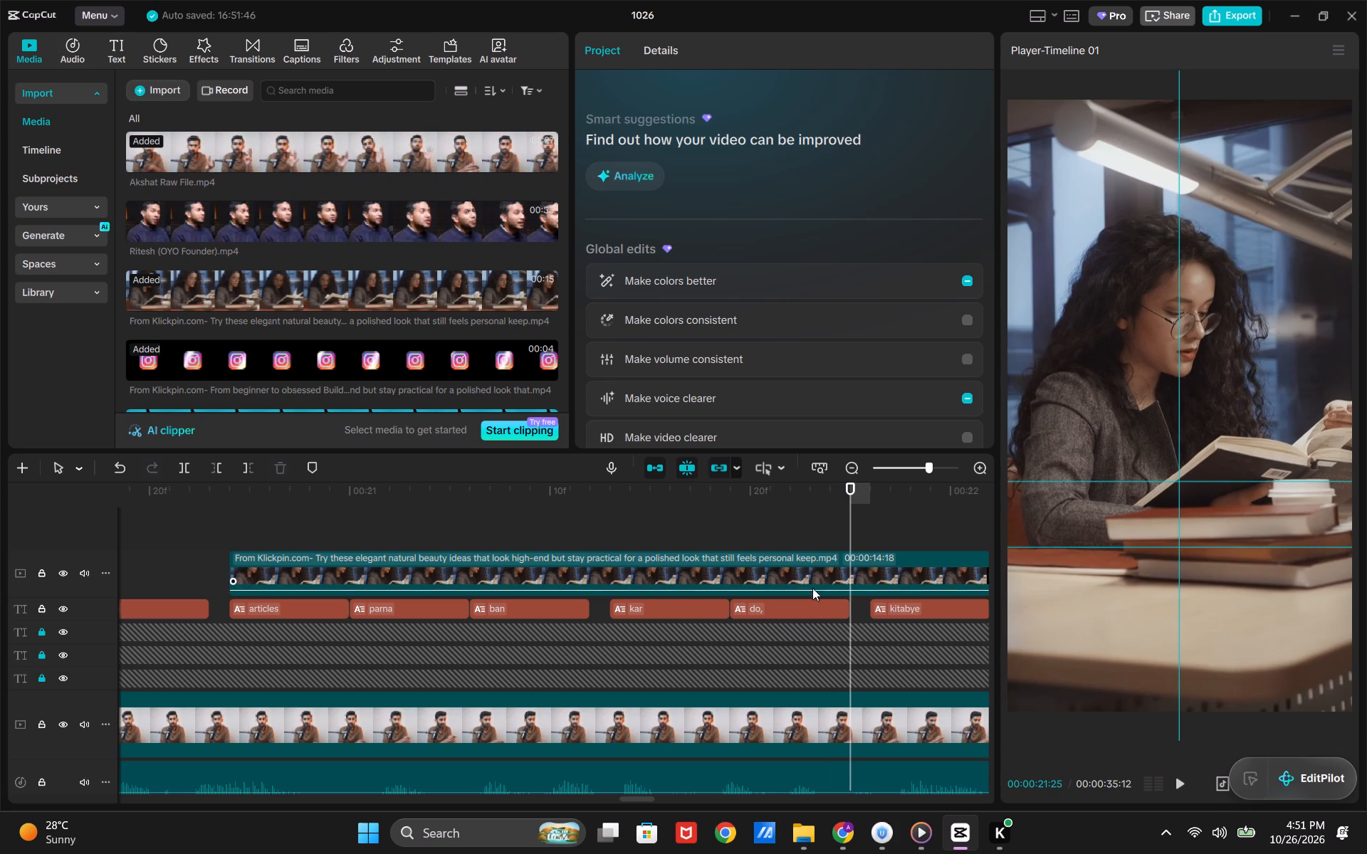
pyautogui.click(821, 581)
pyautogui.click(245, 470)
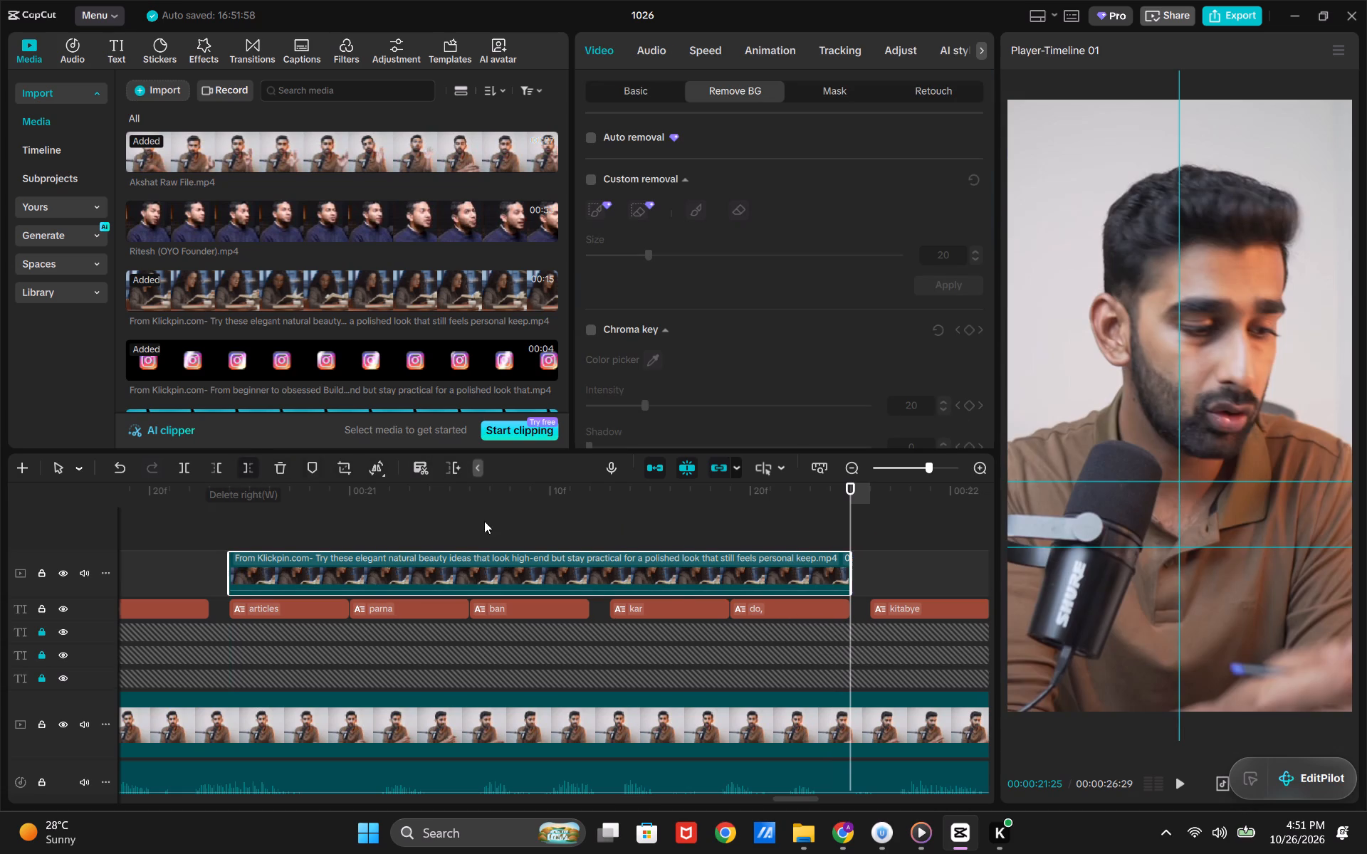
# Move the trimmed woman-reading clip along its overlay track so it starts with the "kitabye" caption.
pyautogui.moveTo(691, 559); pyautogui.dragTo(1038, 572)
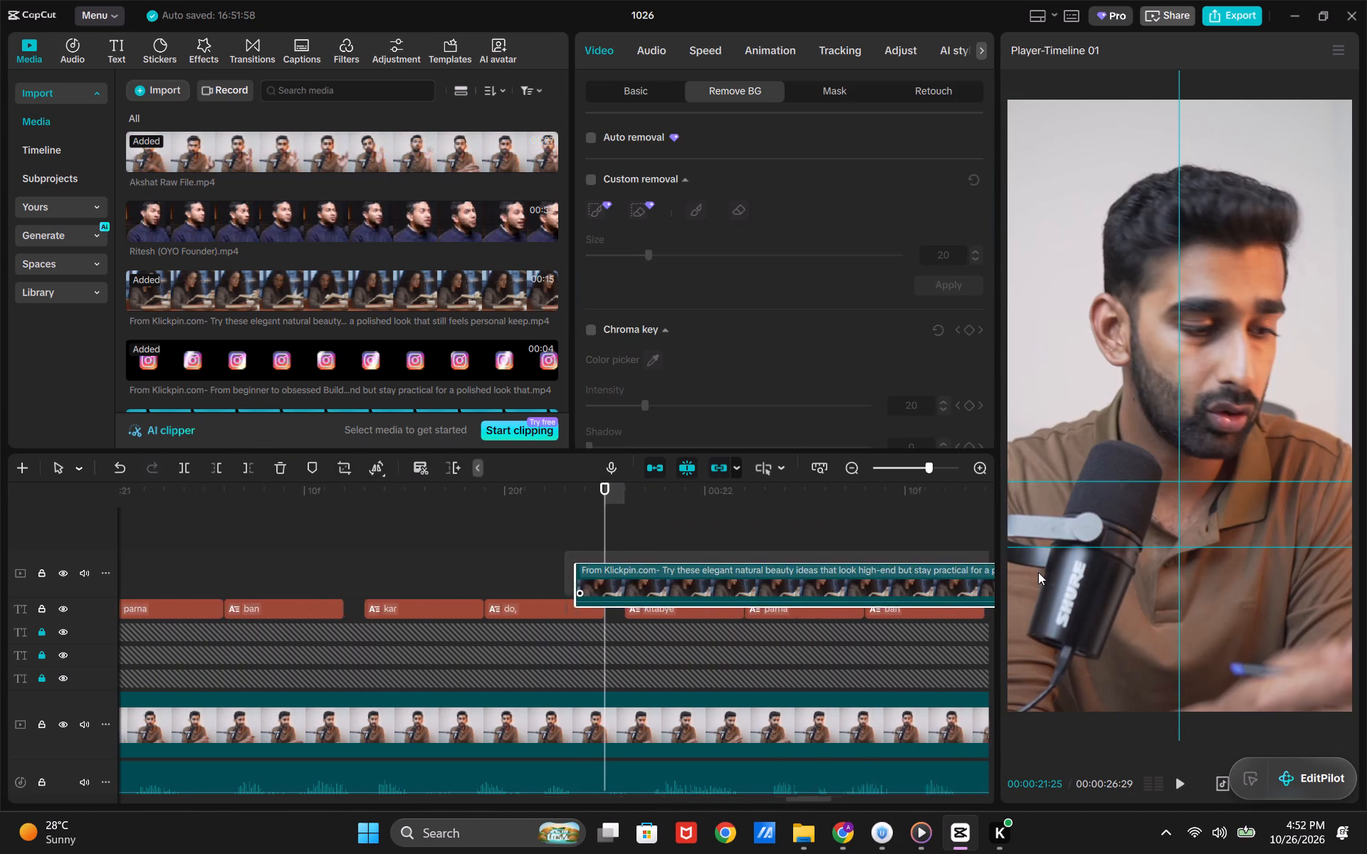
pyautogui.moveTo(1038, 572); pyautogui.dragTo(845, 554)
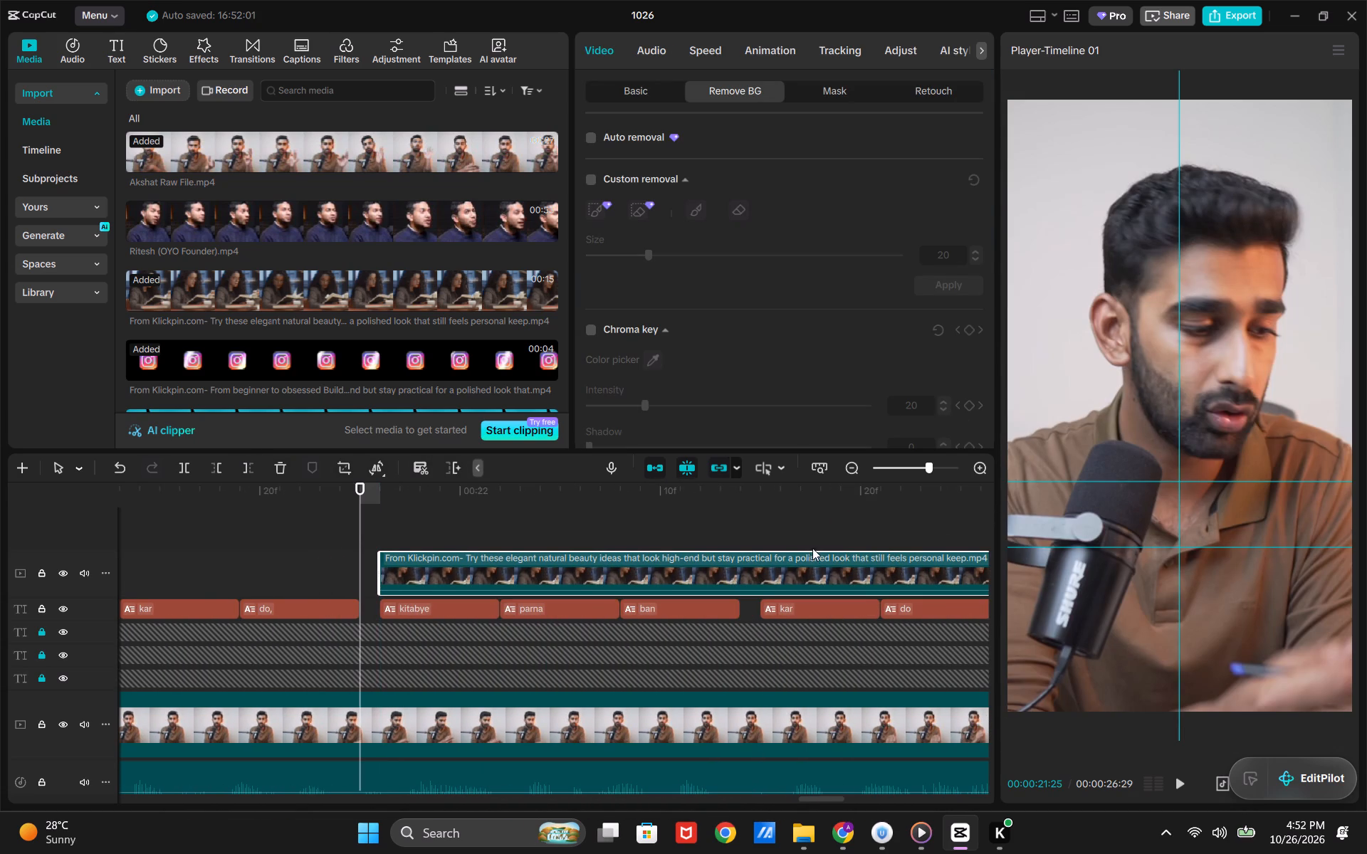
# Play back the woman-reading clip over "kitabye parna ban kar do" and review the timeline back to the "articles" caption.
pyautogui.click(677, 531)
pyautogui.moveTo(677, 531); pyautogui.dragTo(449, 545)
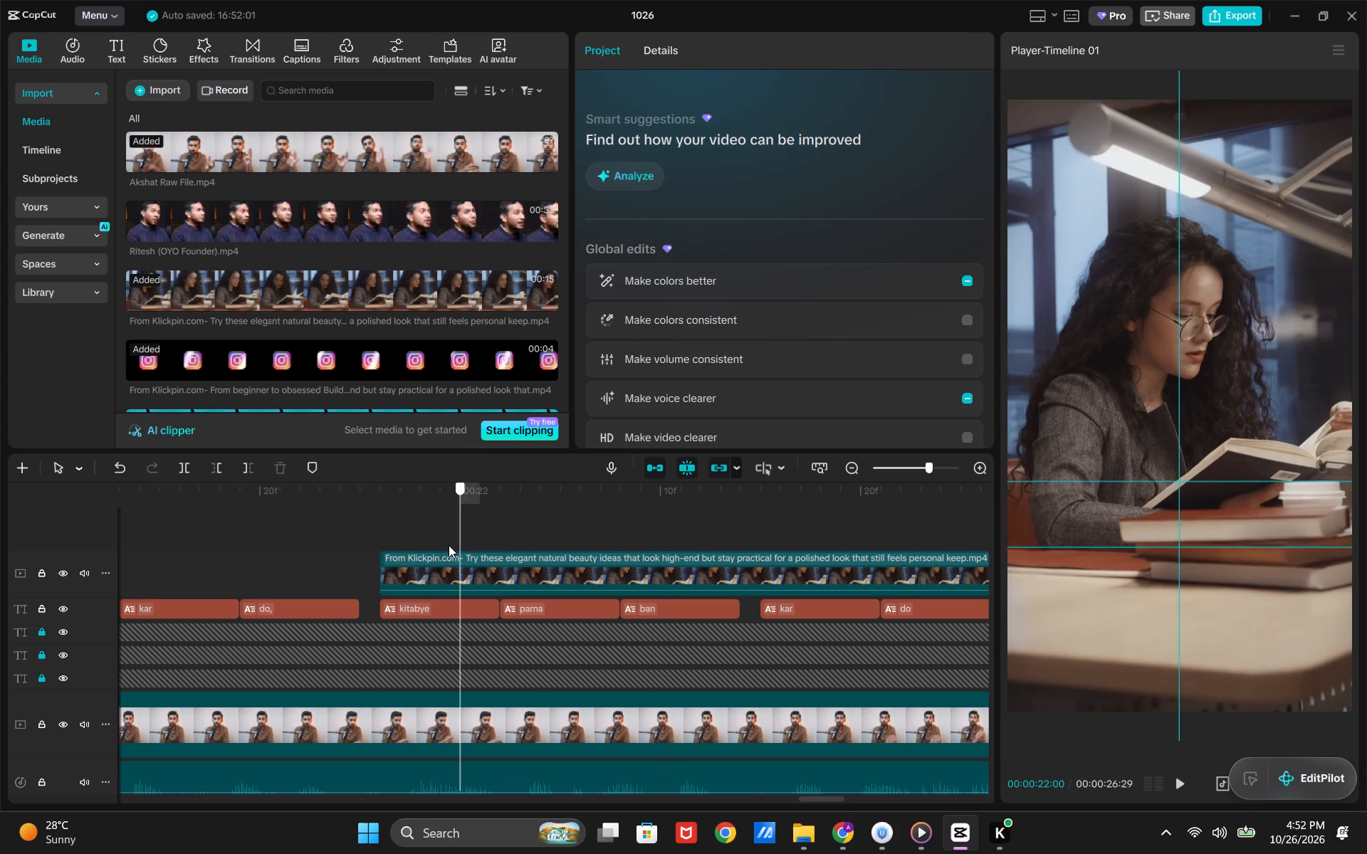
pyautogui.moveTo(449, 545); pyautogui.dragTo(385, 545)
pyautogui.press('space')
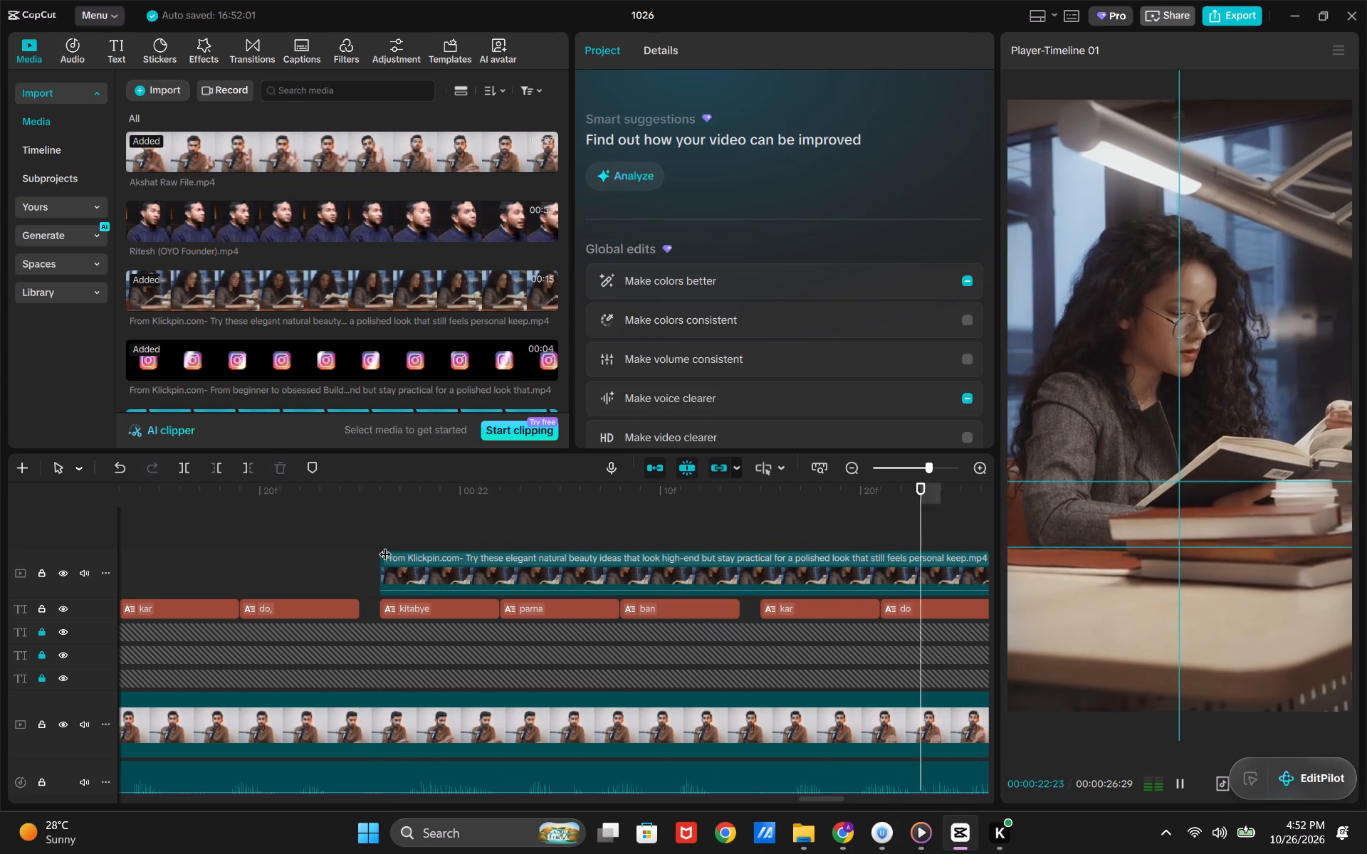
pyautogui.press('space')
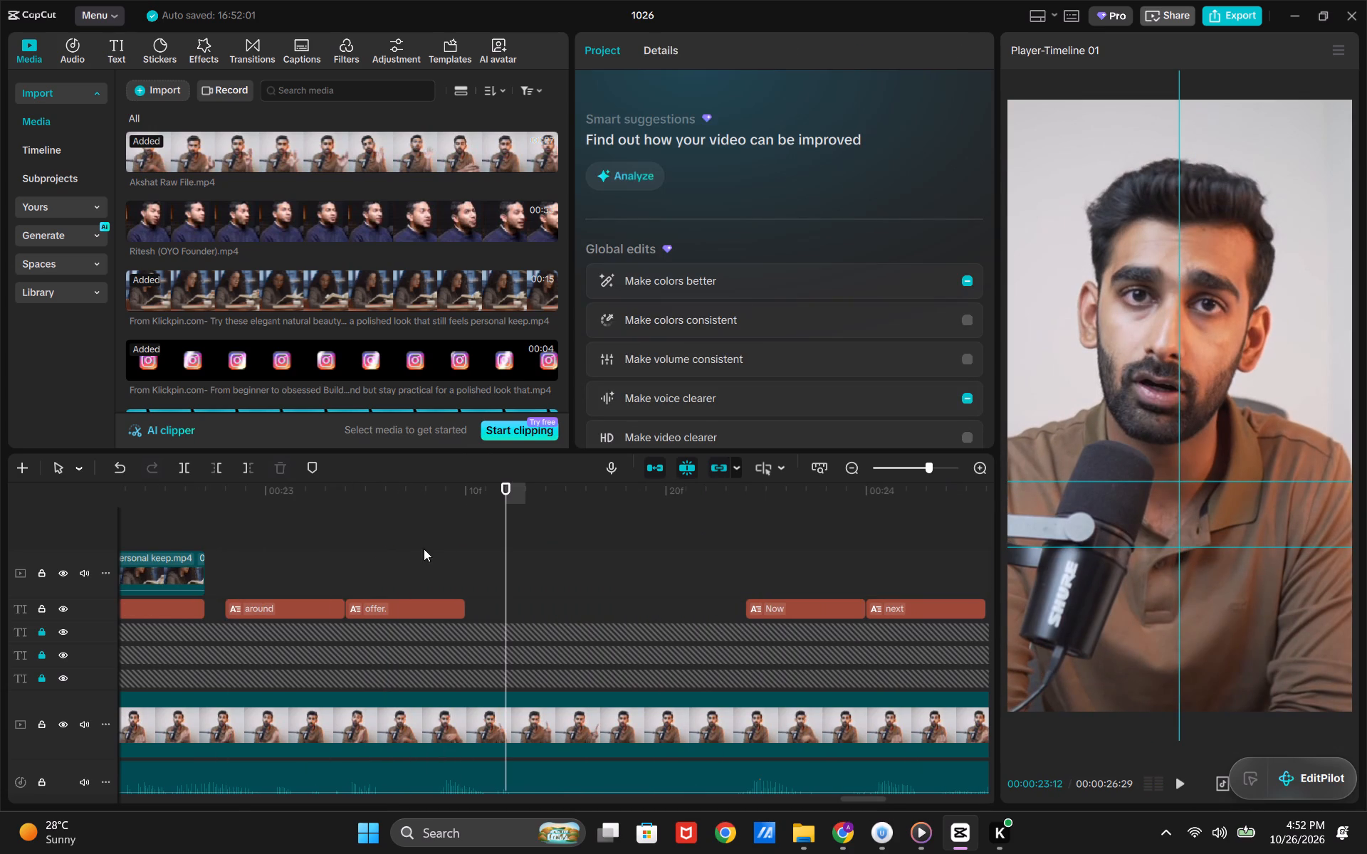
pyautogui.moveTo(377, 556); pyautogui.dragTo(369, 555)
pyautogui.moveTo(369, 555); pyautogui.dragTo(112, 616)
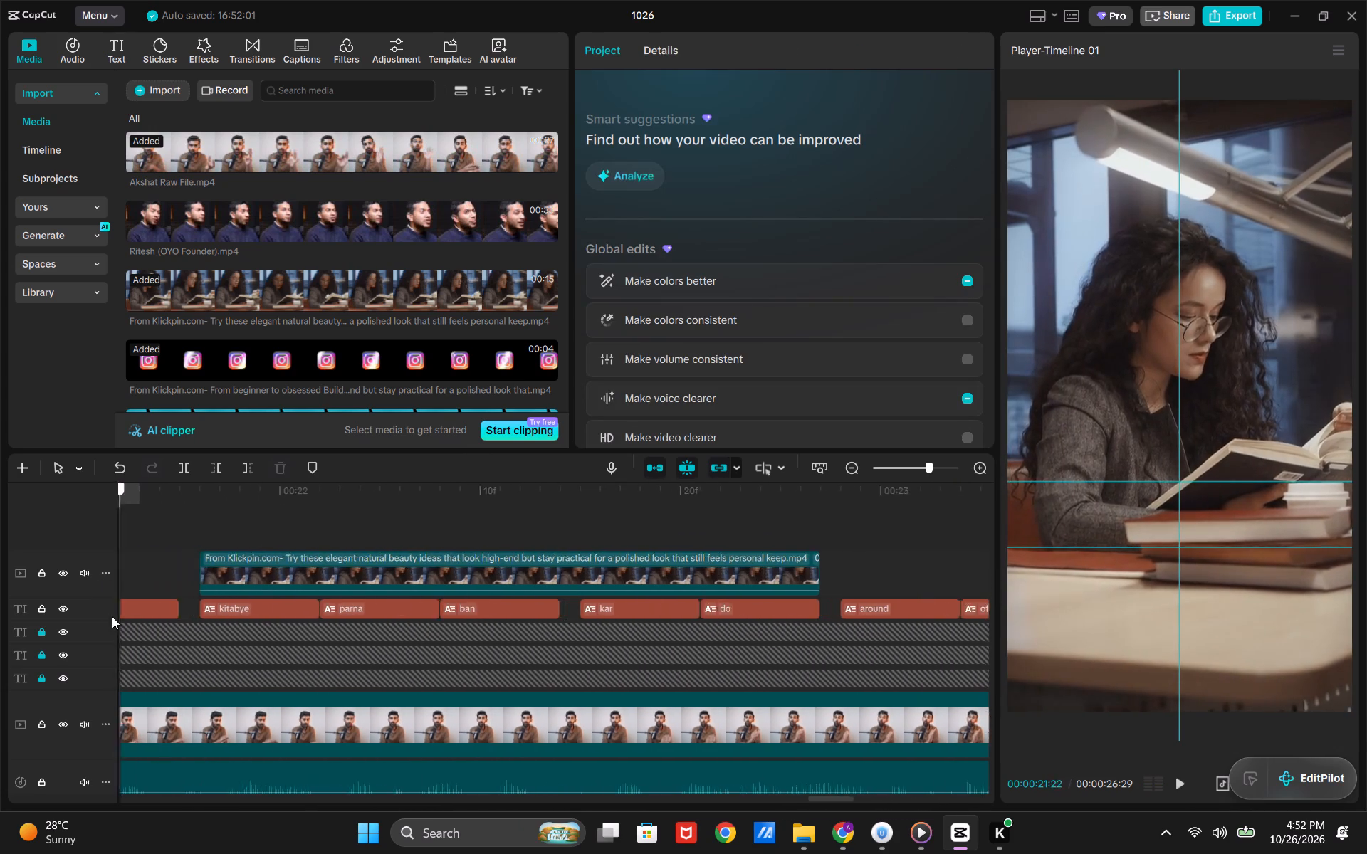
pyautogui.moveTo(112, 616); pyautogui.dragTo(130, 634)
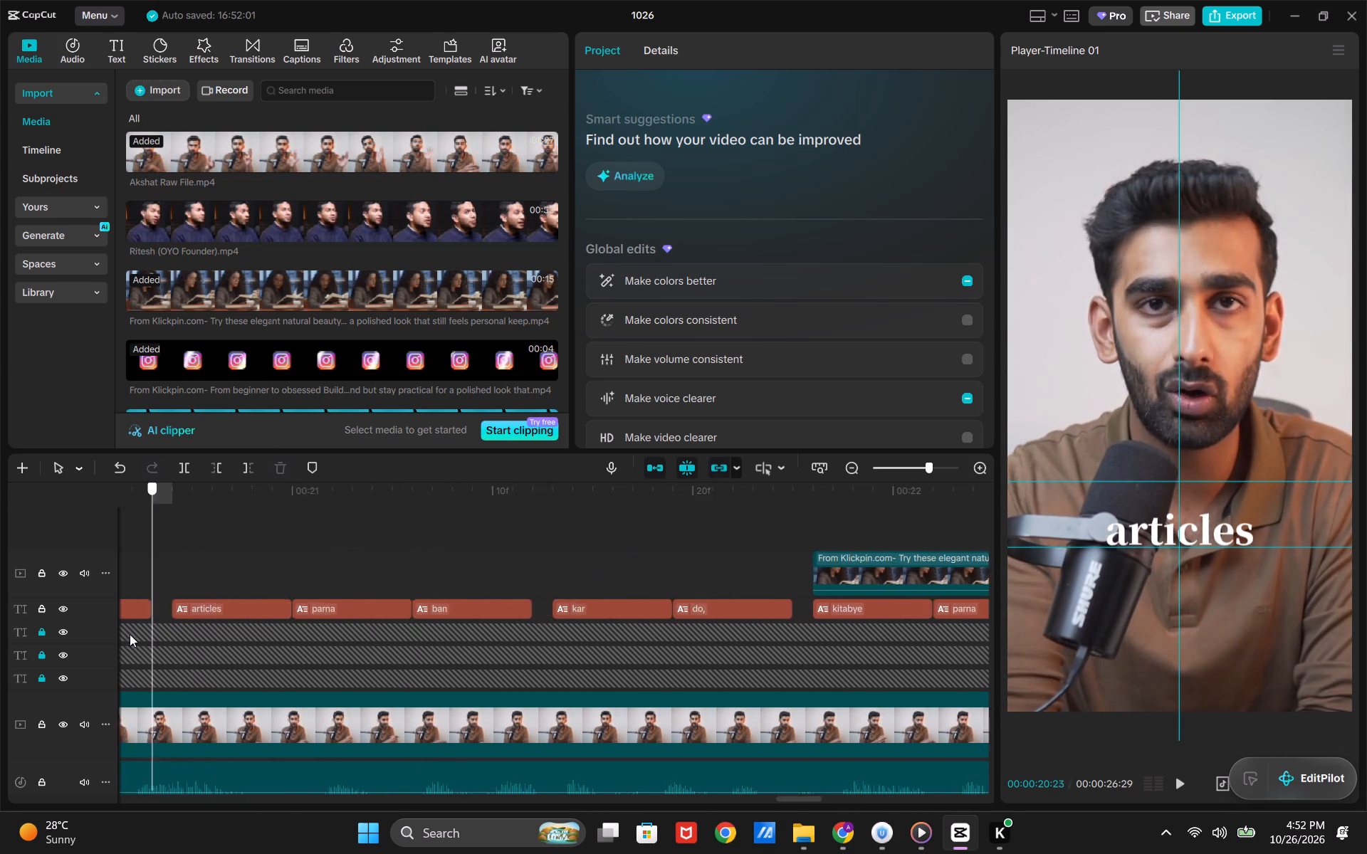
# Return to the start of the timeline and play the opening captions through "rani", examining where B-roll could fit.
pyautogui.moveTo(130, 634); pyautogui.dragTo(131, 675)
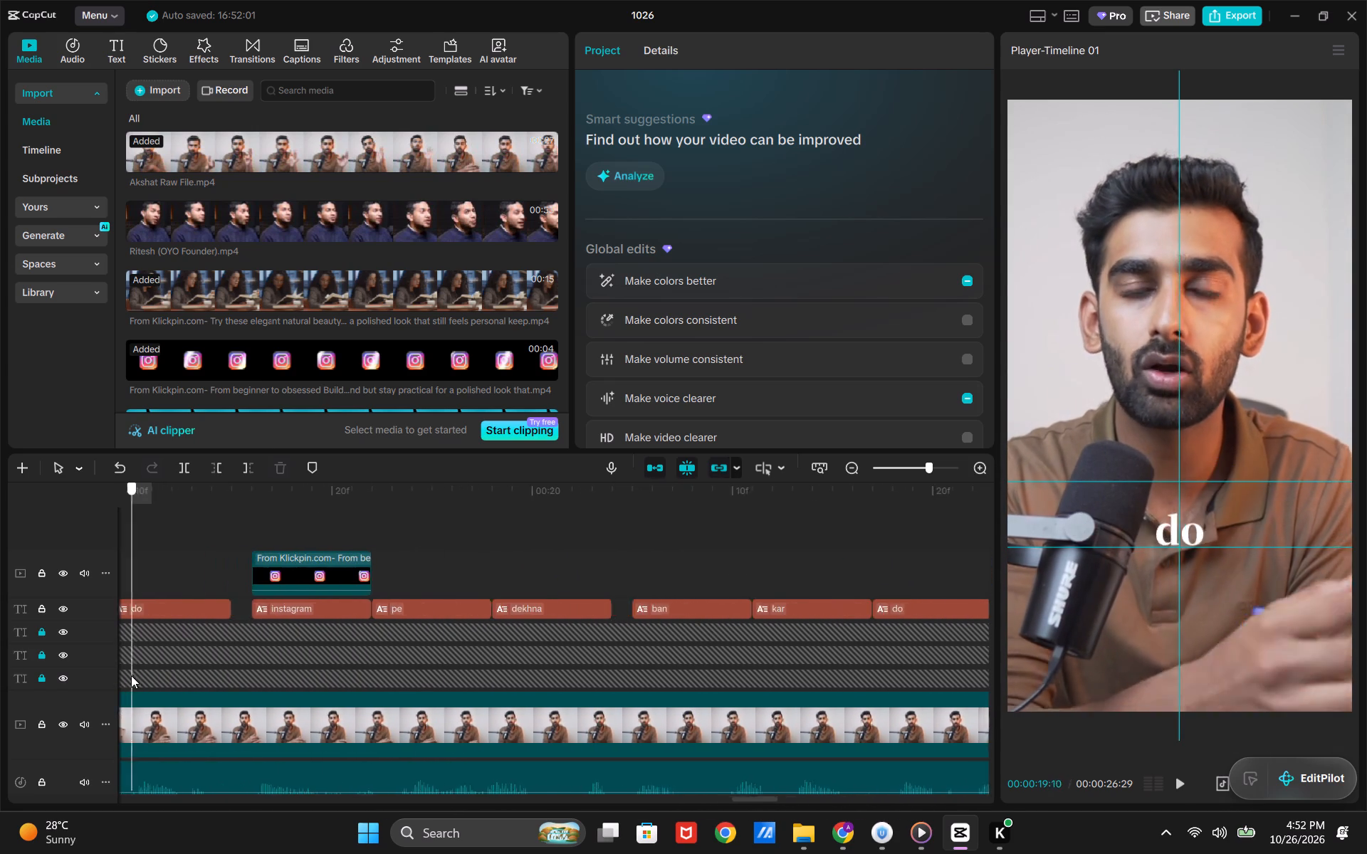
pyautogui.moveTo(131, 675); pyautogui.dragTo(0, 703)
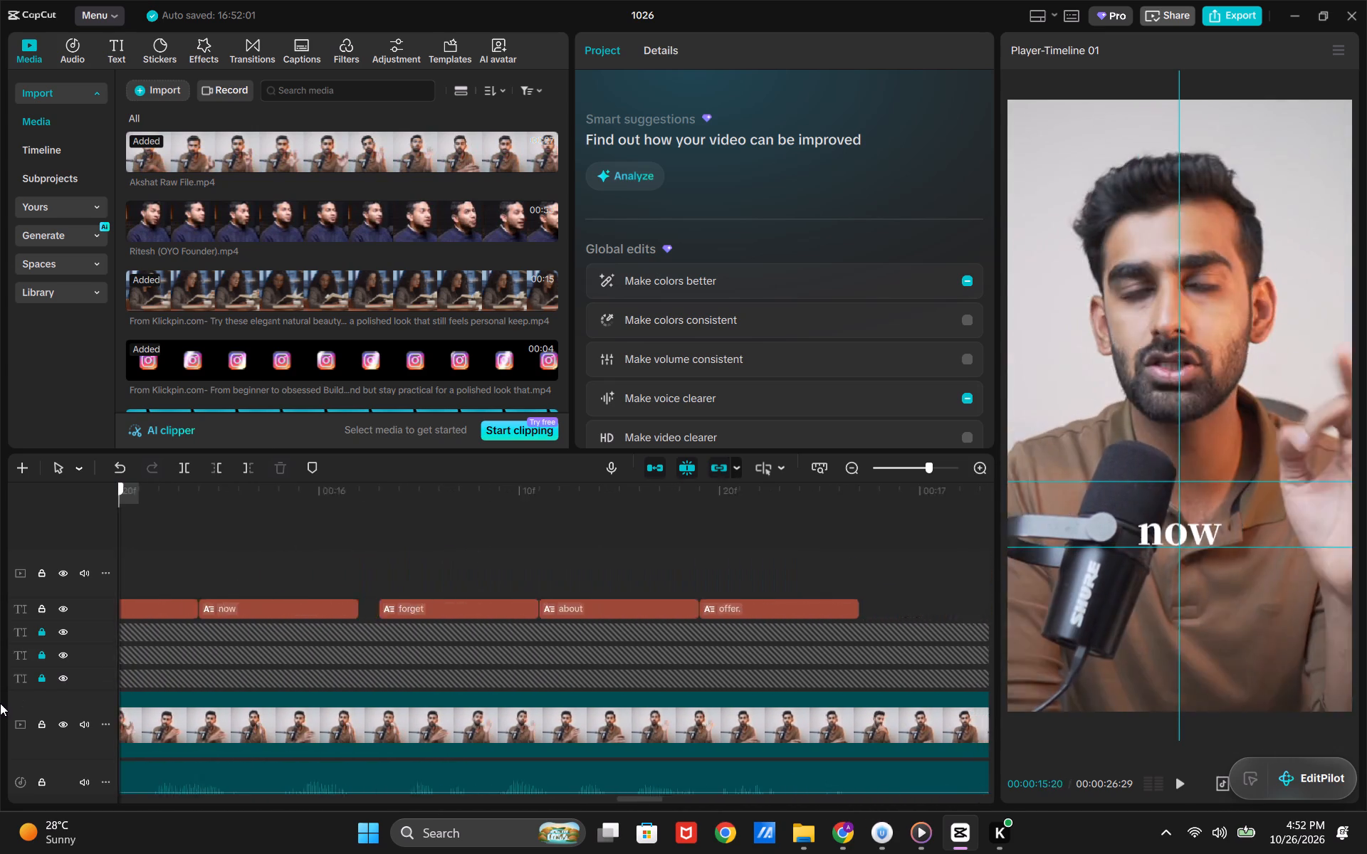
pyautogui.moveTo(0, 703); pyautogui.dragTo(0, 691)
pyautogui.press('space')
pyautogui.press('space')
pyautogui.press('space')
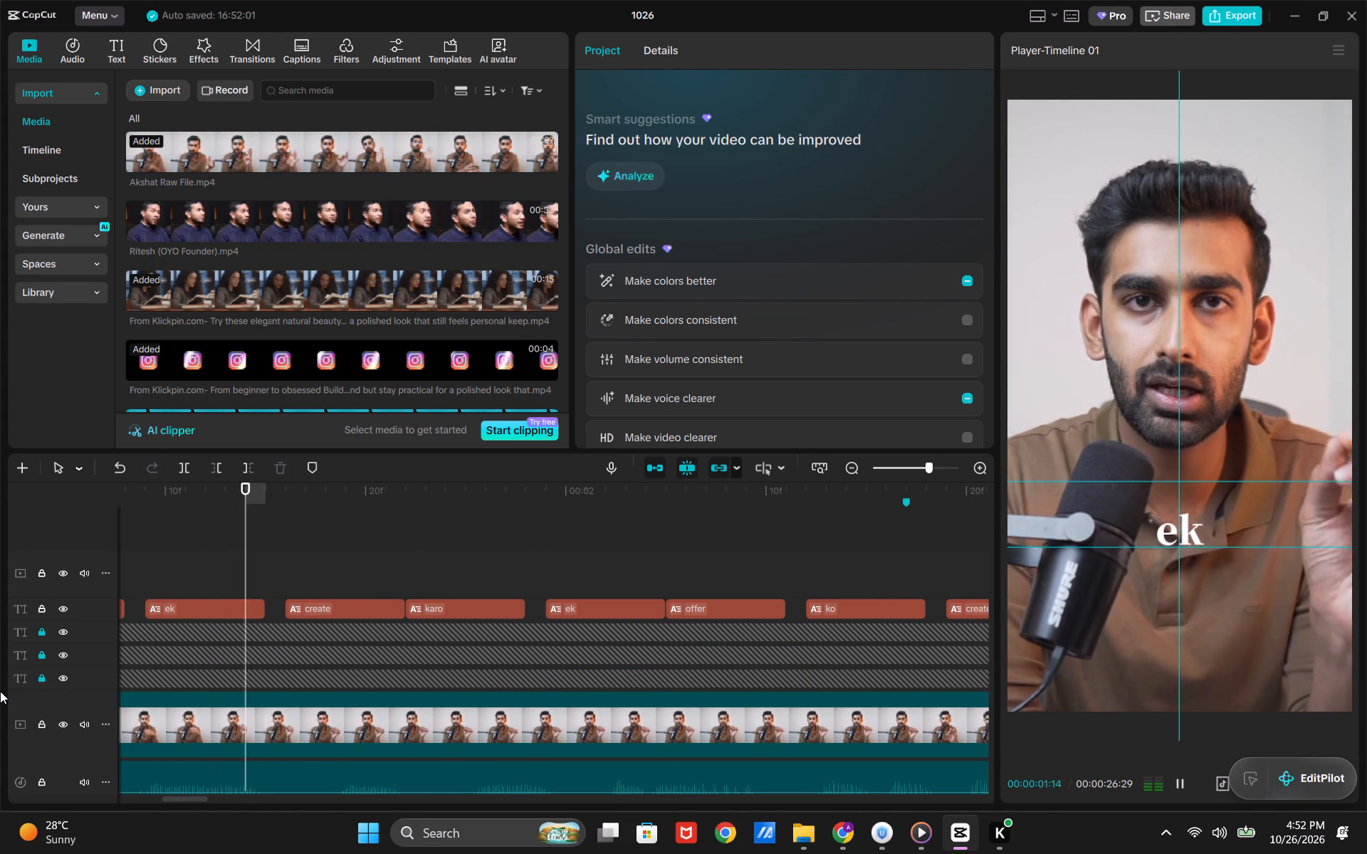
pyautogui.press('space')
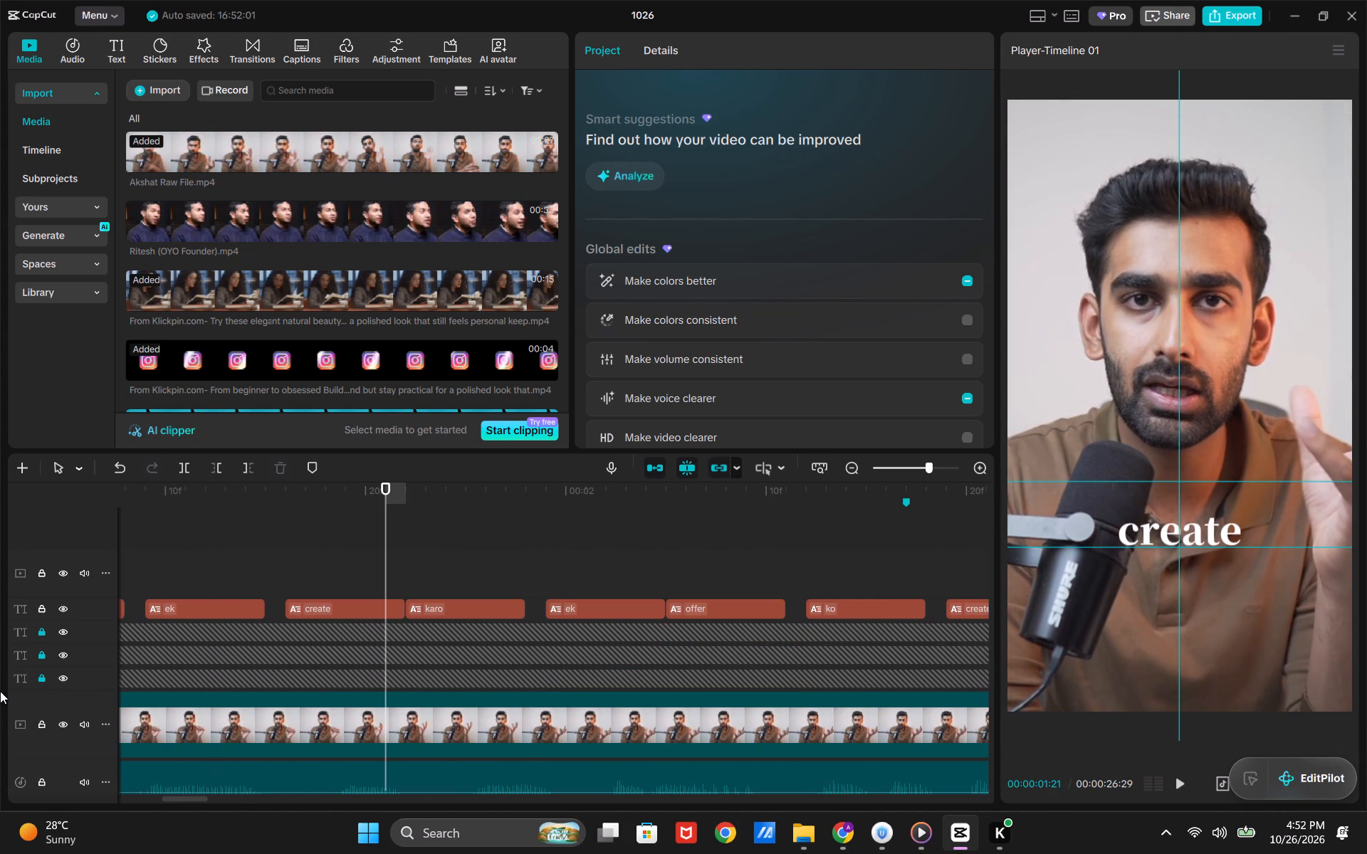
pyautogui.press('space')
pyautogui.press('space')
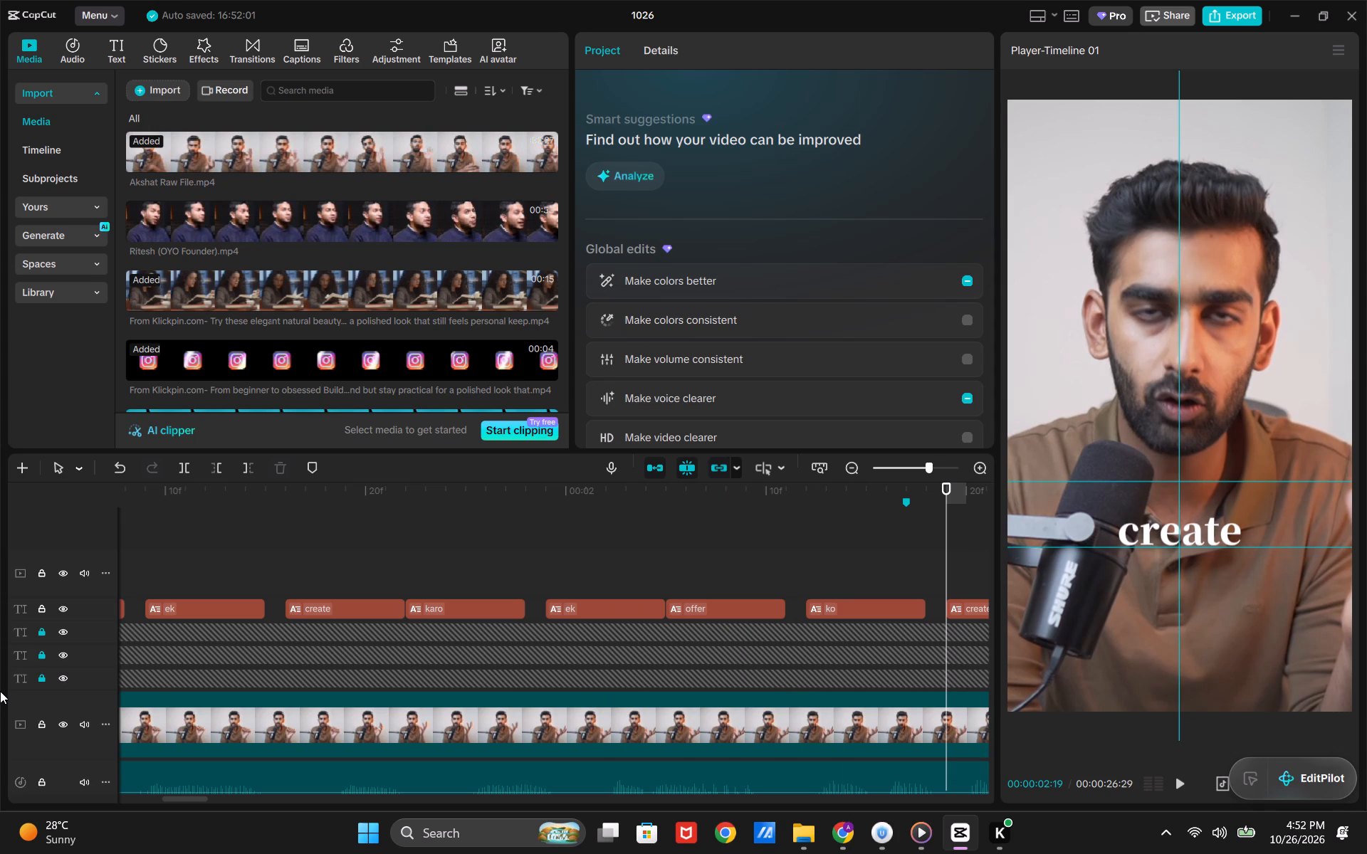
pyautogui.press('space')
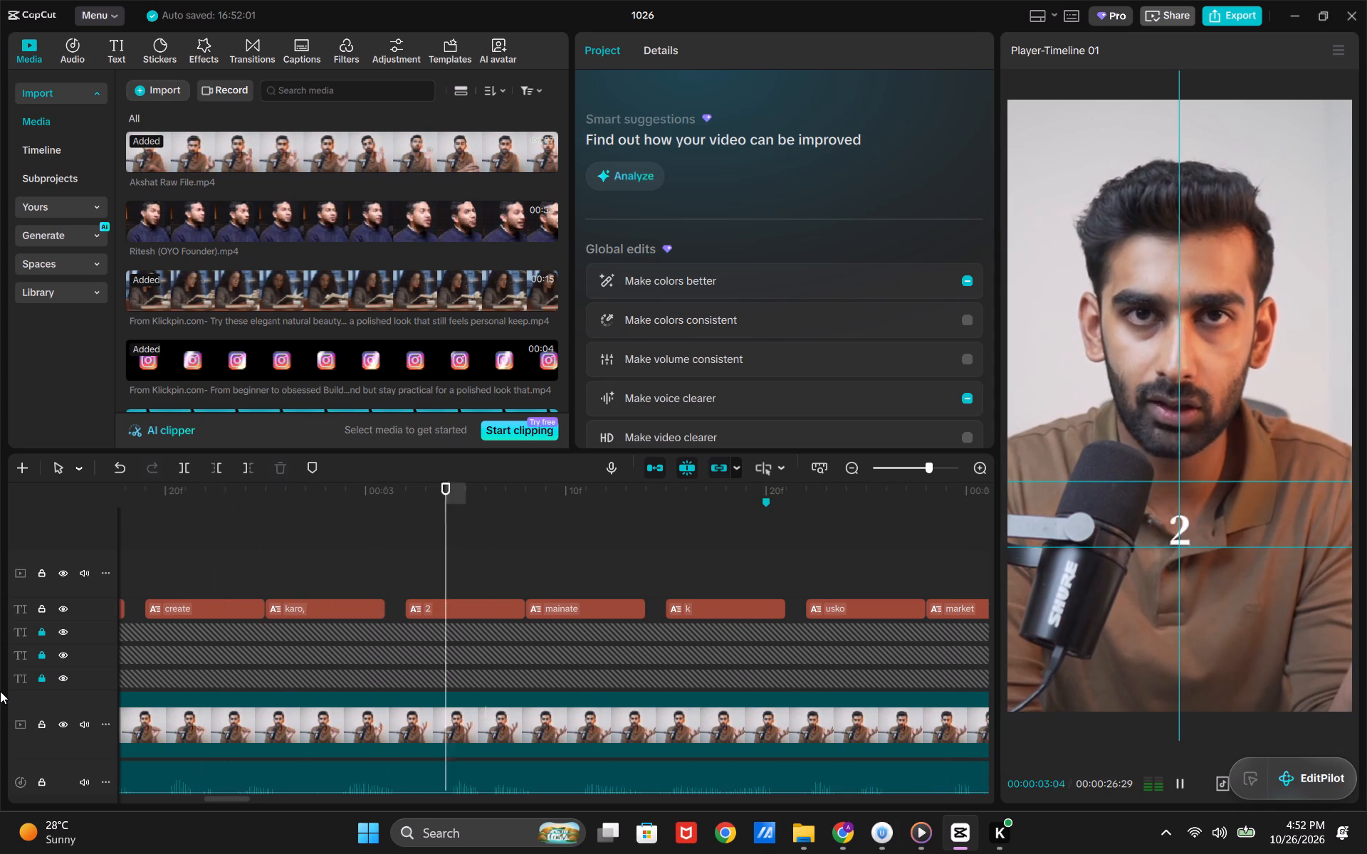
pyautogui.press('space')
pyautogui.press('space')
pyautogui.press('space')
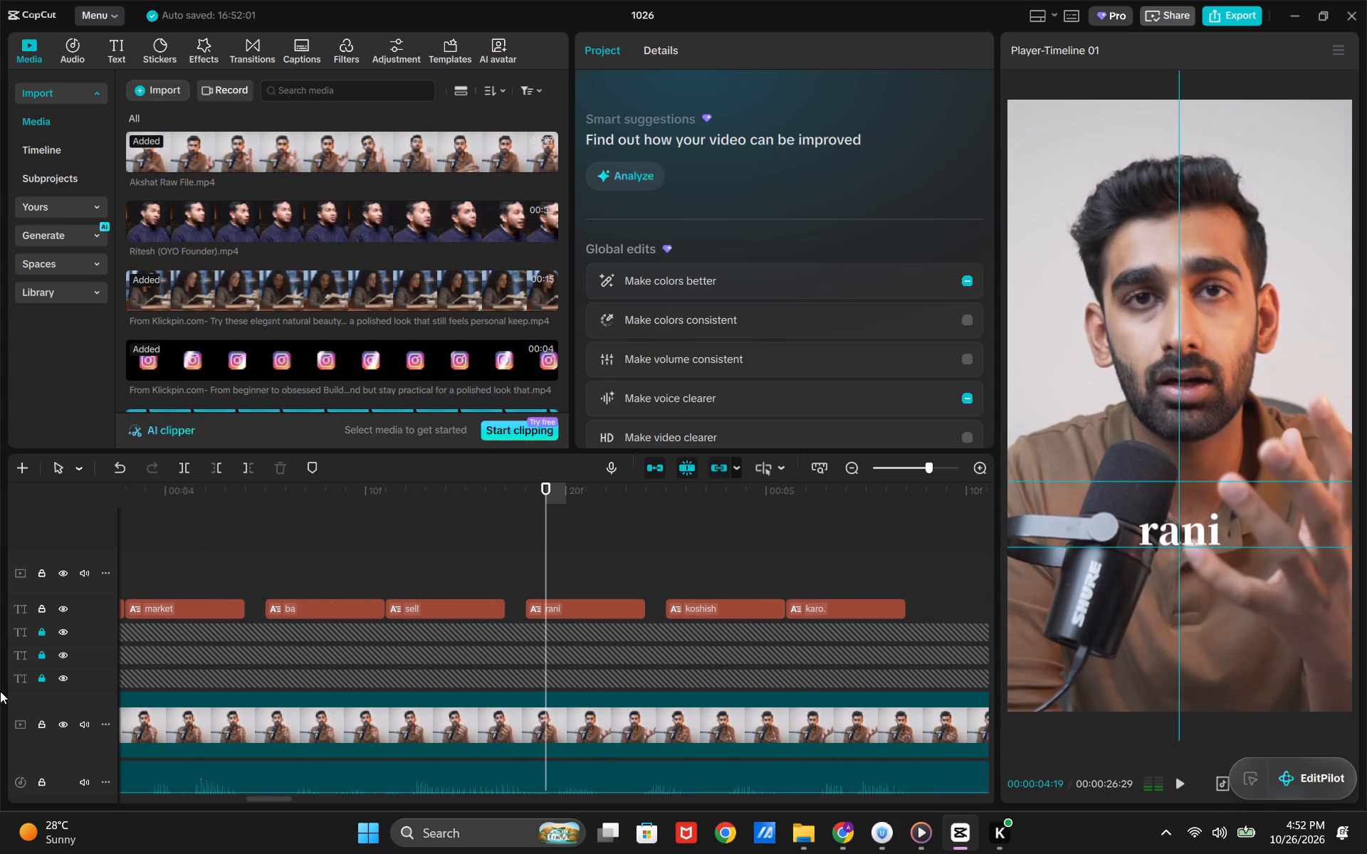
# Step back frame by frame from "rani" to the "market" caption at 00:00:03:29 and examine that moment.
pyautogui.press('Left')
pyautogui.press('Left')
pyautogui.press('Left')
pyautogui.press('Left')
pyautogui.press('Left')
pyautogui.press('Left')
pyautogui.press('Left')
pyautogui.press('Left')
pyautogui.press('Left')
pyautogui.press('Left')
pyautogui.press('Left')
pyautogui.press('Left')
pyautogui.press('Left')
pyautogui.press('Left')
pyautogui.press('Left')
pyautogui.press('Left')
pyautogui.press('Left')
pyautogui.press('Left')
pyautogui.press('Left')
pyautogui.press('Left')
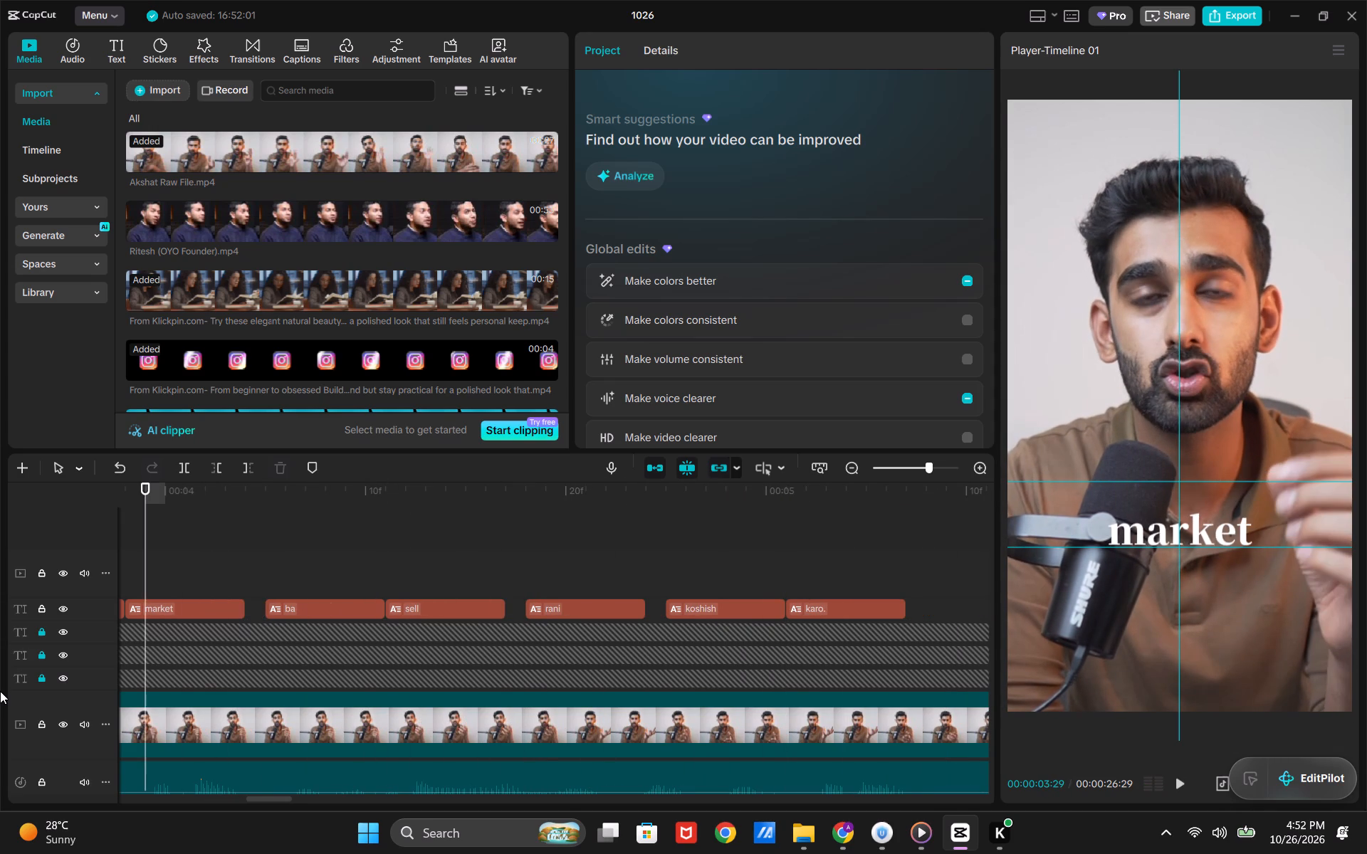
pyautogui.press('Left')
pyautogui.press('Left')
pyautogui.press('Right')
pyautogui.press('Right')
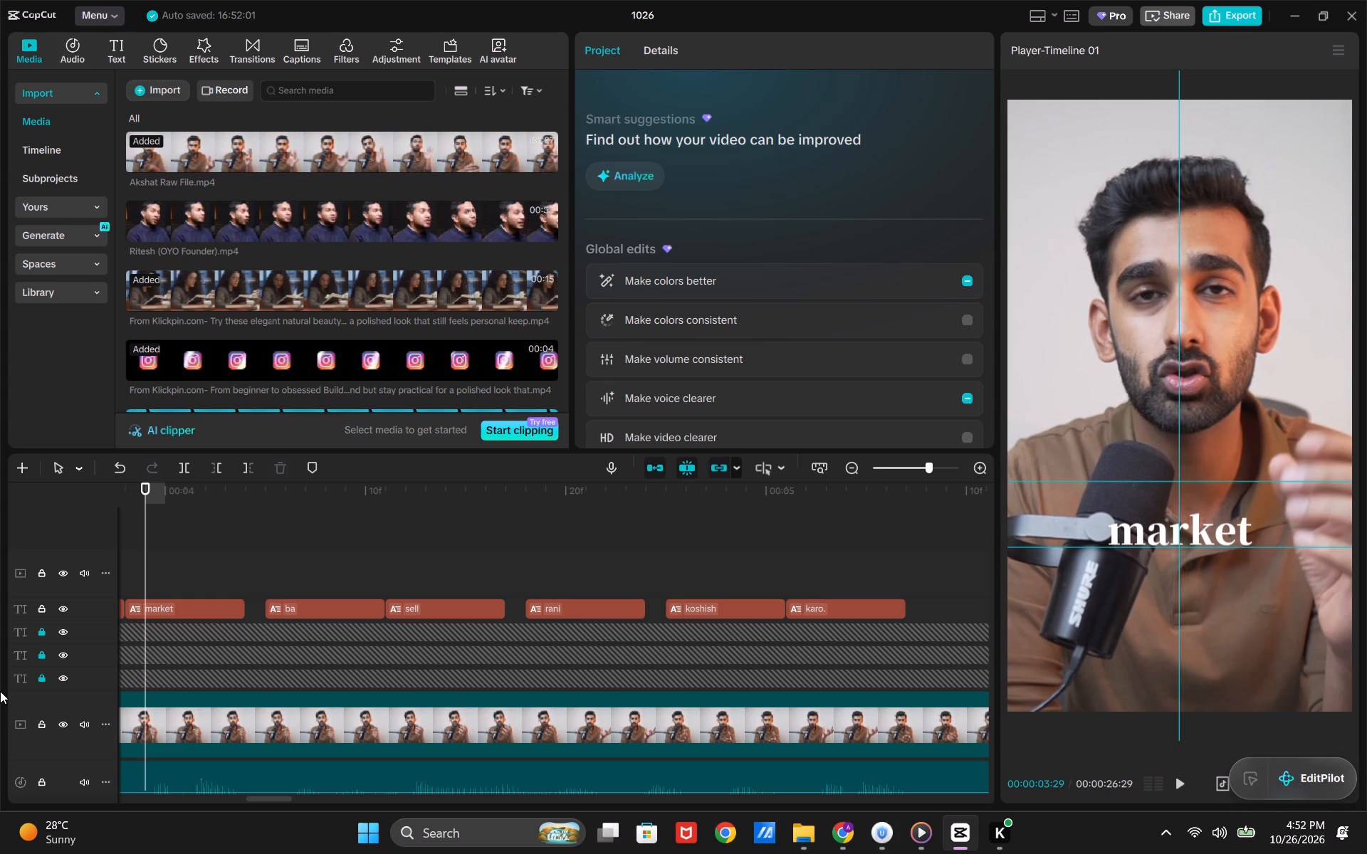
# Switch to Pinterest in Chrome and search for "market sell".
pyautogui.click(834, 837)
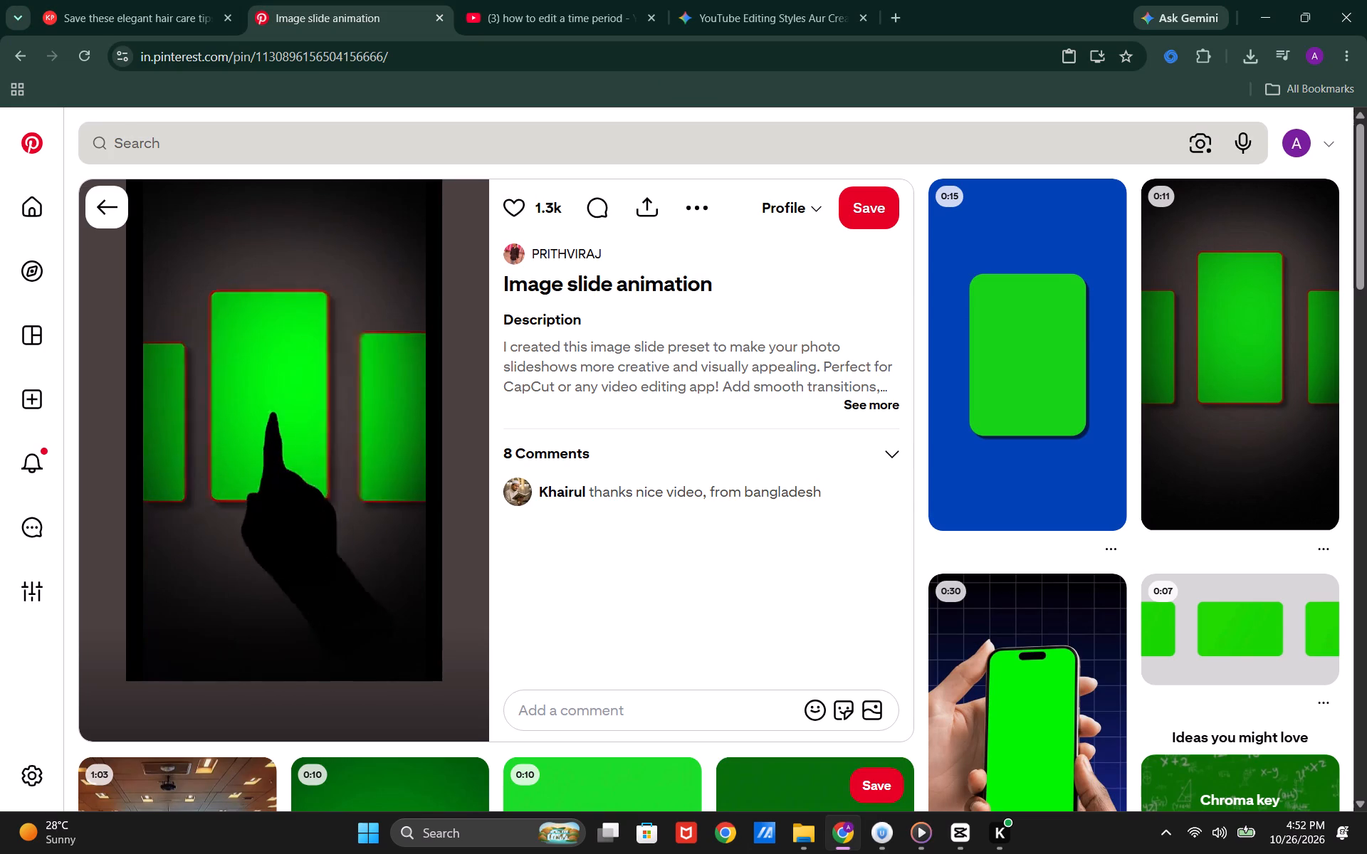
pyautogui.scroll(-2, 980, 640)
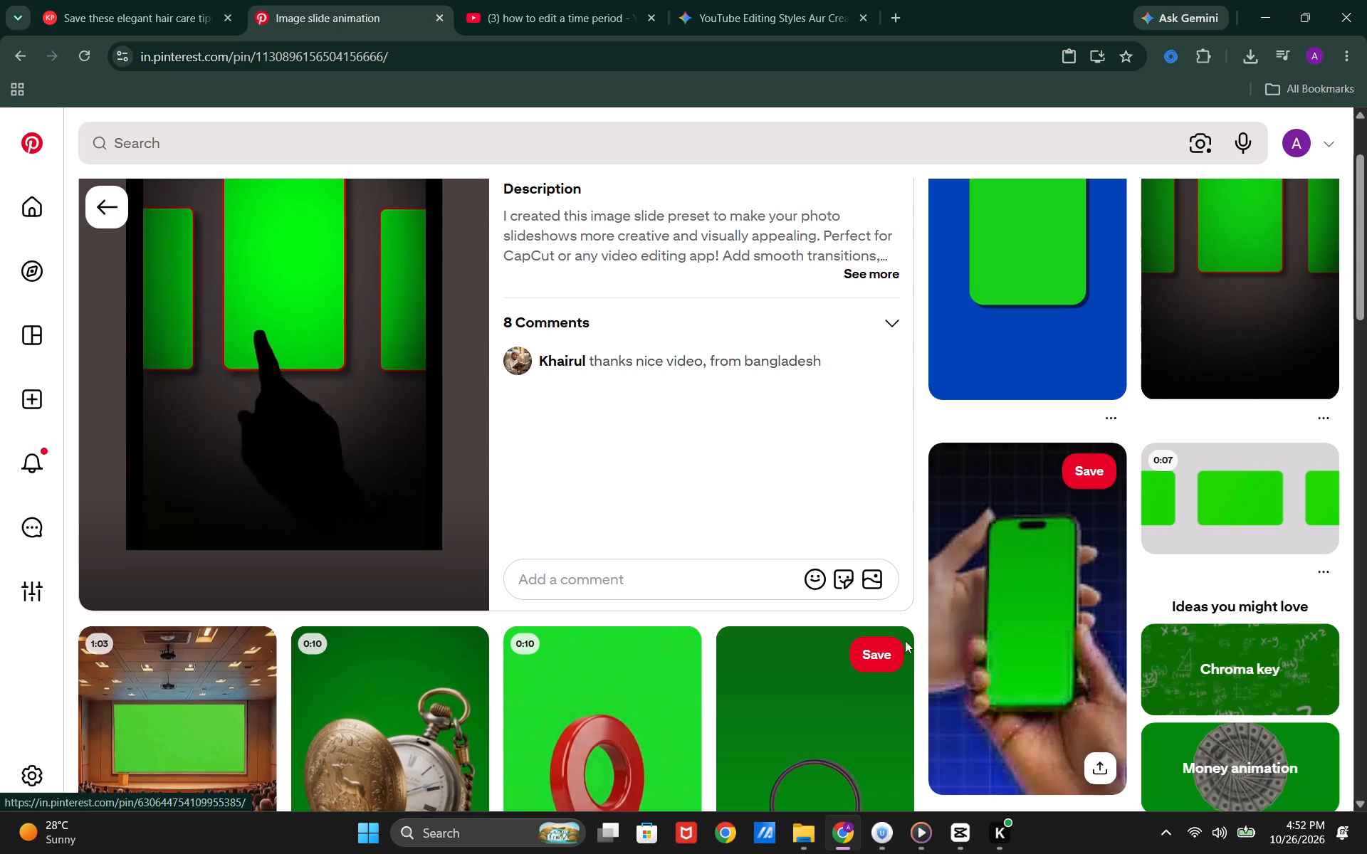
pyautogui.click(642, 127)
pyautogui.write('market sell')
pyautogui.press('space')
pyautogui.press('Return')
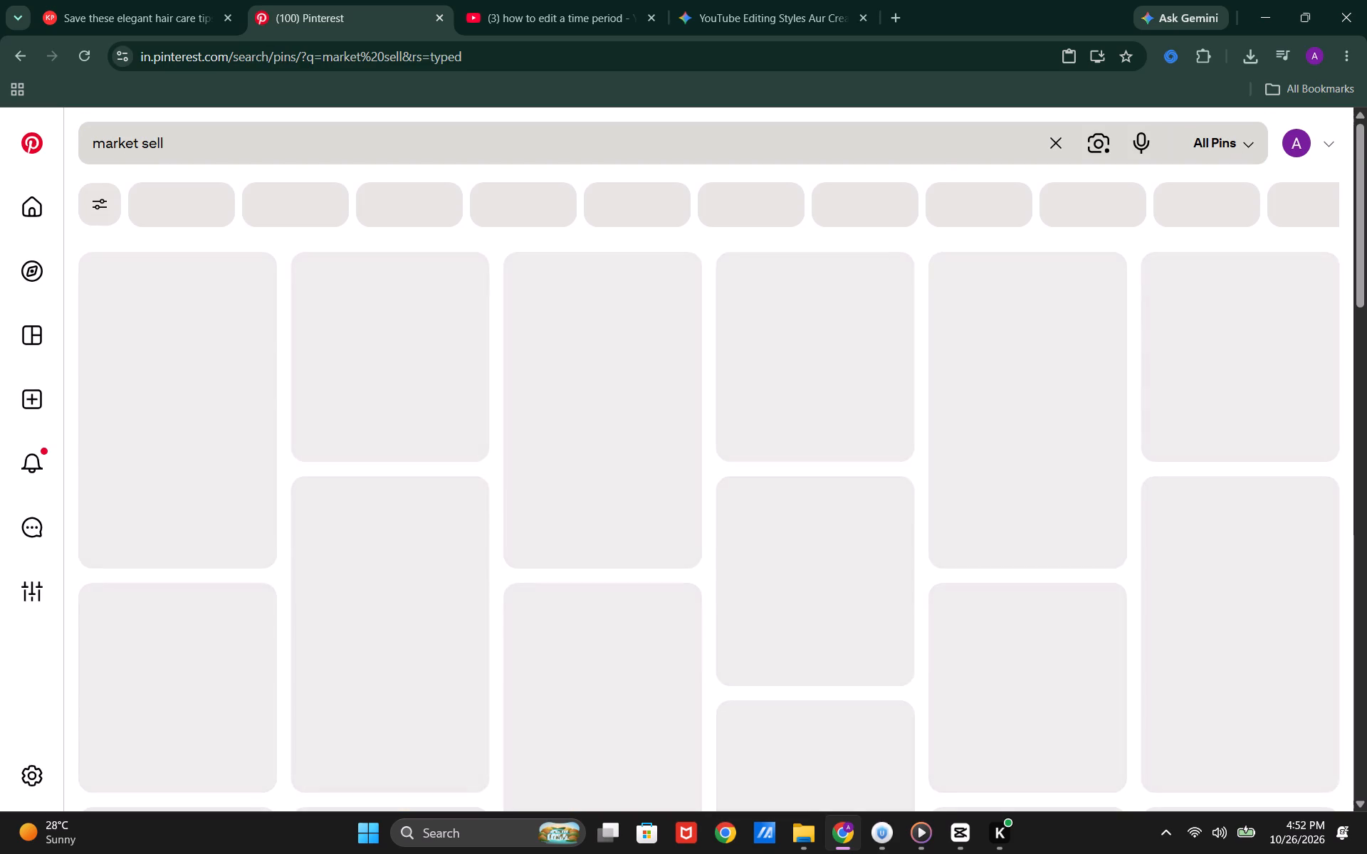
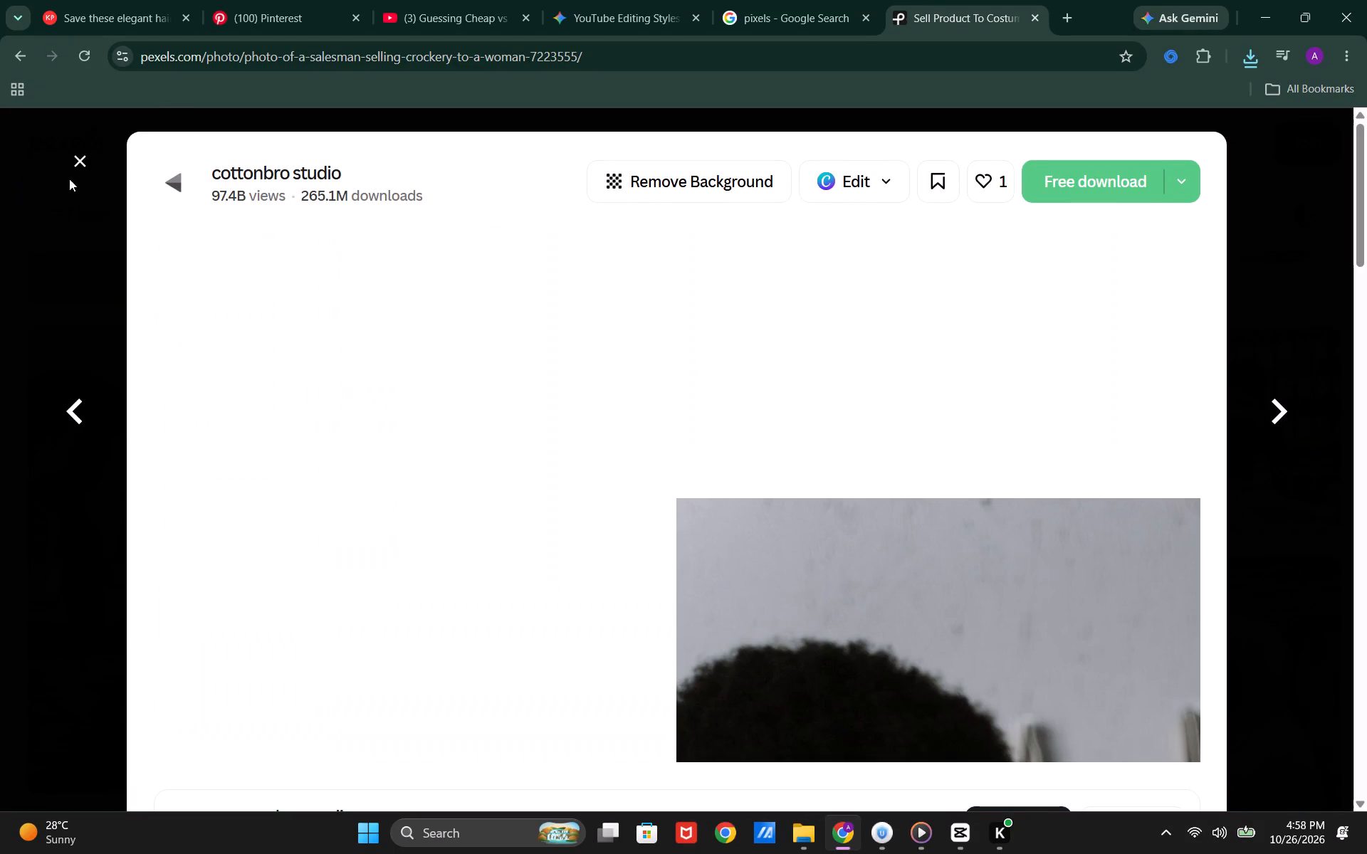
# Close the Pexels salesman photo, switch to CapCut and place the playhead at the start of the "usko" caption, 00:00:03:22.
pyautogui.click(76, 152)
pyautogui.scroll(-1, 519, 599)
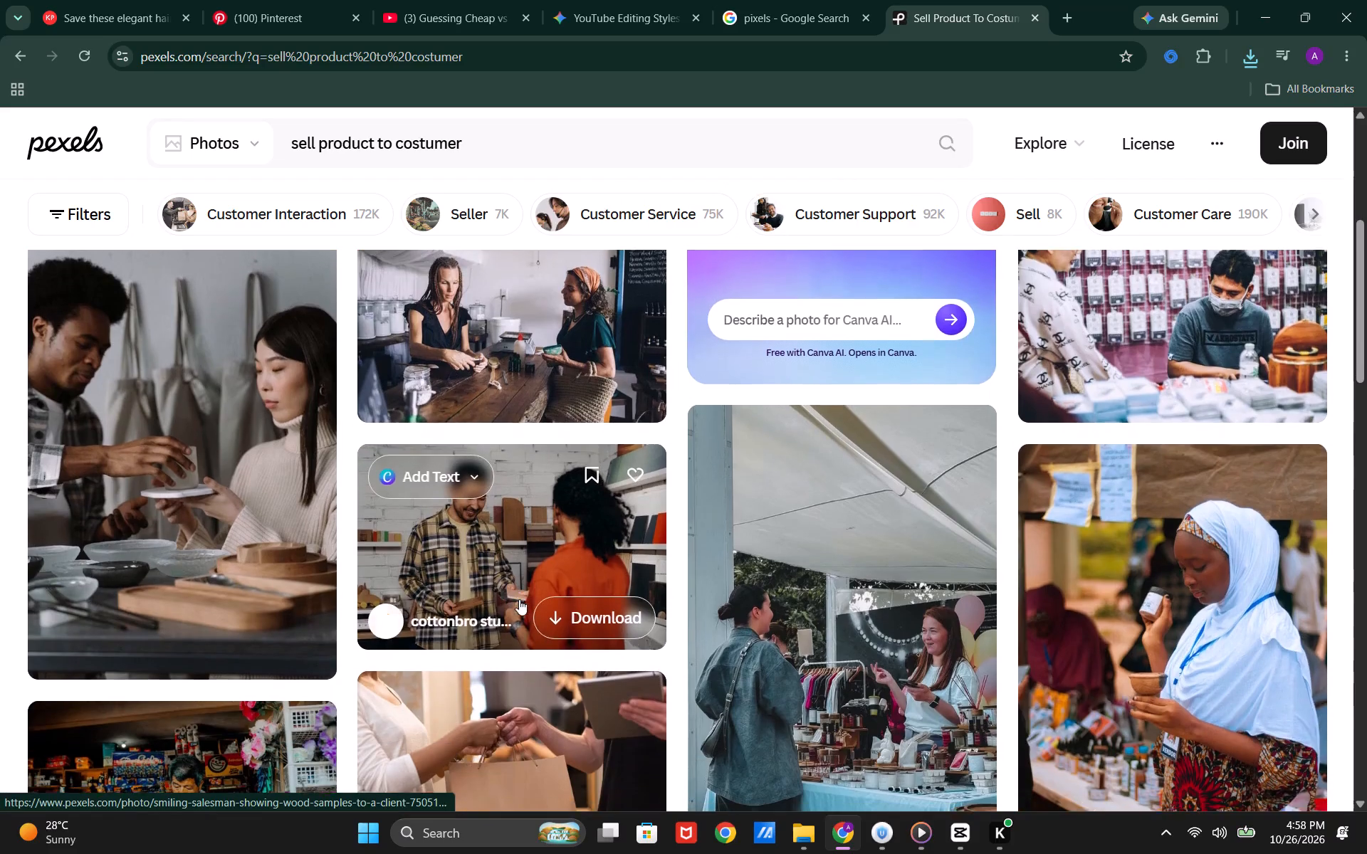
pyautogui.scroll(-1, 519, 599)
pyautogui.click(945, 838)
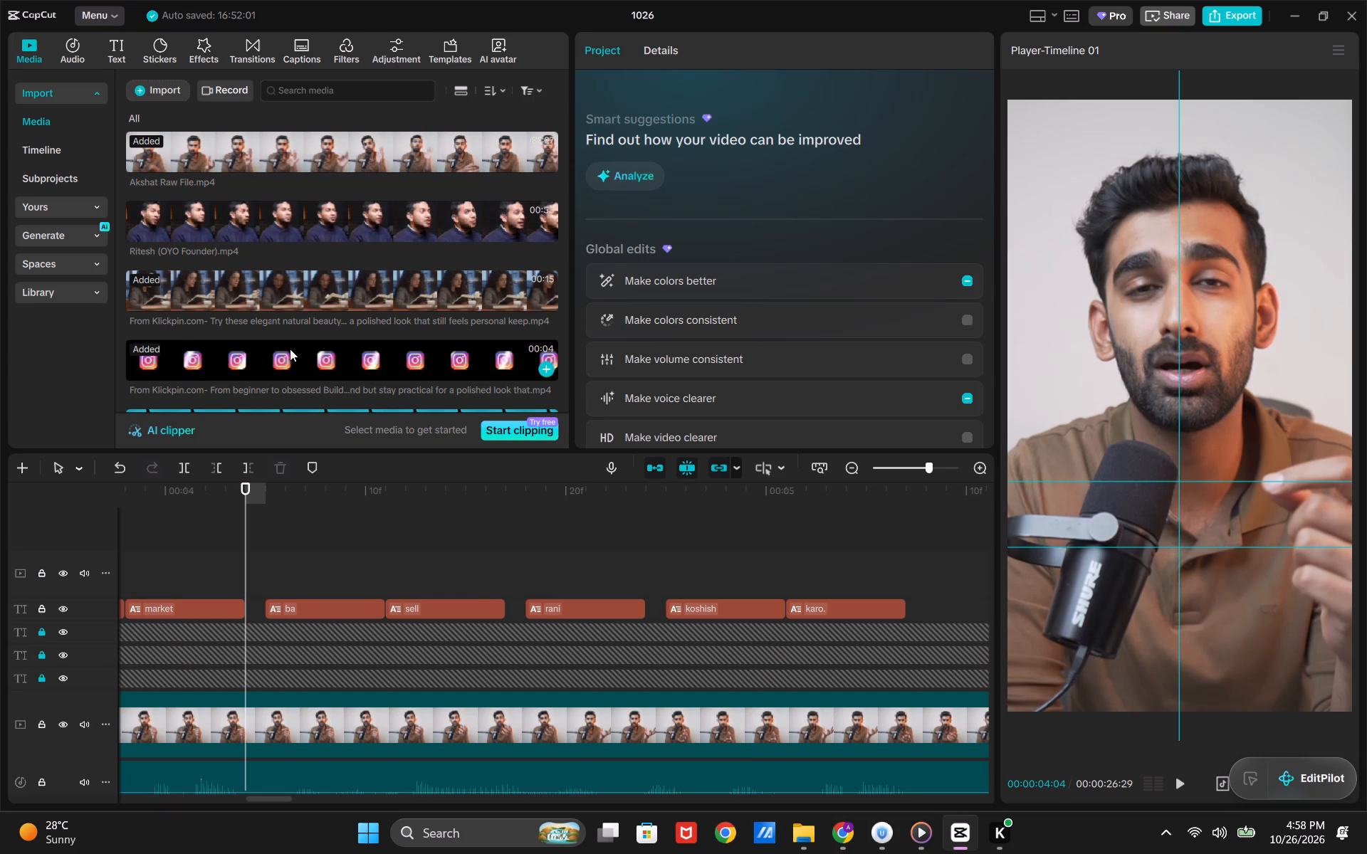
pyautogui.hscroll(-1, 423, 502)
pyautogui.hscroll(-1, 244, 564)
pyautogui.moveTo(244, 564); pyautogui.dragTo(348, 529)
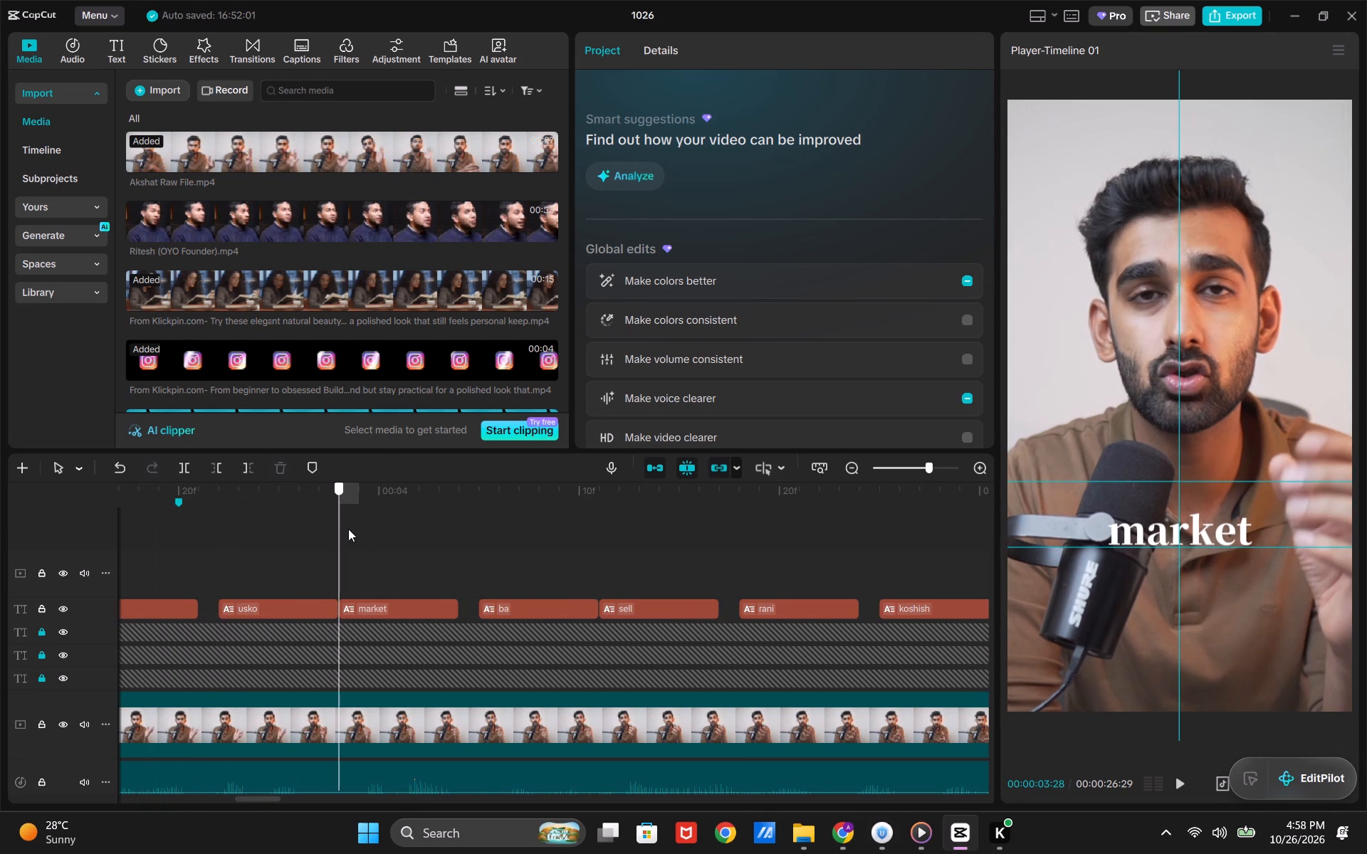
pyautogui.moveTo(348, 529); pyautogui.dragTo(348, 528)
pyautogui.moveTo(338, 537); pyautogui.dragTo(230, 566)
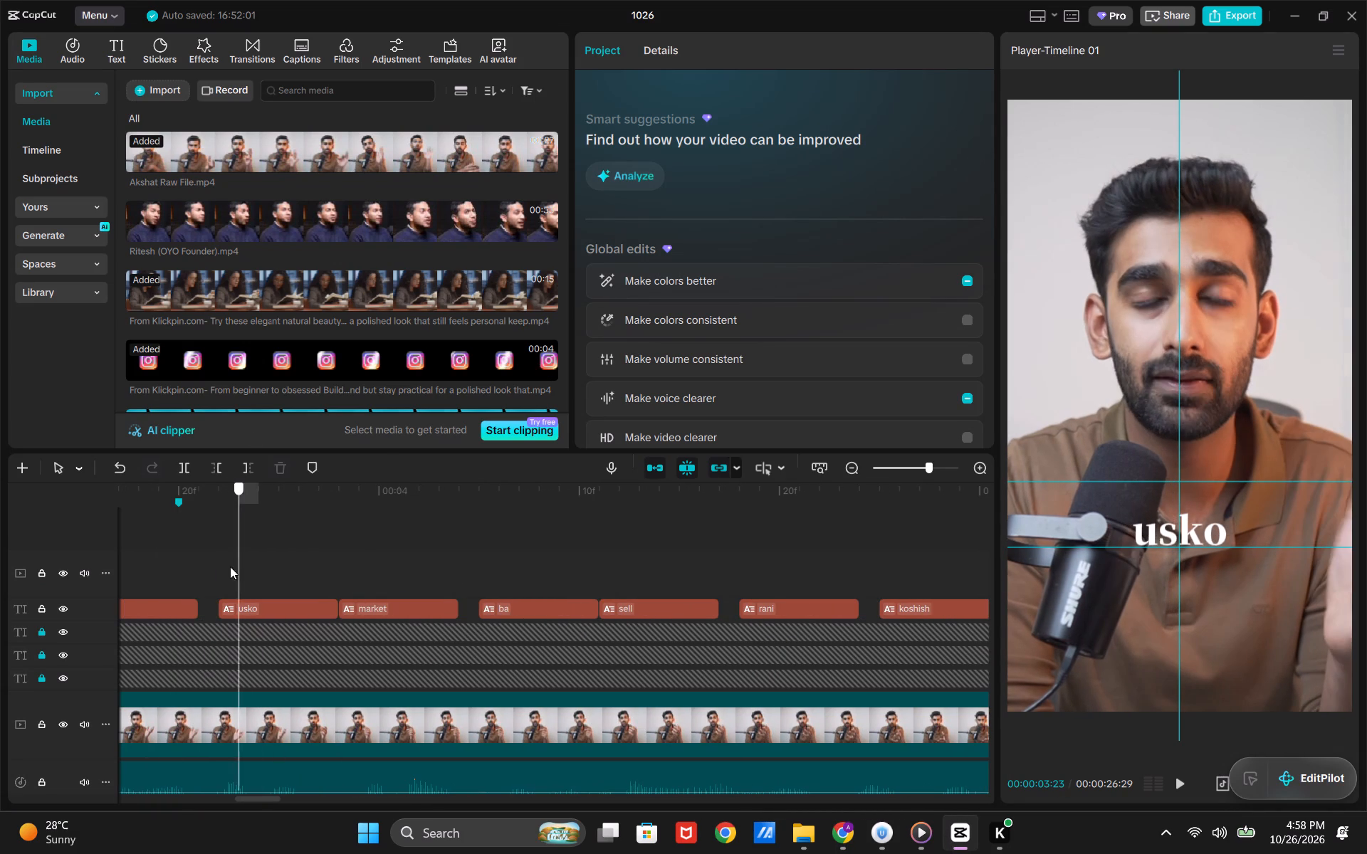
pyautogui.moveTo(230, 566); pyautogui.dragTo(222, 568)
# Import pexels-cottonbro-7223555.jpg from Downloads and place it on the track above the captions, starting at "usko".
pyautogui.scroll(-1, 214, 495)
pyautogui.click(136, 90)
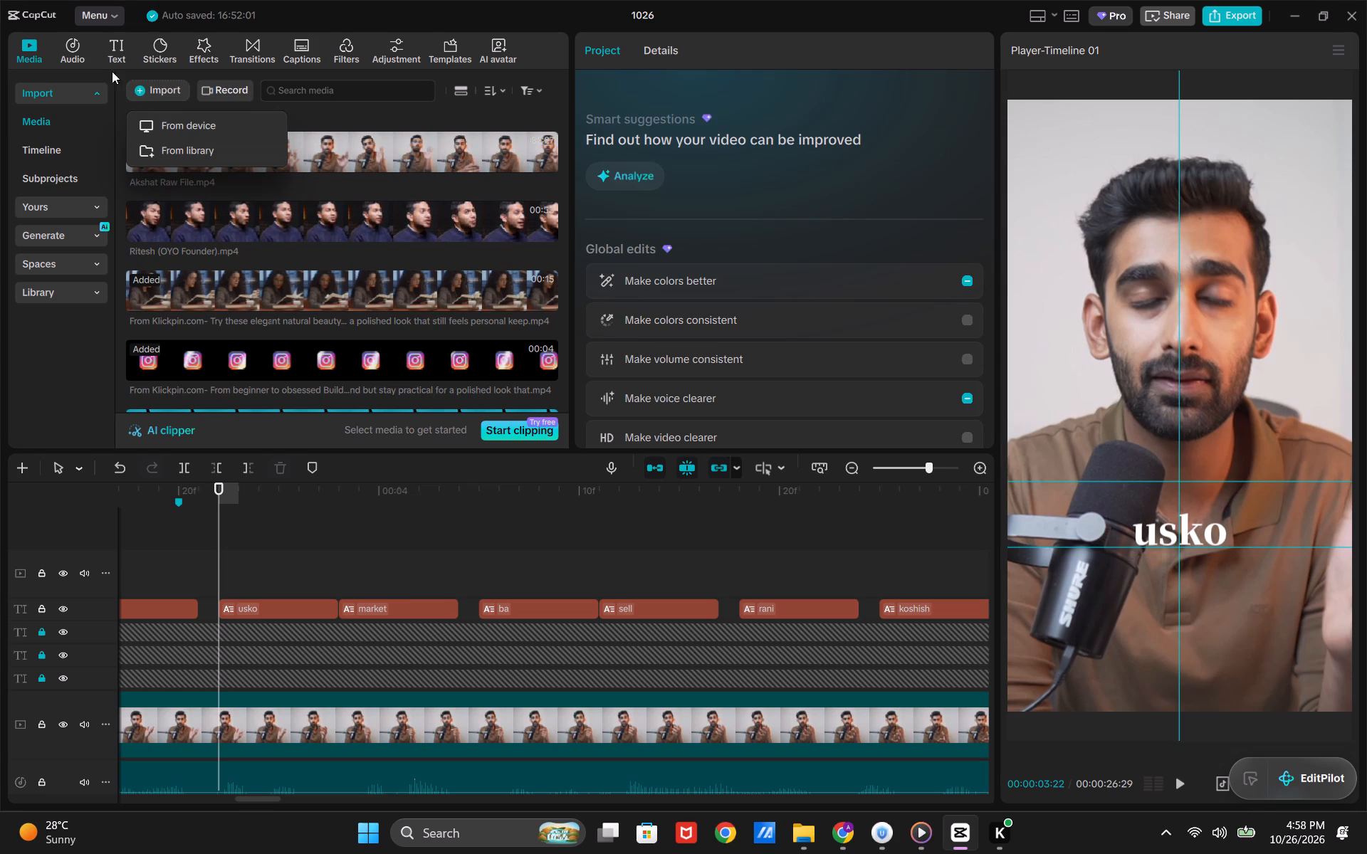
pyautogui.click(155, 125)
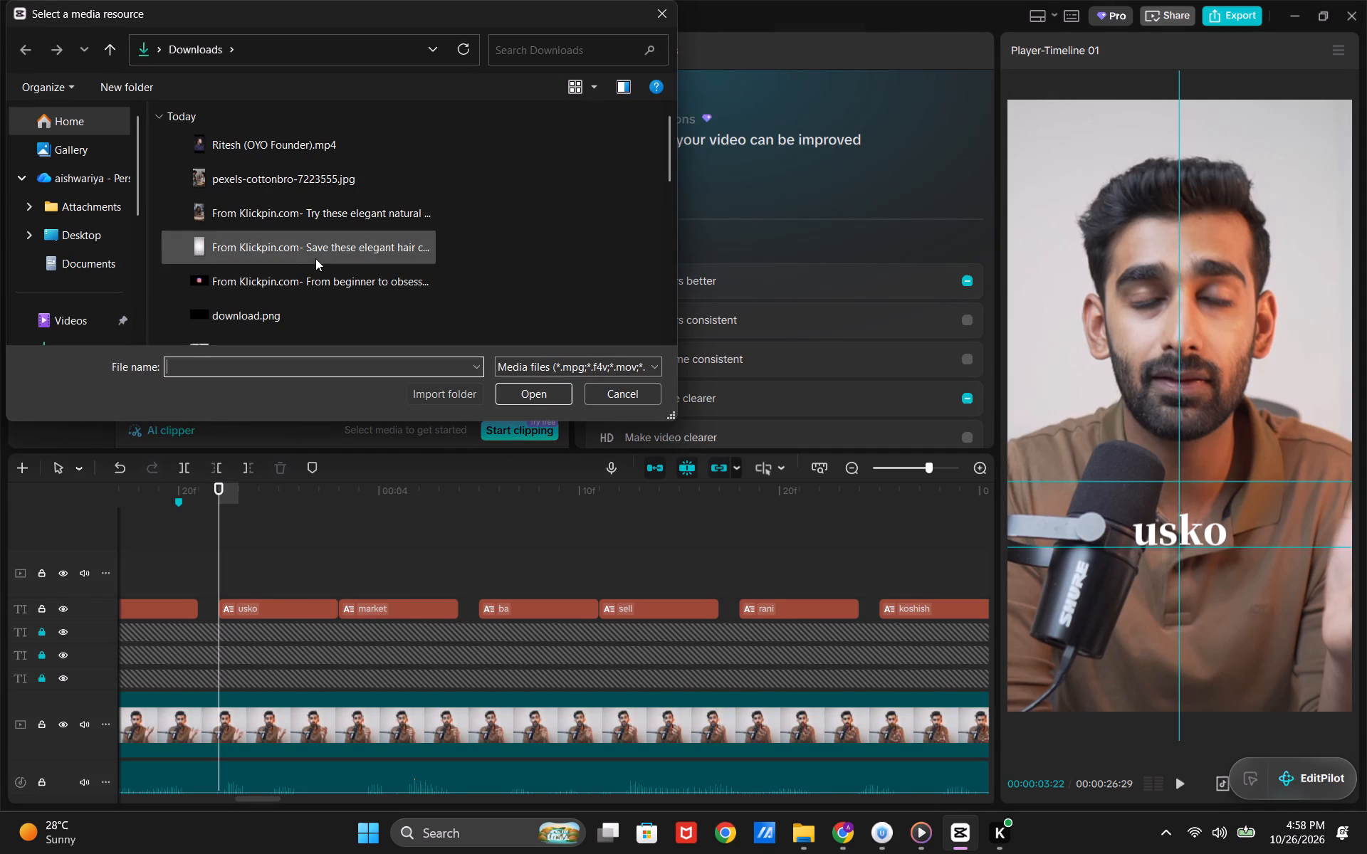
pyautogui.keyDown('ctrl'); pyautogui.scroll(13, 315, 258); pyautogui.keyUp('ctrl')
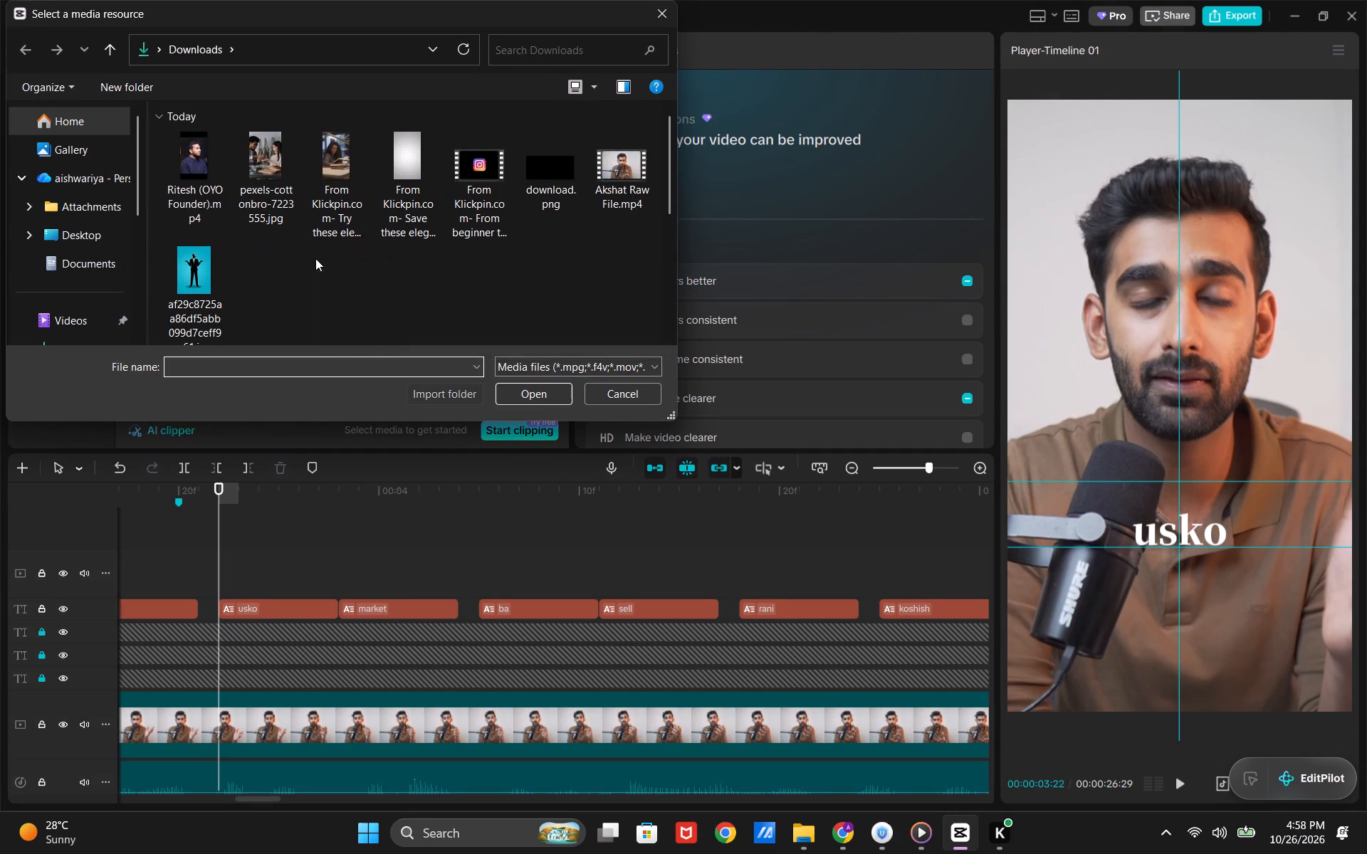
pyautogui.keyDown('ctrl'); pyautogui.scroll(16, 306, 201); pyautogui.keyUp('ctrl')
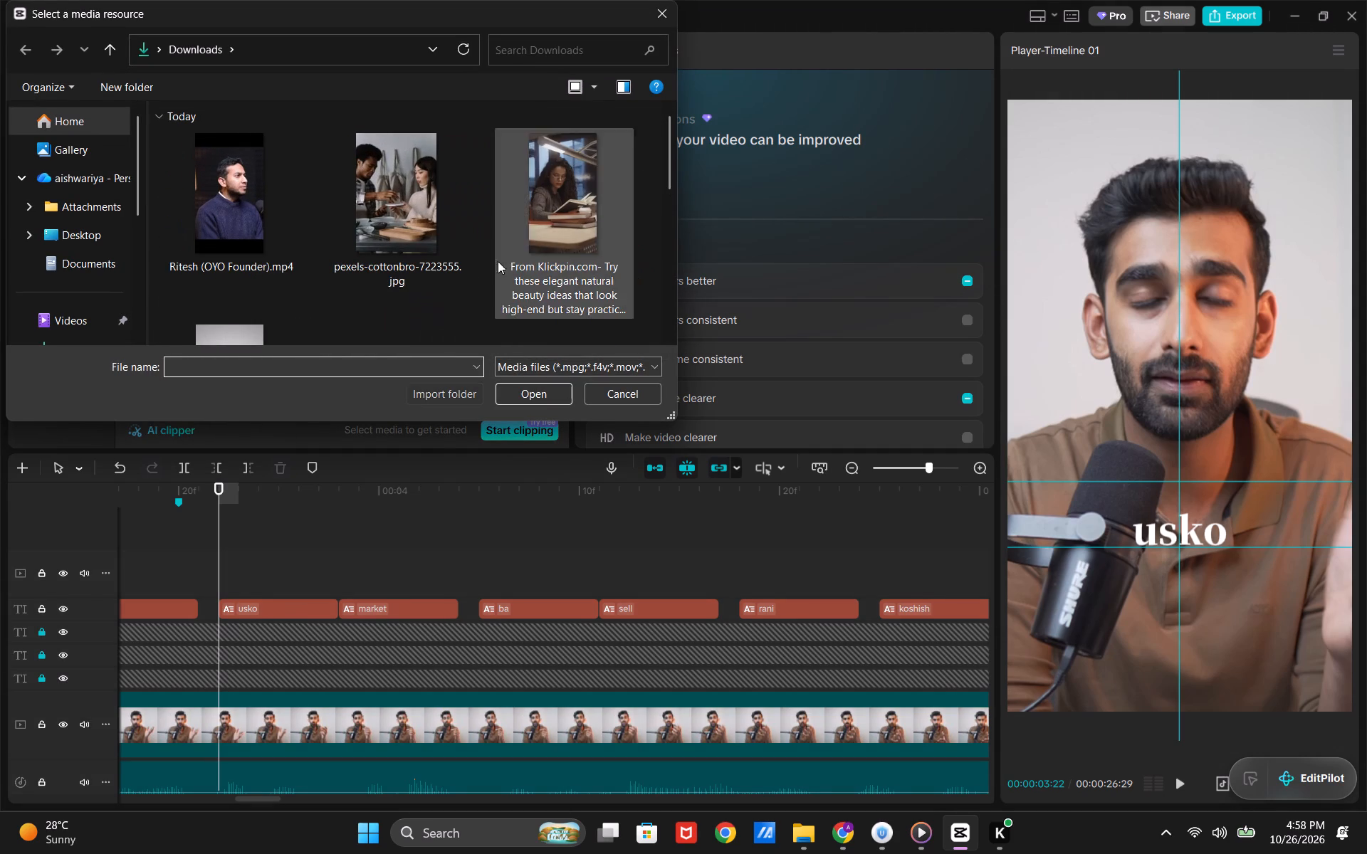
pyautogui.click(402, 226)
pyautogui.click(515, 387)
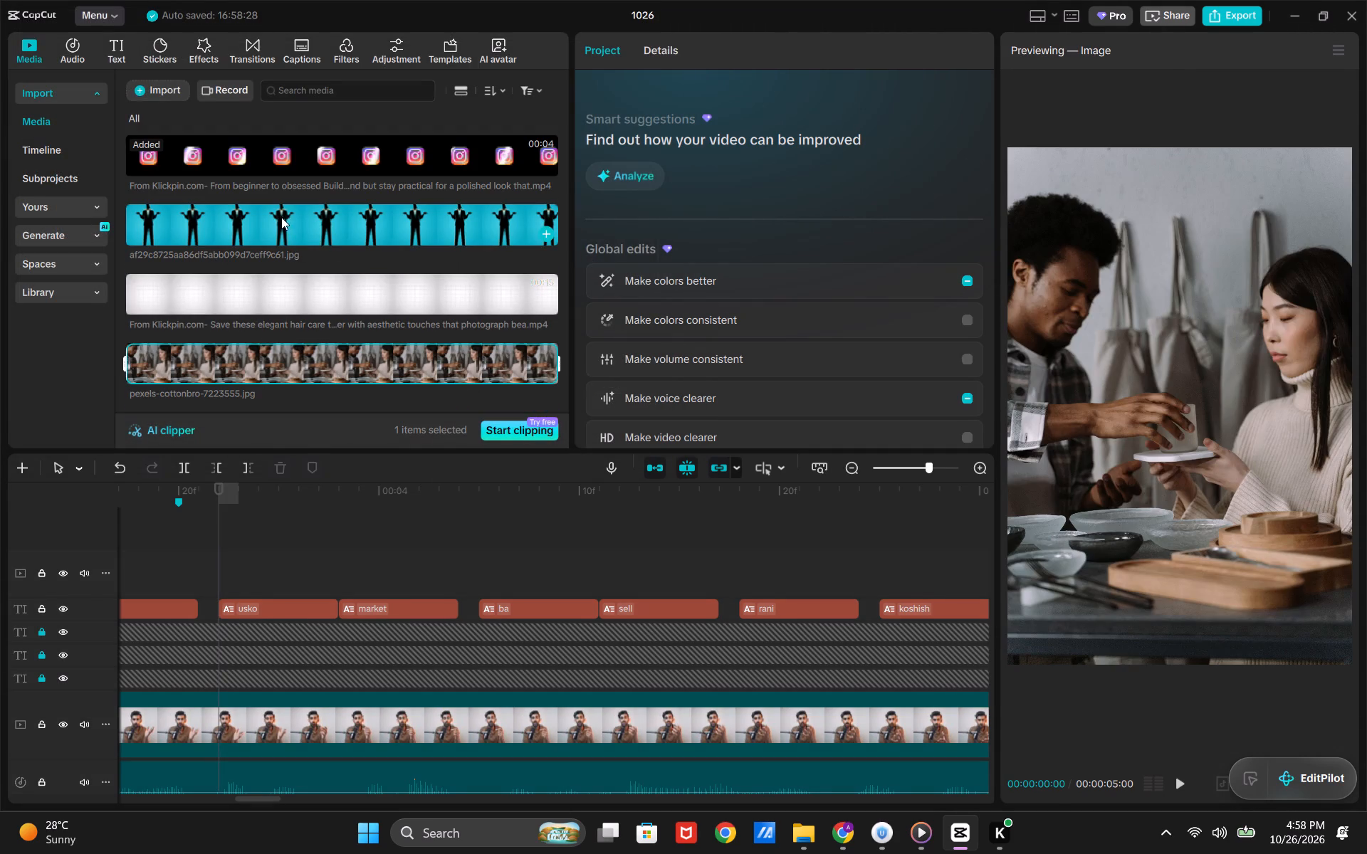
pyautogui.moveTo(311, 354); pyautogui.dragTo(214, 574)
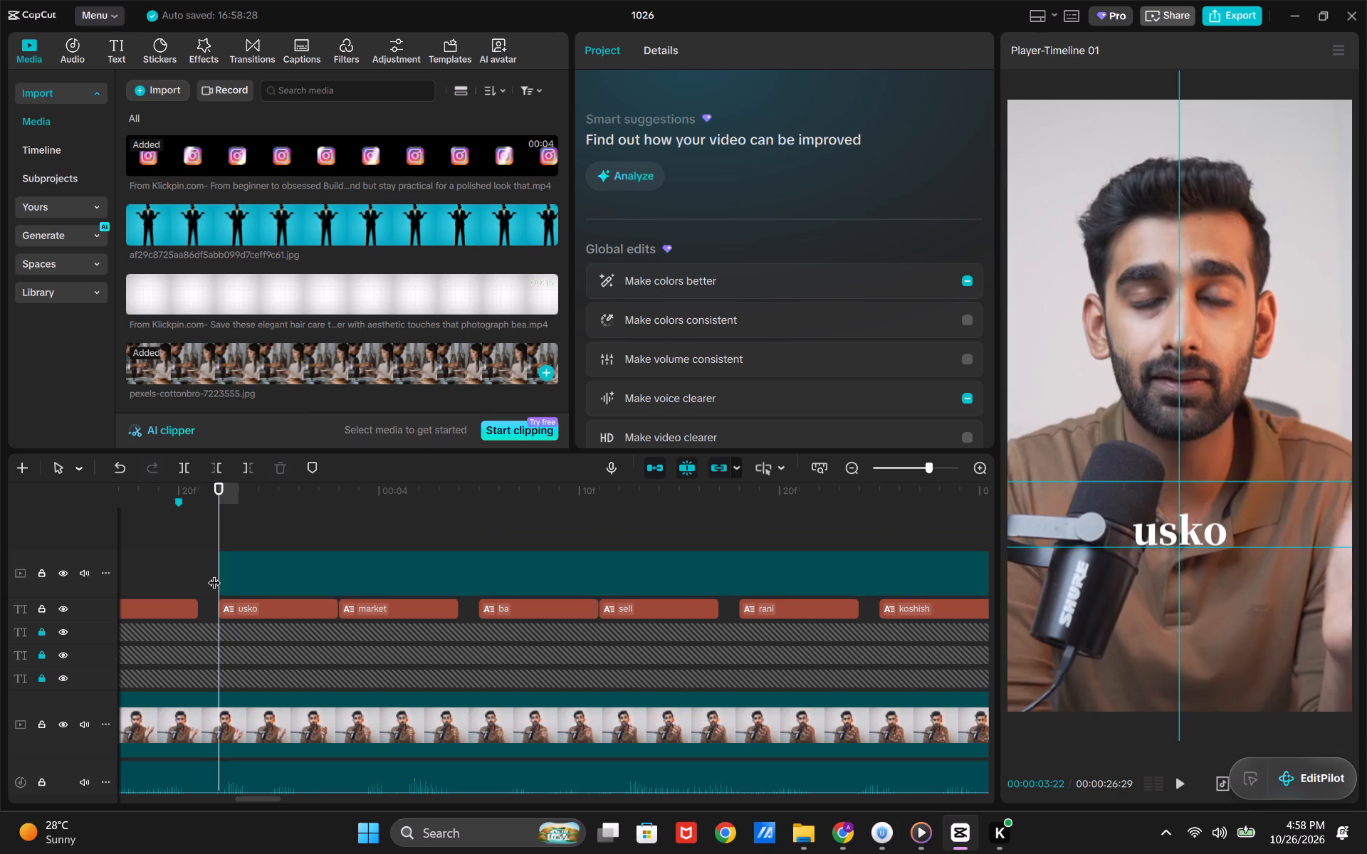
# Trim the end of the salesman photo clip to the end of the "karo." caption at 00:00:05:07.
pyautogui.press('space')
pyautogui.press('space')
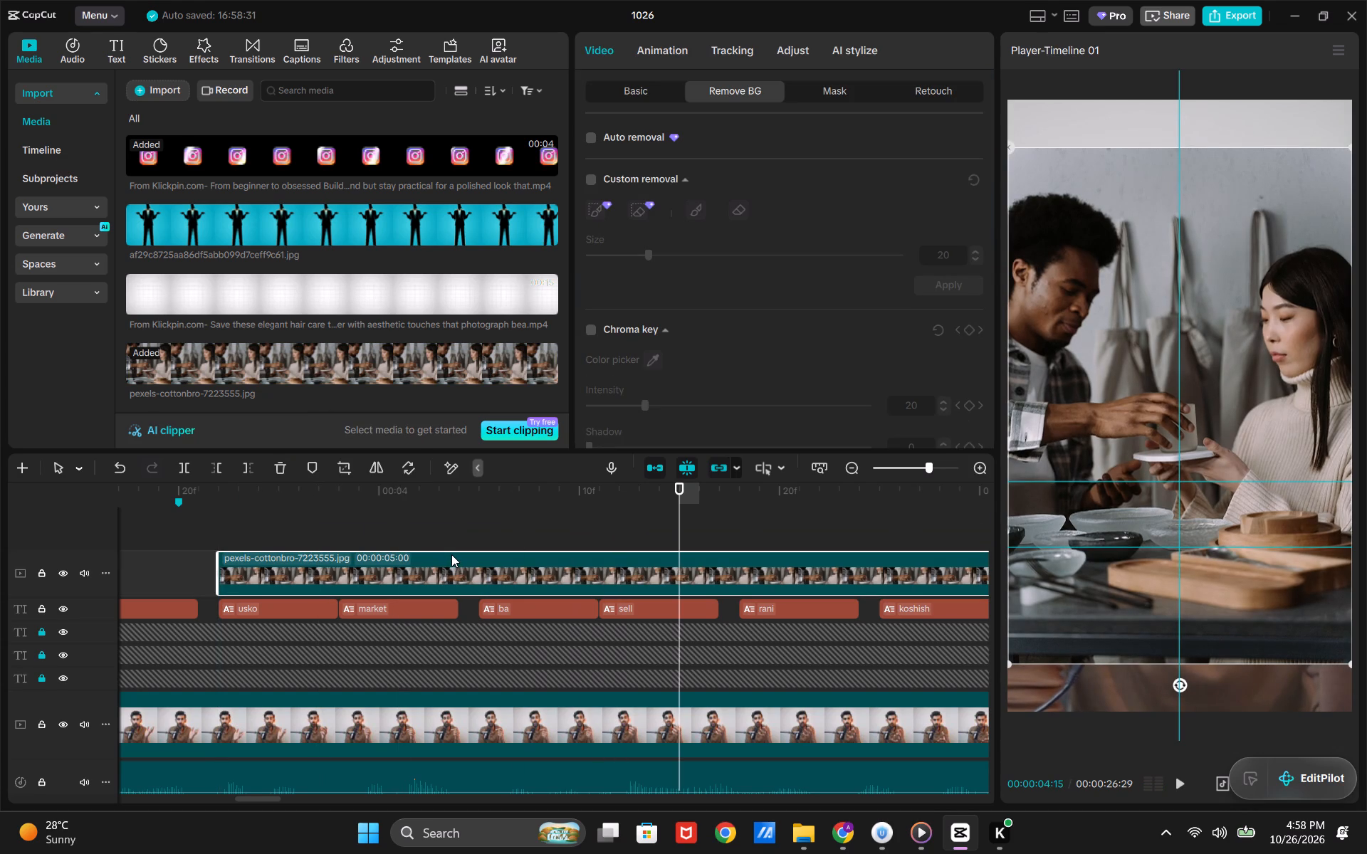
pyautogui.press('space')
pyautogui.press('space')
pyautogui.hscroll(-1, 451, 554)
pyautogui.hscroll(1, 451, 554)
pyautogui.press('space')
pyautogui.press('space')
pyautogui.press('Left')
pyautogui.press('Left')
pyautogui.press('Left')
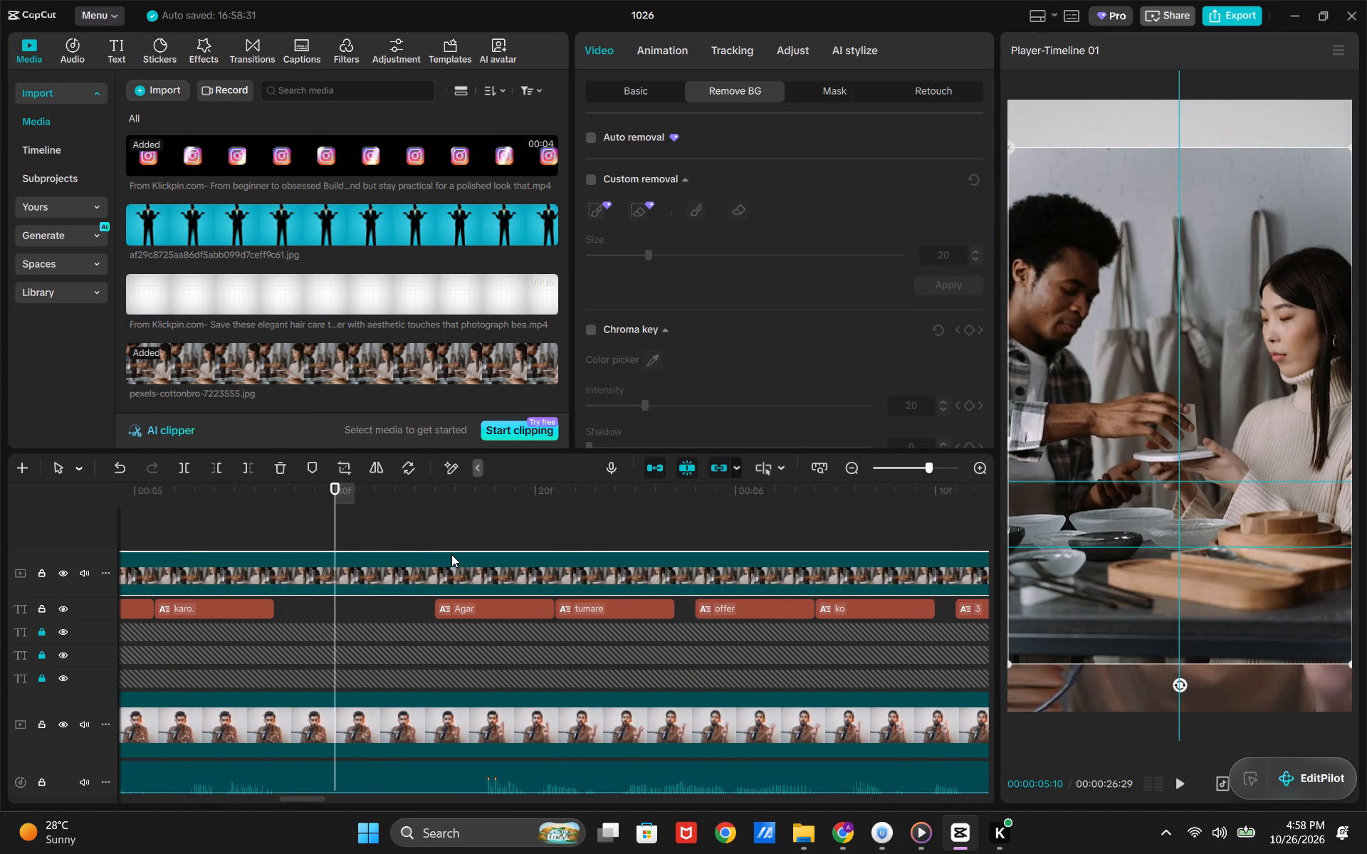
pyautogui.press('Left')
pyautogui.press('Left')
pyautogui.press('Left')
pyautogui.keyDown('ctrl'); pyautogui.scroll(-3, 451, 554); pyautogui.keyUp('ctrl')
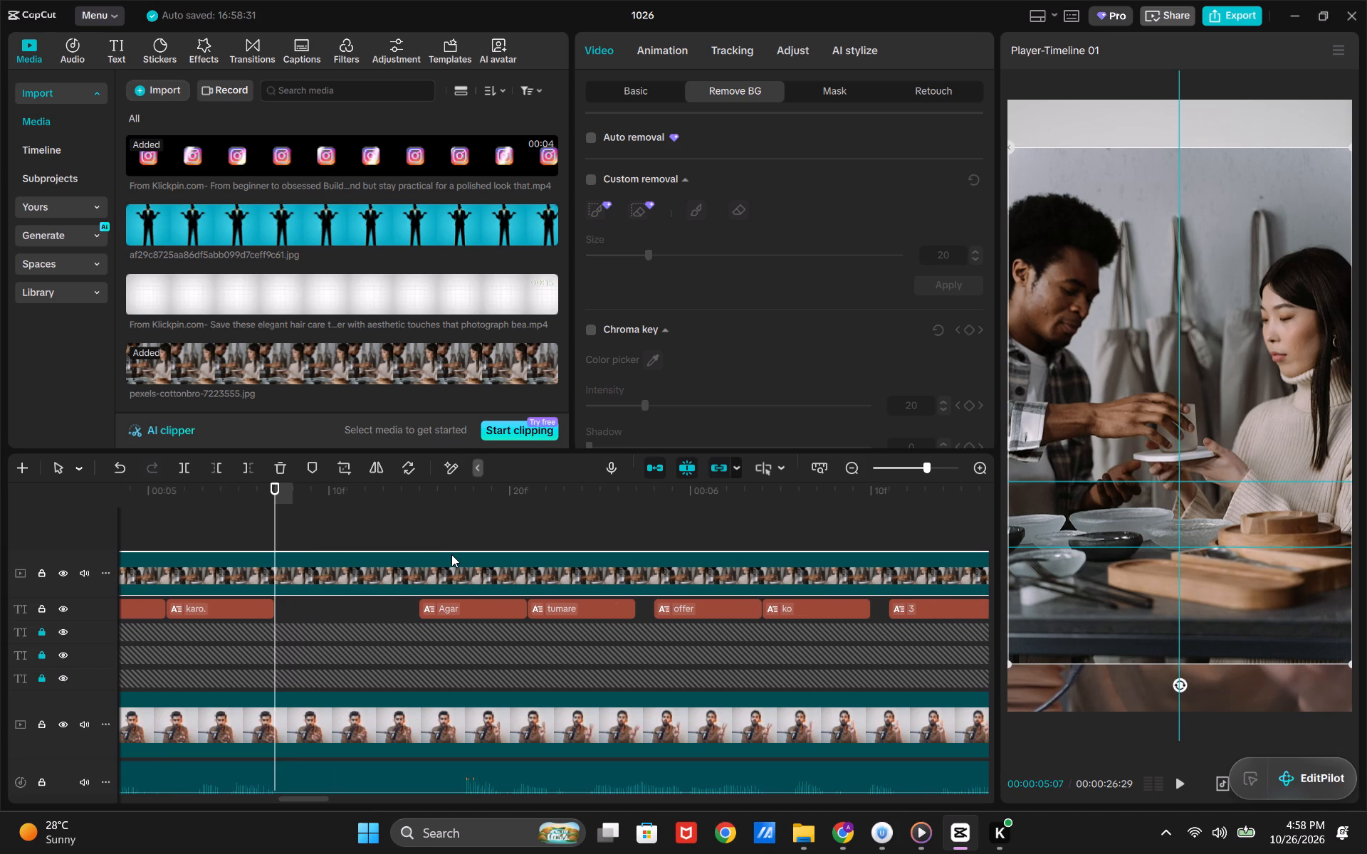
pyautogui.click(244, 469)
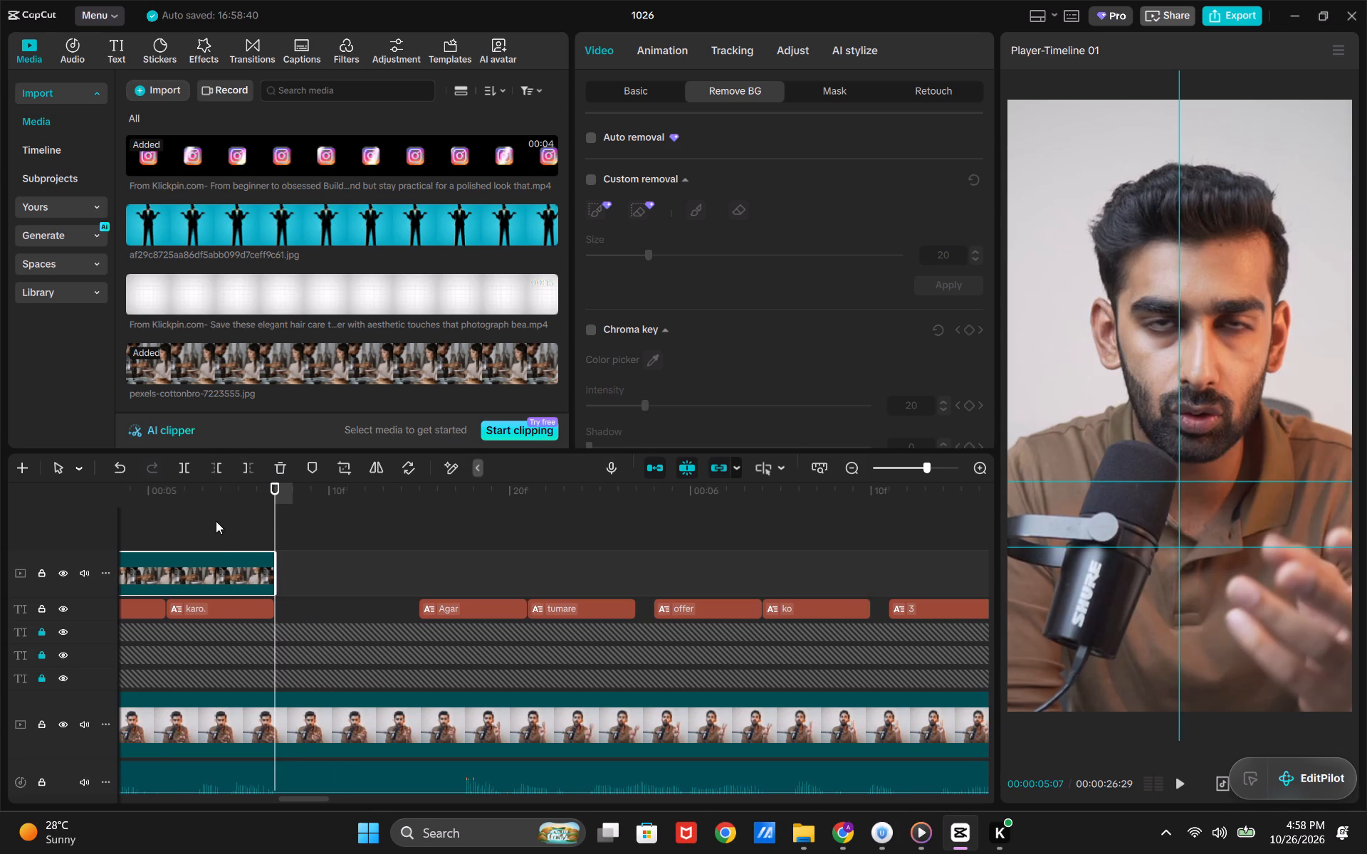
# Move the salesman photo up in the frame so its top edge aligns with the top of the video, centred horizontally.
pyautogui.click(215, 515)
pyautogui.click(214, 570)
pyautogui.hscroll(1, 1352, 663)
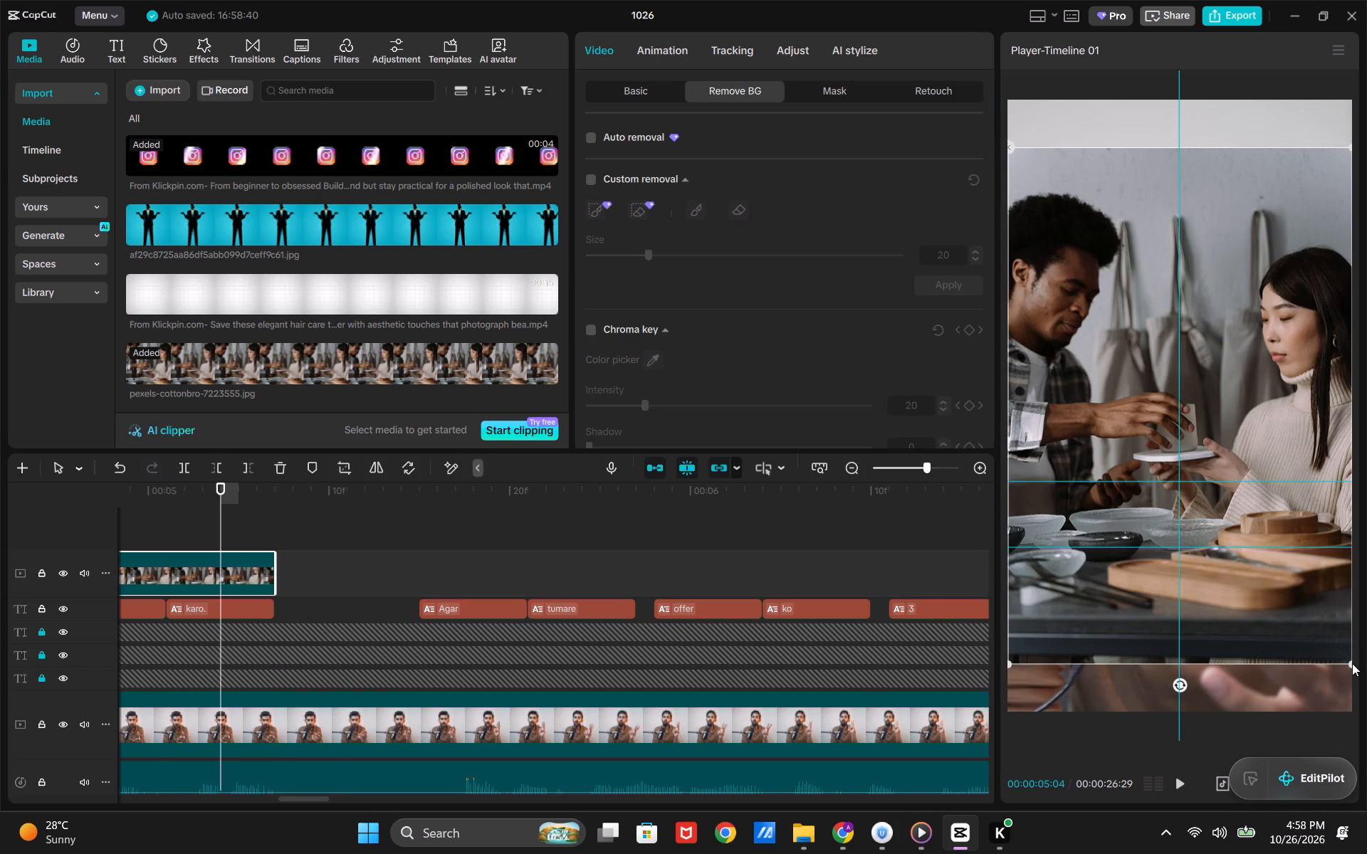
pyautogui.hscroll(1, 1352, 663)
pyautogui.moveTo(1348, 656); pyautogui.dragTo(1329, 650)
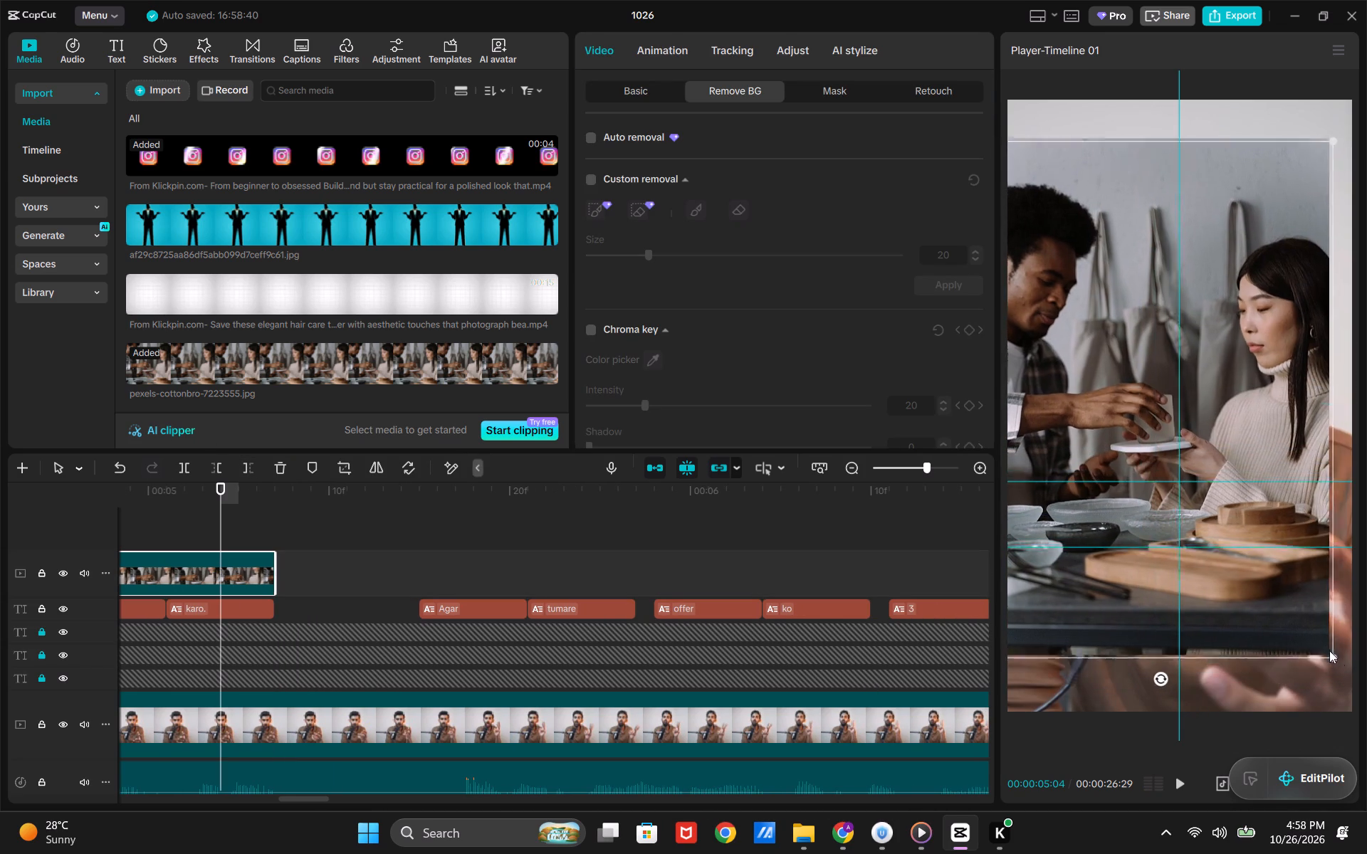
pyautogui.moveTo(1329, 650); pyautogui.dragTo(1341, 596)
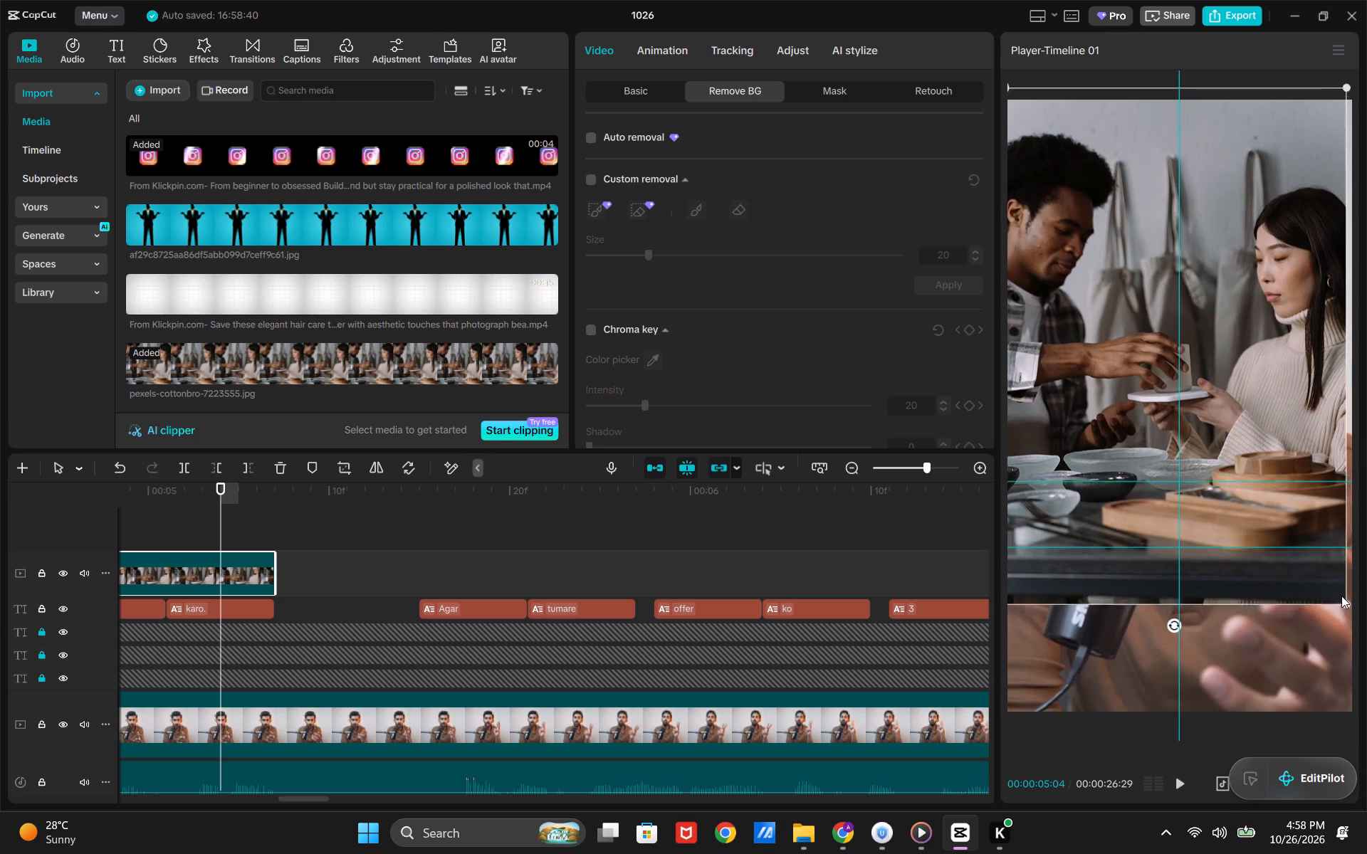
pyautogui.moveTo(1341, 596); pyautogui.dragTo(1347, 613)
# Split the main Akshat Raw File.mp4 clip at 00:00:03:22, where the salesman photo begins.
pyautogui.hscroll(7, 705, 721)
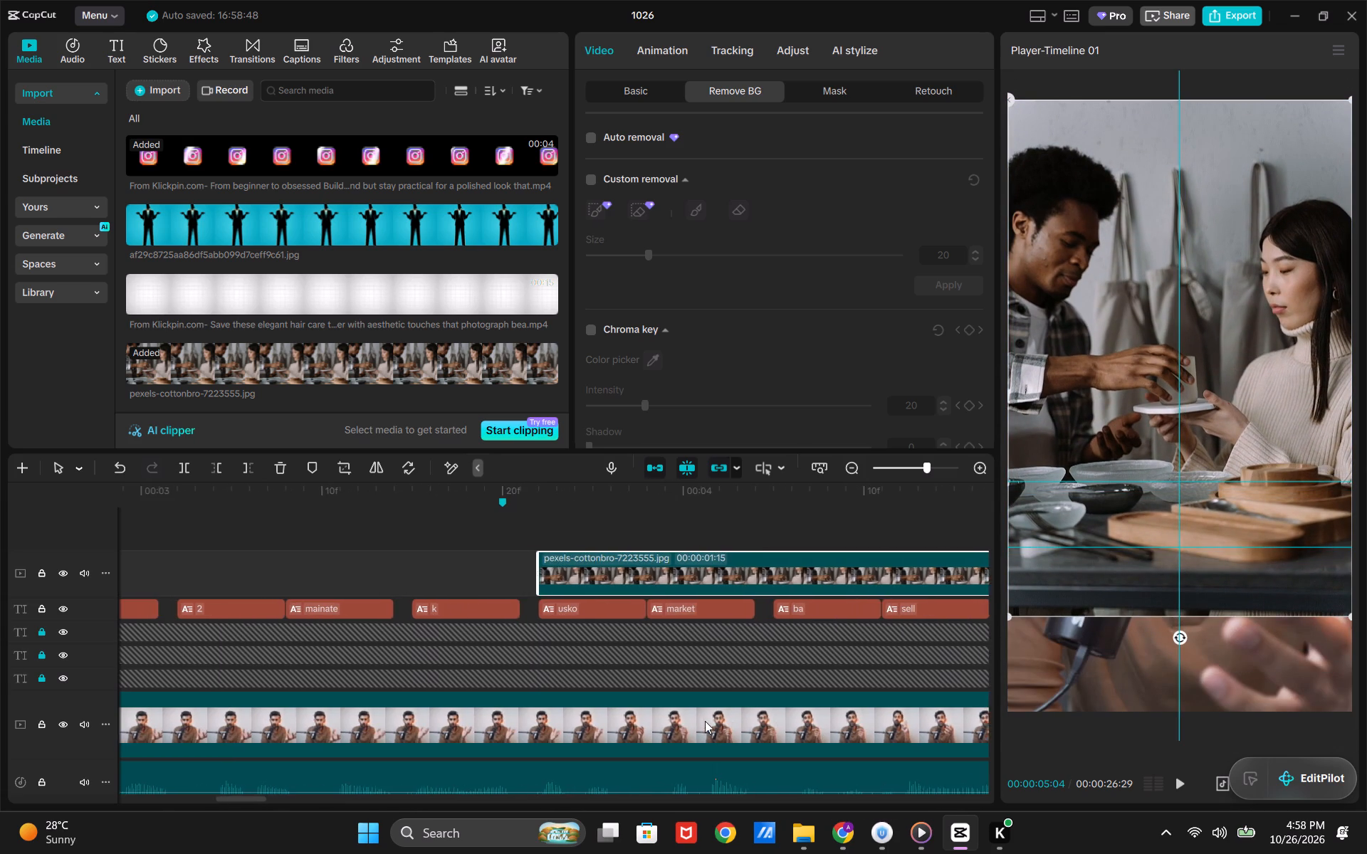
pyautogui.hscroll(2, 705, 721)
pyautogui.click(527, 570)
pyautogui.scroll(-2, 527, 570)
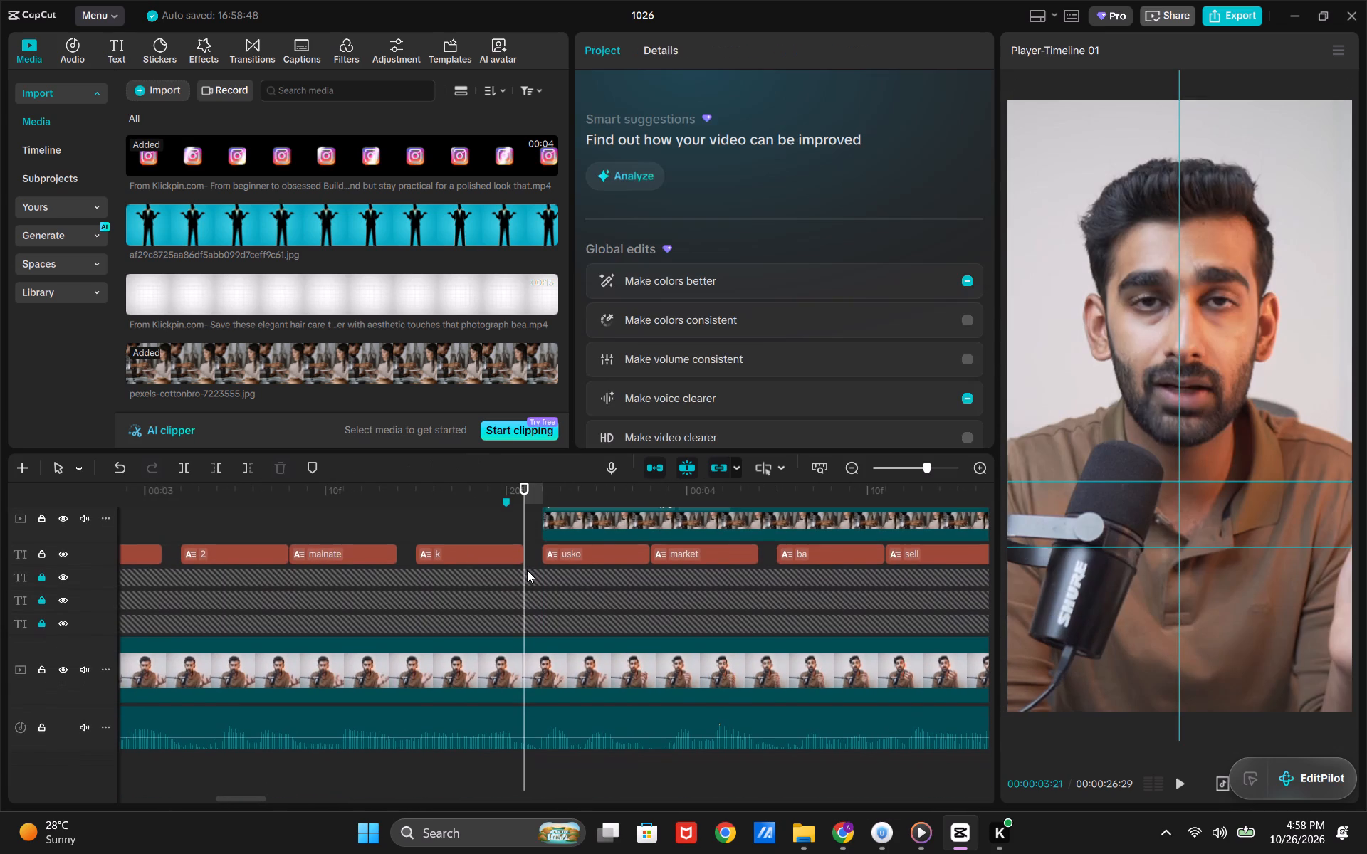
pyautogui.moveTo(526, 516); pyautogui.dragTo(540, 536)
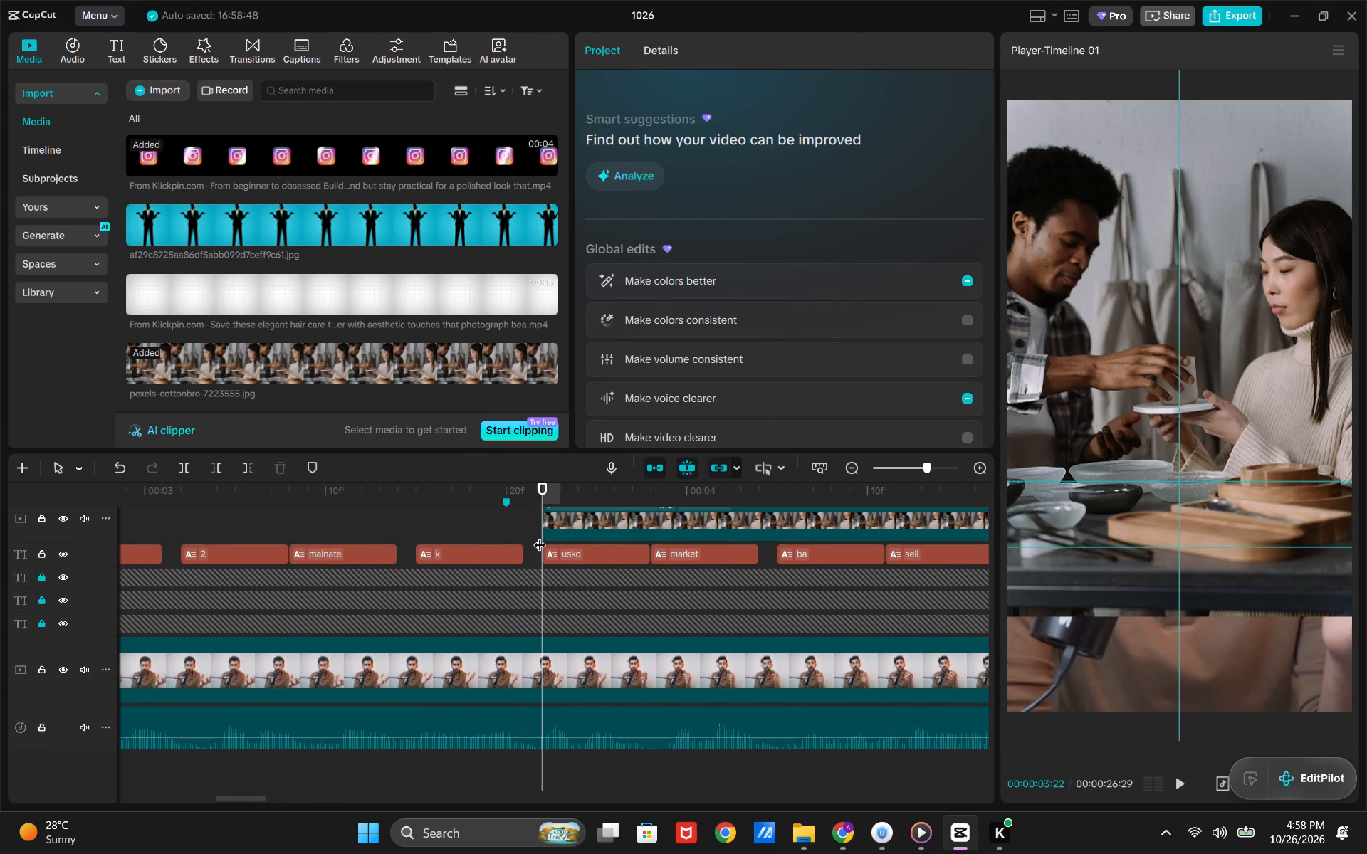
pyautogui.click(567, 665)
pyautogui.click(187, 468)
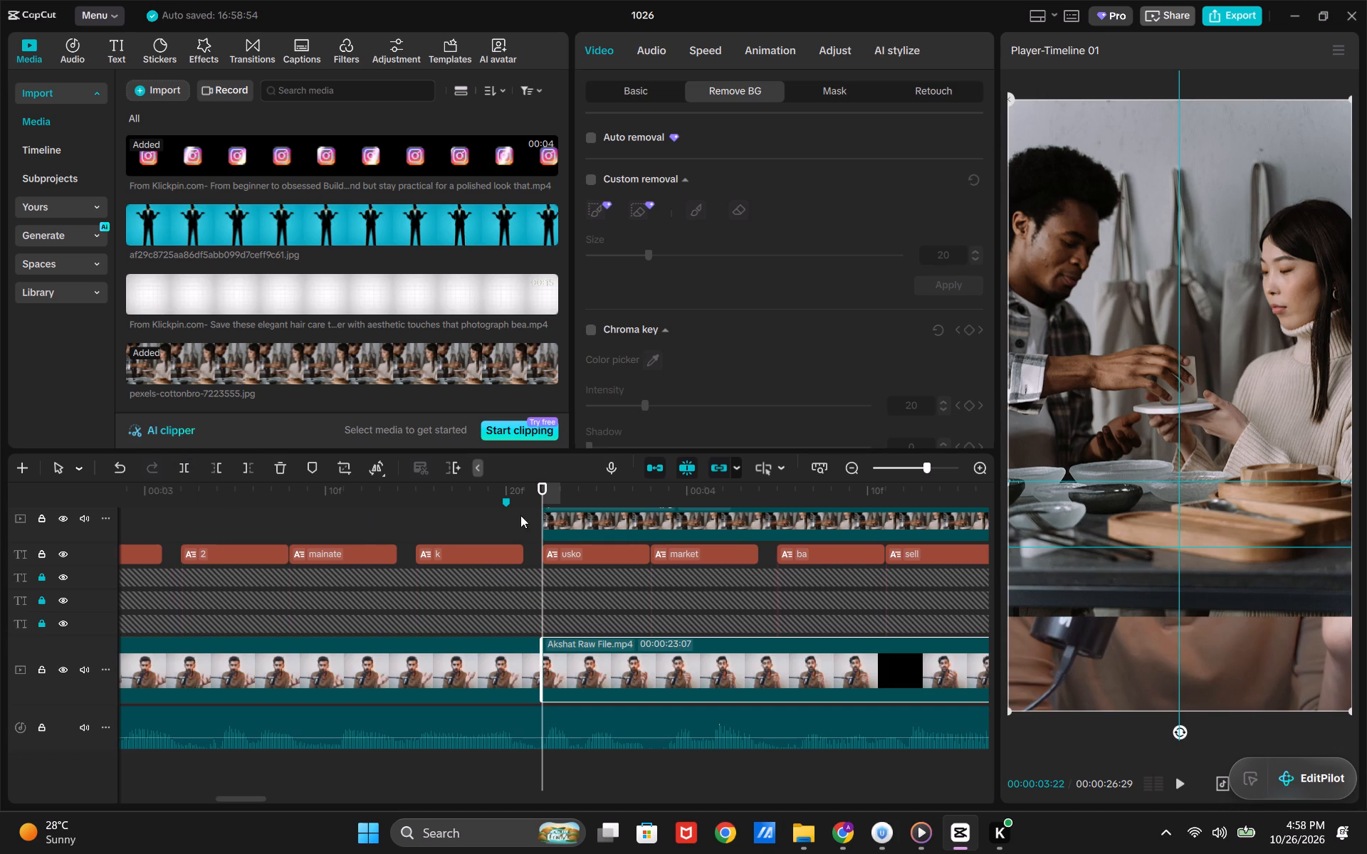
# Split the main Akshat Raw File.mp4 clip at 00:00:05:07, where the salesman photo ends.
pyautogui.moveTo(540, 498); pyautogui.dragTo(701, 621)
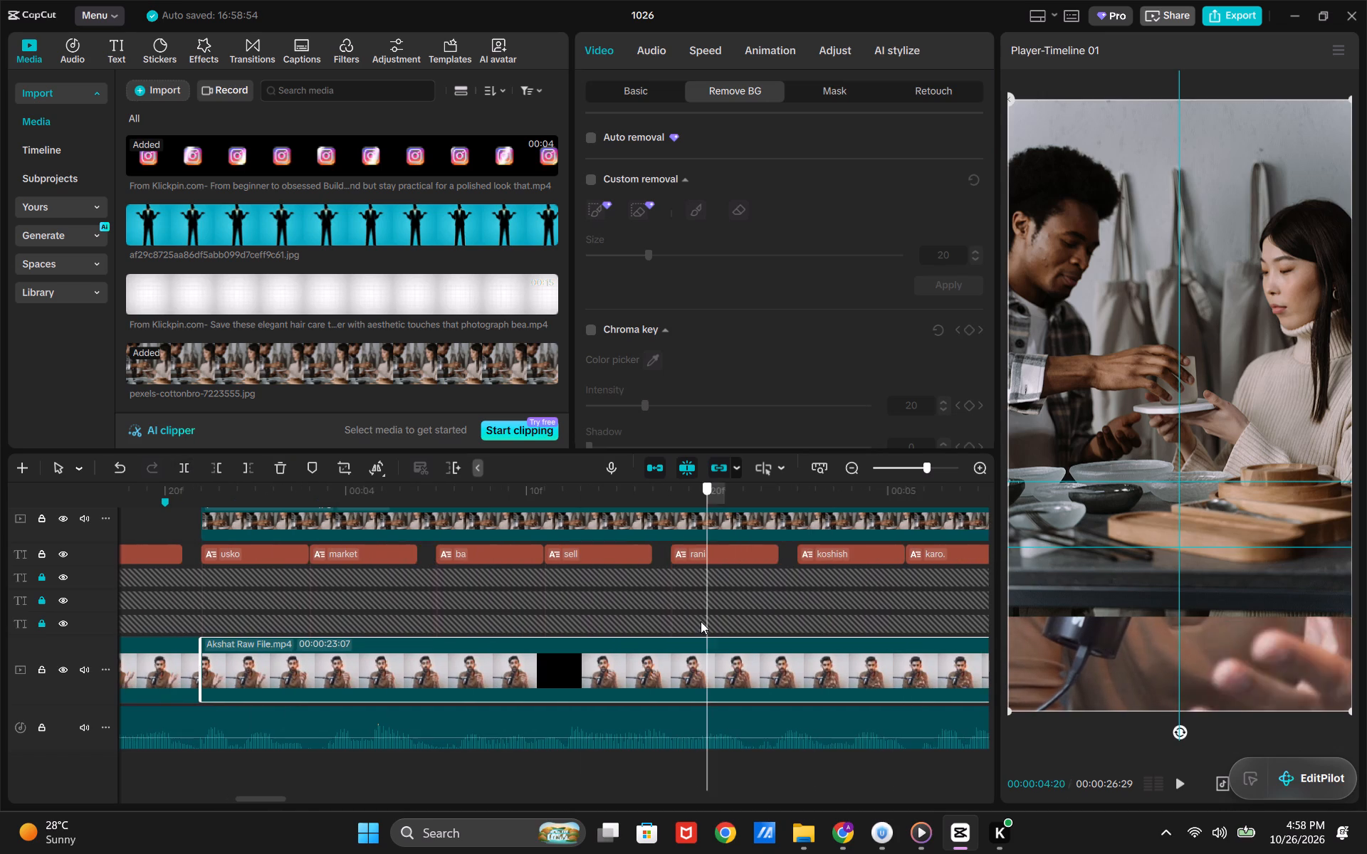
pyautogui.moveTo(701, 621); pyautogui.dragTo(707, 613)
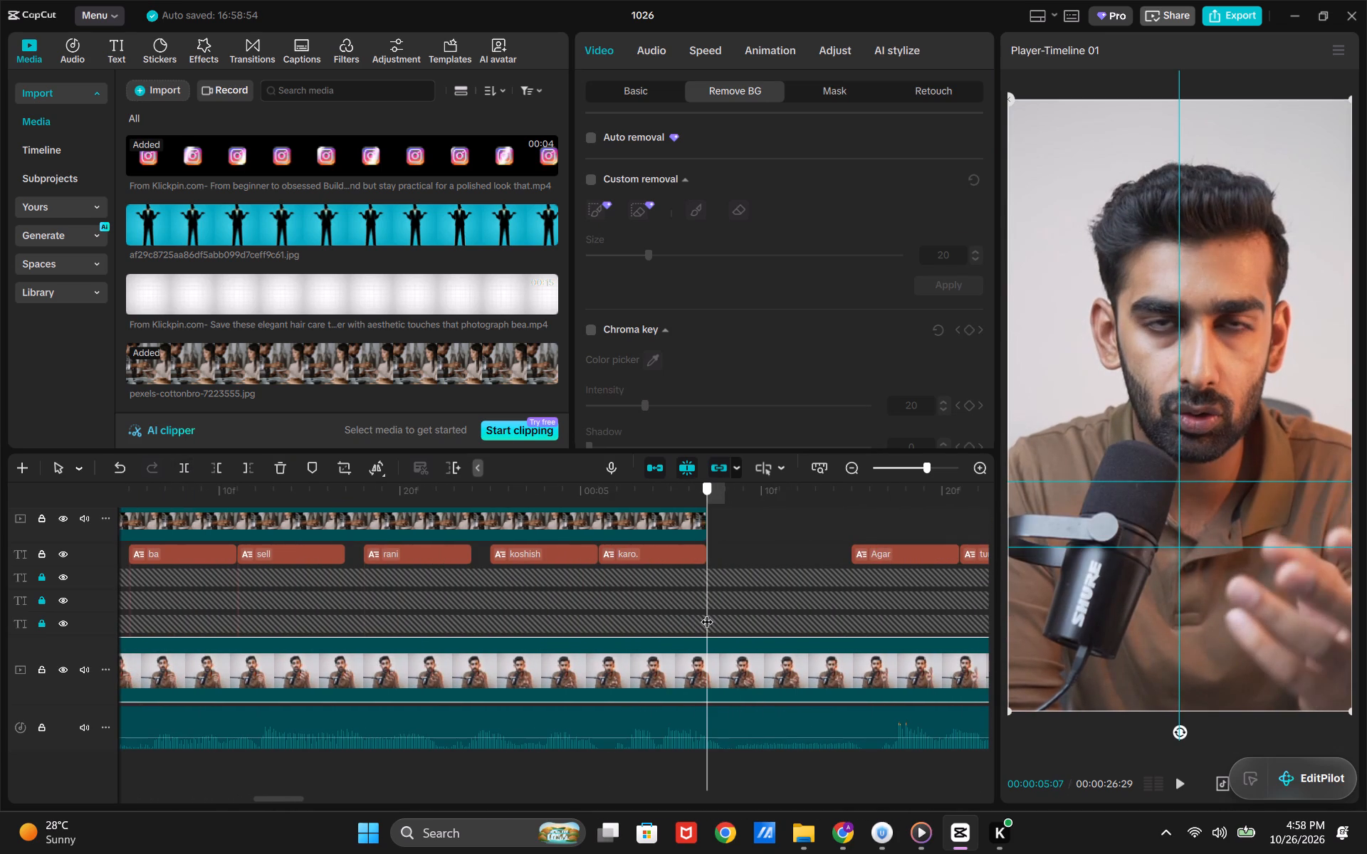
pyautogui.moveTo(707, 613); pyautogui.dragTo(707, 612)
pyautogui.hscroll(-1, 687, 663)
pyautogui.click(183, 466)
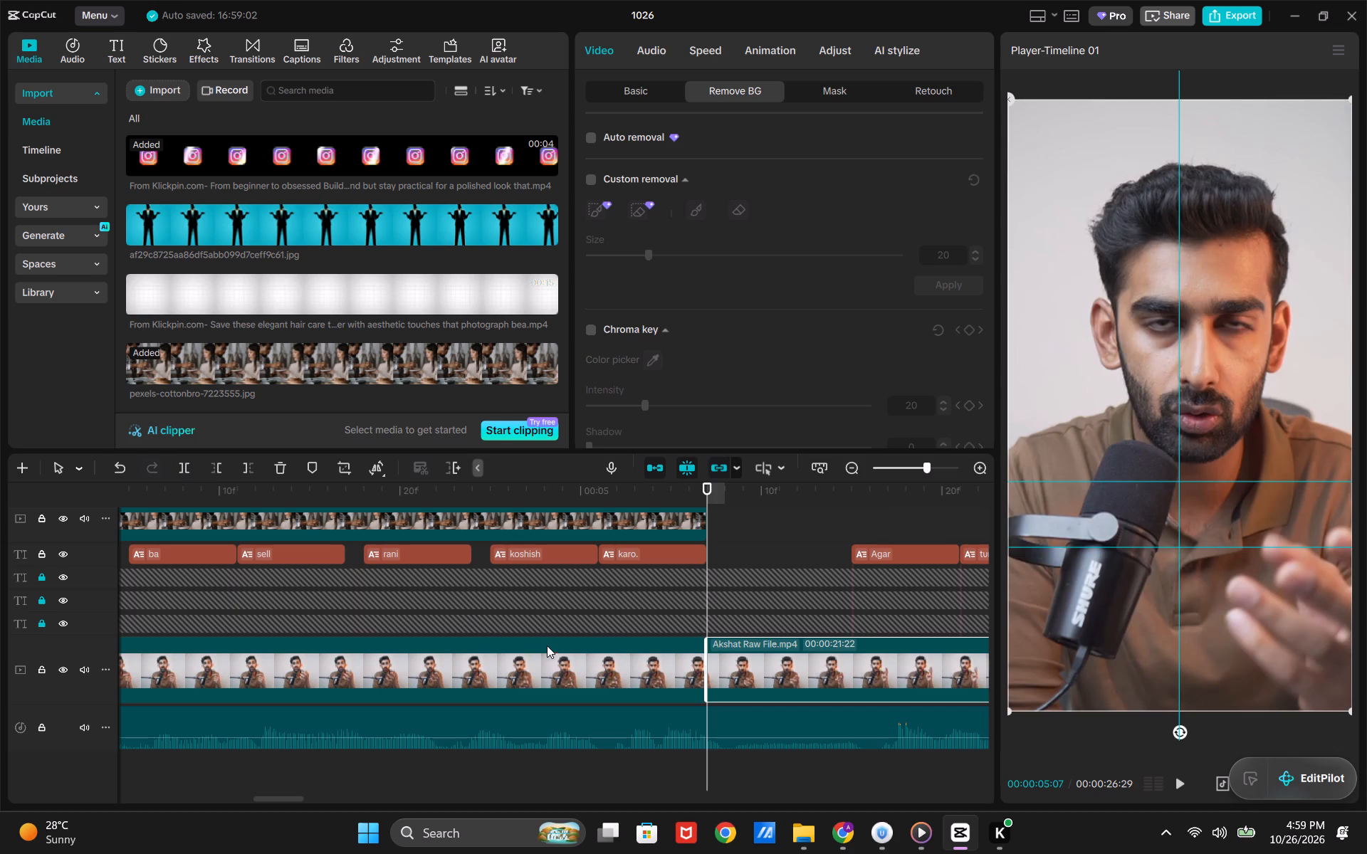
# Turn the split speaker segment beneath the salesman photo into a compound clip.
pyautogui.click(528, 660)
pyautogui.hscroll(2, 538, 599)
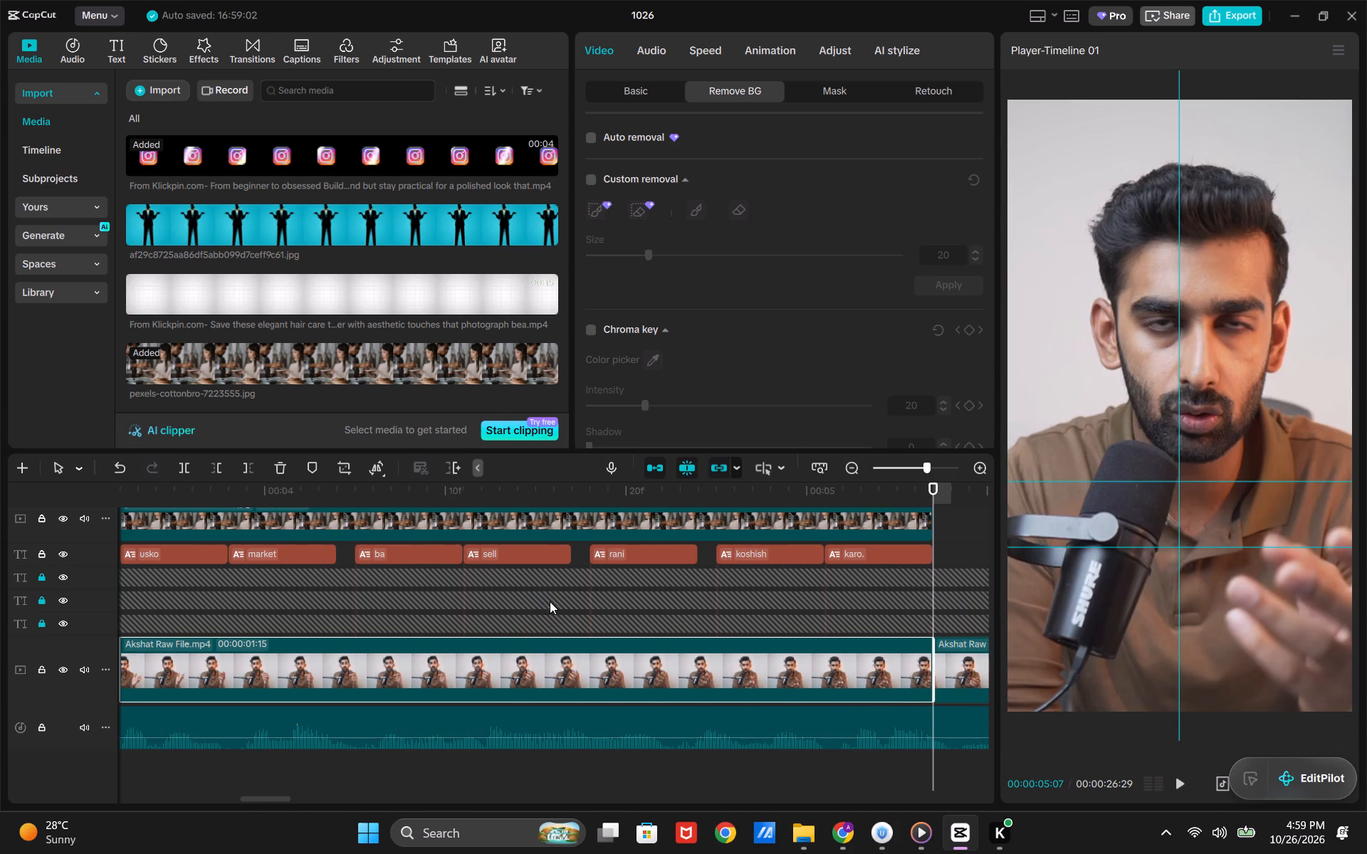
pyautogui.rightClick(543, 674)
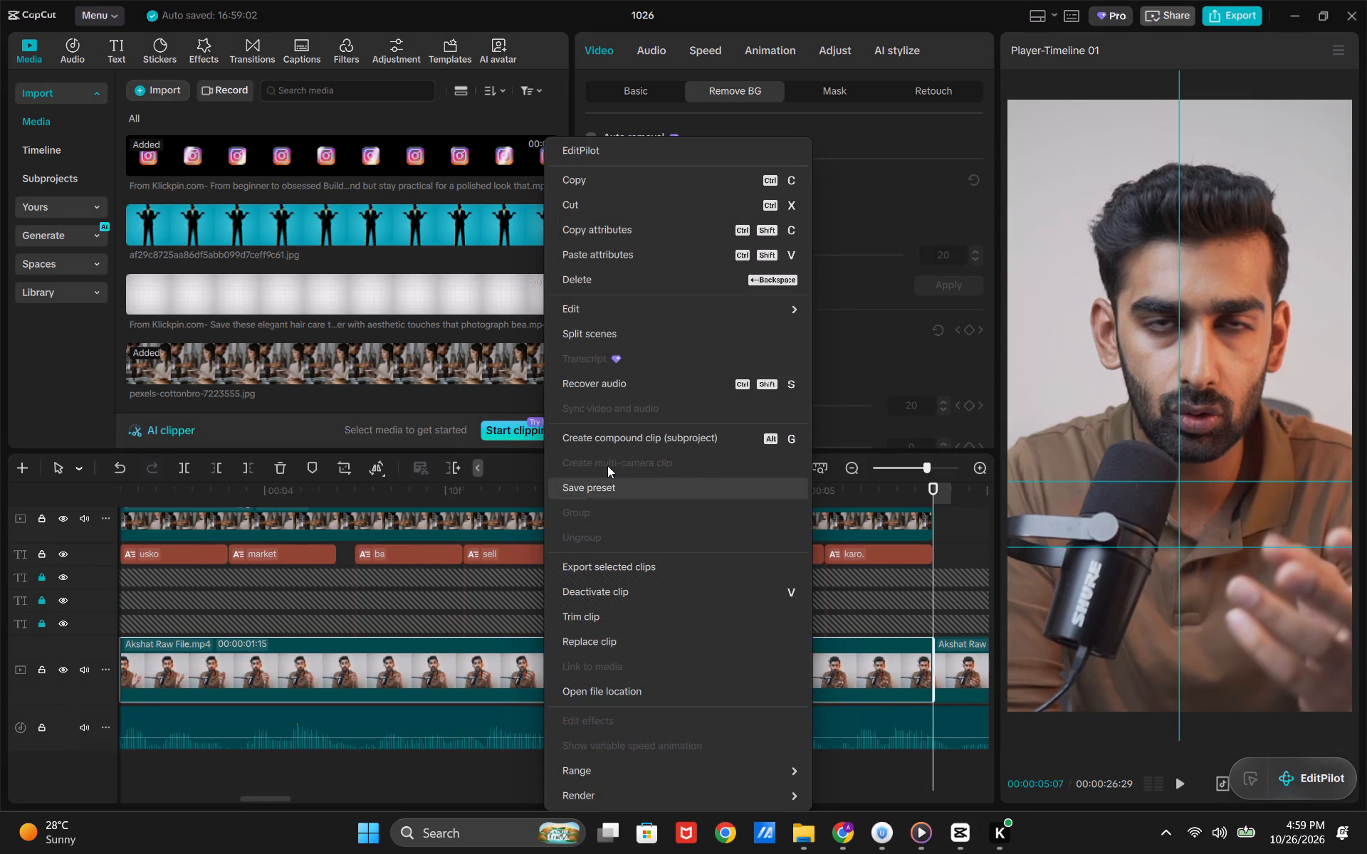
pyautogui.click(624, 441)
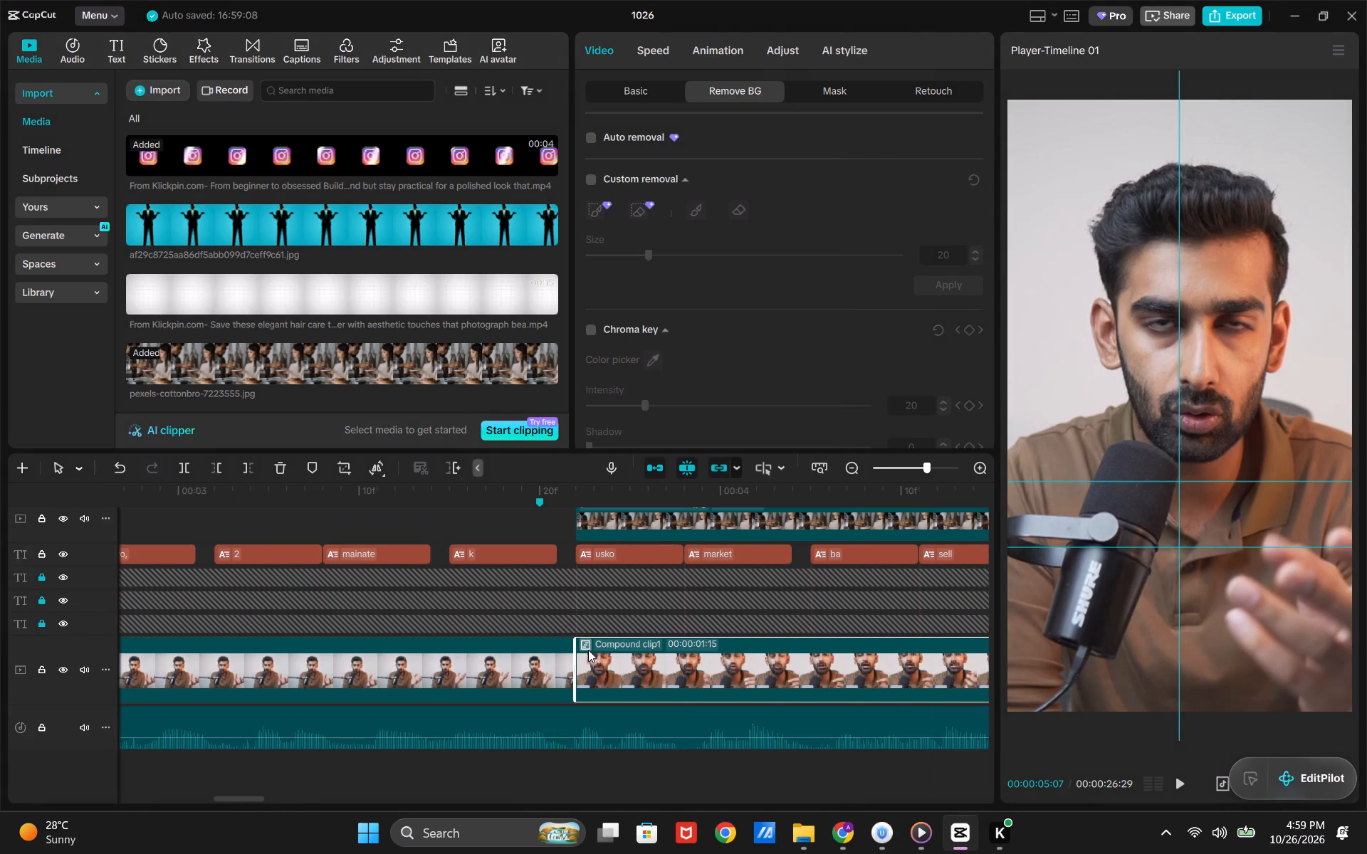
# Duplicate the compound clip and align the copy directly above the original, starting at 00:00:03:22.
pyautogui.hotkey('ctrl', 'c')
pyautogui.hotkey('ctrl', 'v')
pyautogui.moveTo(651, 656); pyautogui.dragTo(187, 668)
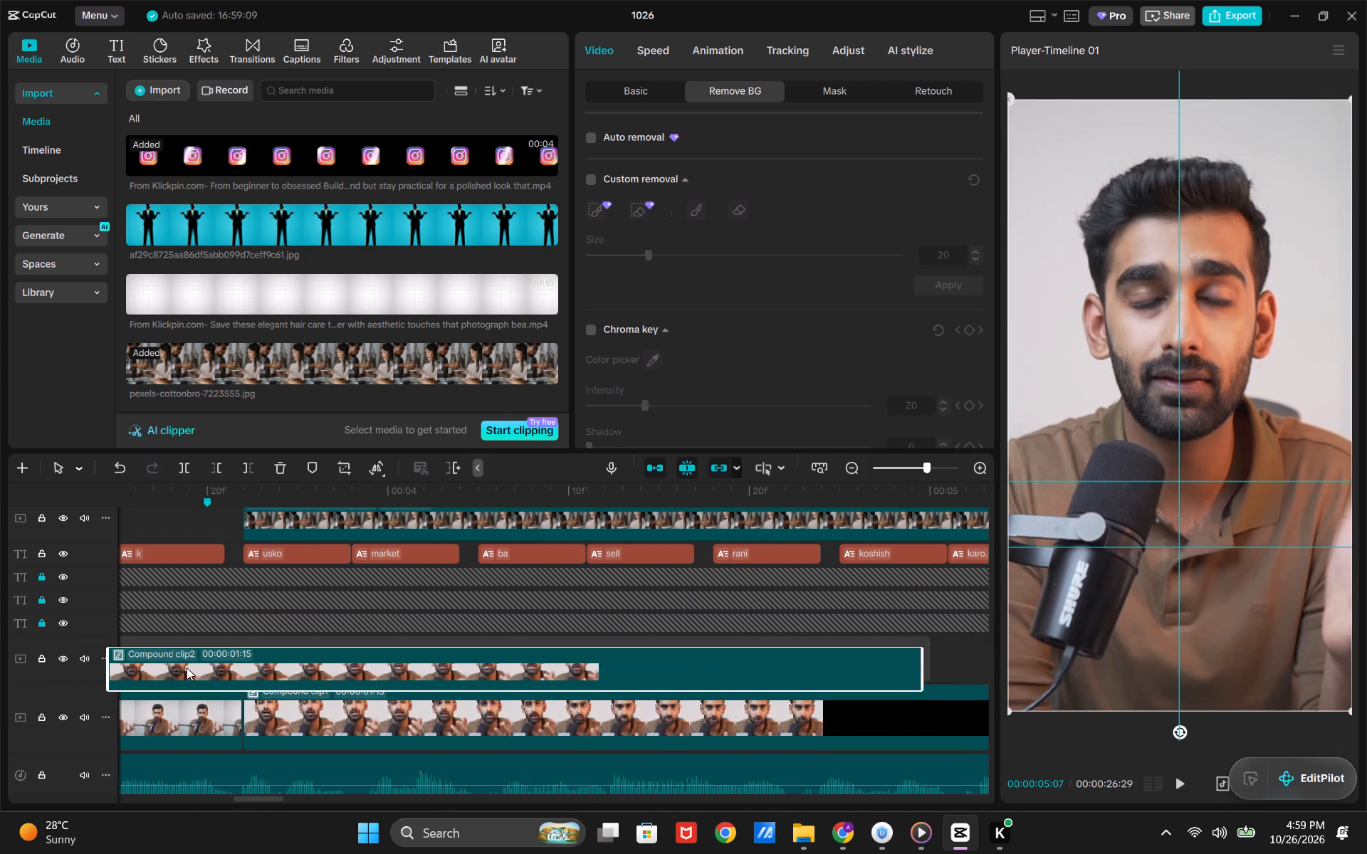
pyautogui.moveTo(187, 668); pyautogui.dragTo(318, 656)
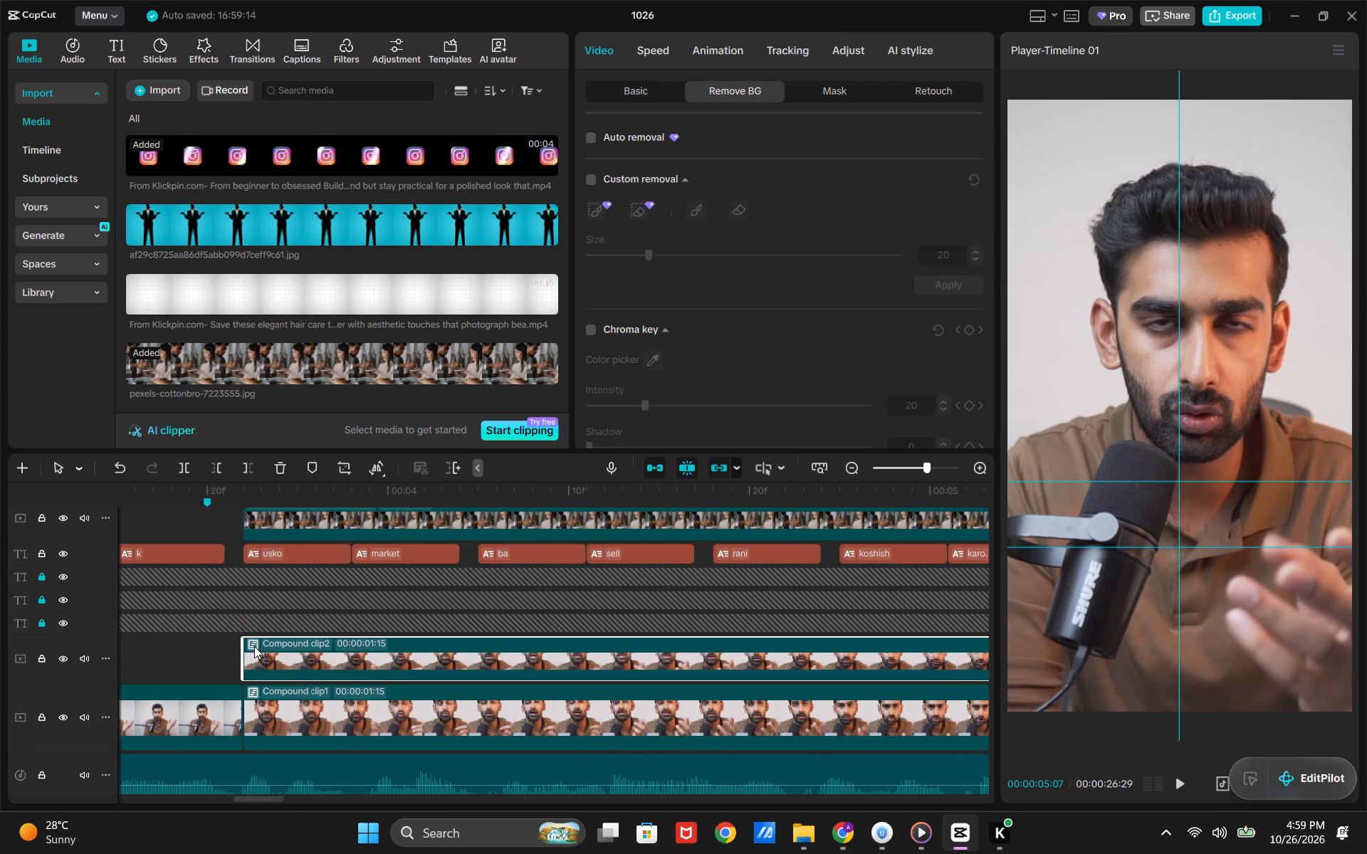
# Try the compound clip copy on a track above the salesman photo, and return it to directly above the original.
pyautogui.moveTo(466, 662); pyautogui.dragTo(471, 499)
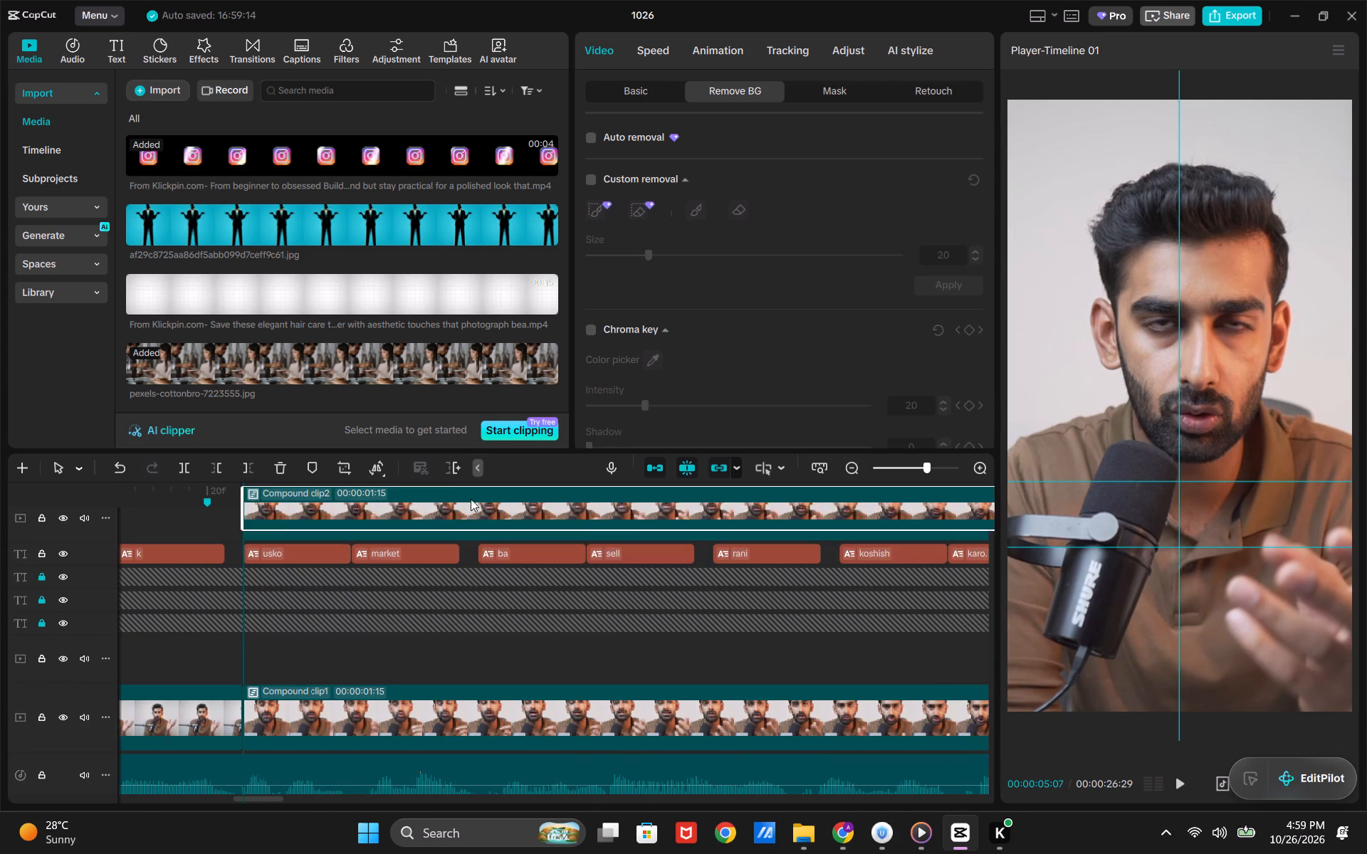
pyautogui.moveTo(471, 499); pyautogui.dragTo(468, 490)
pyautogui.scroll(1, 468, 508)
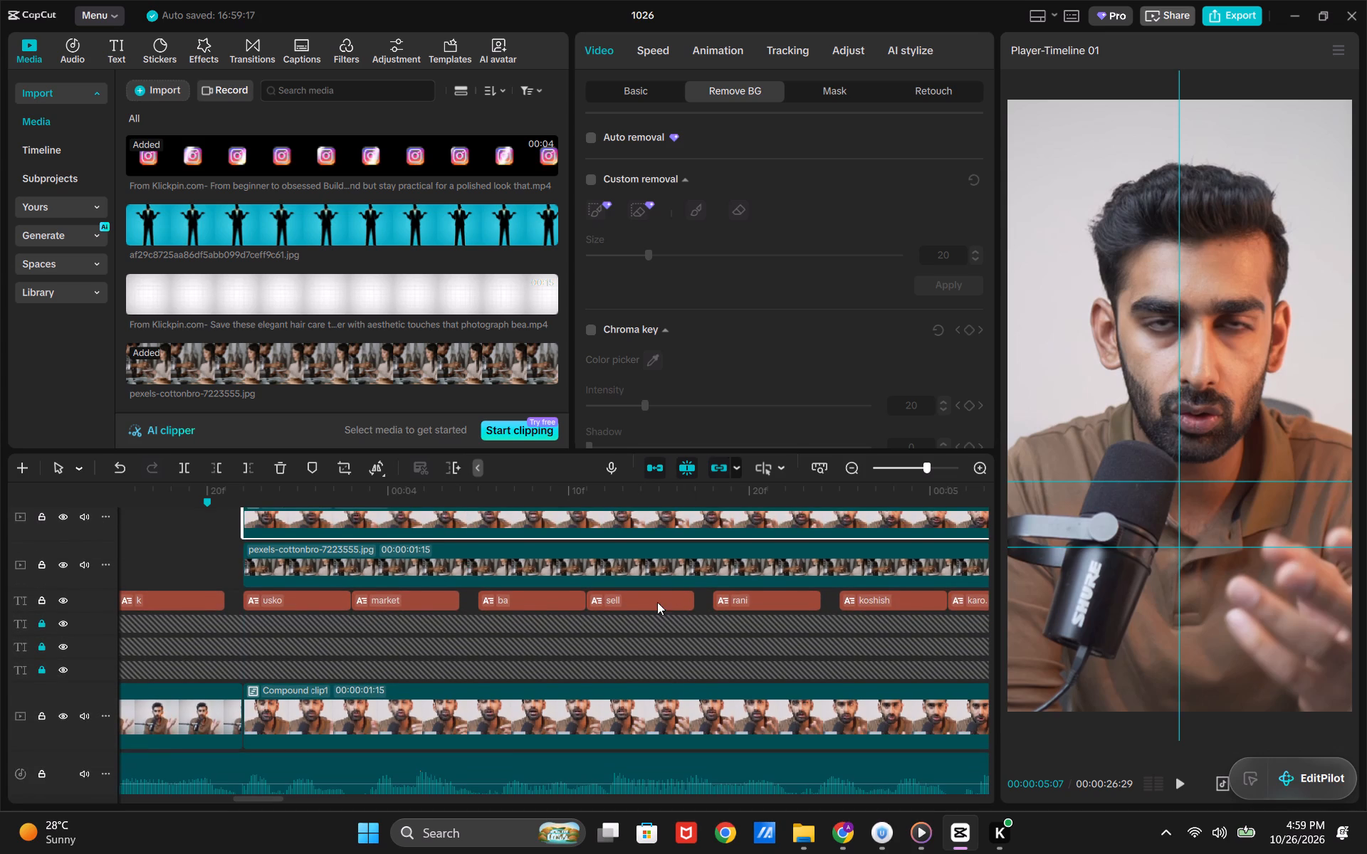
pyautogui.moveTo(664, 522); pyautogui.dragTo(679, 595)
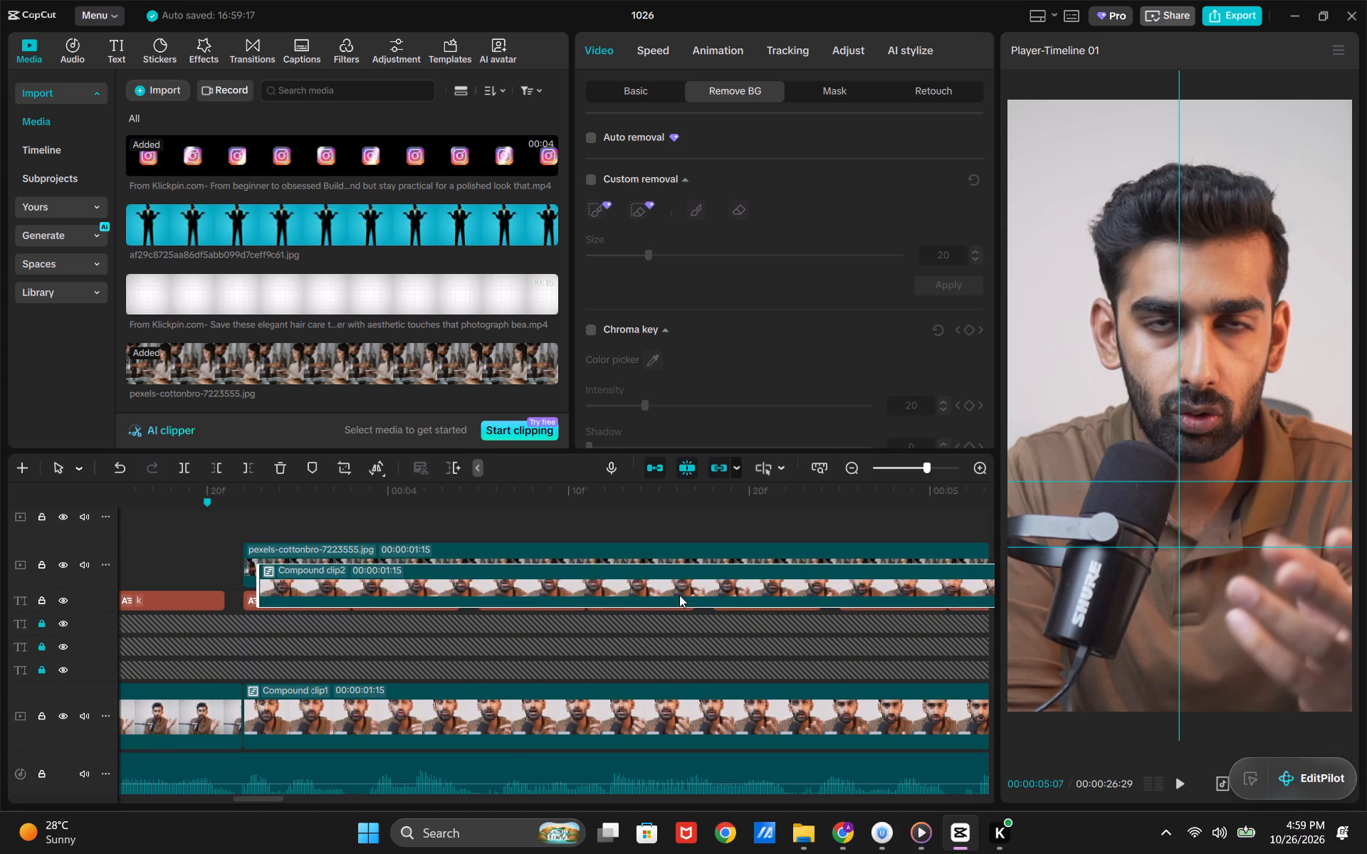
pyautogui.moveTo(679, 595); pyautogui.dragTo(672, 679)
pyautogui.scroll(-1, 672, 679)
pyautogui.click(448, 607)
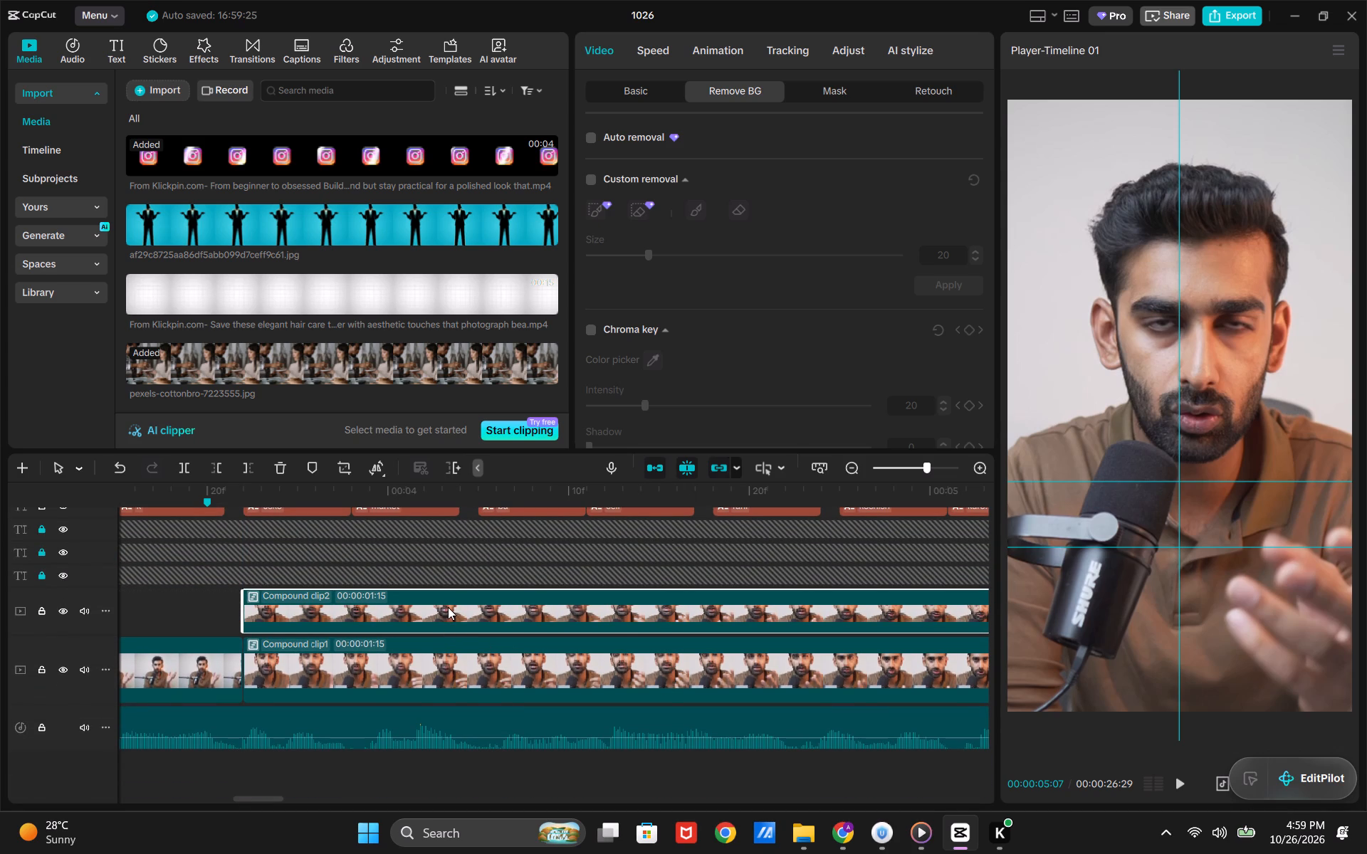
# Apply automatic background removal to the compound clip copy of the speaker.
pyautogui.scroll(-1, 455, 591)
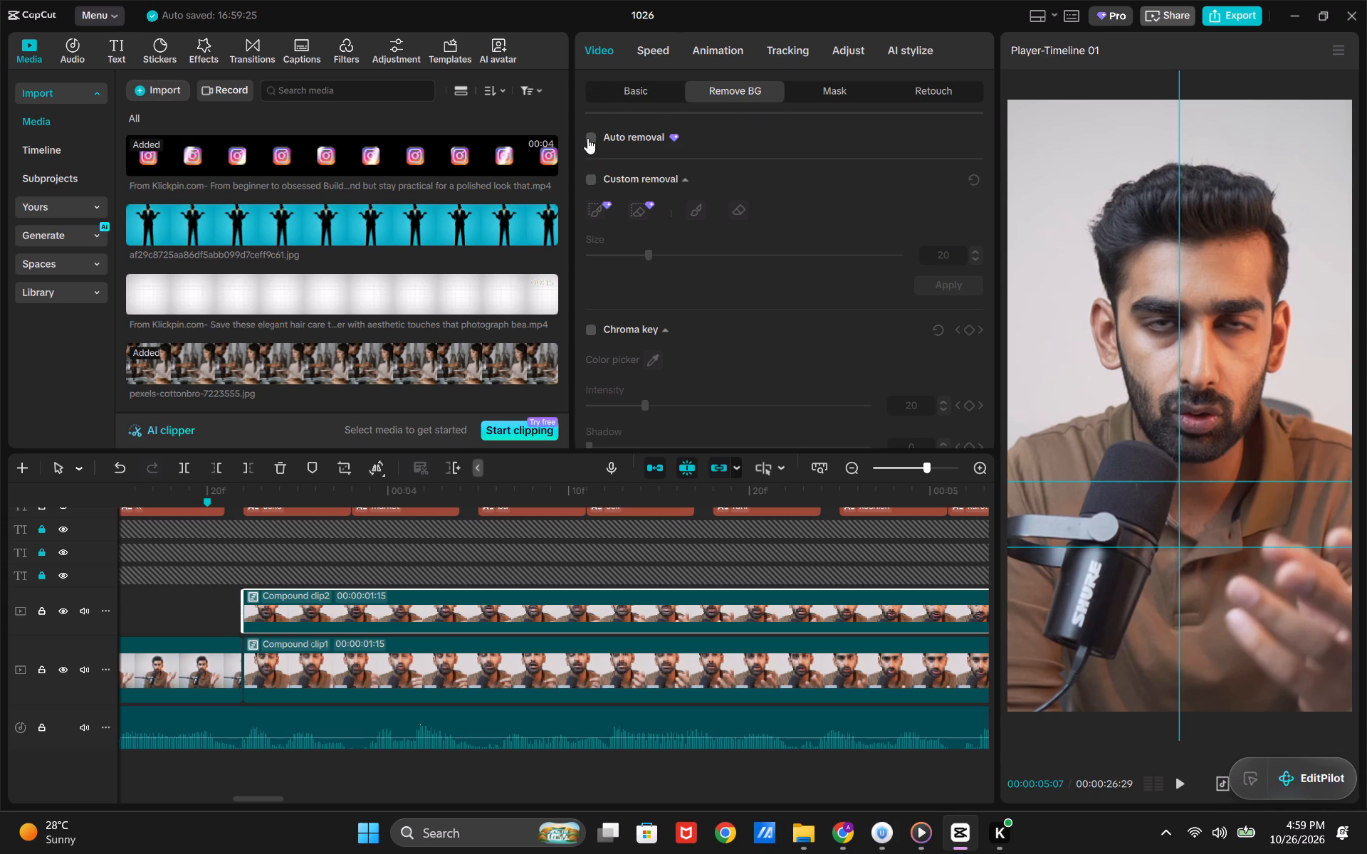
pyautogui.scroll(-1, 587, 138)
pyautogui.click(592, 142)
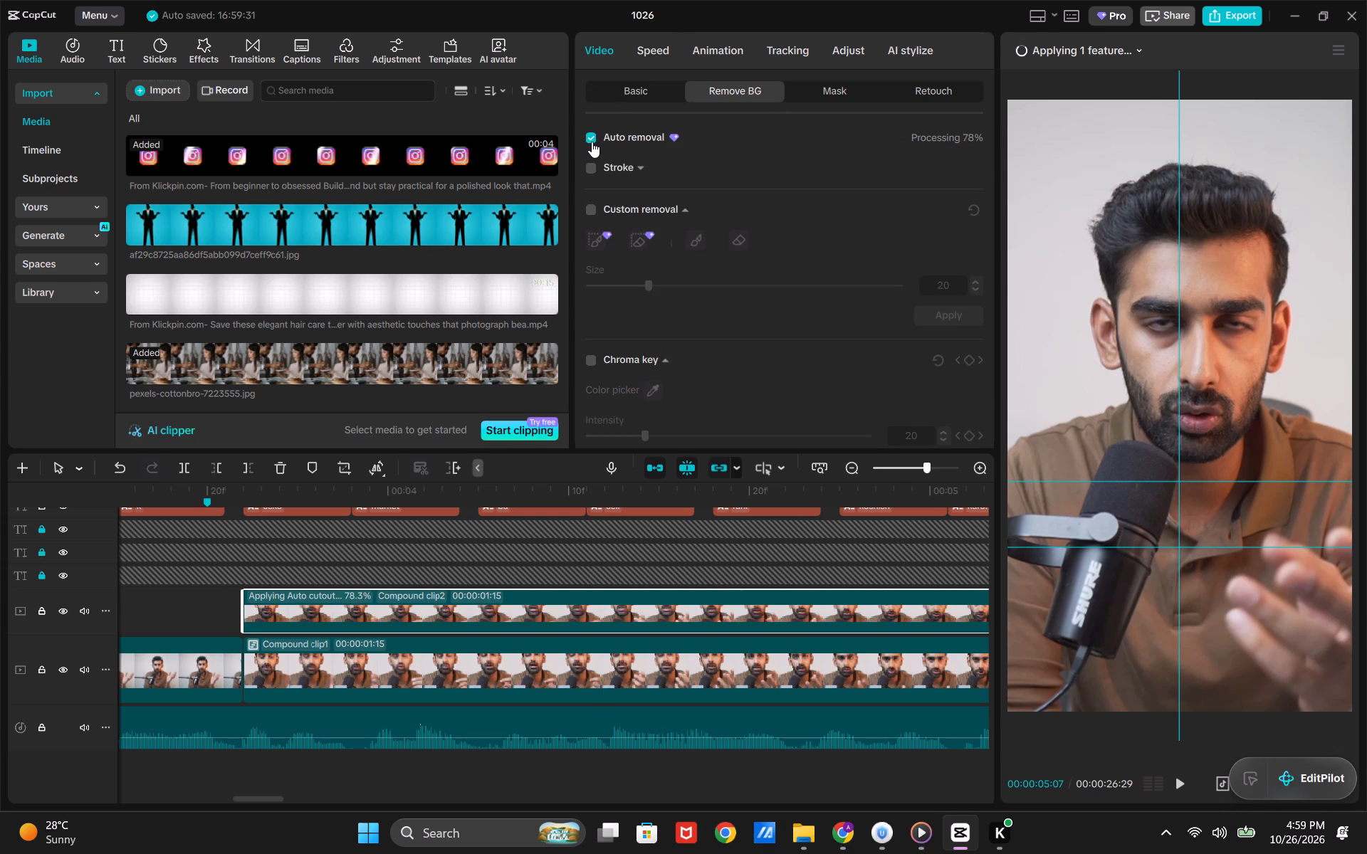
# Move the cutout compound clip copy to a track above pexels-cottonbro-7223555.jpg, starting at the photo's start.
pyautogui.scroll(1, 623, 394)
pyautogui.hscroll(1, 471, 576)
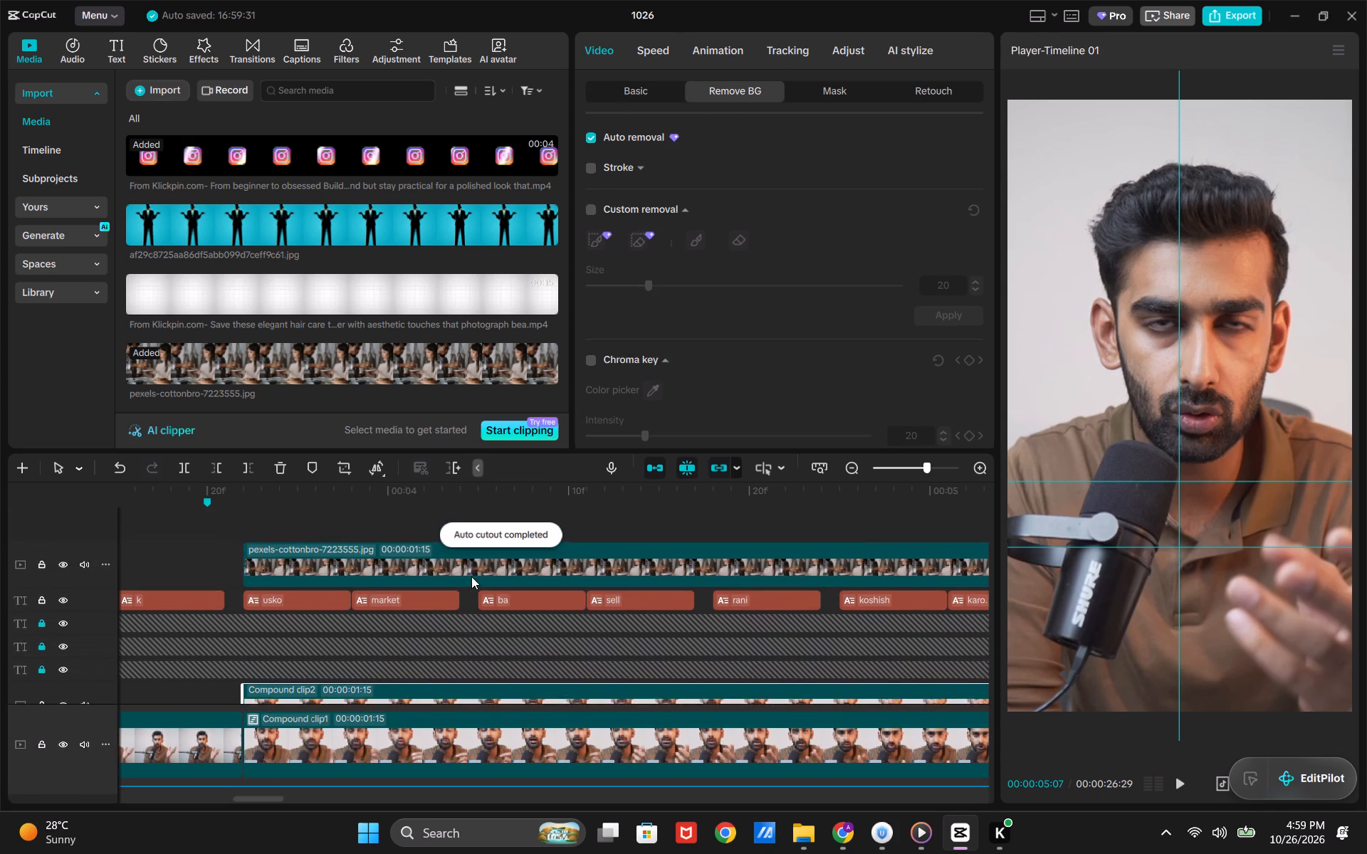
pyautogui.hscroll(1, 471, 576)
pyautogui.moveTo(468, 613); pyautogui.dragTo(453, 497)
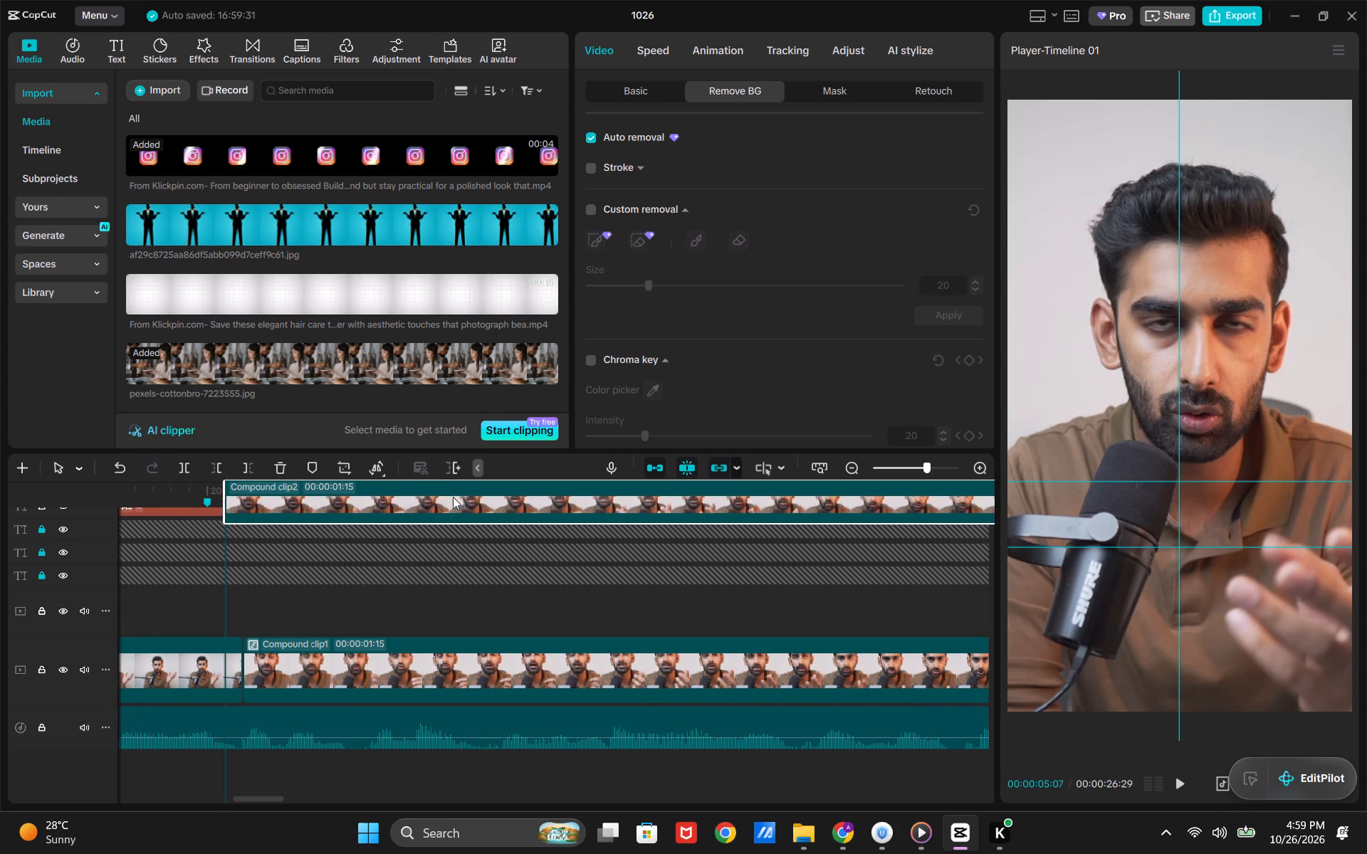
pyautogui.moveTo(453, 497); pyautogui.dragTo(461, 489)
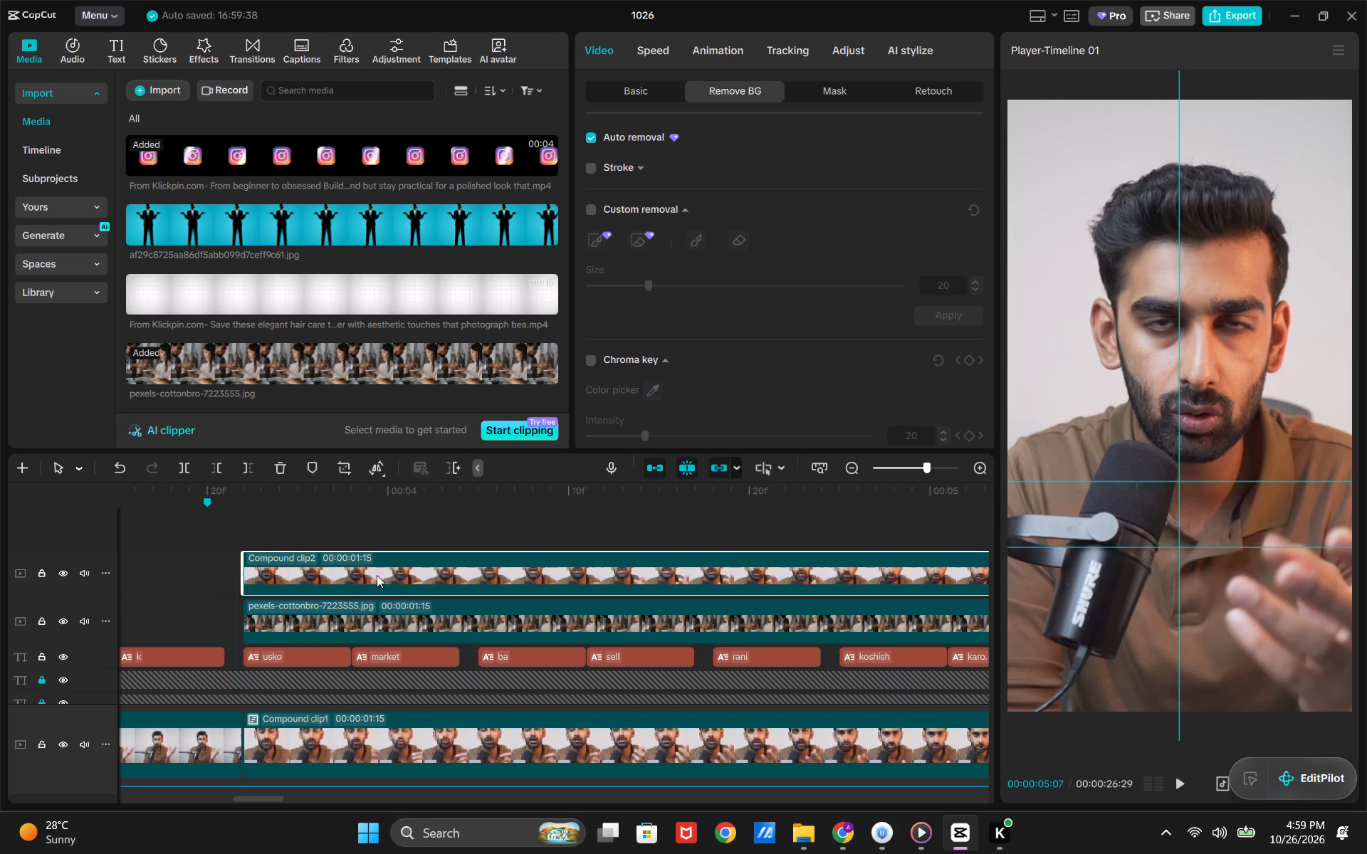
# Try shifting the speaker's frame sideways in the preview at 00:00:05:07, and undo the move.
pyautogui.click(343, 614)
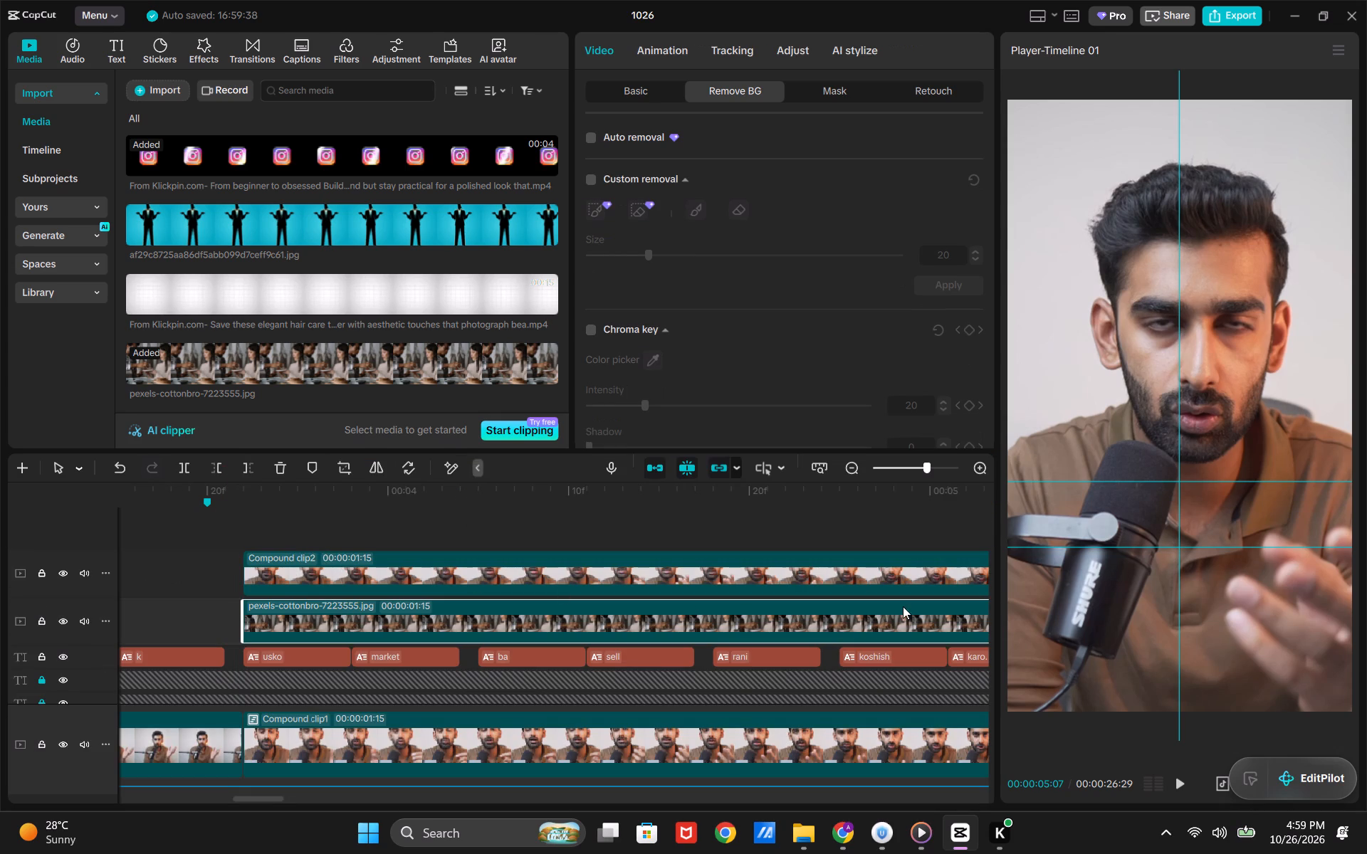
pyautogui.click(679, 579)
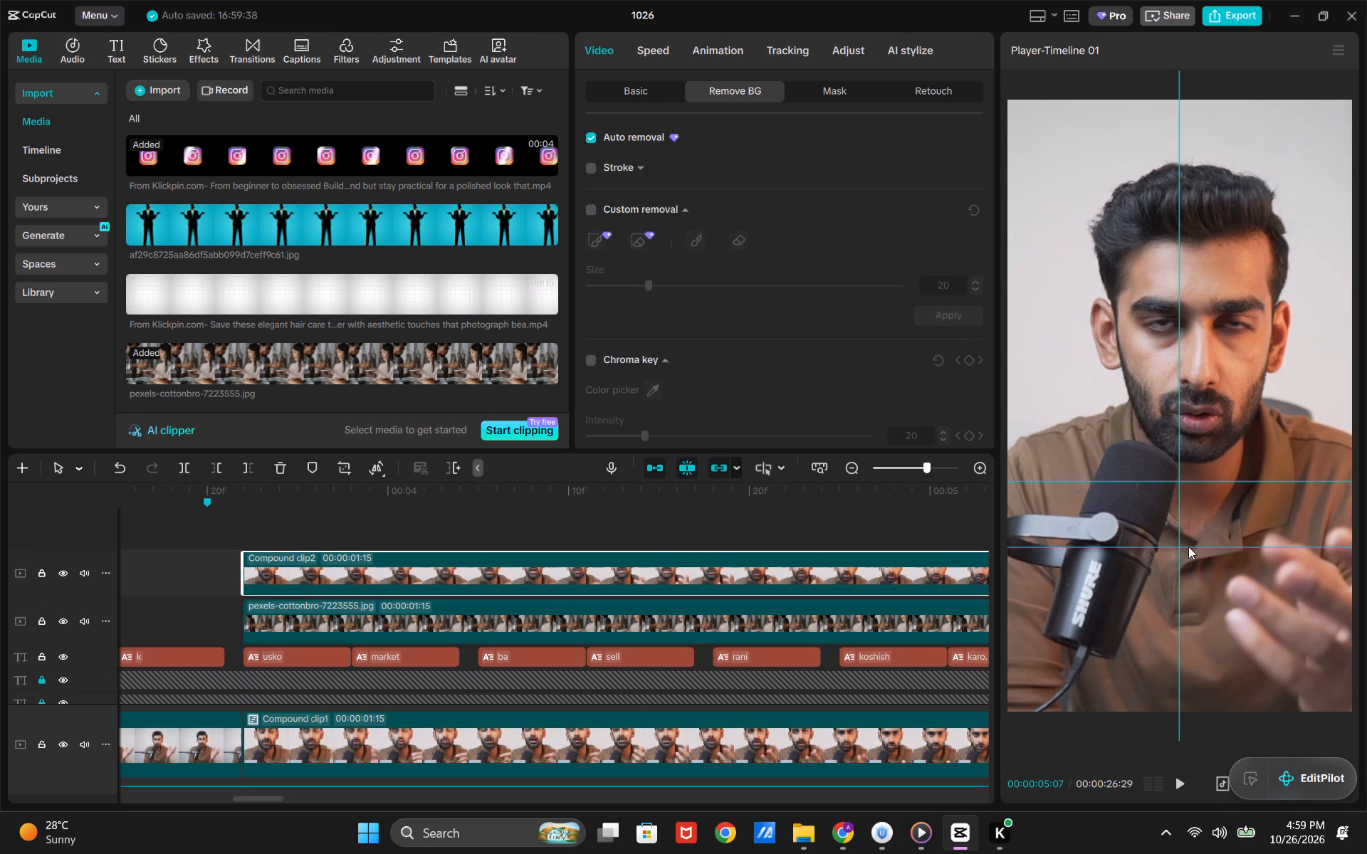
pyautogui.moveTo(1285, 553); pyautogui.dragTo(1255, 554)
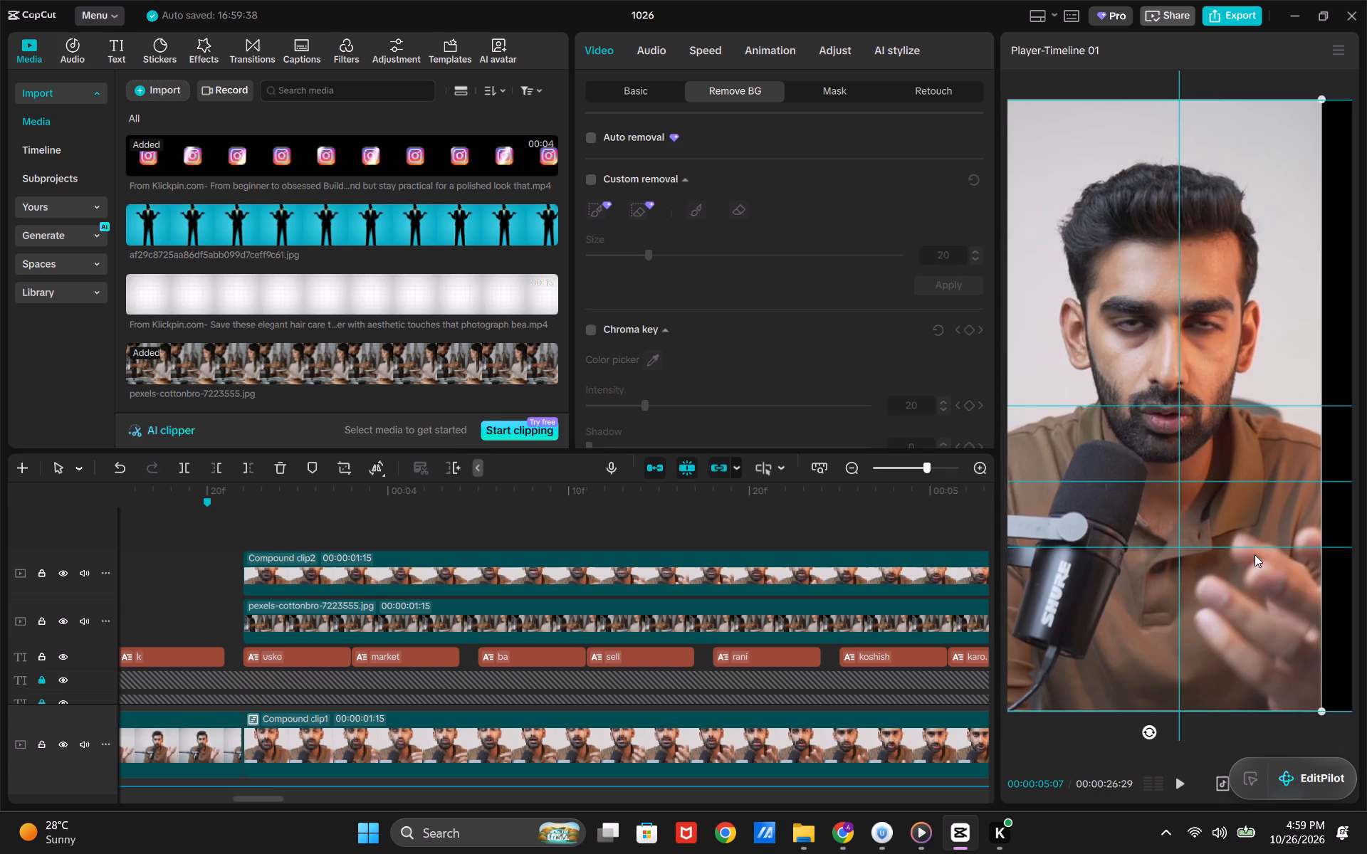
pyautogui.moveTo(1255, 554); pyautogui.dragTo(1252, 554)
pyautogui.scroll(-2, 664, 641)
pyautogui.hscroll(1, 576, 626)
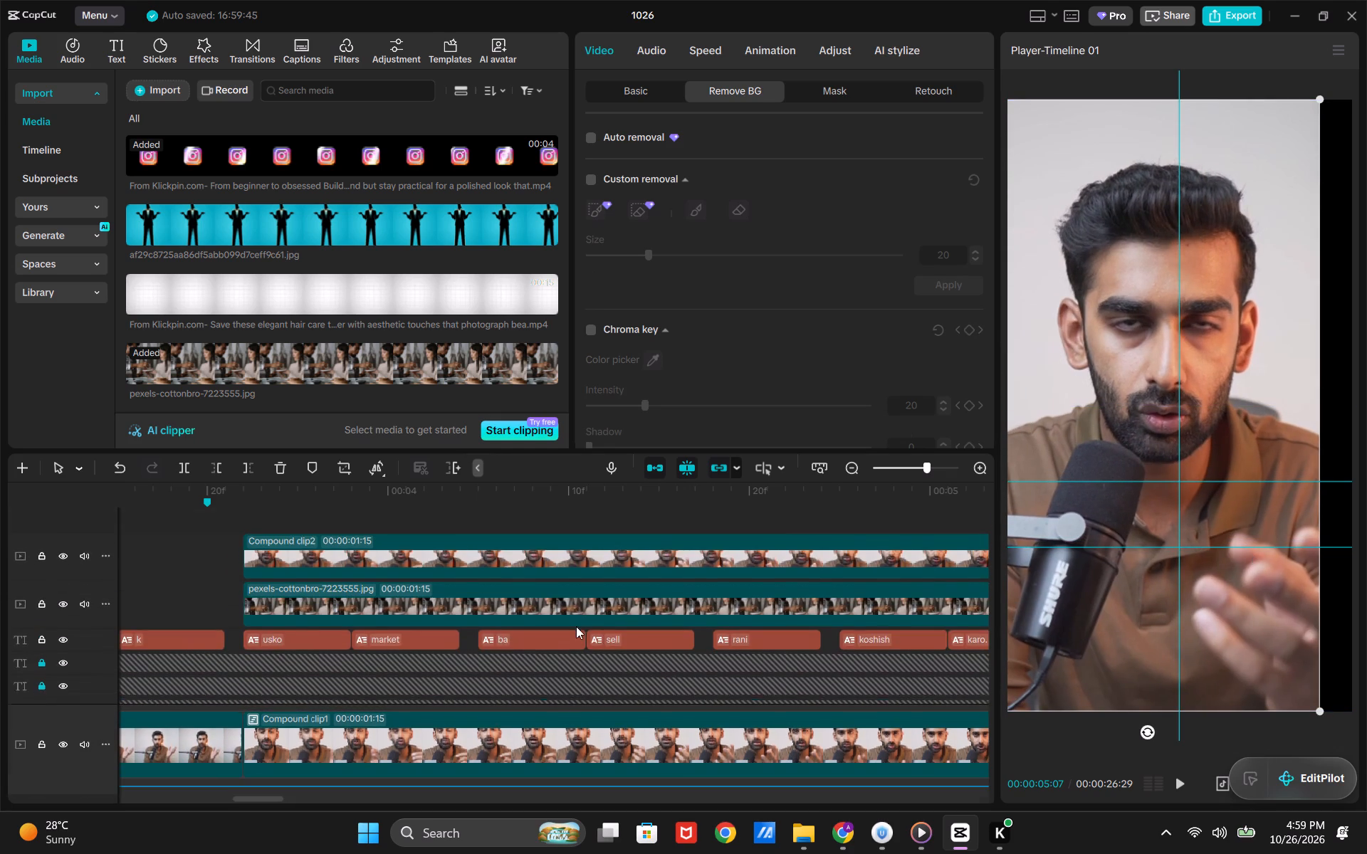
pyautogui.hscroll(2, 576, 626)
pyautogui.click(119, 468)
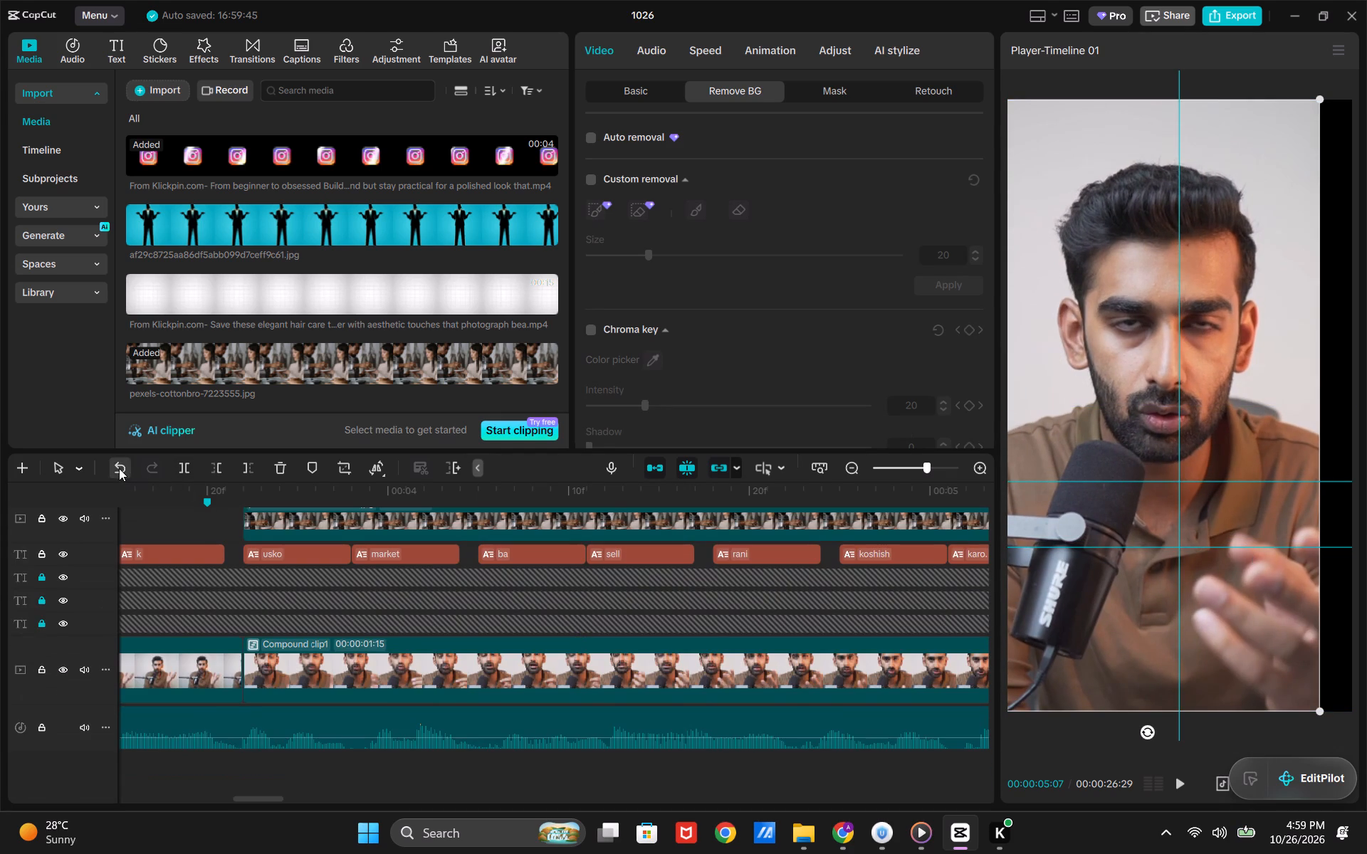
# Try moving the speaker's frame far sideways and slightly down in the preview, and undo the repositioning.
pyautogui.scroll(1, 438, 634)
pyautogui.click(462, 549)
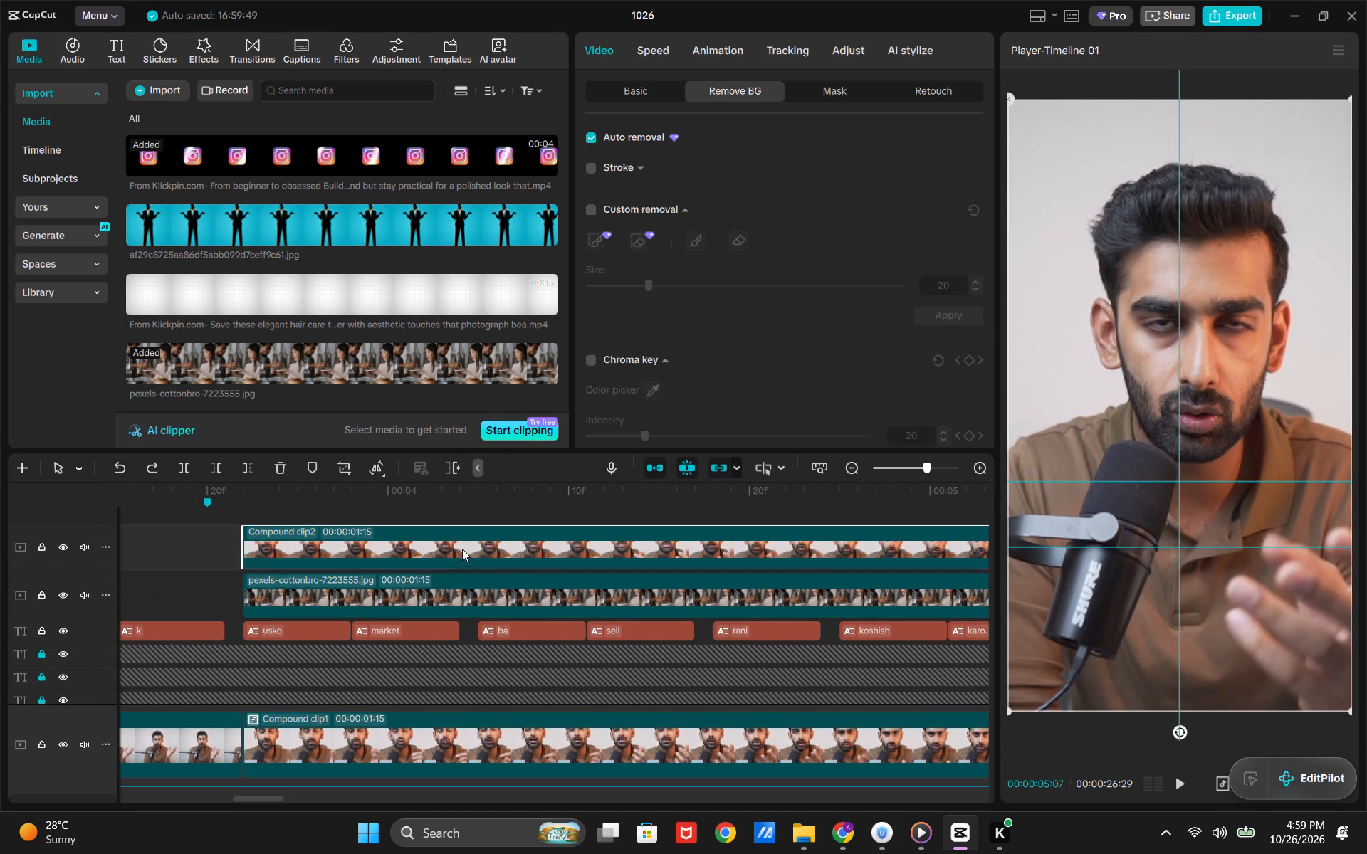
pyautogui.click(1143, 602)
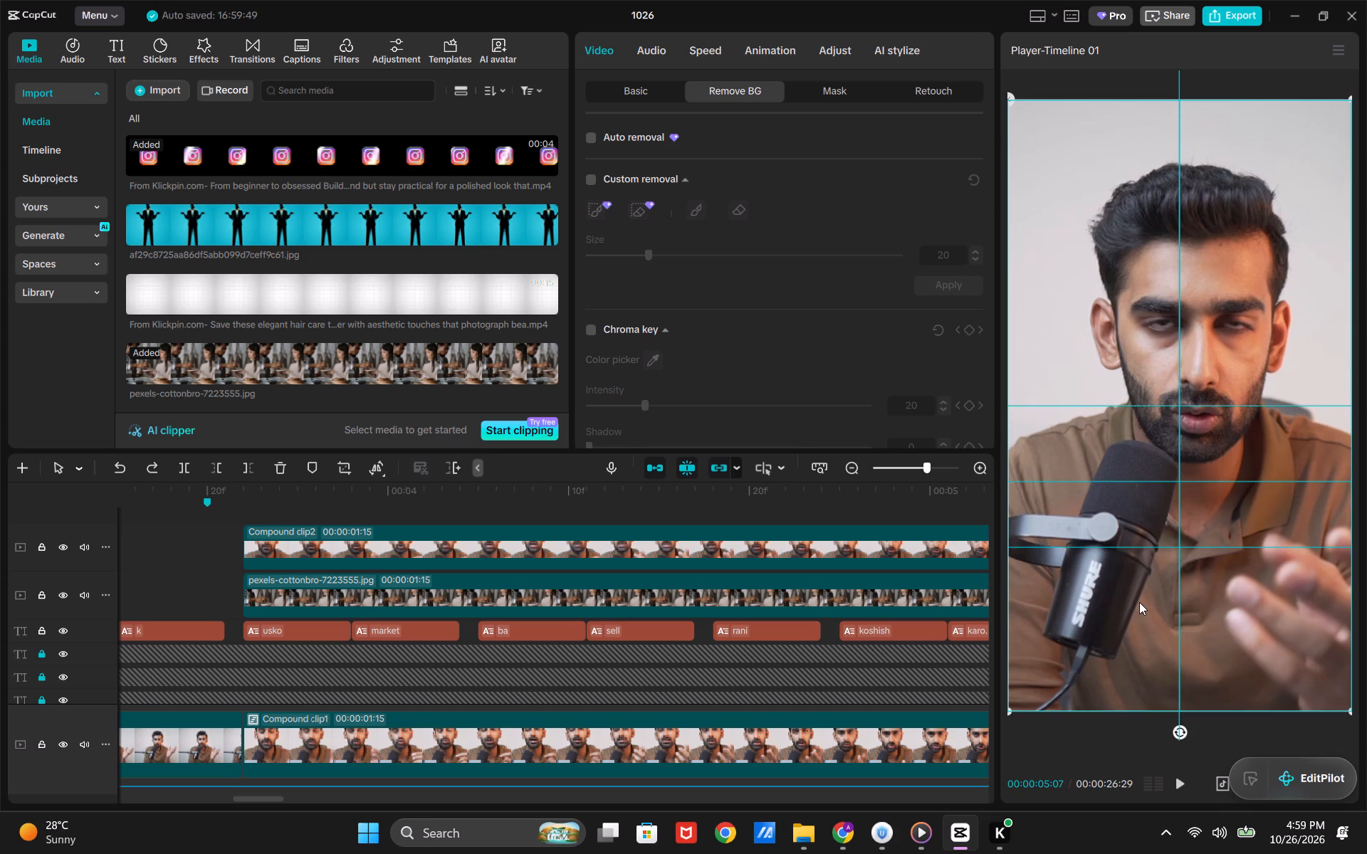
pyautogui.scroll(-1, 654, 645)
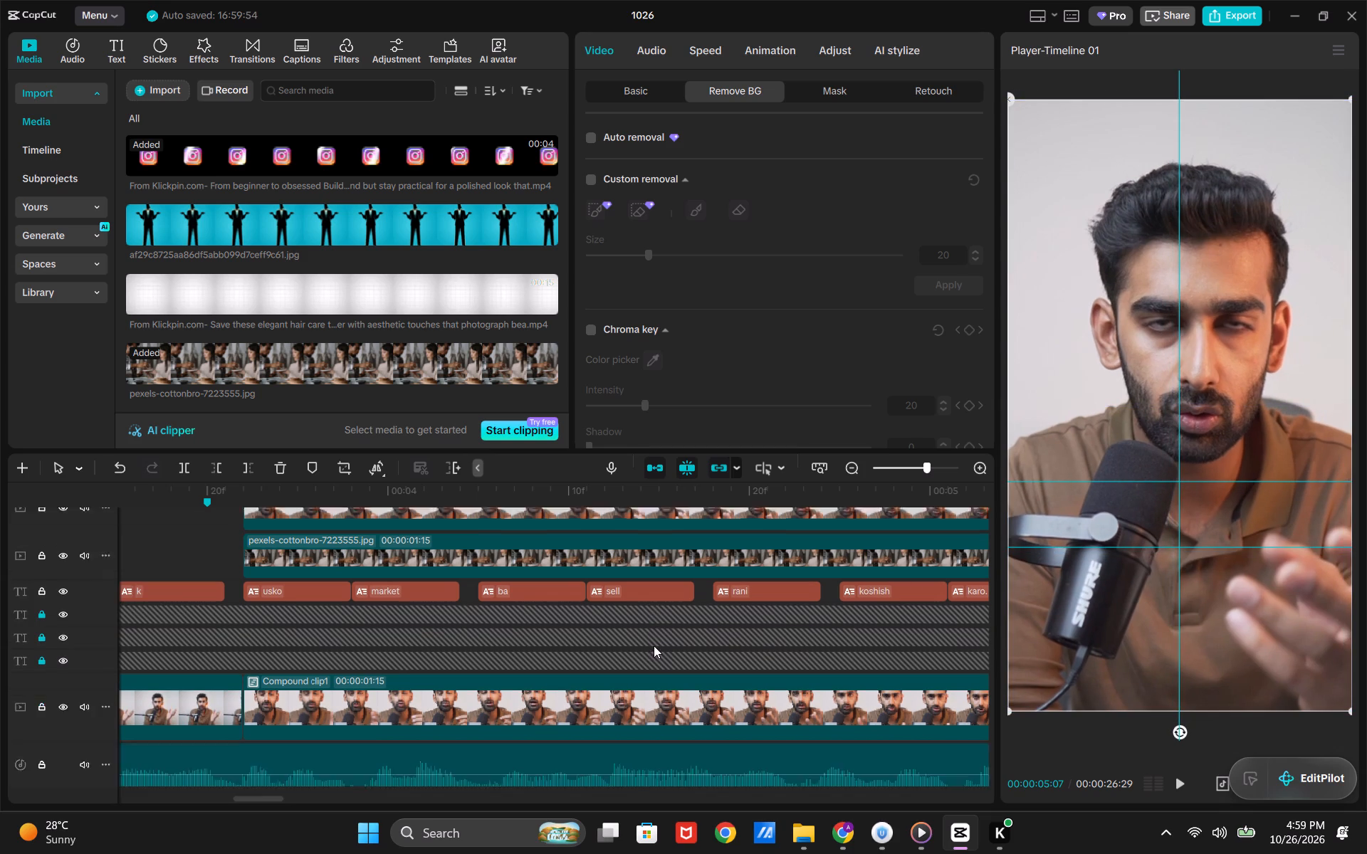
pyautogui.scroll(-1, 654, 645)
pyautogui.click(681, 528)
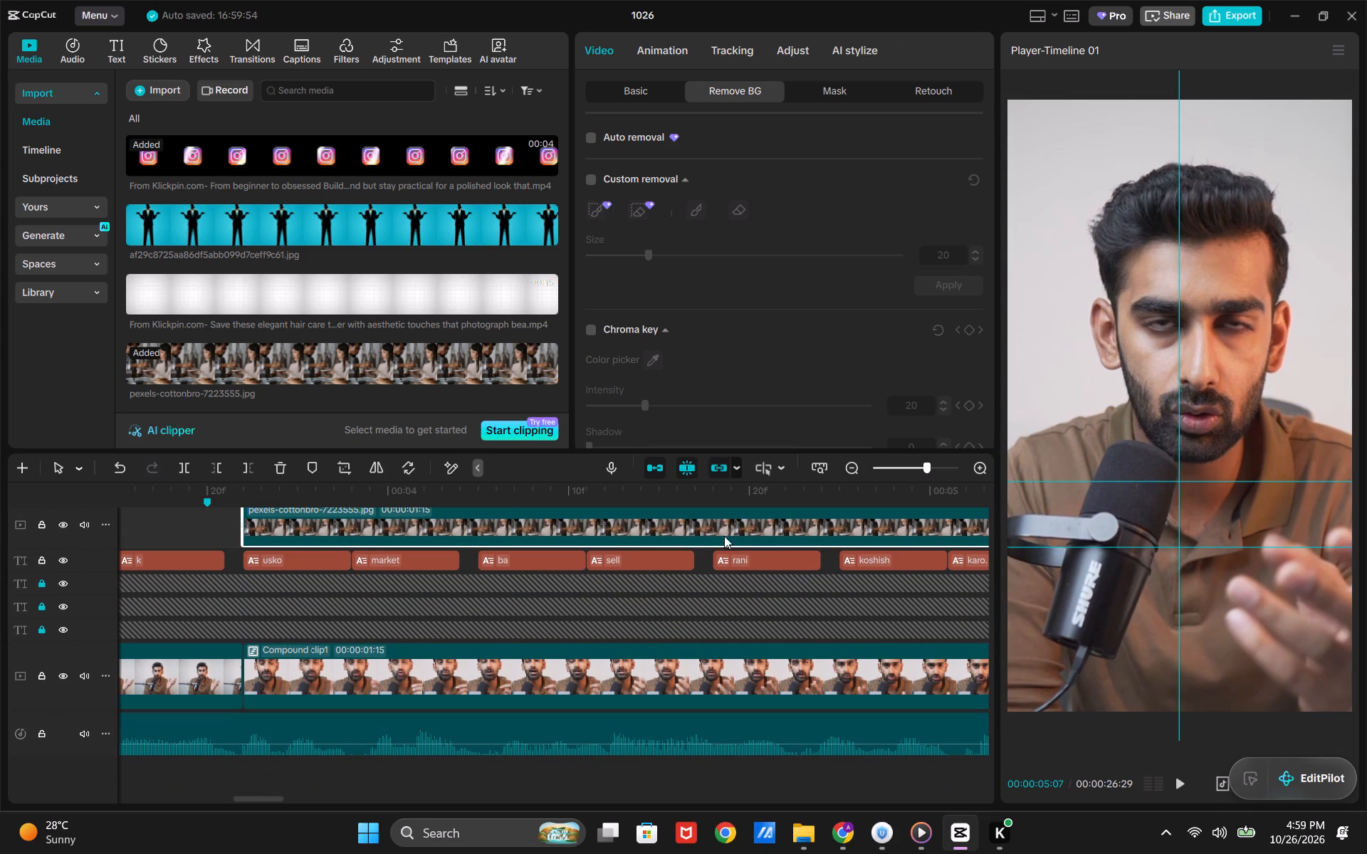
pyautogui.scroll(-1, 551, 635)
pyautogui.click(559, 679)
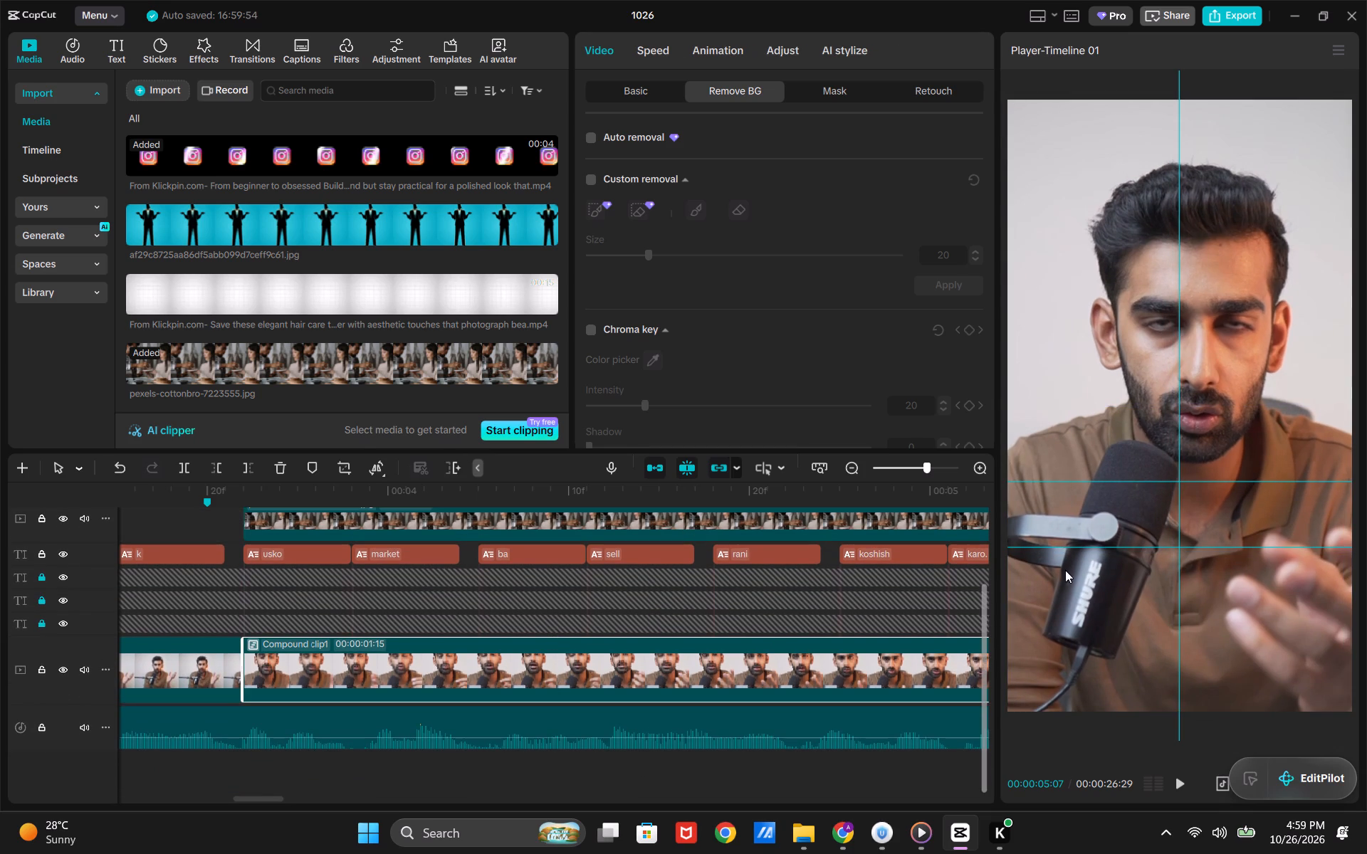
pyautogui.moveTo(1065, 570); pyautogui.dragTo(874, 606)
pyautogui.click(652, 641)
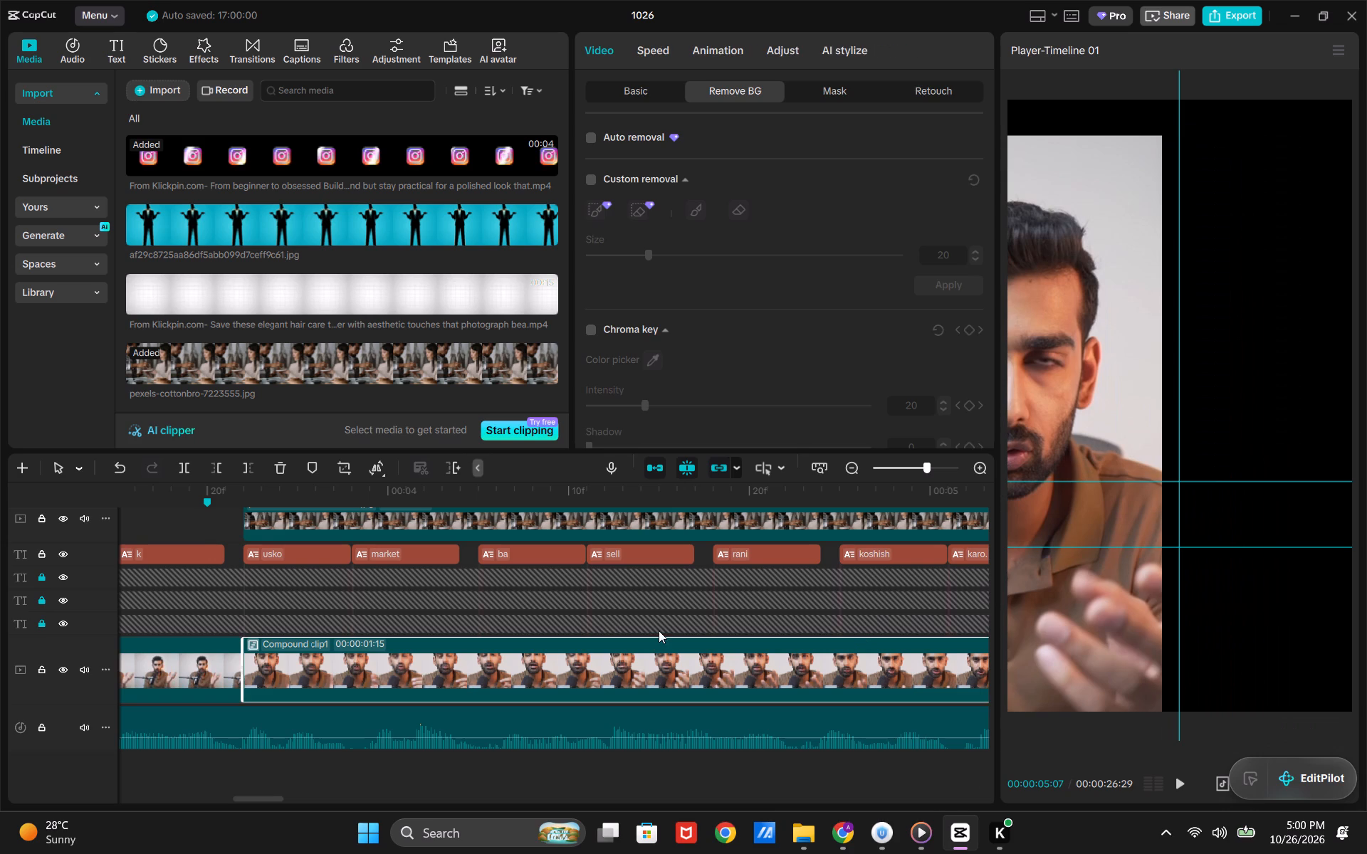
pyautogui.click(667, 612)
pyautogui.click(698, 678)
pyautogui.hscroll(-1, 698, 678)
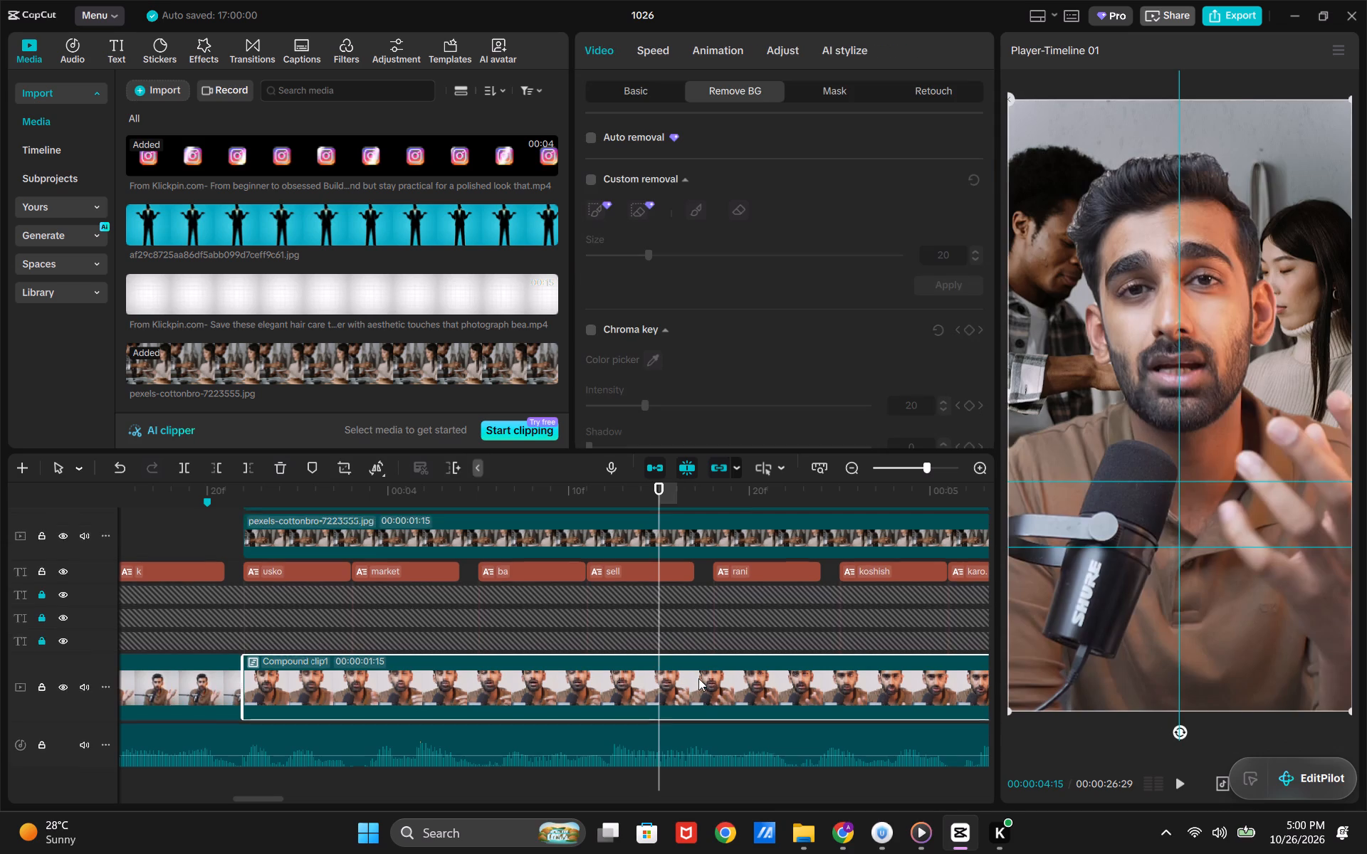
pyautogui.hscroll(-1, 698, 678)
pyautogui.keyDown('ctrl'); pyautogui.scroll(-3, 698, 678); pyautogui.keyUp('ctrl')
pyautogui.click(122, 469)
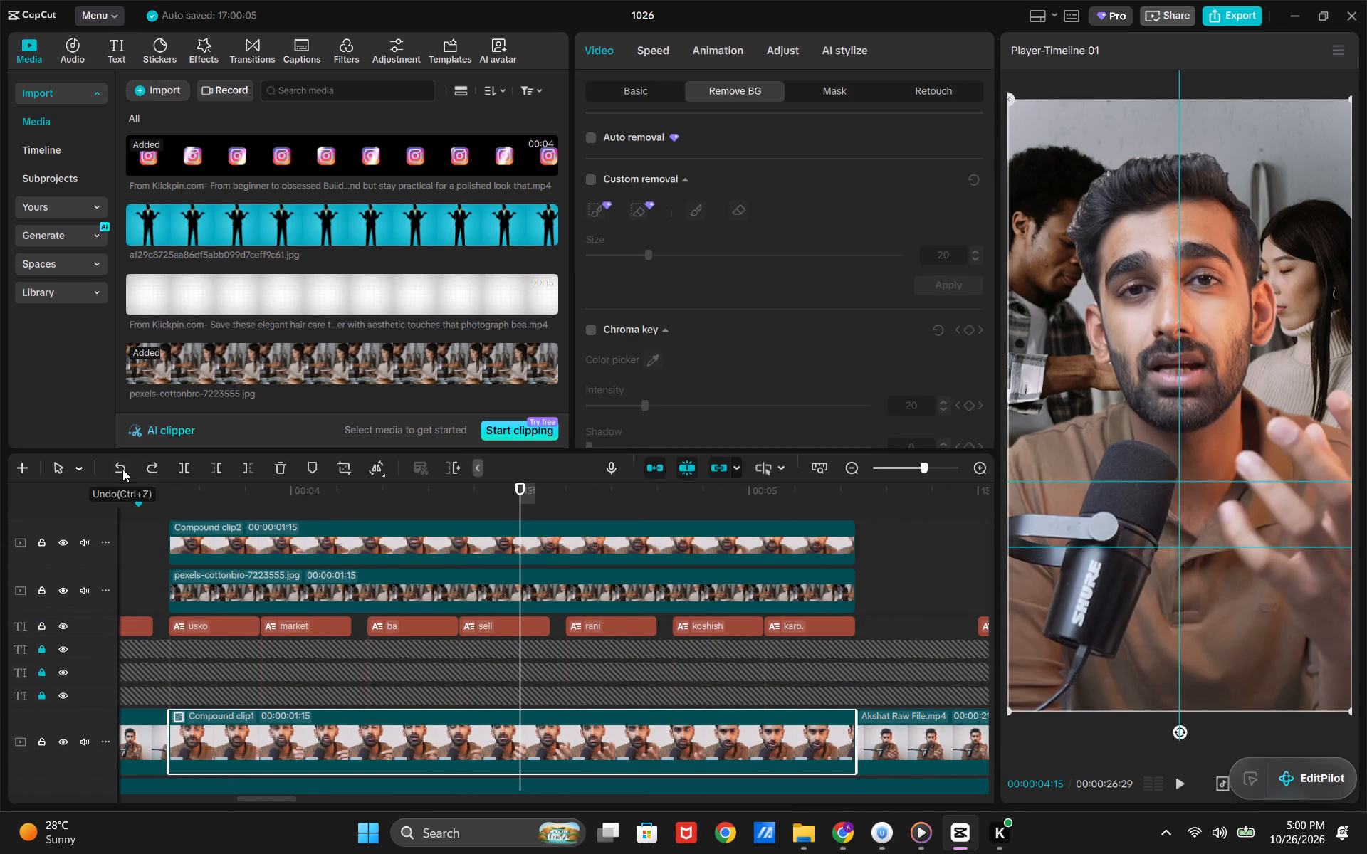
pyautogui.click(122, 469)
# Play back the layered photo section from 00:00:03:20, and again from earlier in the video, to check the speaker cutout over the photo.
pyautogui.click(146, 566)
pyautogui.moveTo(146, 566); pyautogui.dragTo(227, 565)
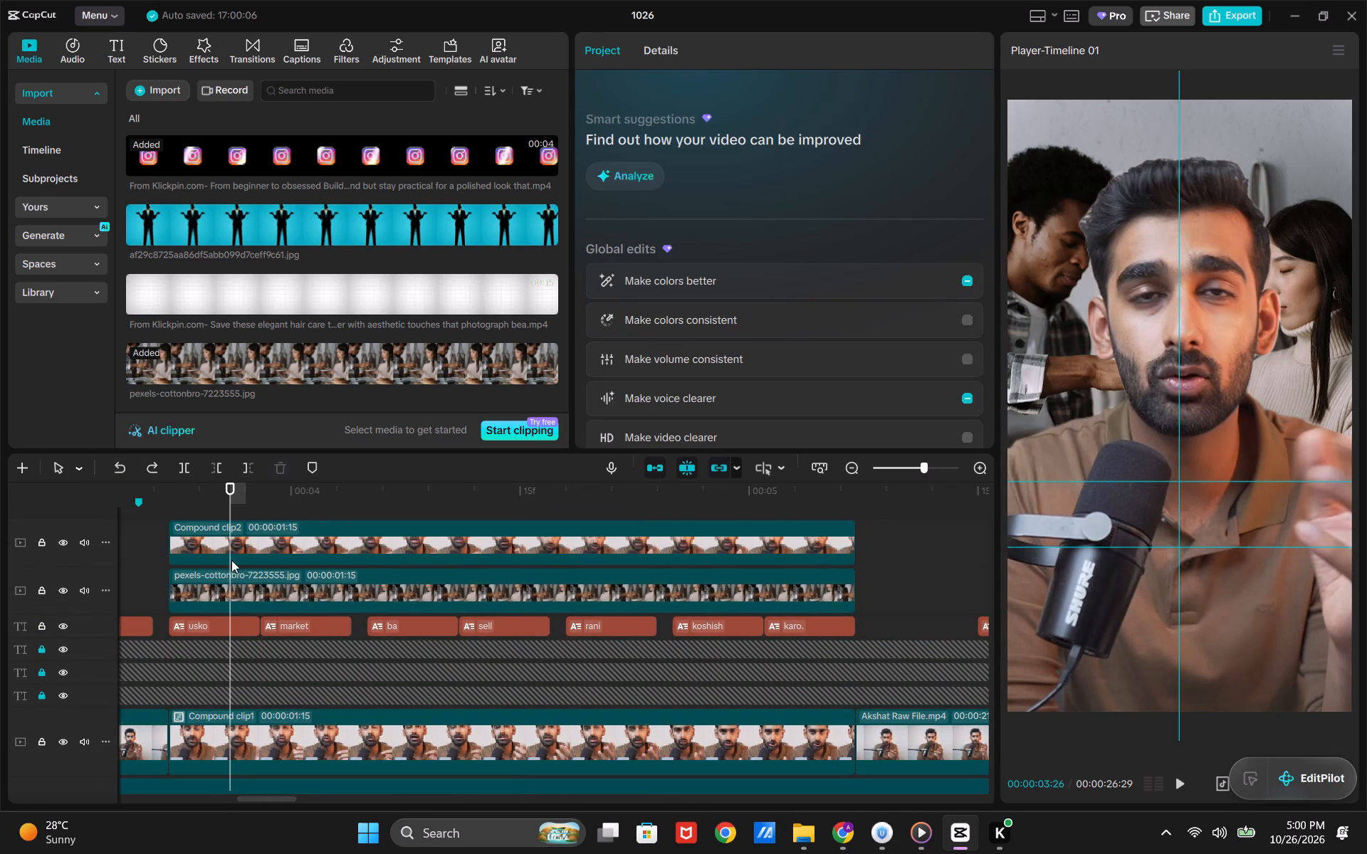
pyautogui.scroll(-6, 288, 515)
pyautogui.click(144, 596)
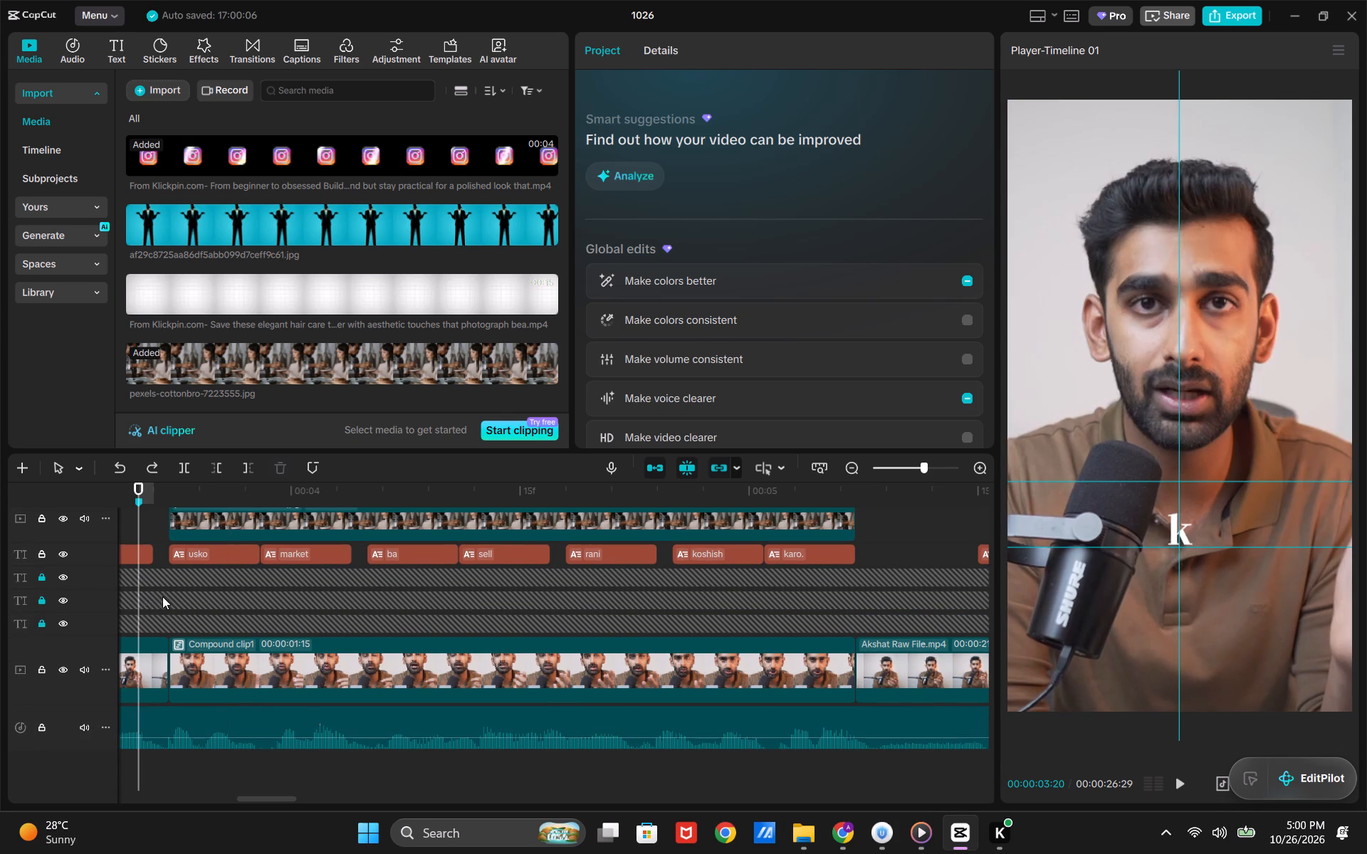
pyautogui.press('space')
pyautogui.press('space')
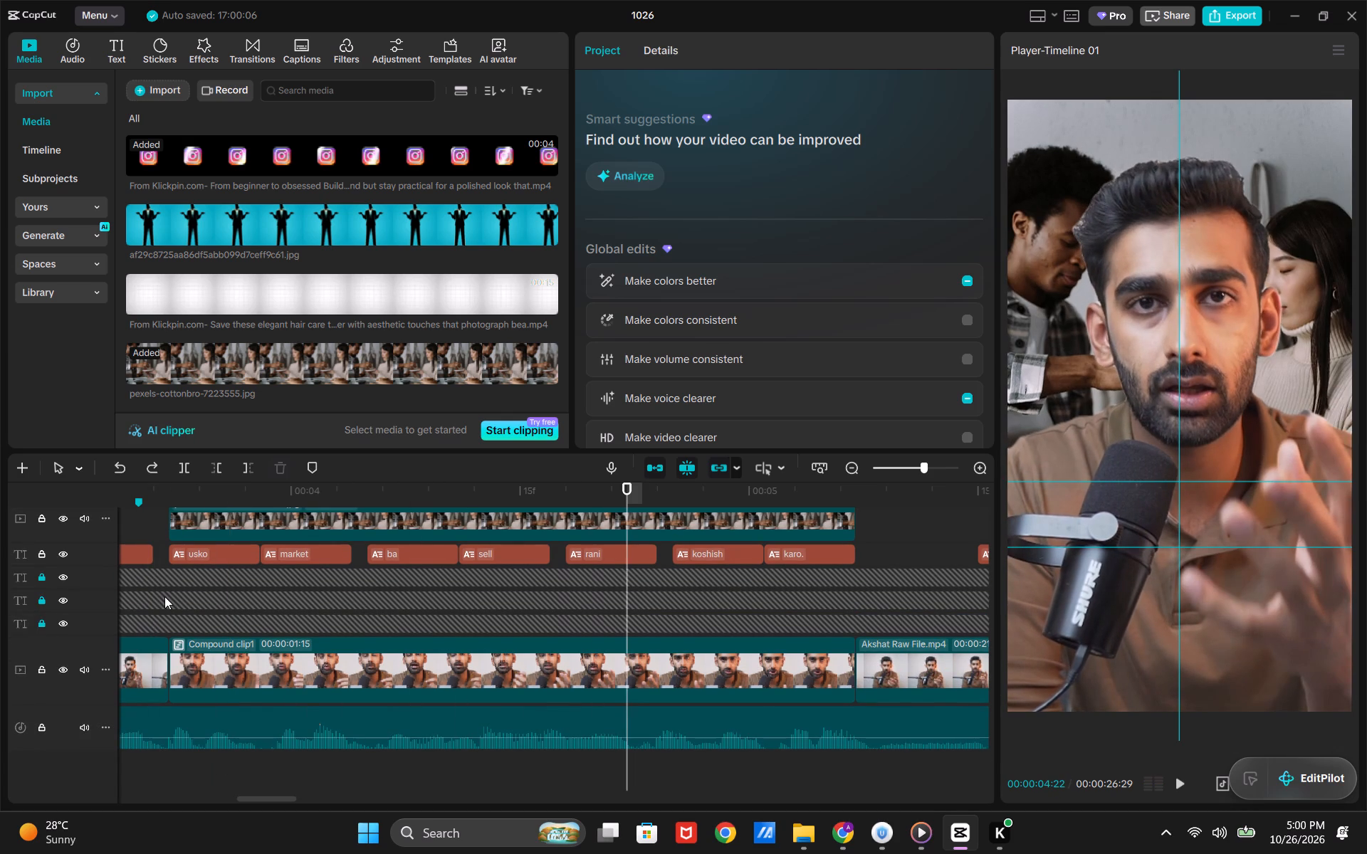
pyautogui.press('space')
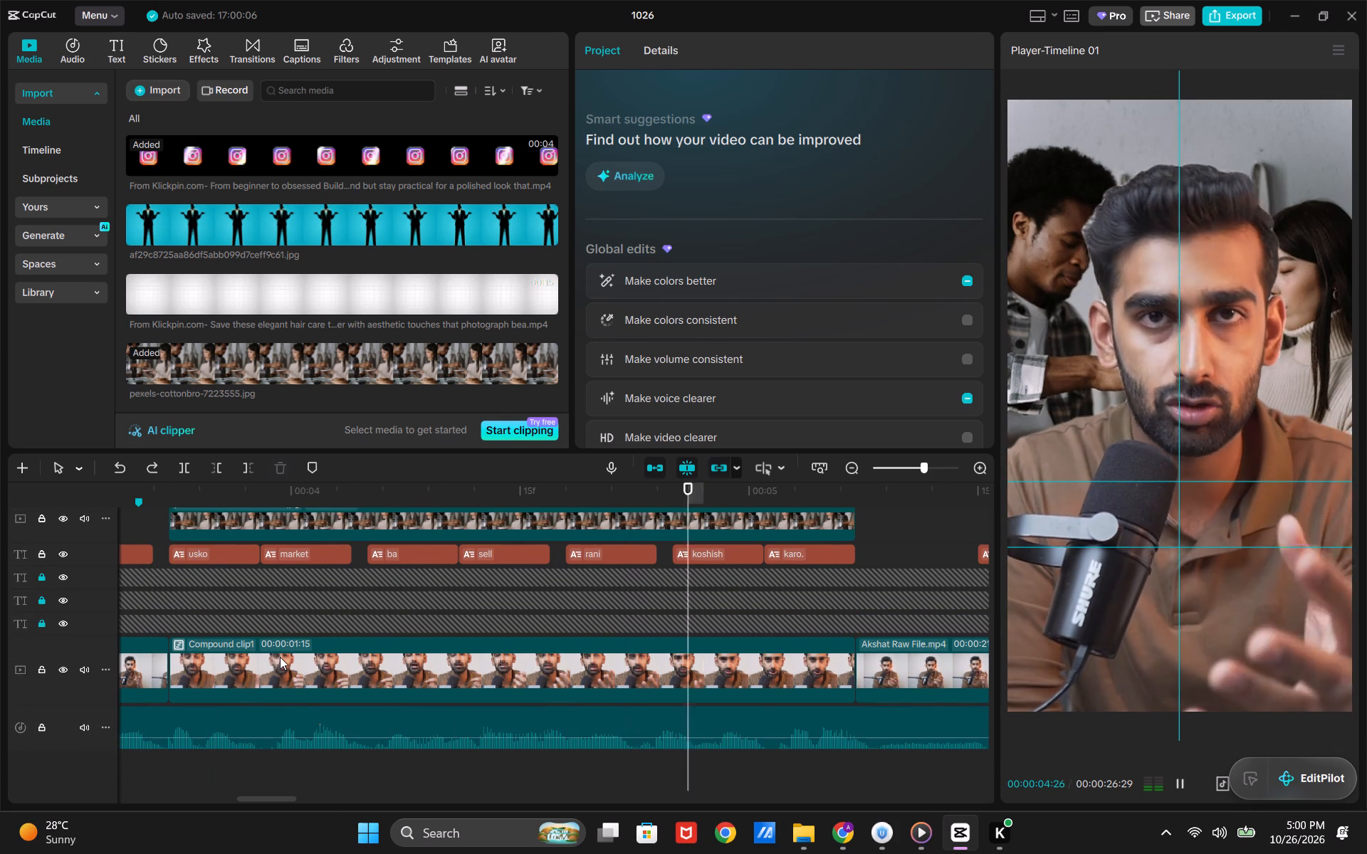
pyautogui.press('space')
pyautogui.hscroll(-1, 288, 680)
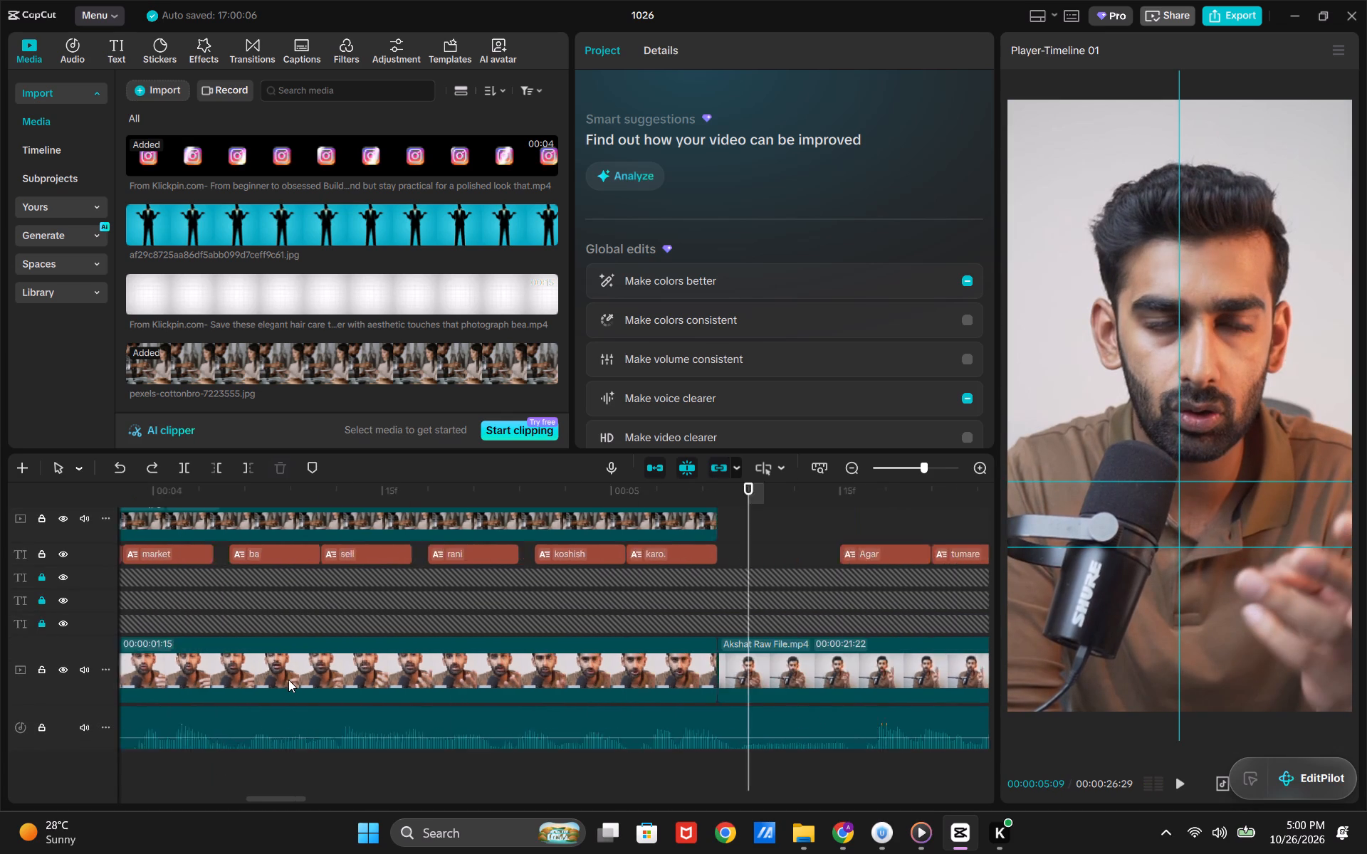
pyautogui.hscroll(-1, 288, 680)
pyautogui.press('space')
pyautogui.press('space')
pyautogui.press('space')
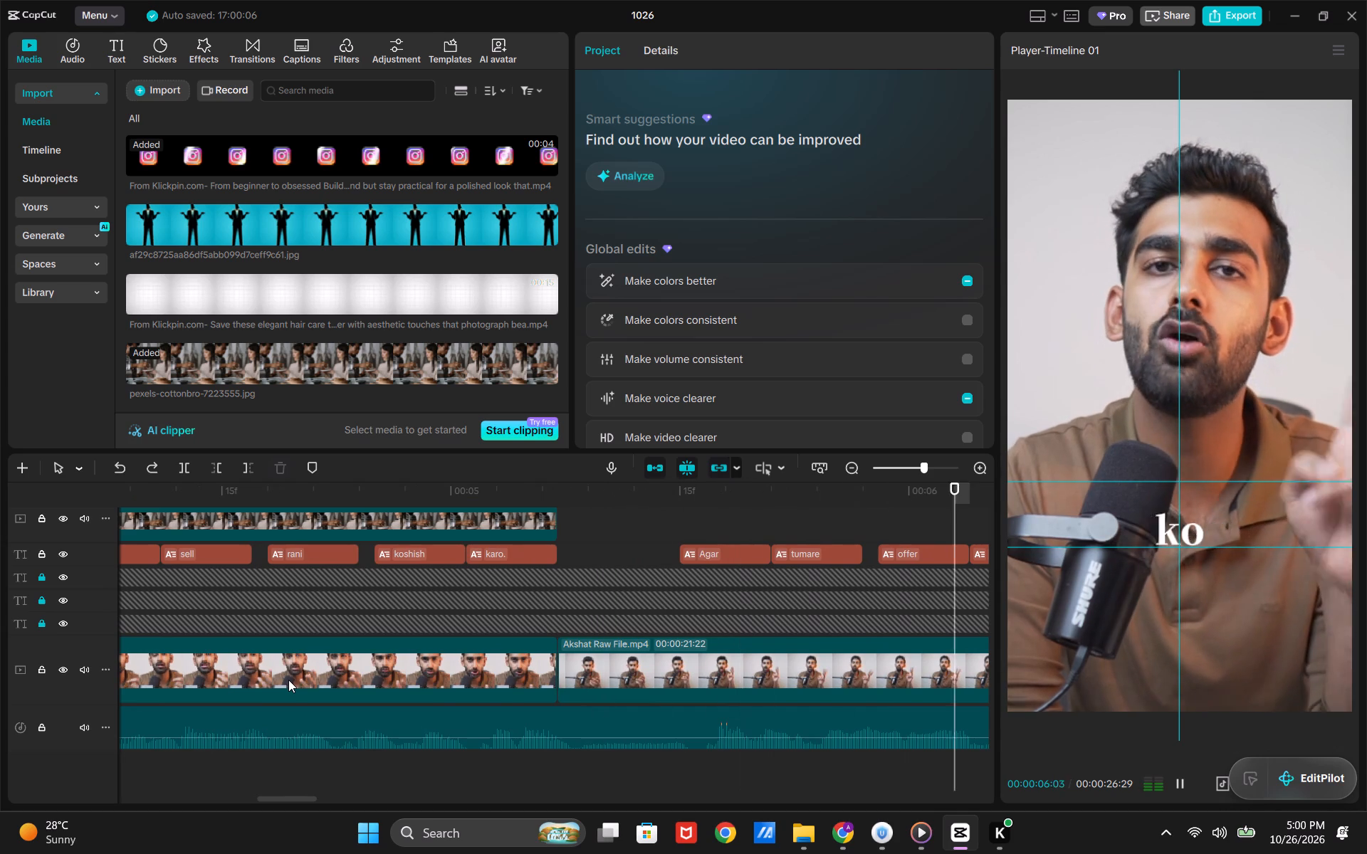
pyautogui.press('space')
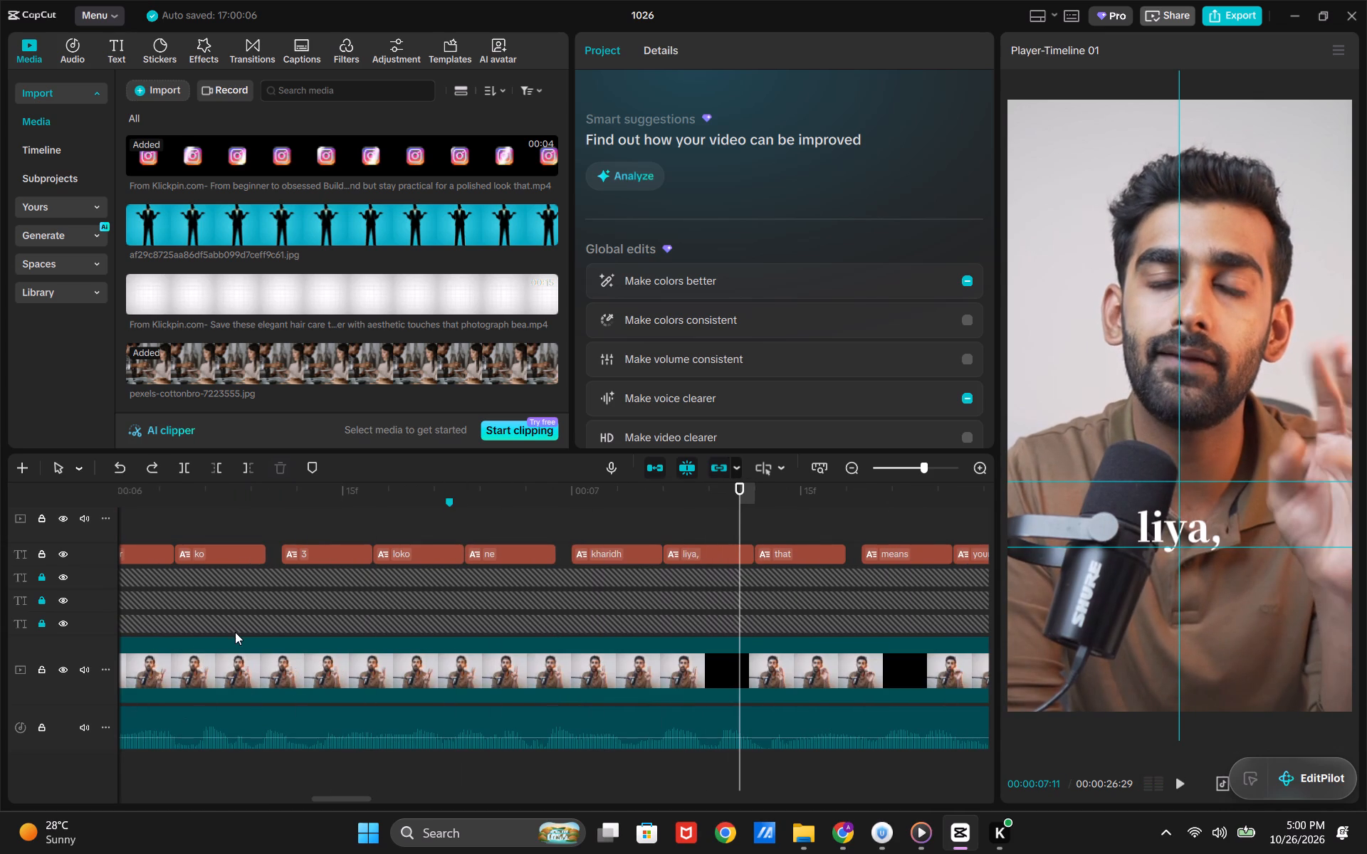
pyautogui.click(236, 631)
pyautogui.moveTo(236, 631); pyautogui.dragTo(4, 653)
pyautogui.press('space')
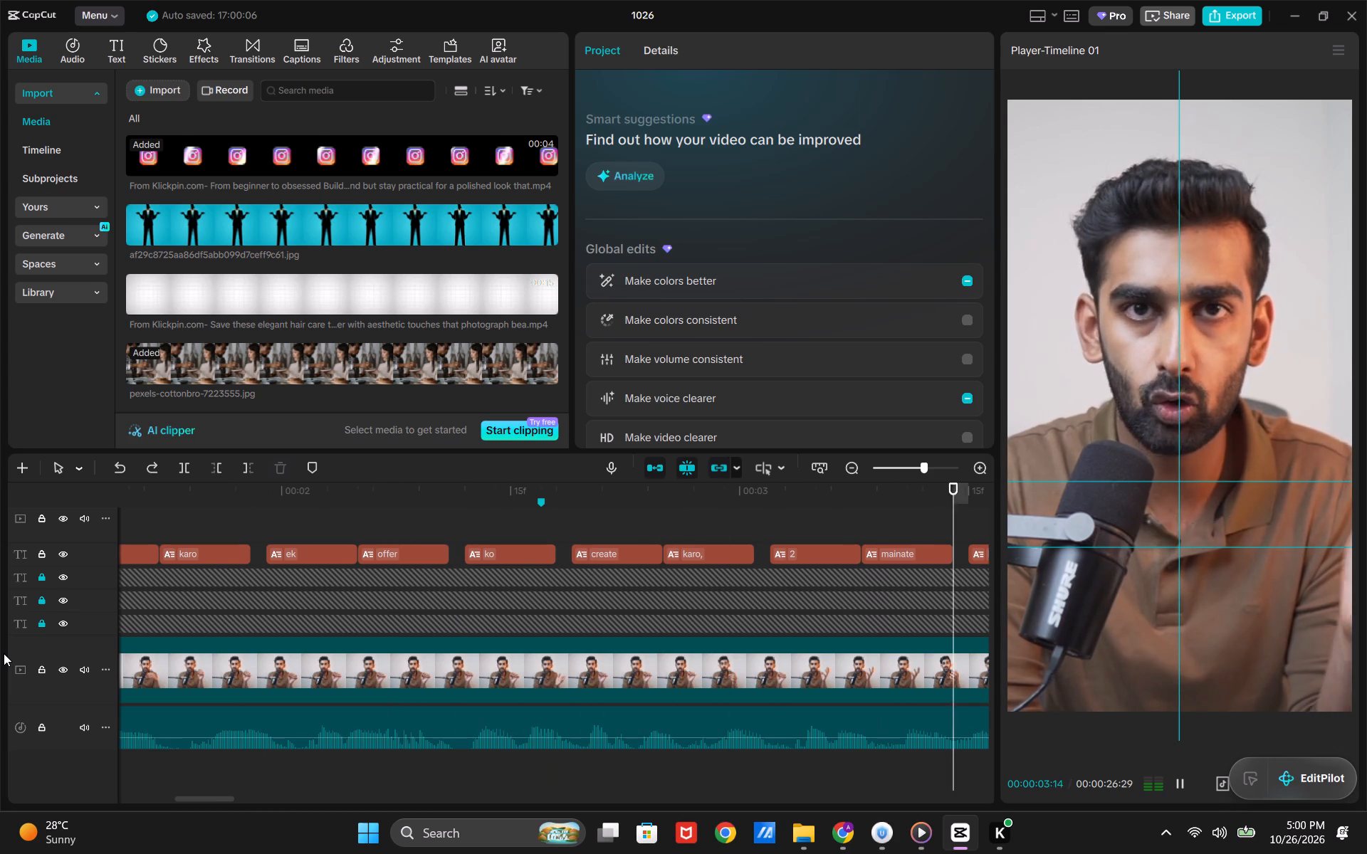
pyautogui.press('space')
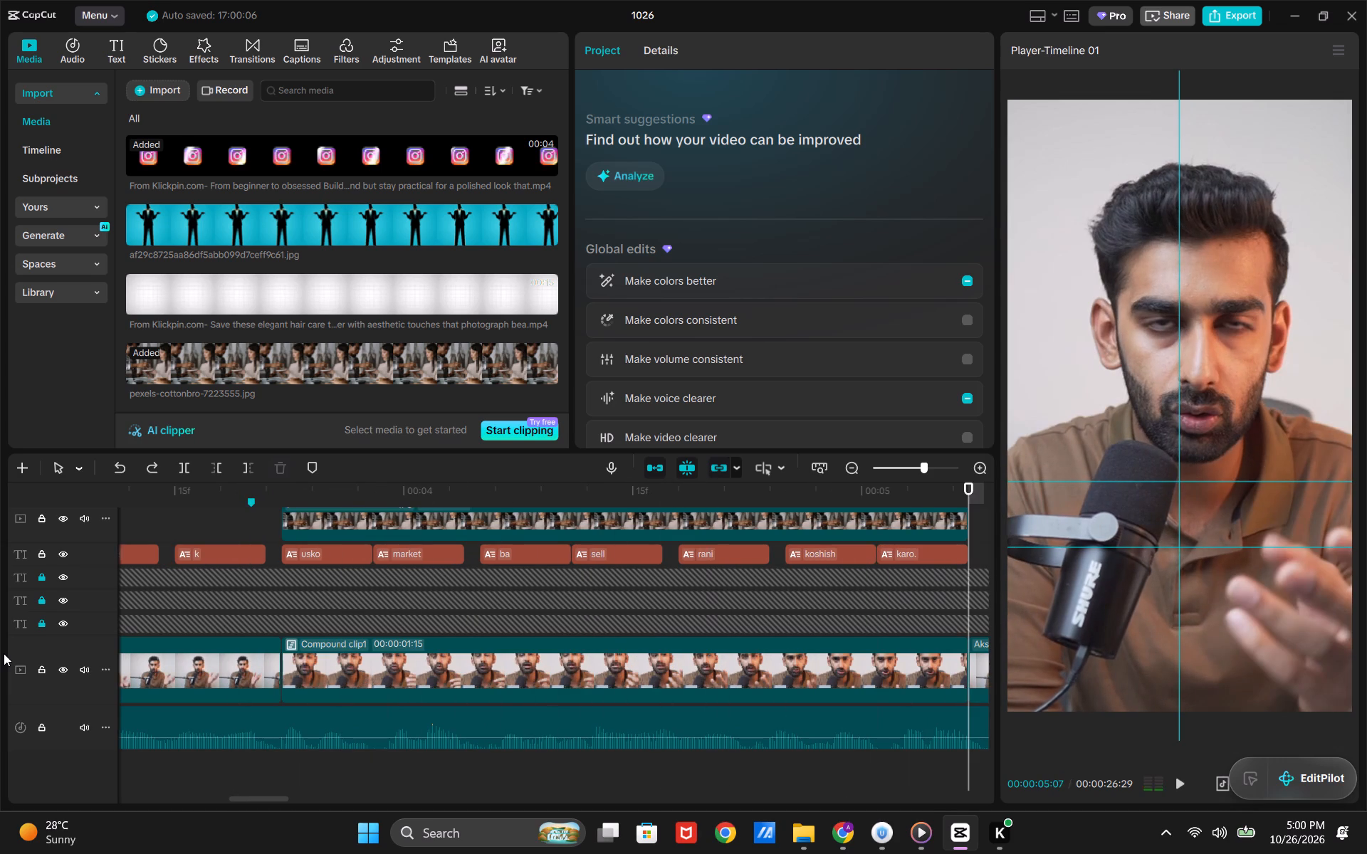
# Raise pexels-cottonbro-7223555.jpg in the frame behind the speaker, keeping it centred horizontally.
pyautogui.click(412, 604)
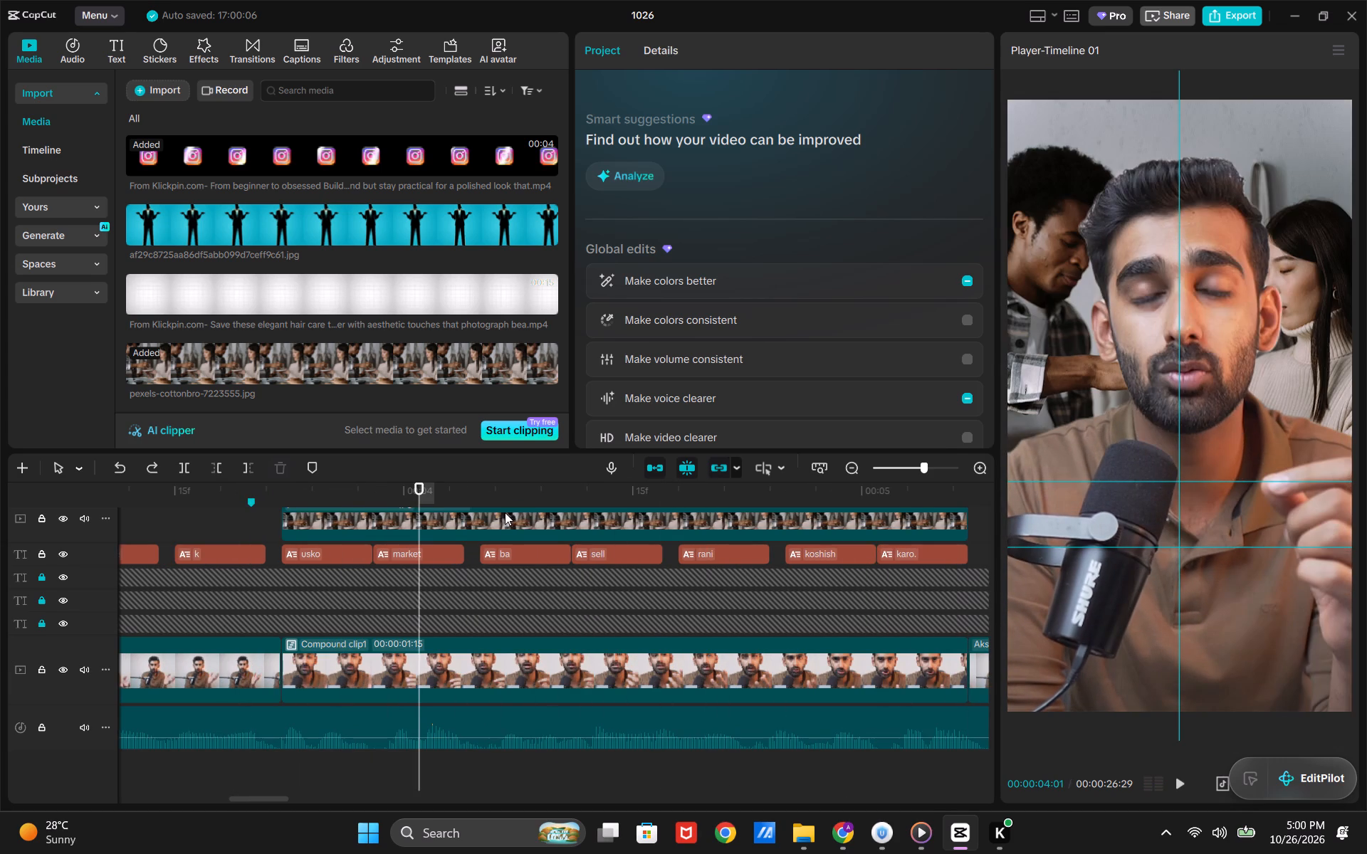
pyautogui.click(502, 516)
pyautogui.moveTo(1135, 534); pyautogui.dragTo(1131, 473)
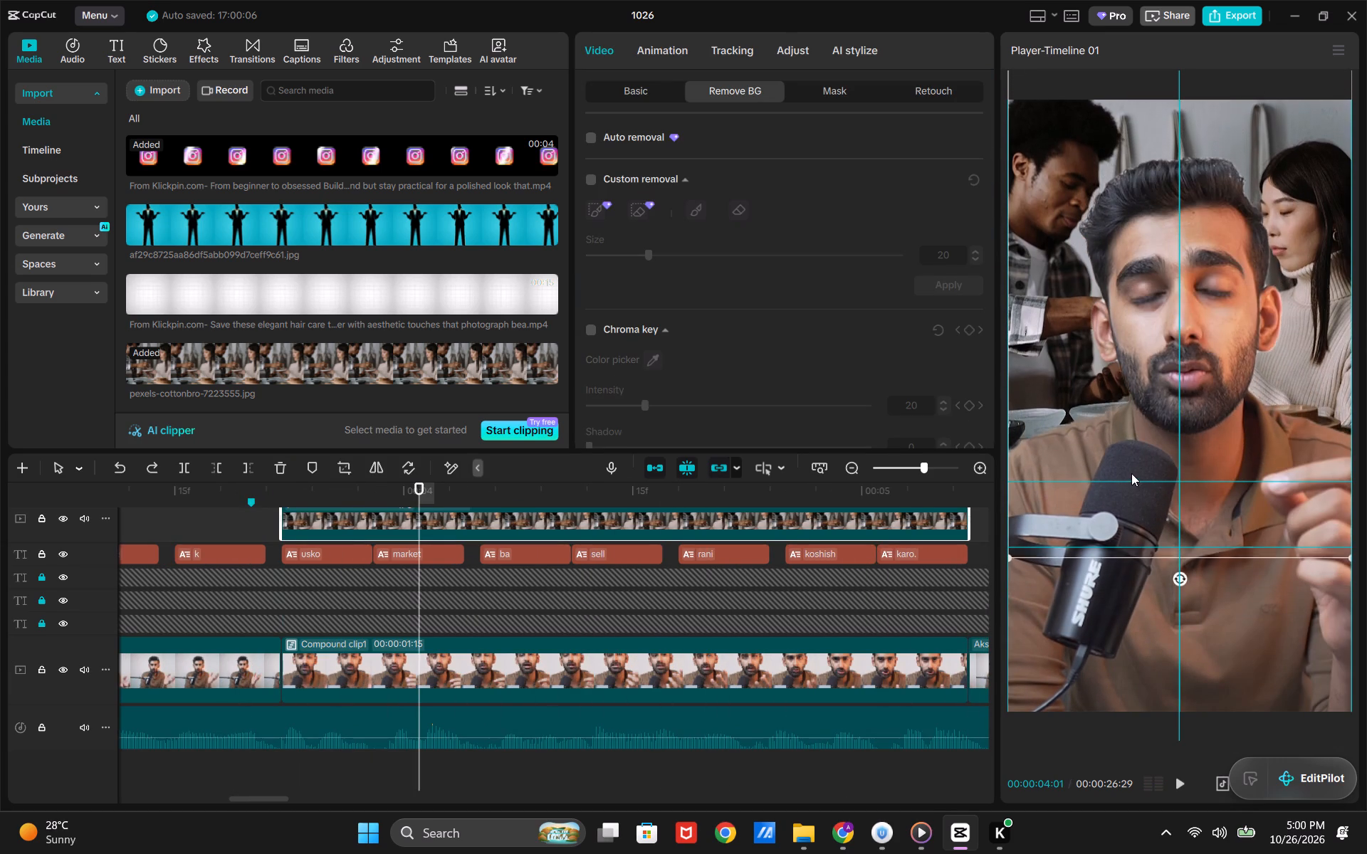
pyautogui.moveTo(1131, 473); pyautogui.dragTo(1142, 489)
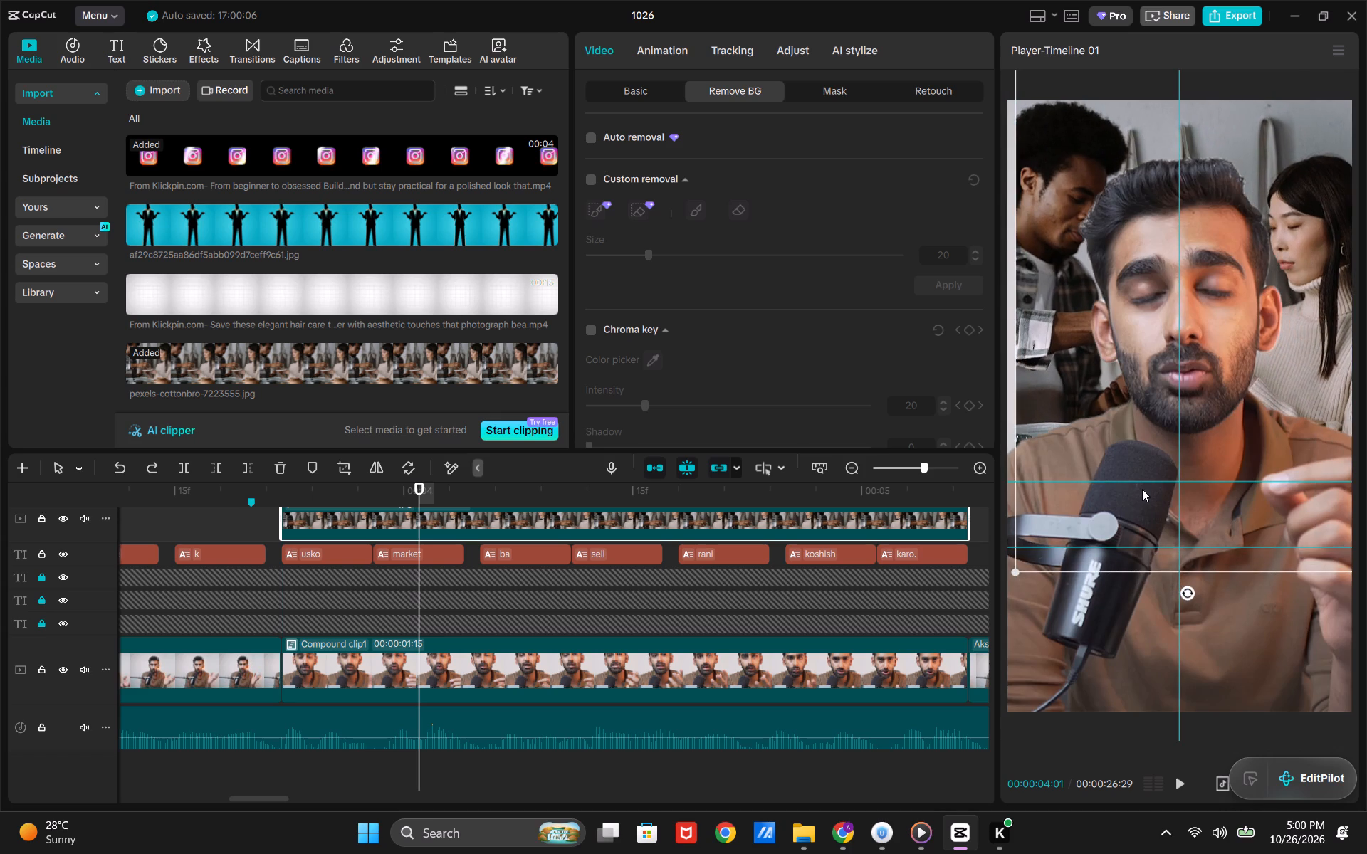
pyautogui.moveTo(1142, 489); pyautogui.dragTo(1136, 469)
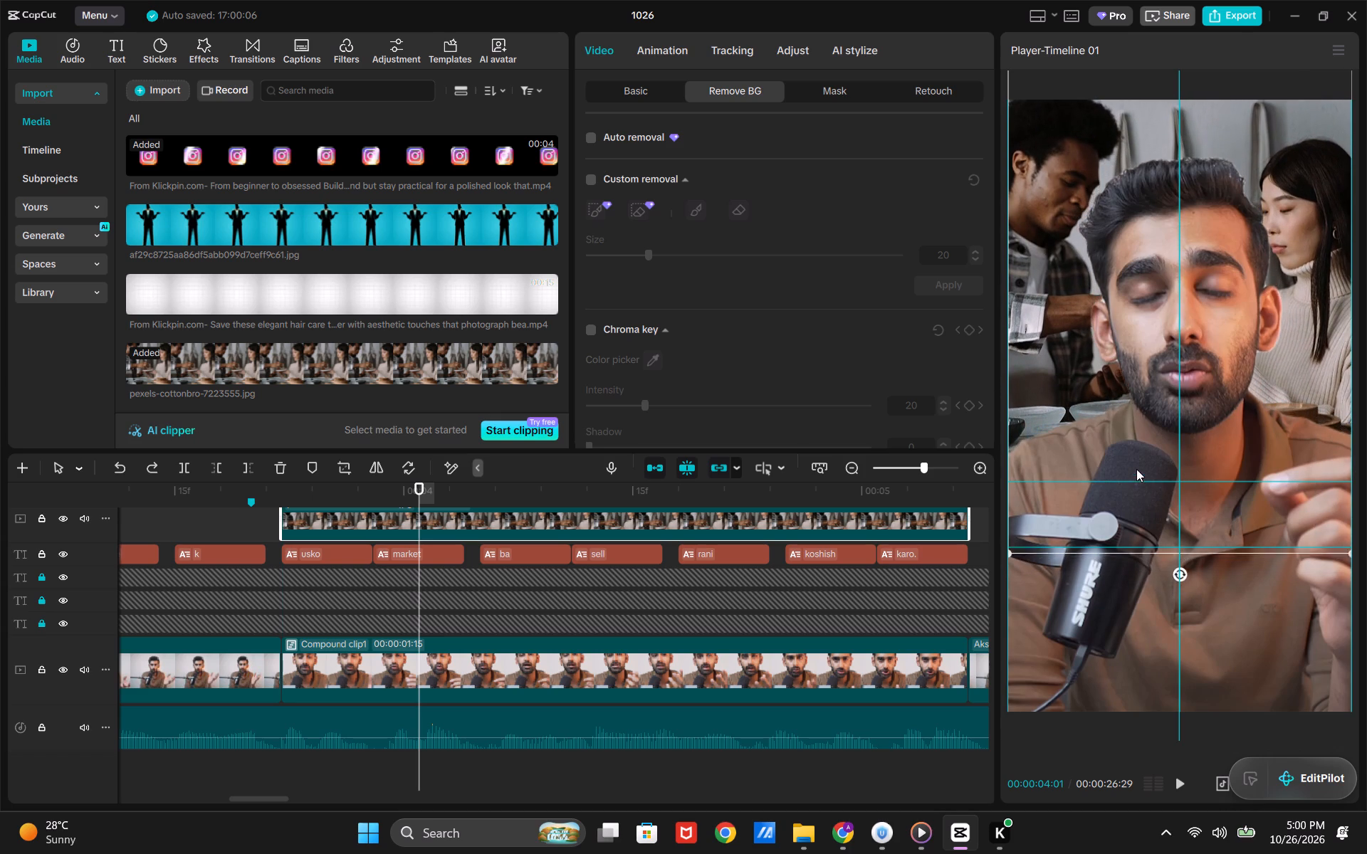
pyautogui.moveTo(1136, 469); pyautogui.dragTo(1138, 439)
# Play on from 00:00:04:01 past the photo section, and place the playhead at 00:00:06:11, where the caption "3" begins.
pyautogui.press('space')
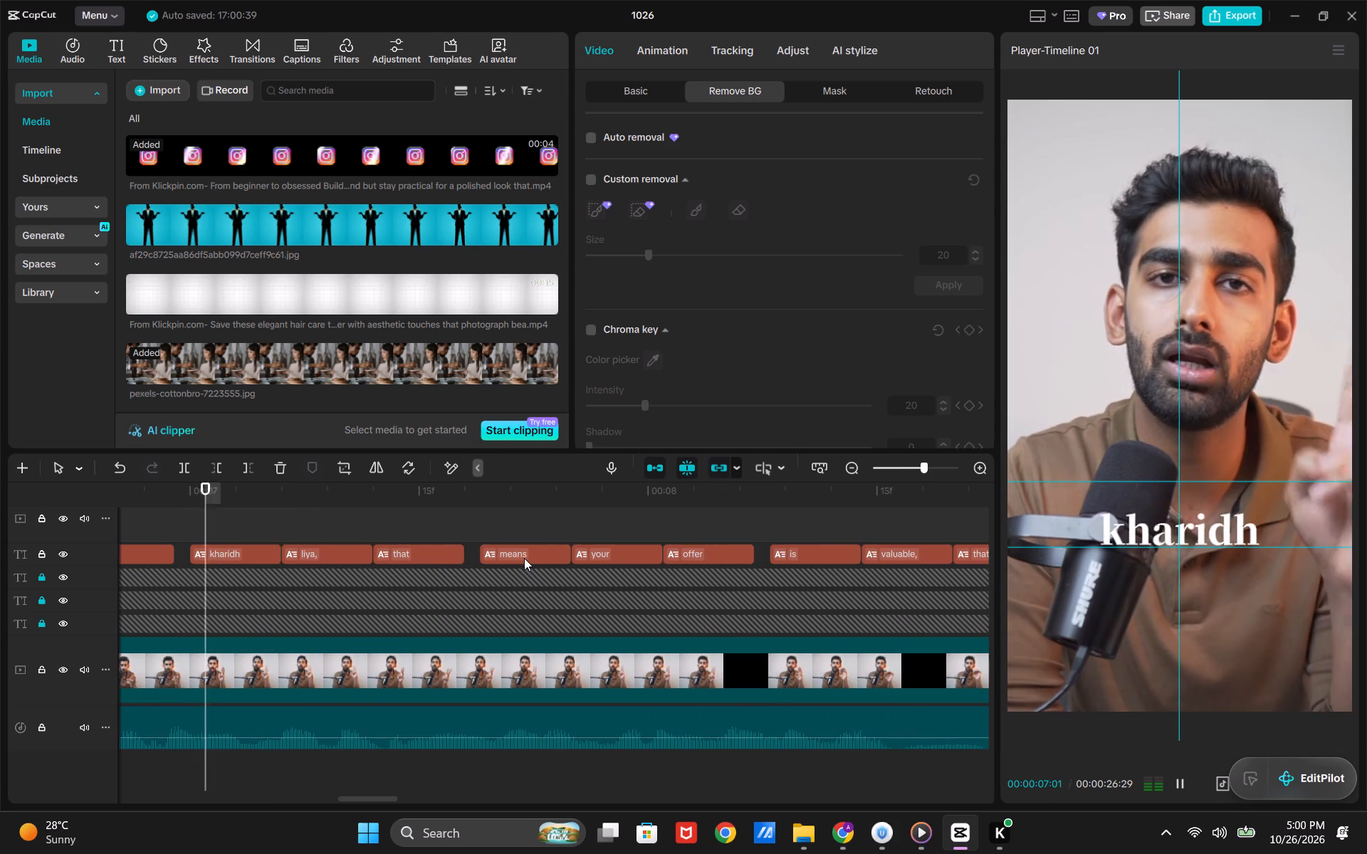
pyautogui.press('space')
pyautogui.click(387, 528)
pyautogui.moveTo(387, 528); pyautogui.dragTo(287, 527)
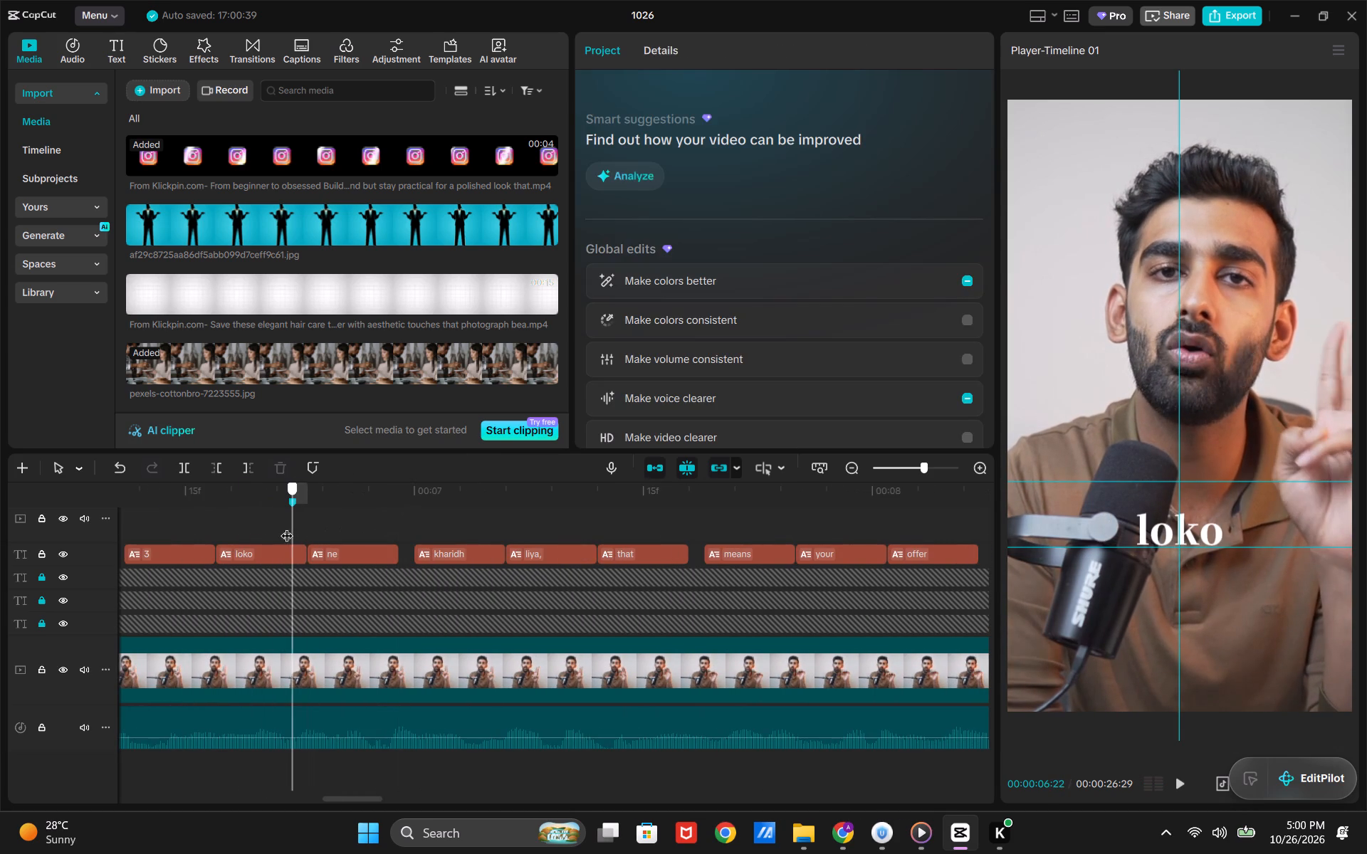
pyautogui.moveTo(287, 527); pyautogui.dragTo(295, 559)
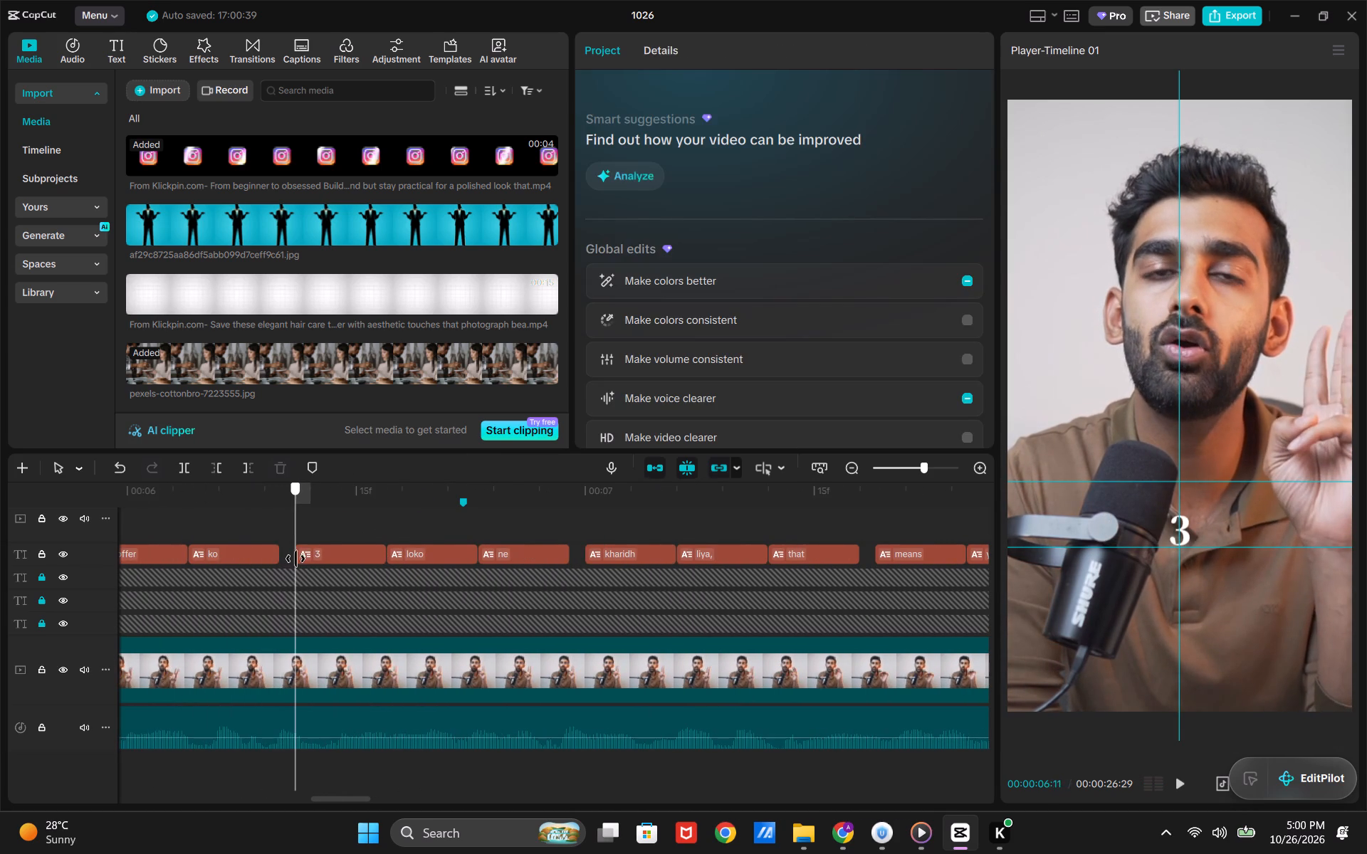
pyautogui.moveTo(295, 559); pyautogui.dragTo(776, 614)
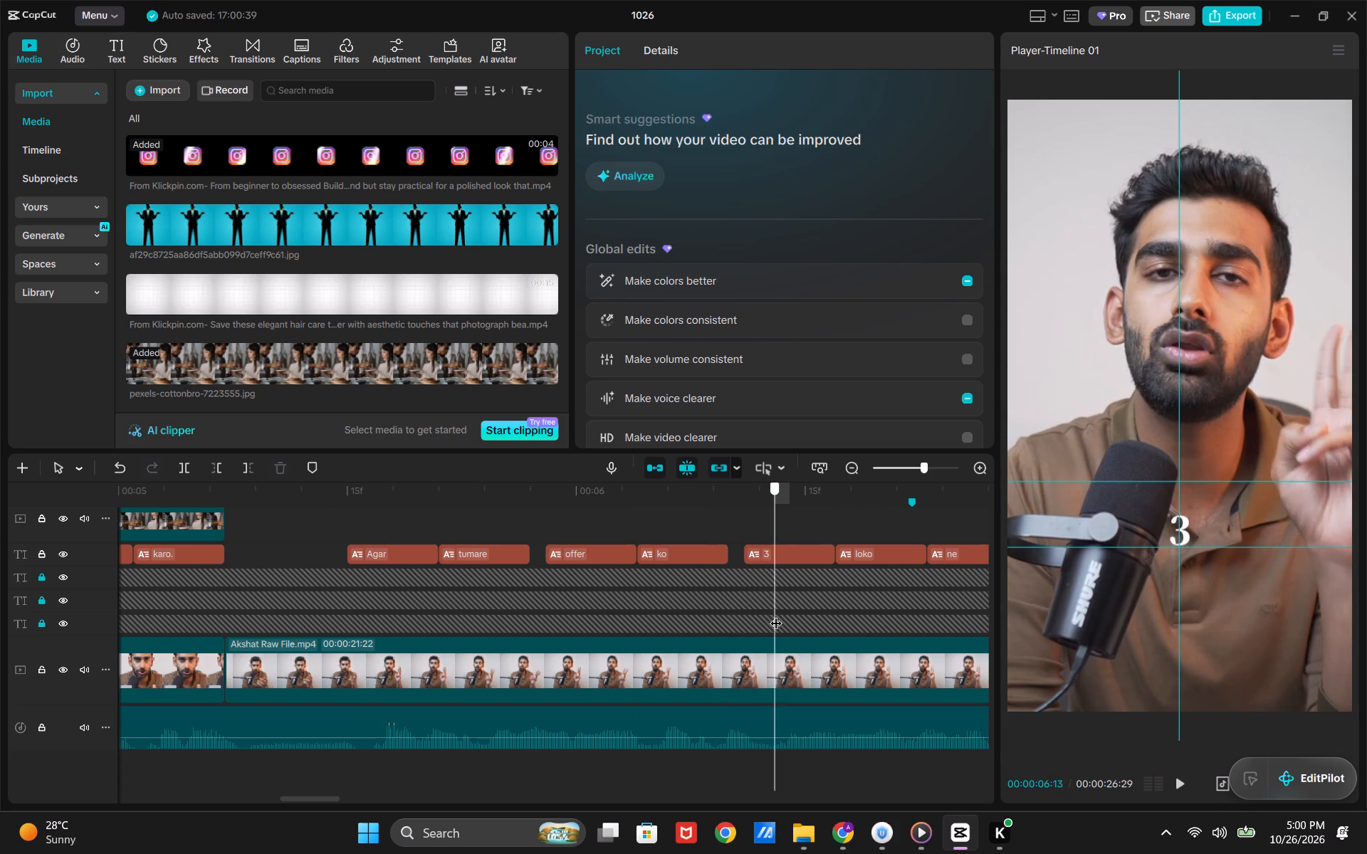
pyautogui.moveTo(776, 614); pyautogui.dragTo(745, 617)
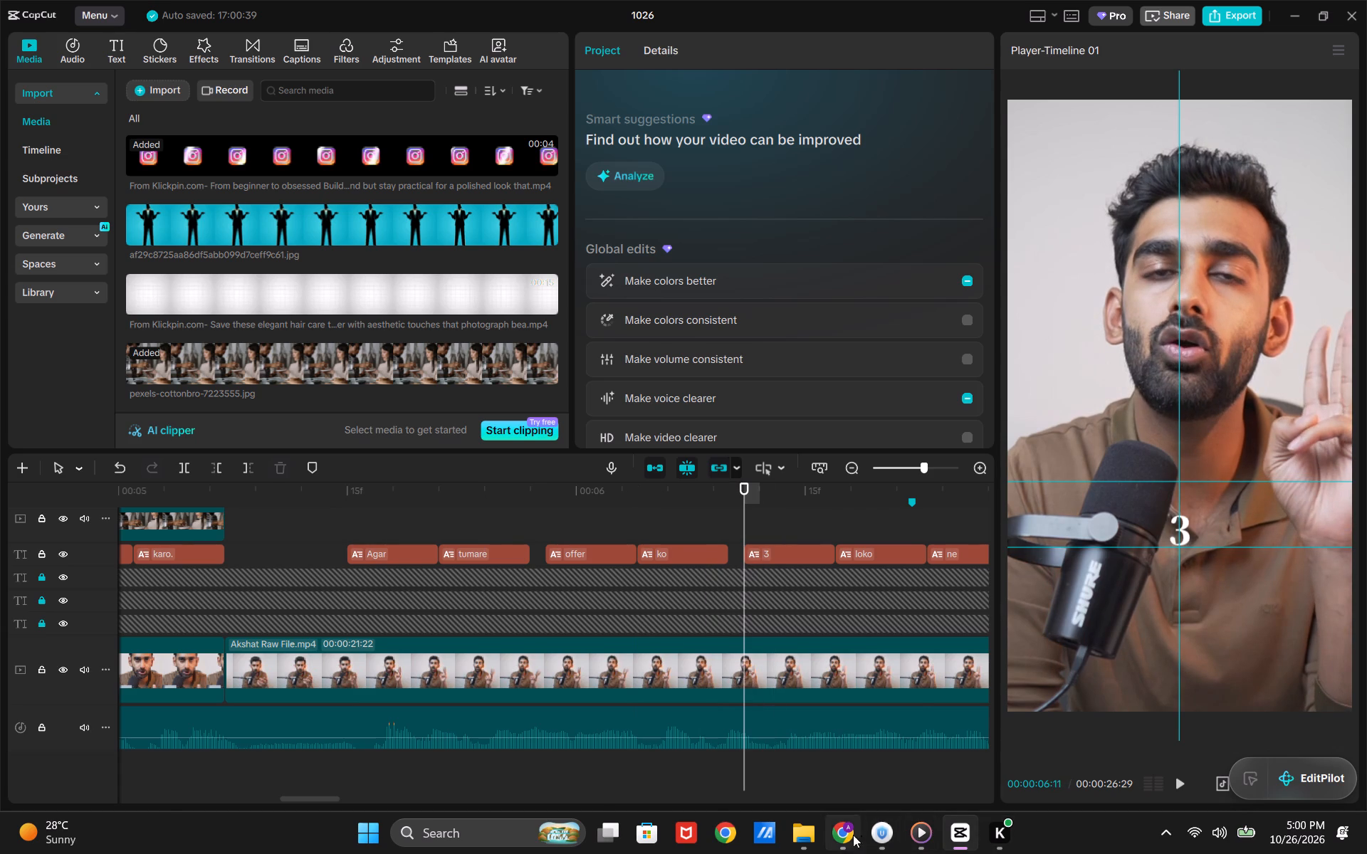
# Switch to the Pexels results in Chrome and download the photo of a brown paper bag being handed to a customer.
pyautogui.click(841, 834)
pyautogui.scroll(-1, 549, 660)
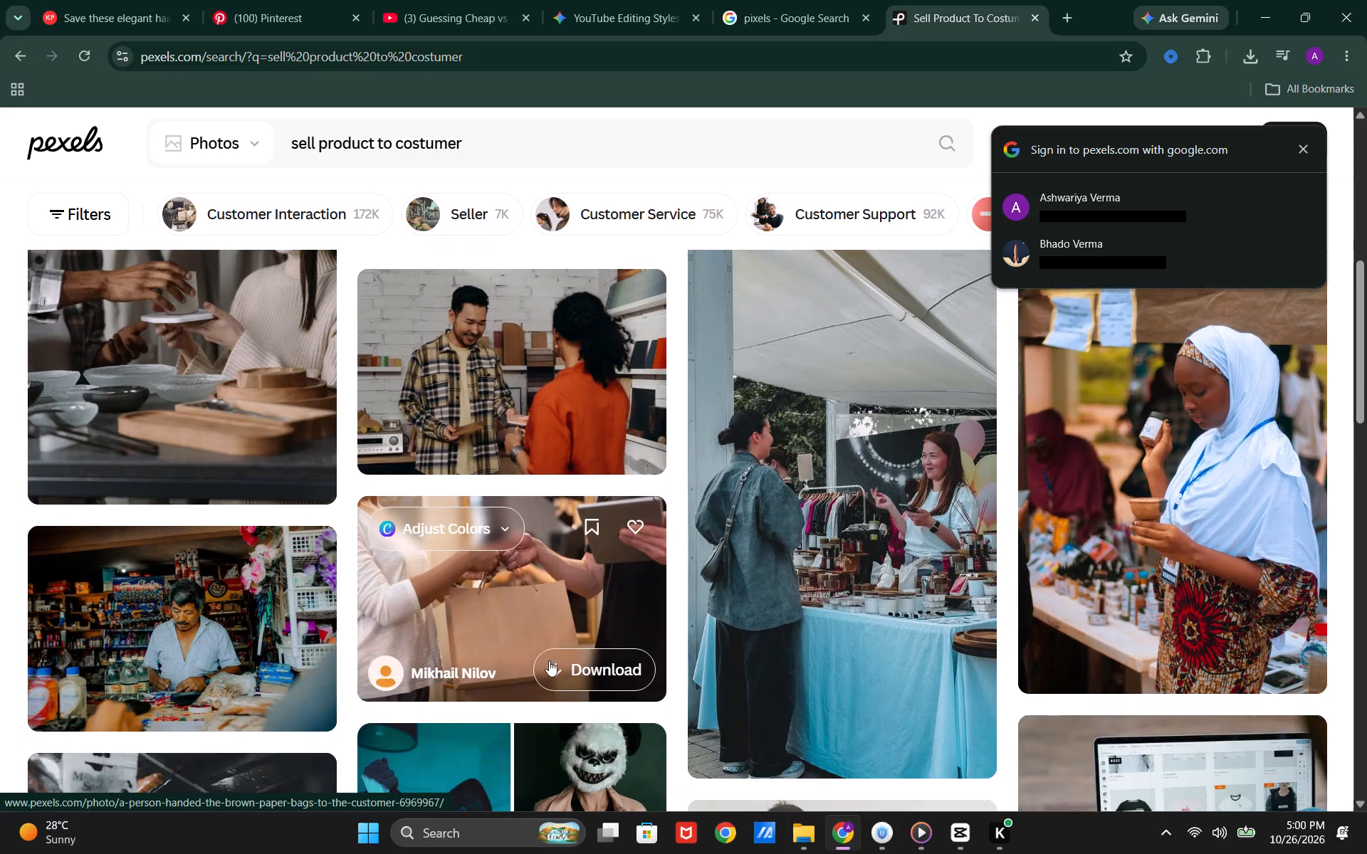
pyautogui.scroll(-1, 549, 660)
pyautogui.scroll(1, 619, 613)
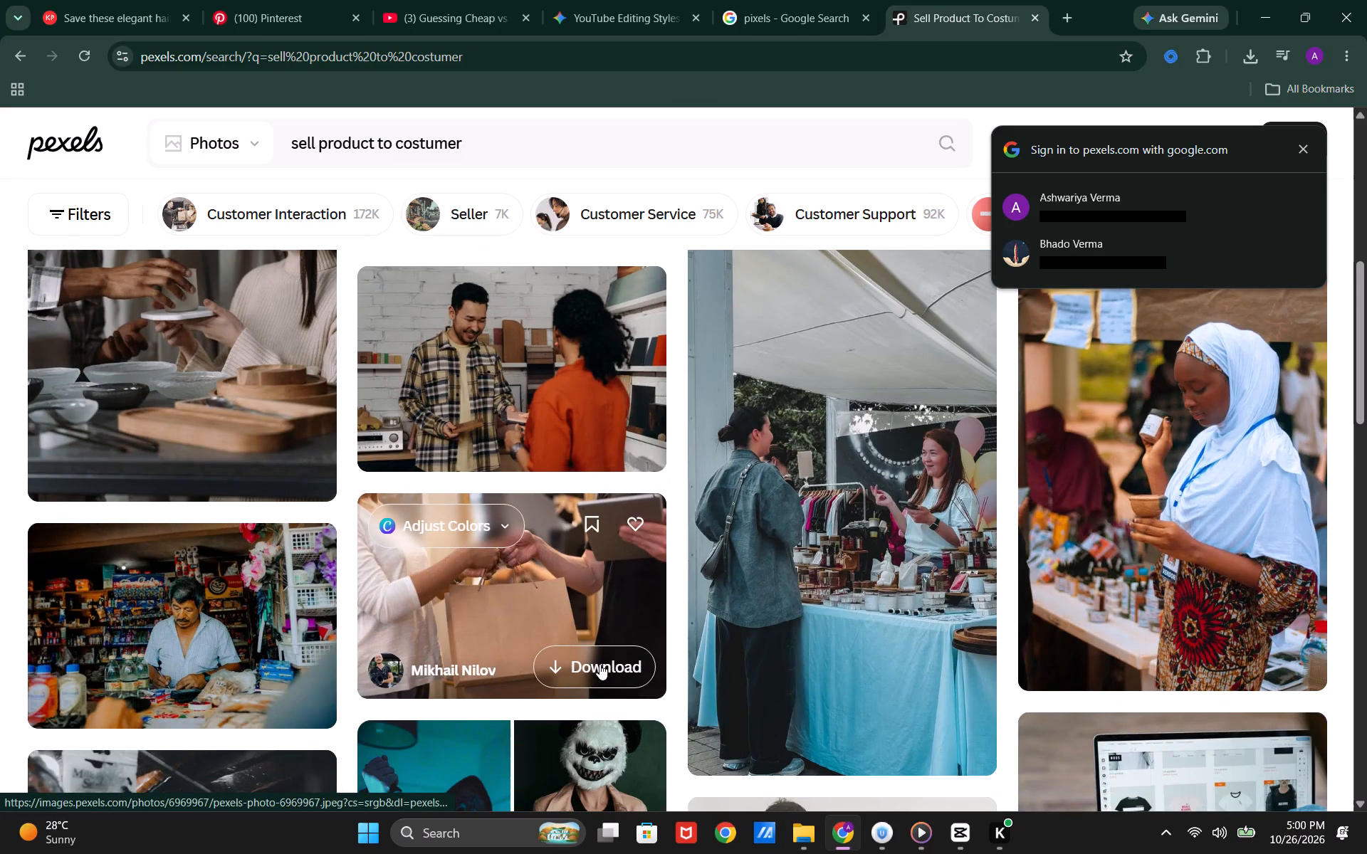
pyautogui.scroll(1, 599, 664)
pyautogui.click(597, 675)
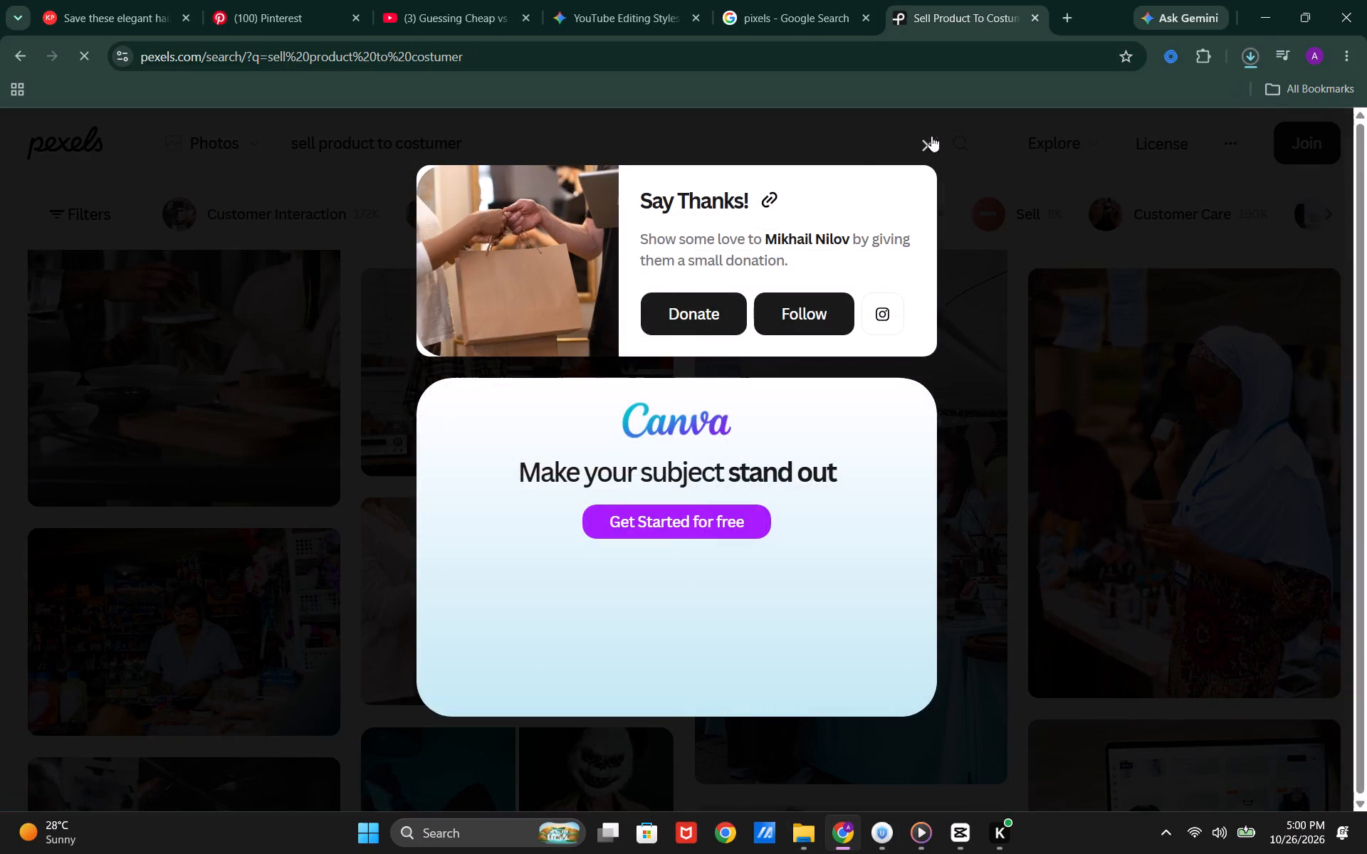
pyautogui.click(926, 137)
# Look through more Pexels photos for "sell product to costumer" and check on the paper bag photo's download.
pyautogui.scroll(-1, 793, 700)
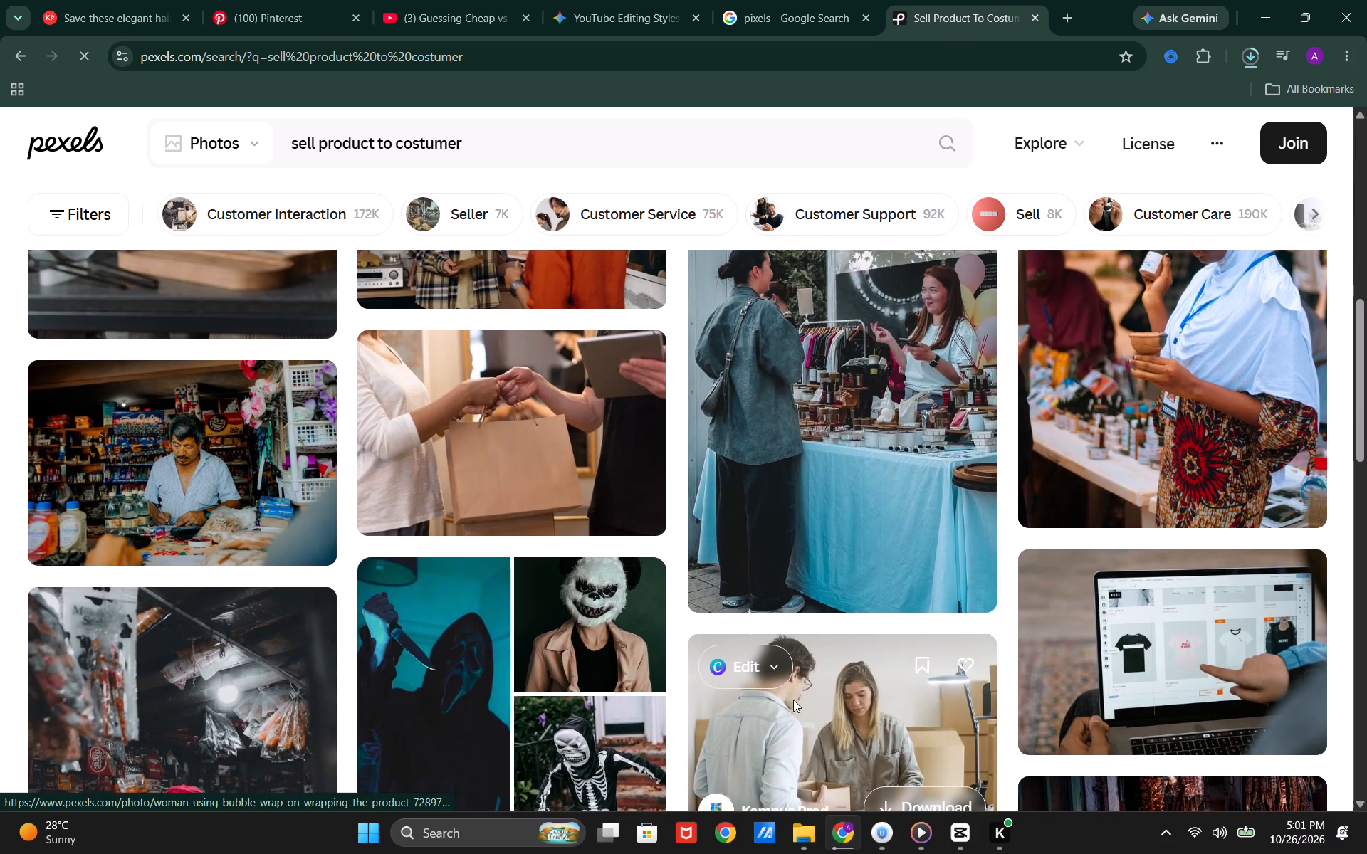
pyautogui.scroll(-2, 793, 700)
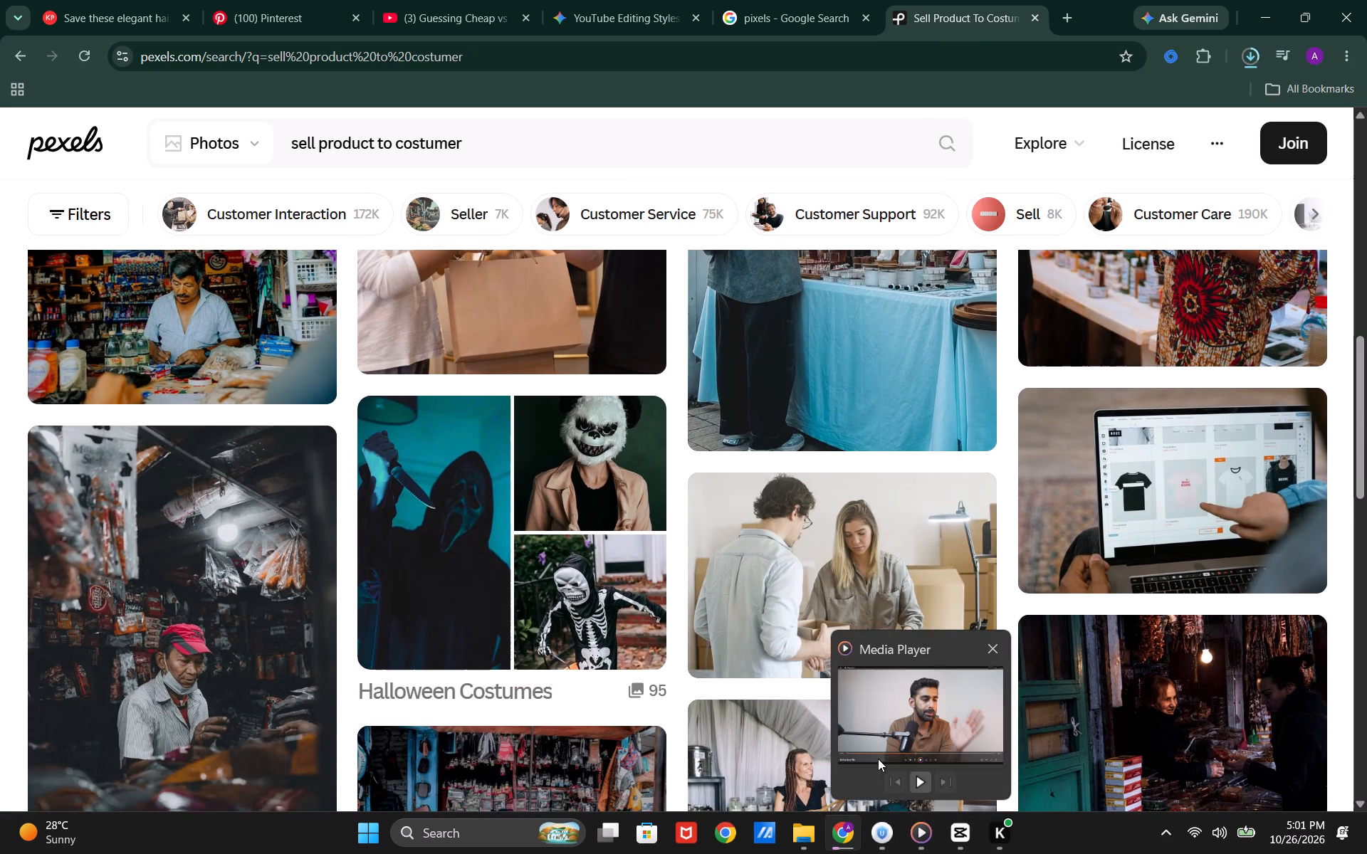
pyautogui.click(1253, 51)
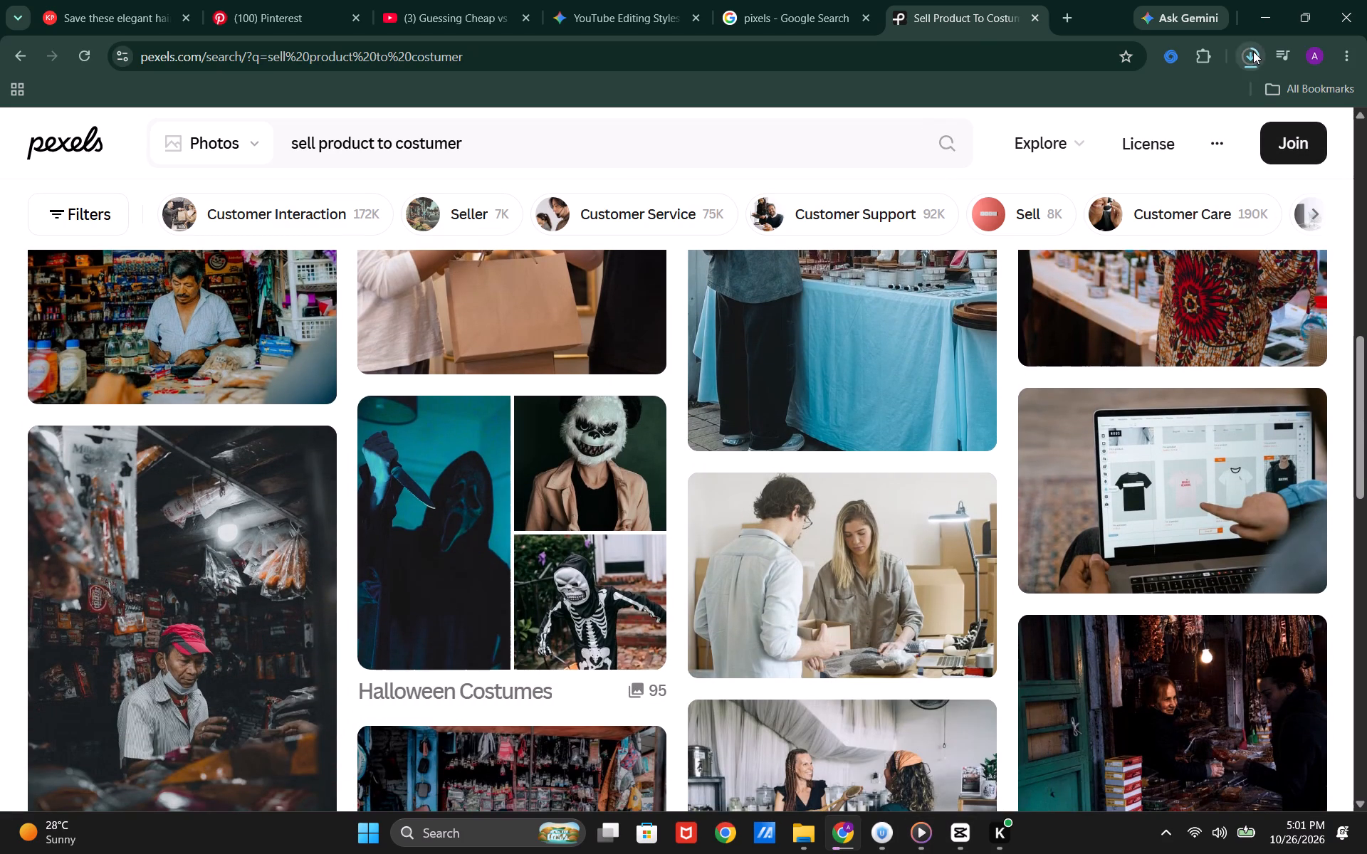
pyautogui.click(750, 139)
pyautogui.scroll(1, 961, 750)
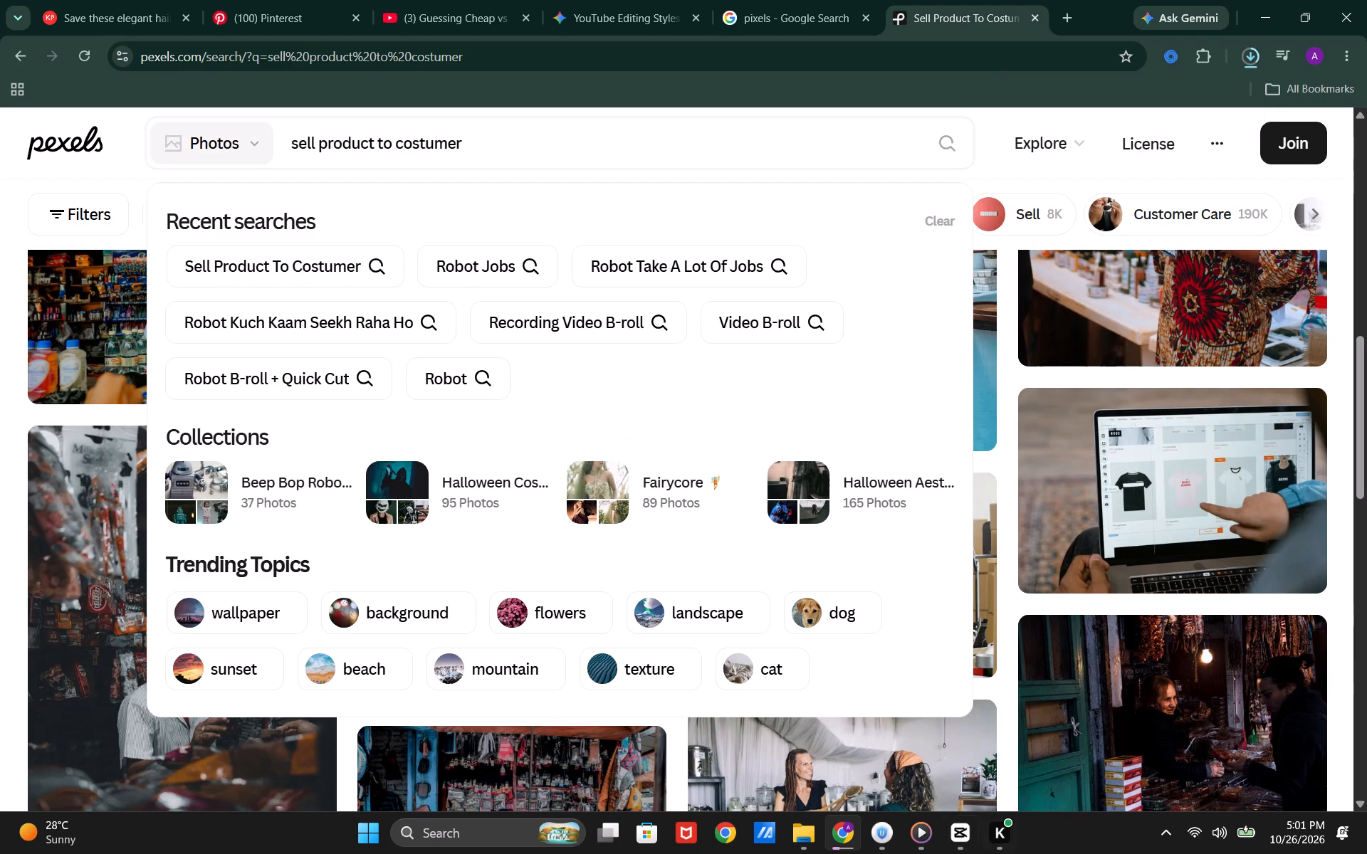
pyautogui.scroll(1, 1056, 853)
pyautogui.click(1029, 840)
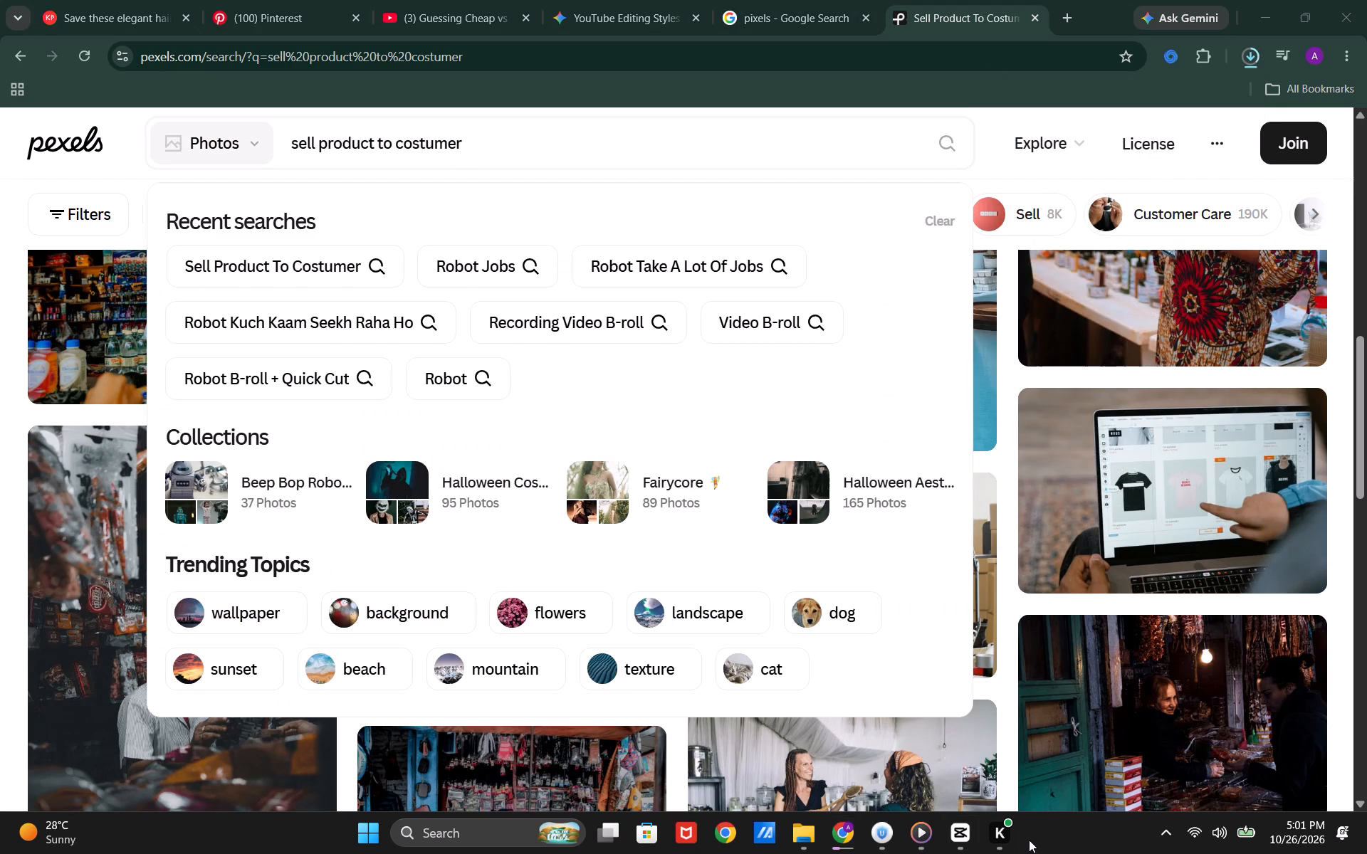
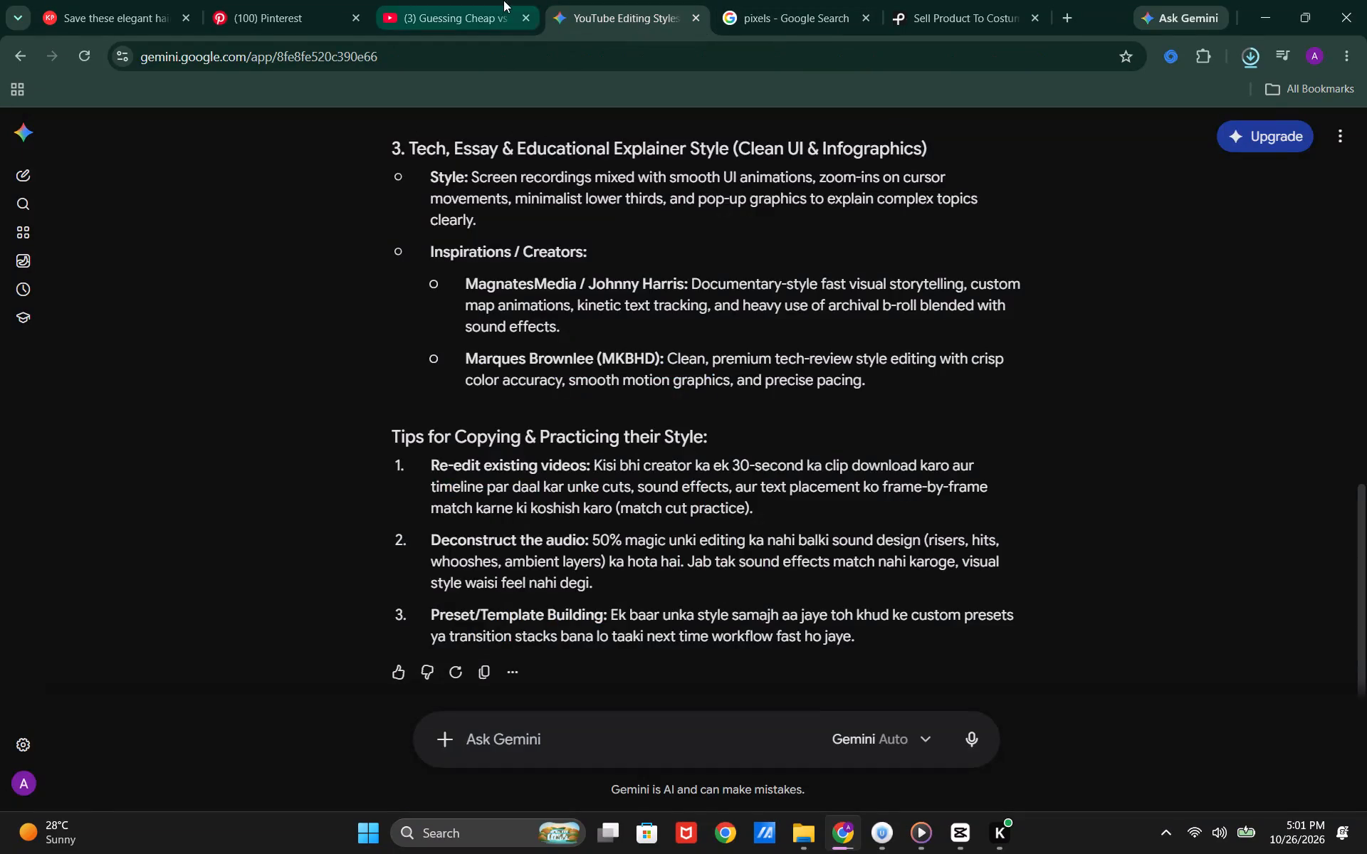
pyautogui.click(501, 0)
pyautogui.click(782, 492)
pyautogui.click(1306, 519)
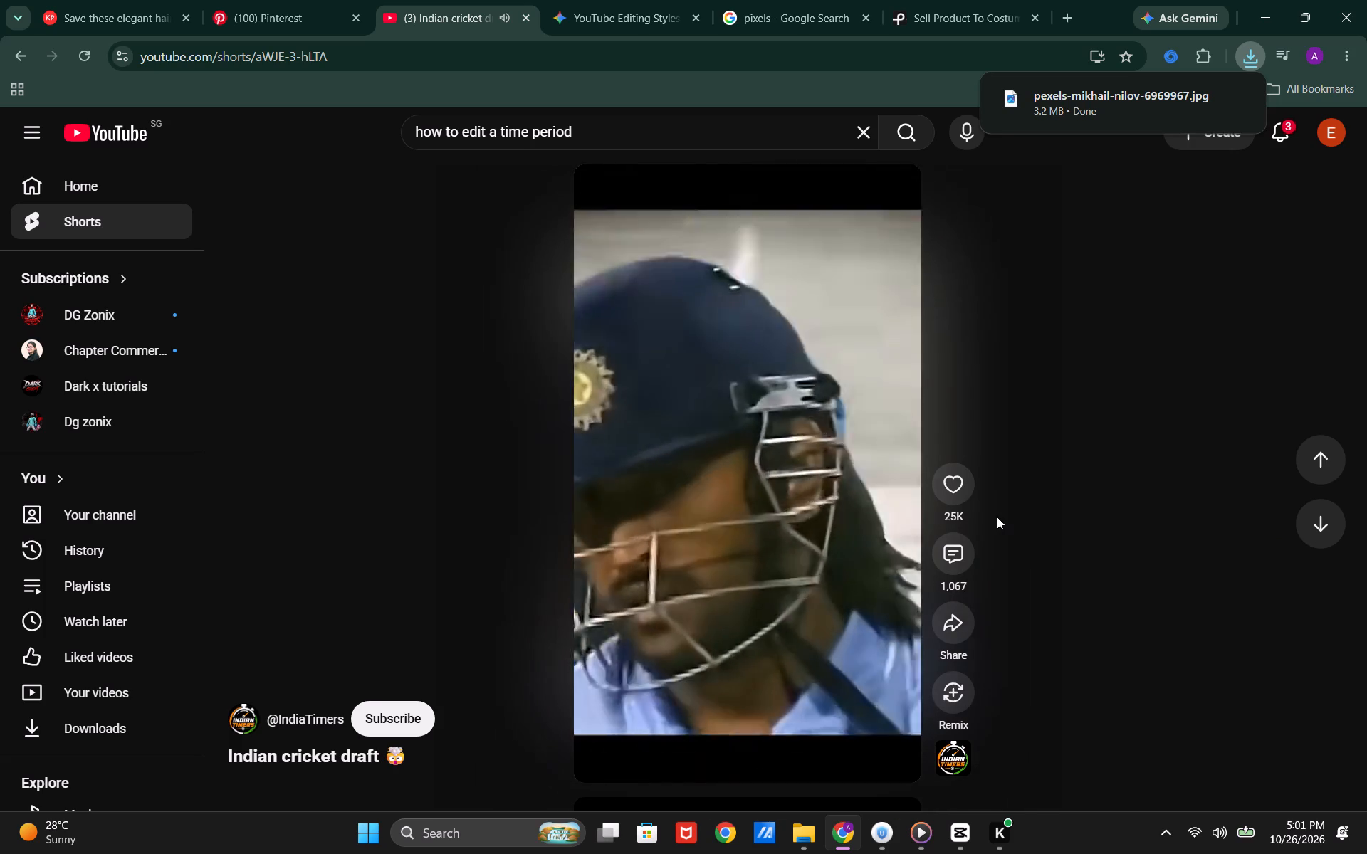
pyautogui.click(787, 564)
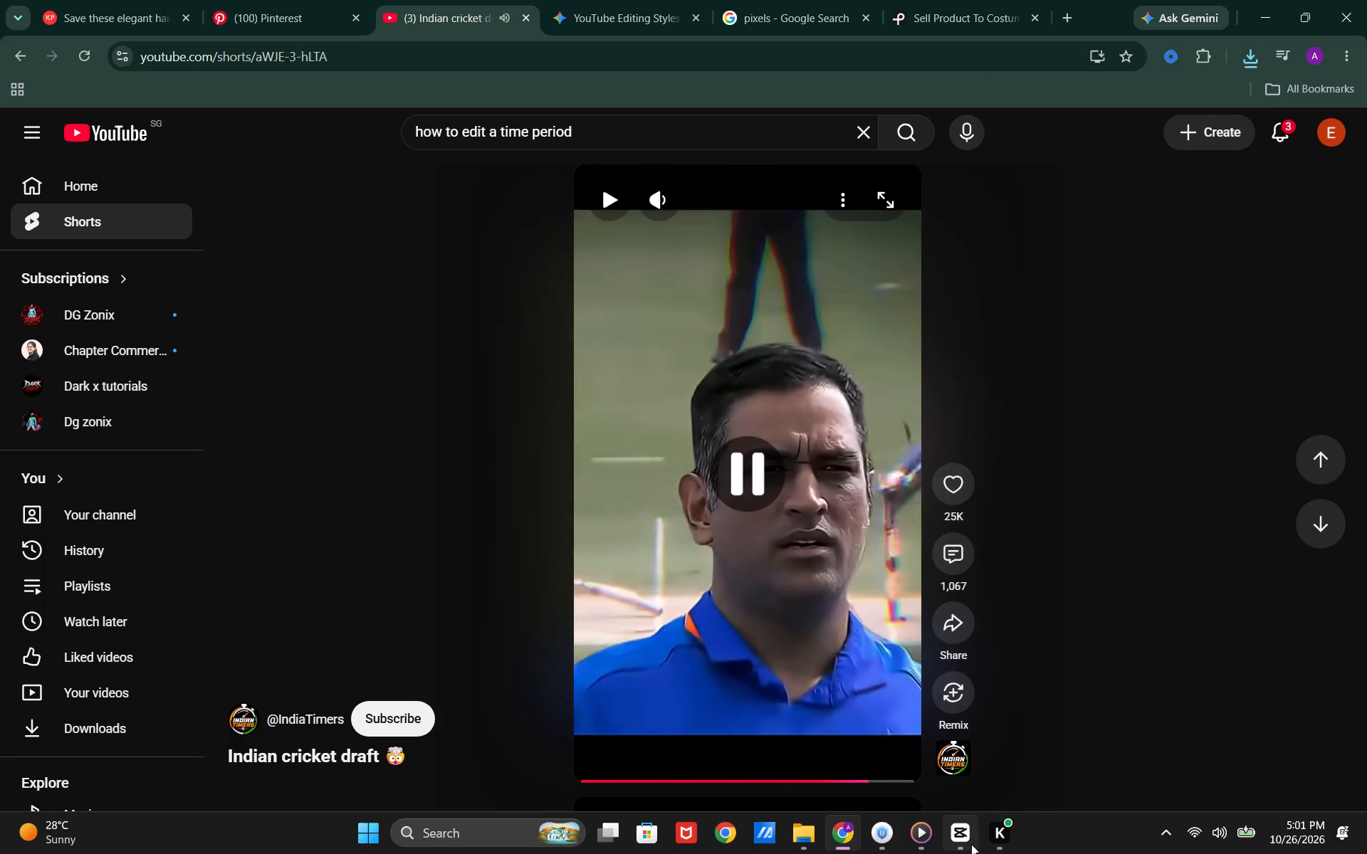
# Switch to CapCut and import pexels-mikhail-nilov-6969967.jpg from Downloads into the project media.
pyautogui.click(971, 844)
pyautogui.click(179, 83)
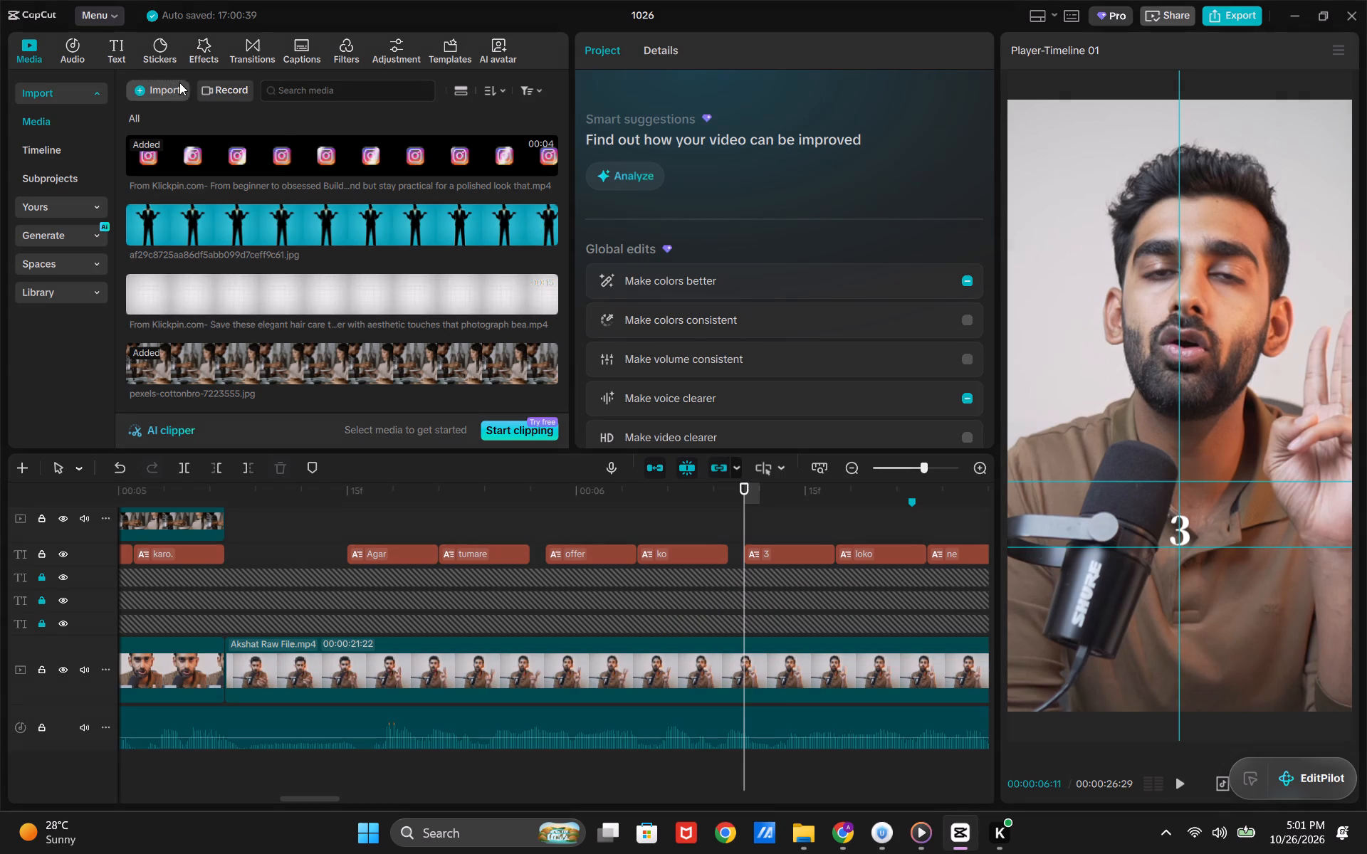
pyautogui.click(220, 128)
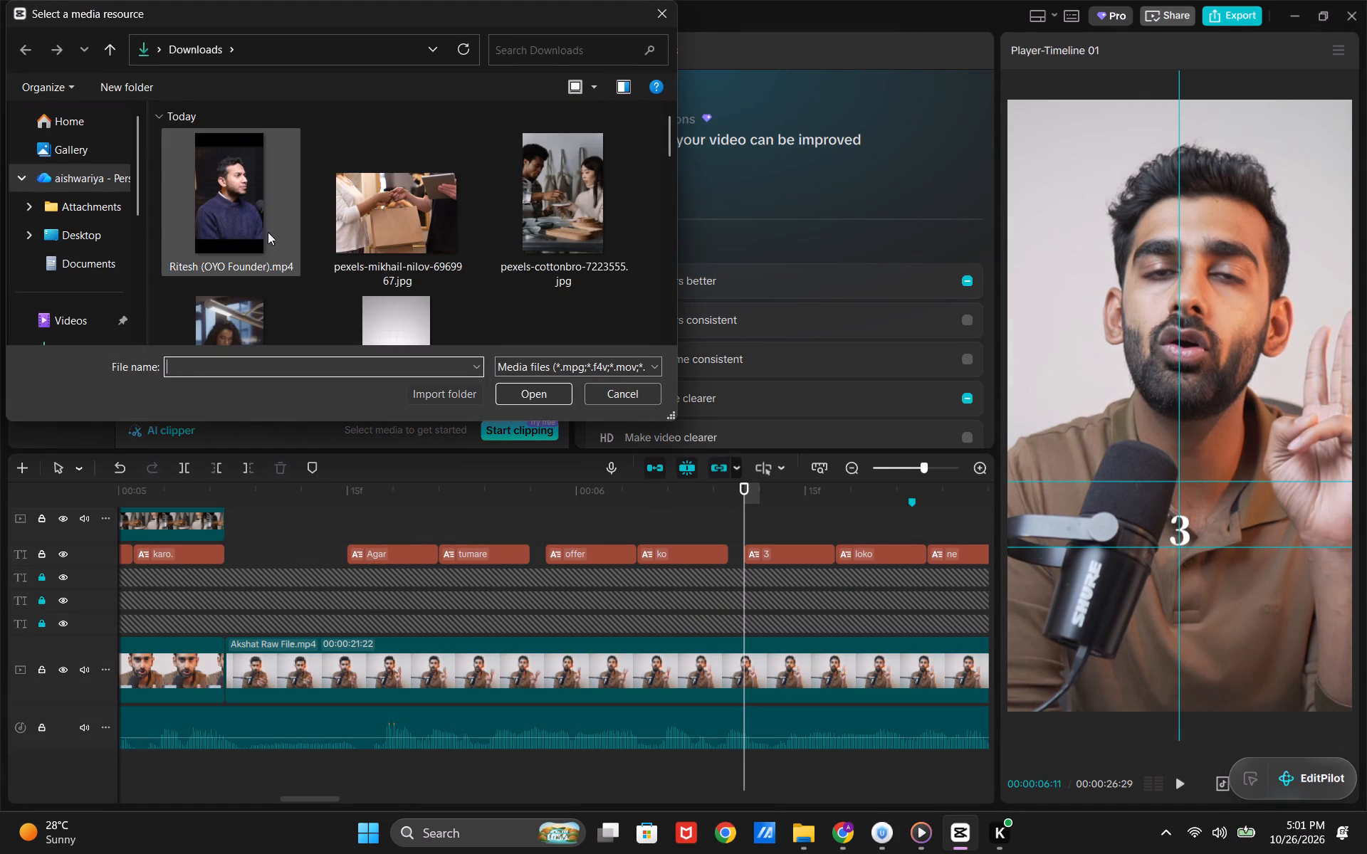
pyautogui.click(386, 243)
pyautogui.click(533, 394)
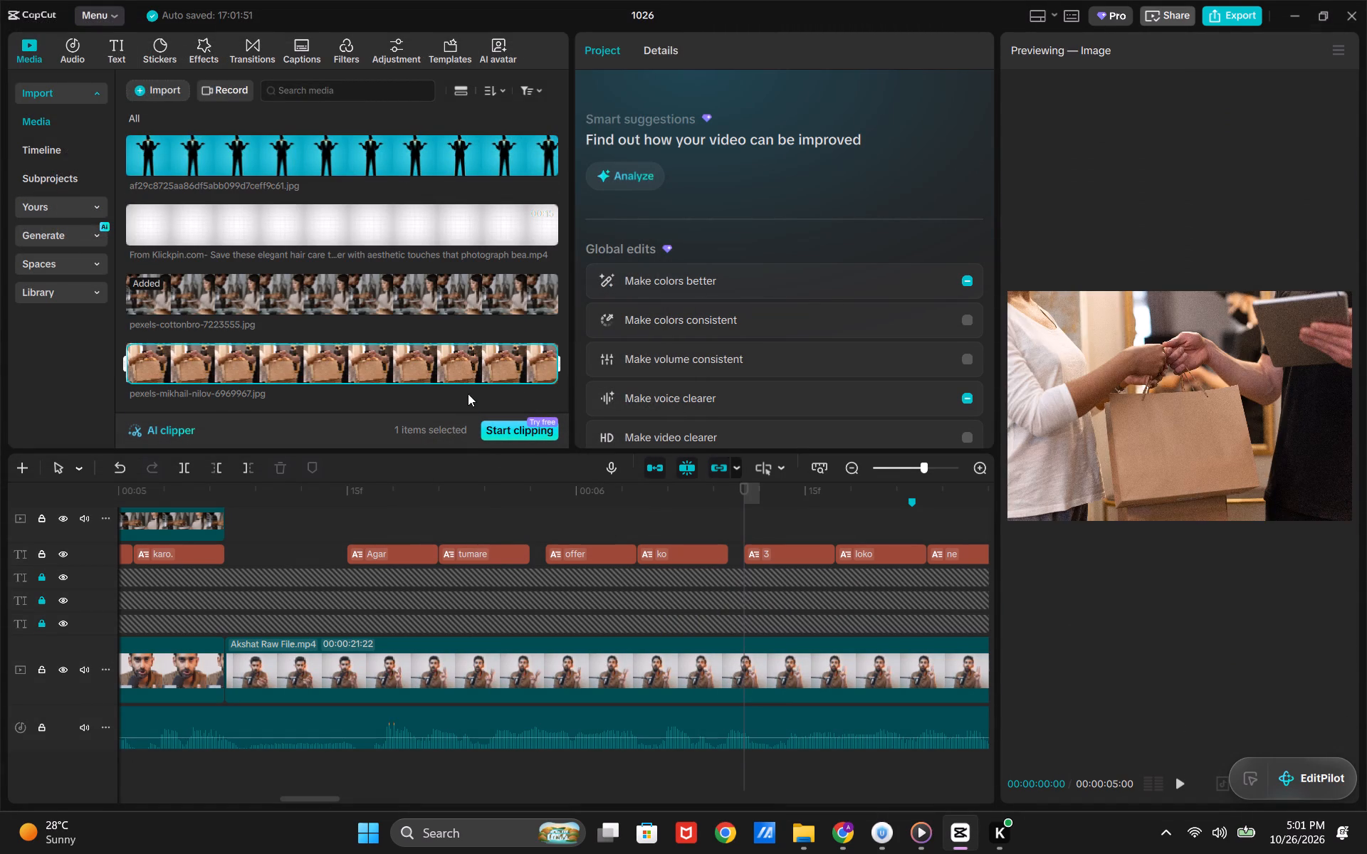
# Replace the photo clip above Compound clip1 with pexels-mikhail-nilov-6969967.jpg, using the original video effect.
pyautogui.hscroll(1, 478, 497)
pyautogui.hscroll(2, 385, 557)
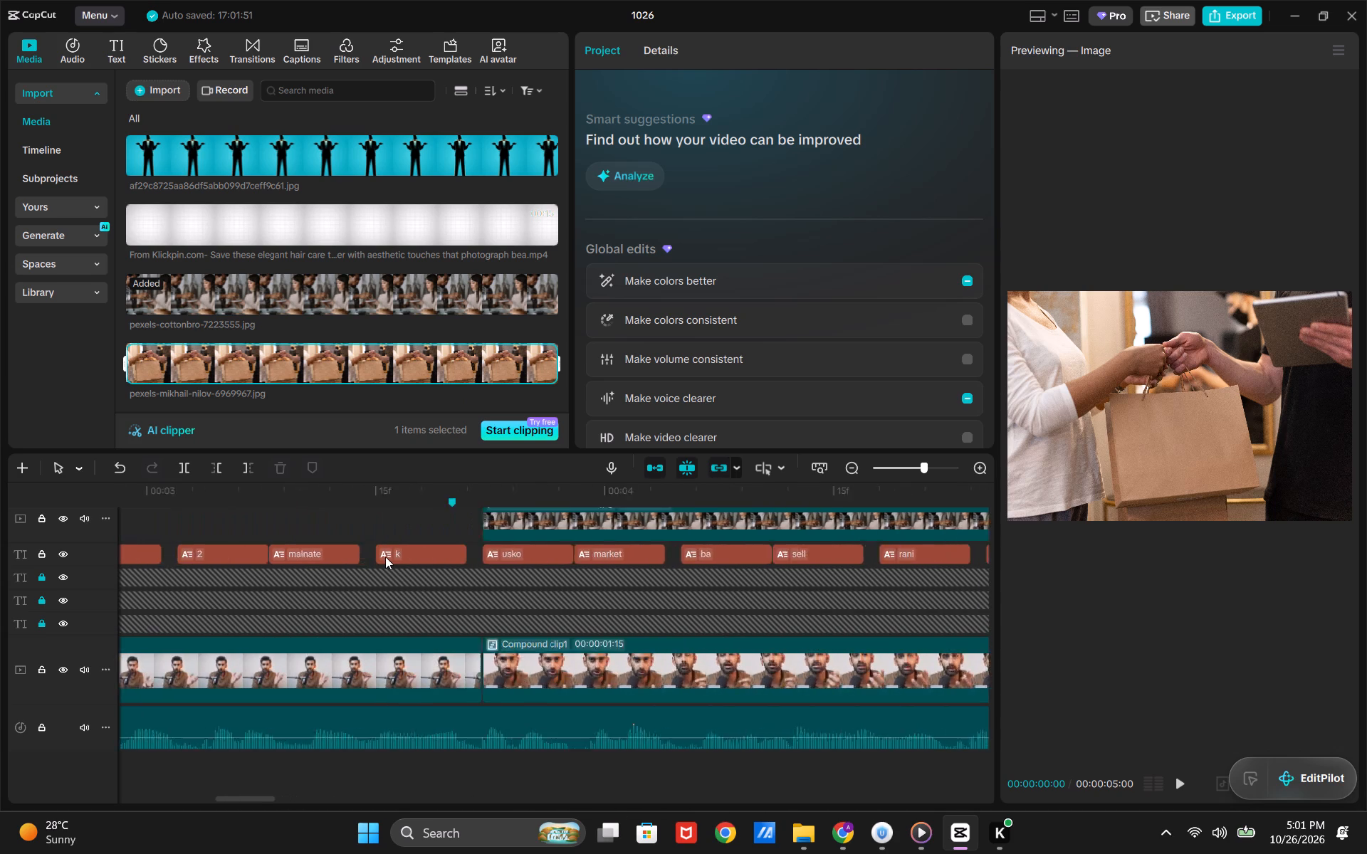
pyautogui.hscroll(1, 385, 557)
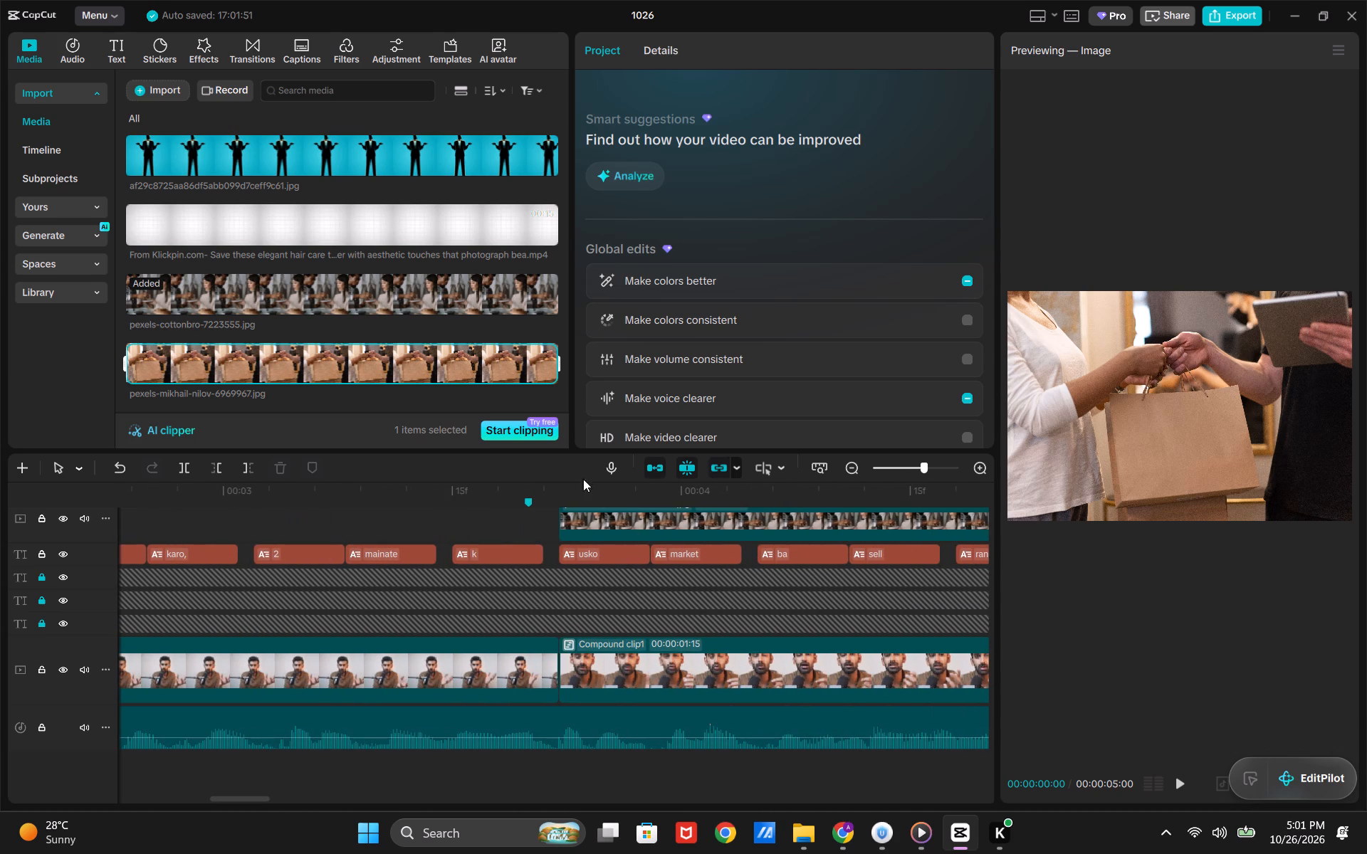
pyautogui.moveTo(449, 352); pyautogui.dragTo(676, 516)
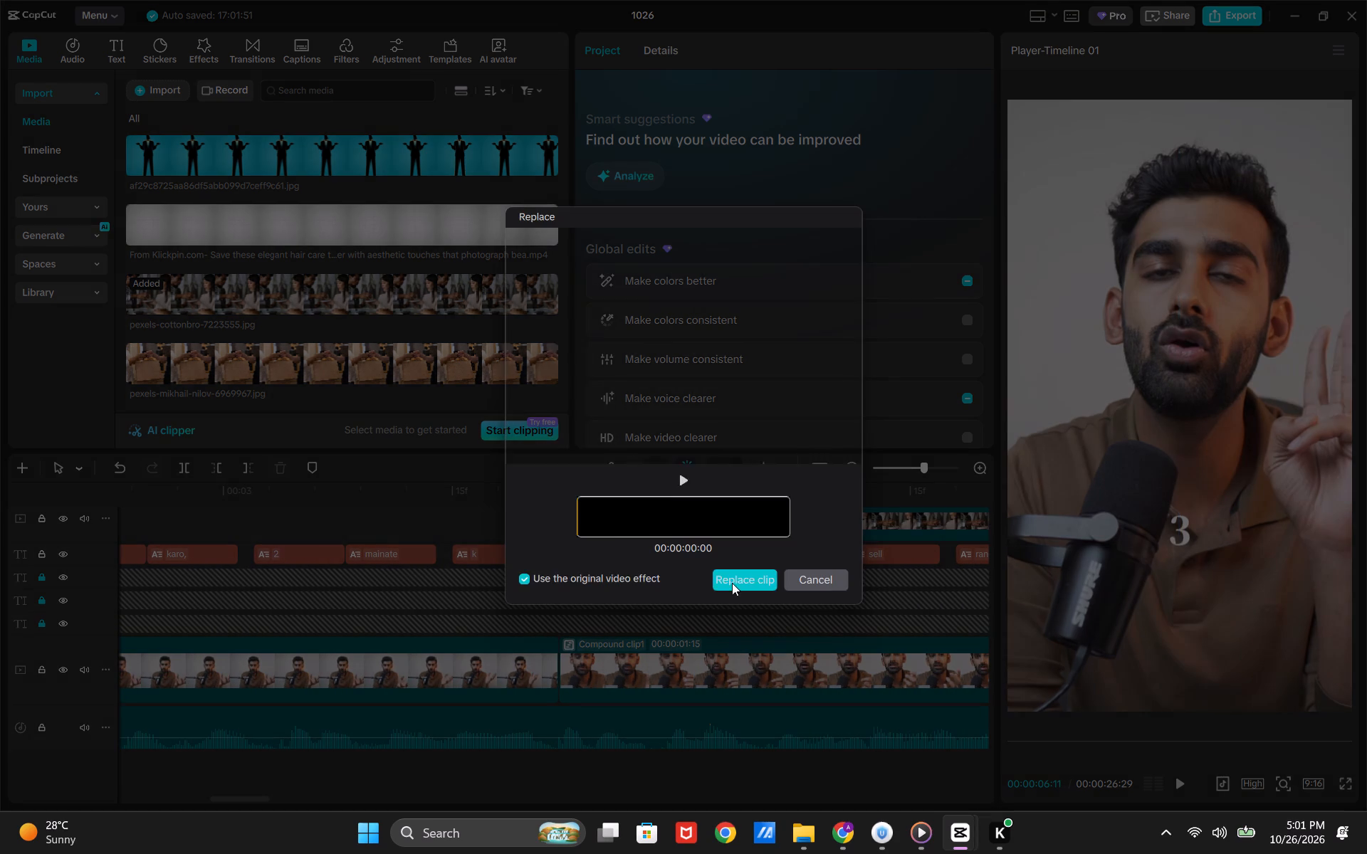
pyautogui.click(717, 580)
# Play the paper bag photo section from the caption "k" through to the caption "Agar" to check how it looks behind the speaker.
pyautogui.scroll(1, 717, 580)
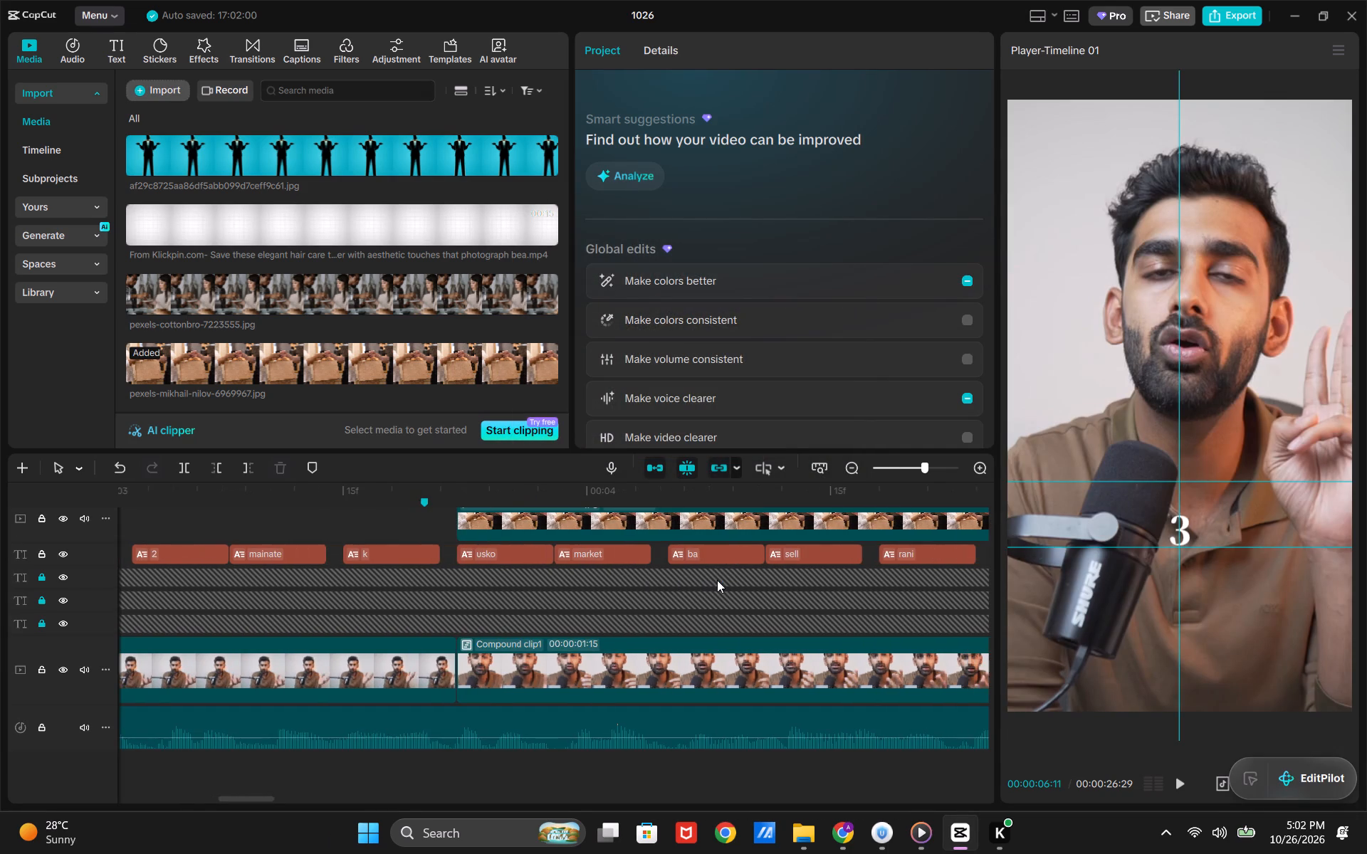
pyautogui.click(676, 584)
pyautogui.moveTo(676, 584); pyautogui.dragTo(409, 636)
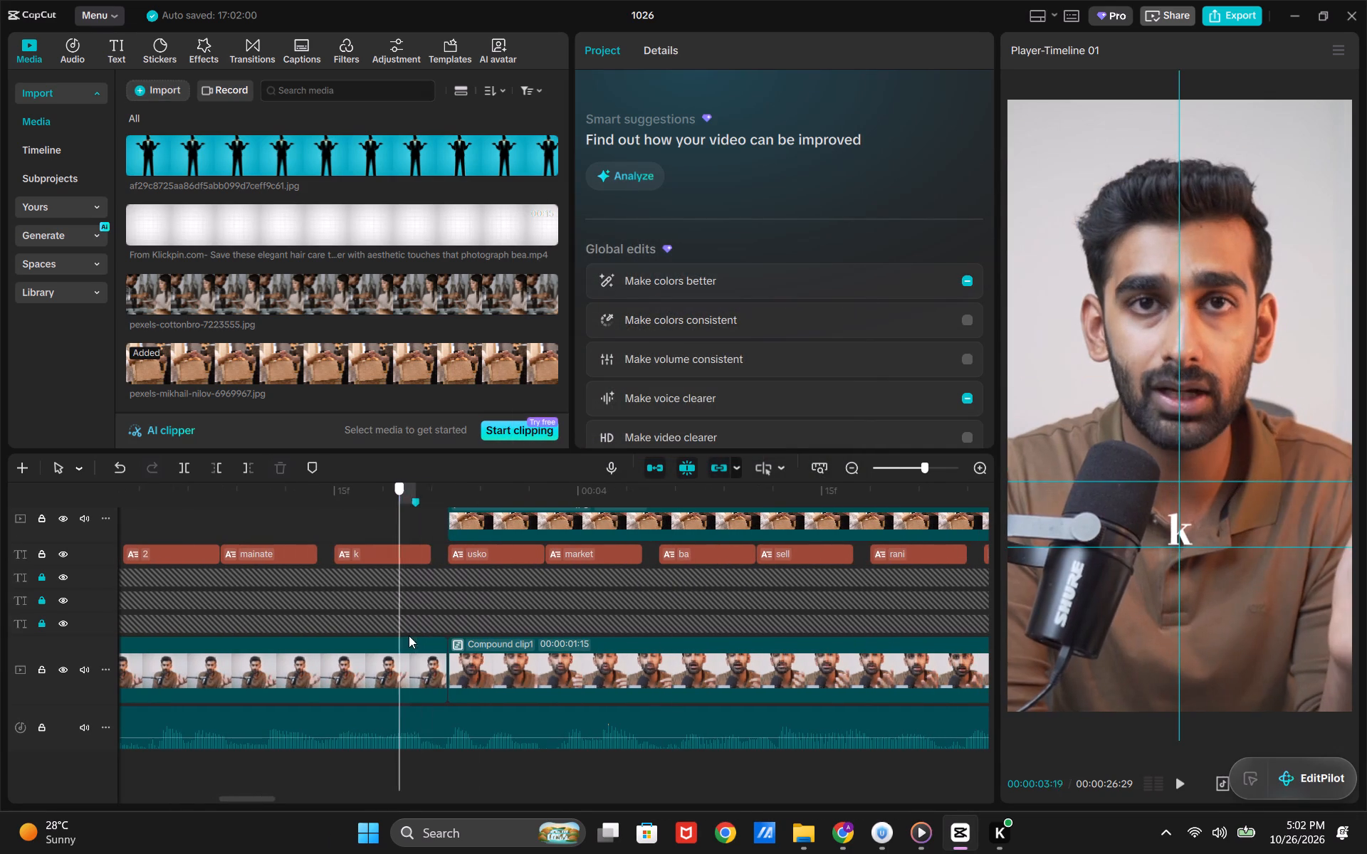
pyautogui.moveTo(409, 636); pyautogui.dragTo(424, 637)
pyautogui.press('space')
pyautogui.press('space')
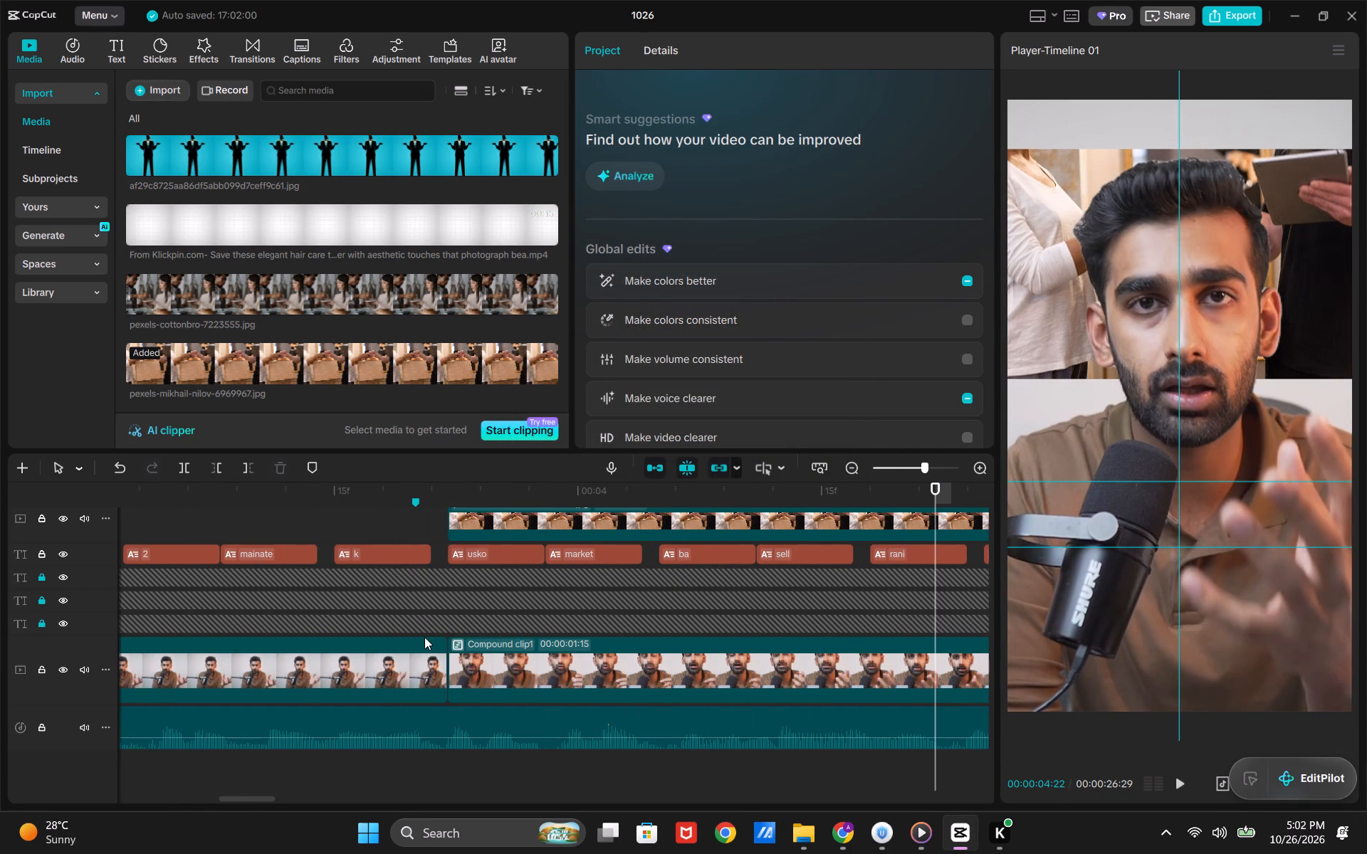
pyautogui.press('space')
pyautogui.press('space')
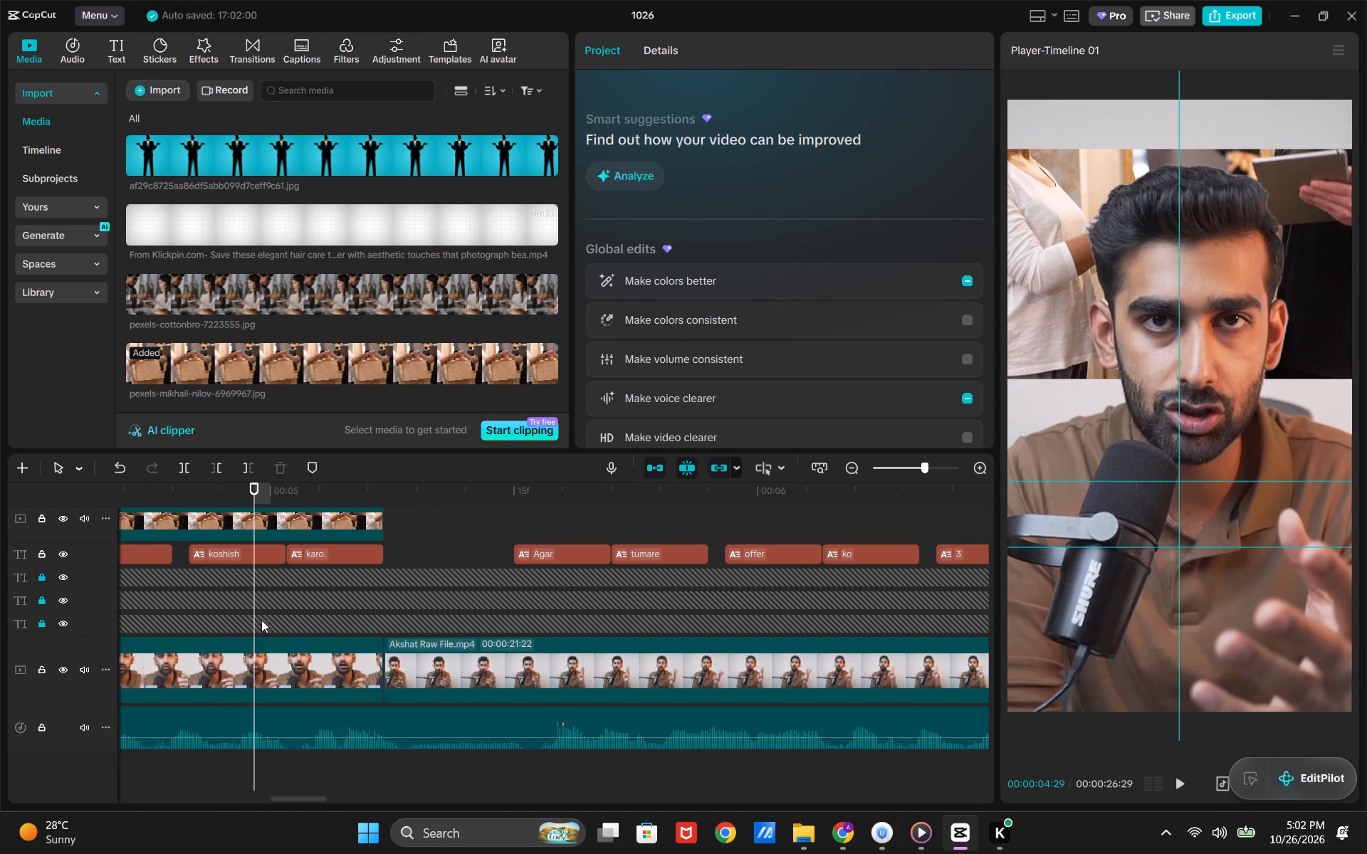
pyautogui.press('space')
pyautogui.press('space')
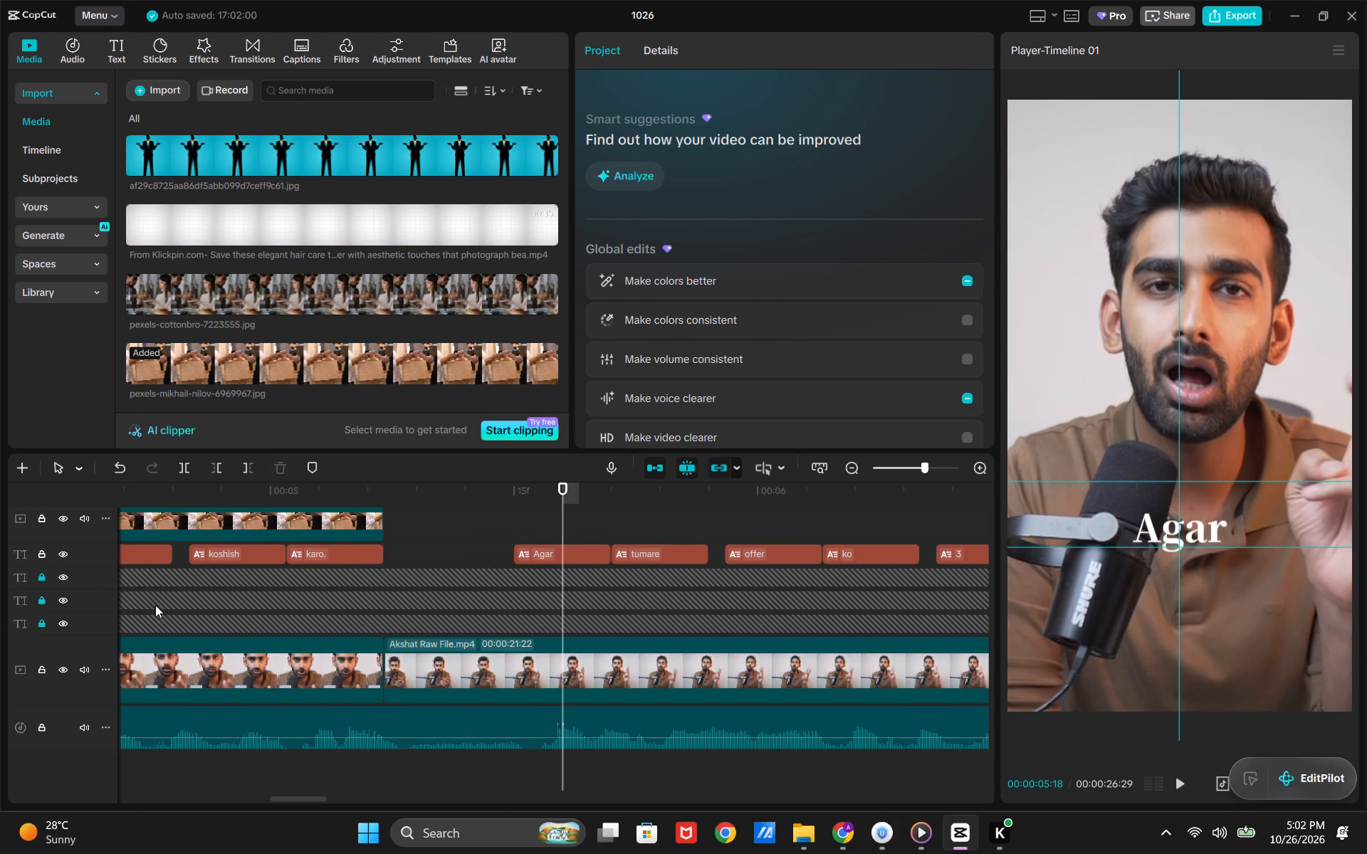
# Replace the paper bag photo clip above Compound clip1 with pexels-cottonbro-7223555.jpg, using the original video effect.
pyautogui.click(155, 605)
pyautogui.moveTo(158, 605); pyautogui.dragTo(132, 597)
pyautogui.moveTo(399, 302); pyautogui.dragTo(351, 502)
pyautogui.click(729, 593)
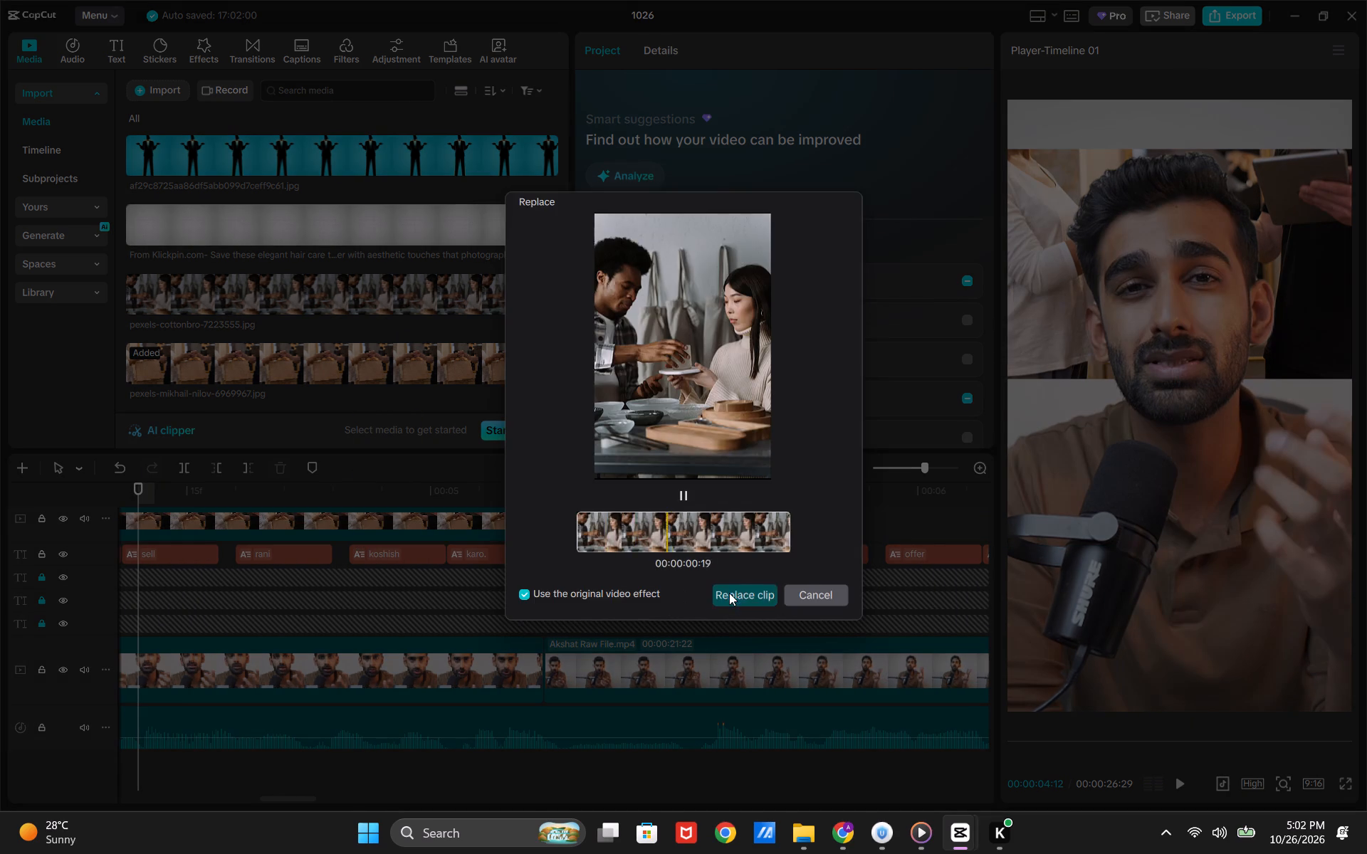
# Play on from the caption "sell" past the photo section, and place the playhead at 00:00:06:11, where the caption "3" begins.
pyautogui.press('space')
pyautogui.press('space')
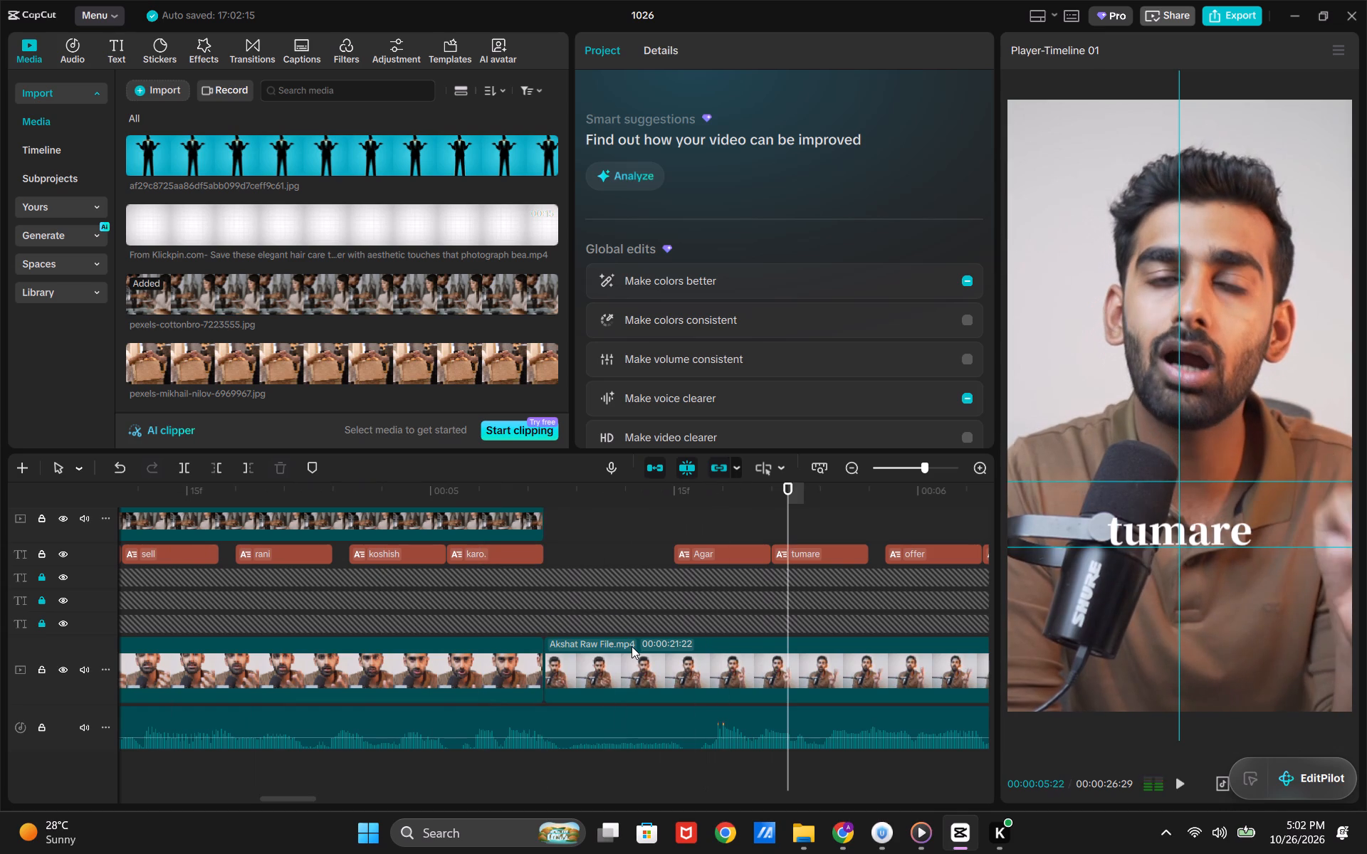
pyautogui.press('space')
pyautogui.press('space')
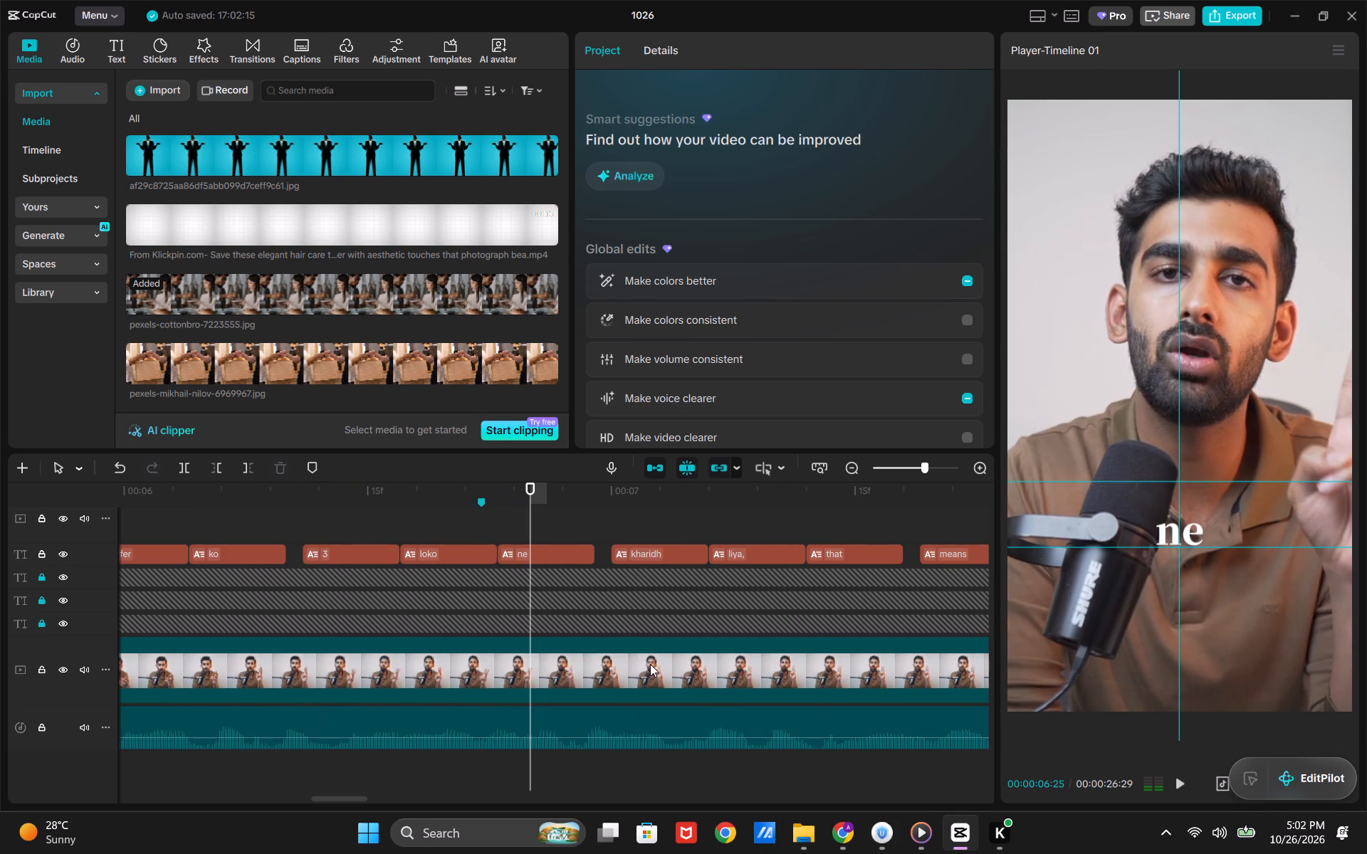
pyautogui.click(308, 596)
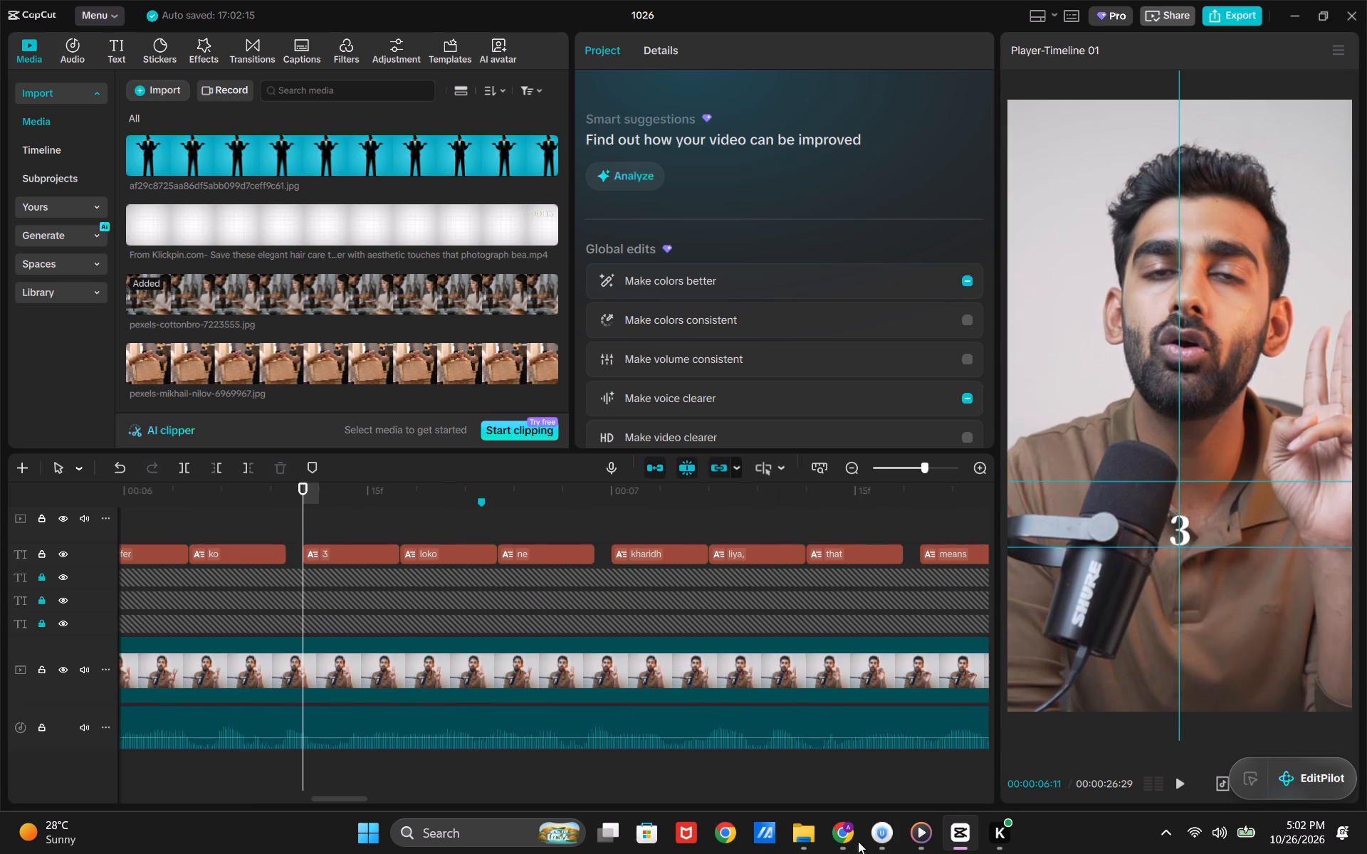
# Switch to Pinterest in Chrome and search for "three people buy product".
pyautogui.click(856, 831)
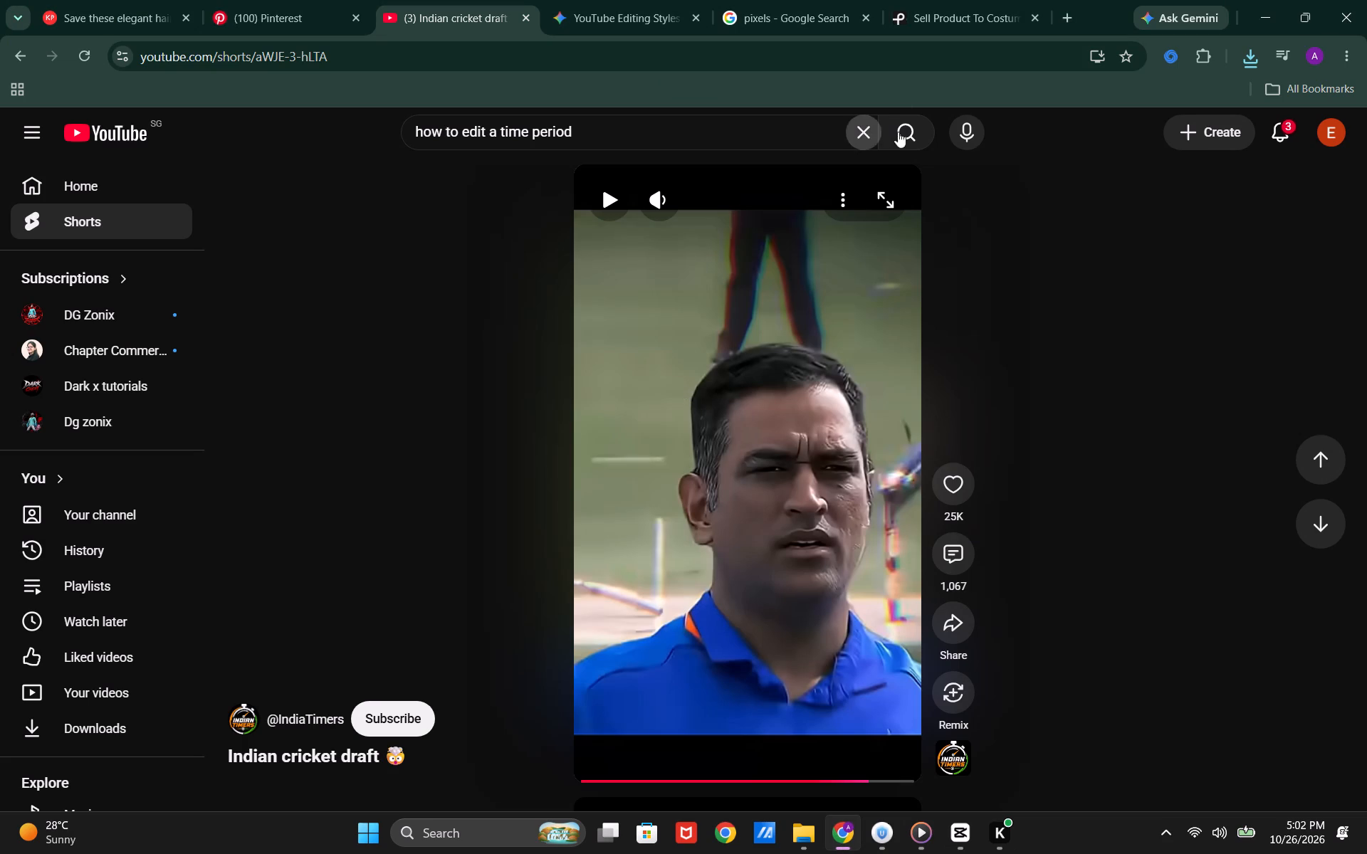
pyautogui.click(296, 0)
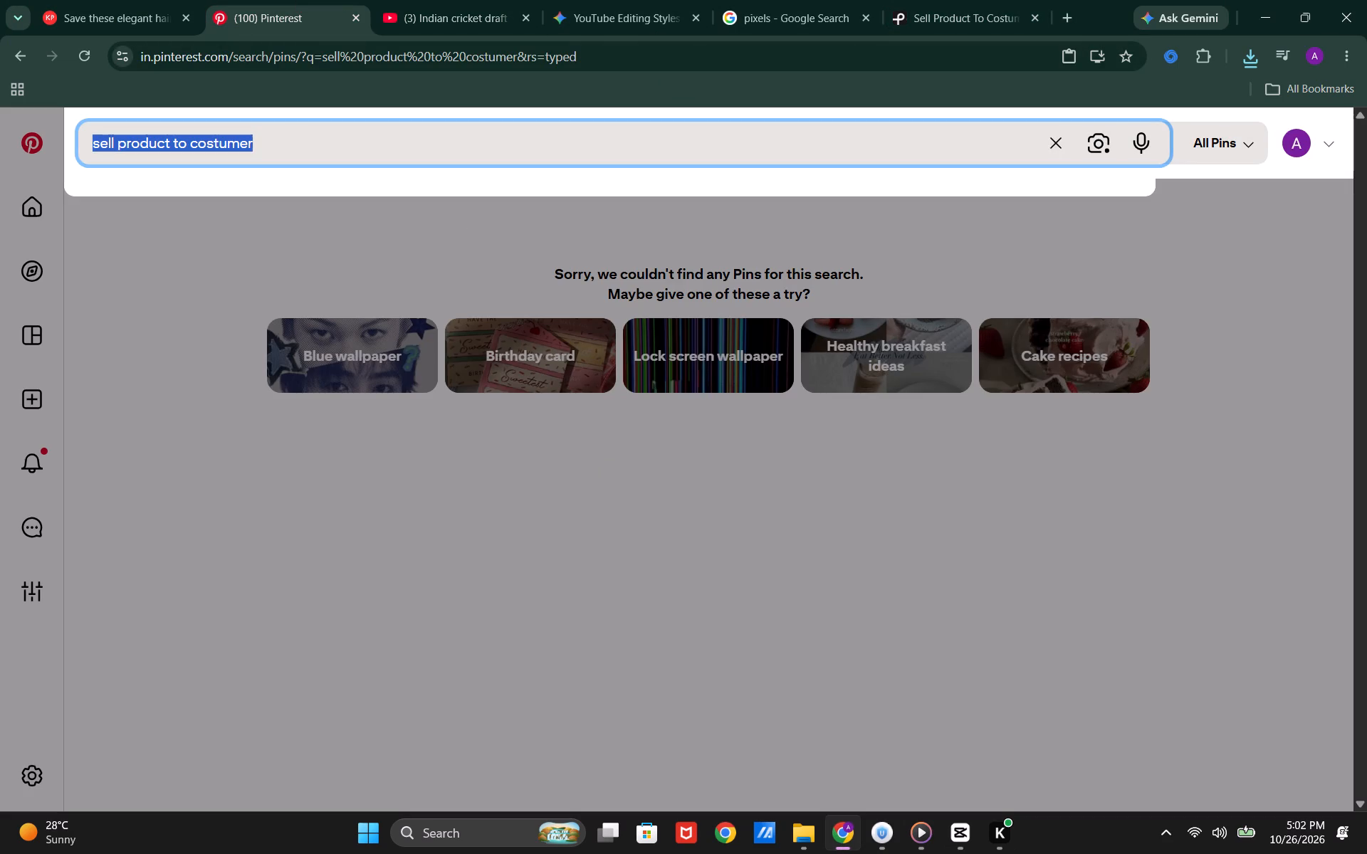
pyautogui.click(315, 145)
pyautogui.hotkey('ctrl', 'a')
pyautogui.press('BackSpace')
pyautogui.write('three')
pyautogui.press('space')
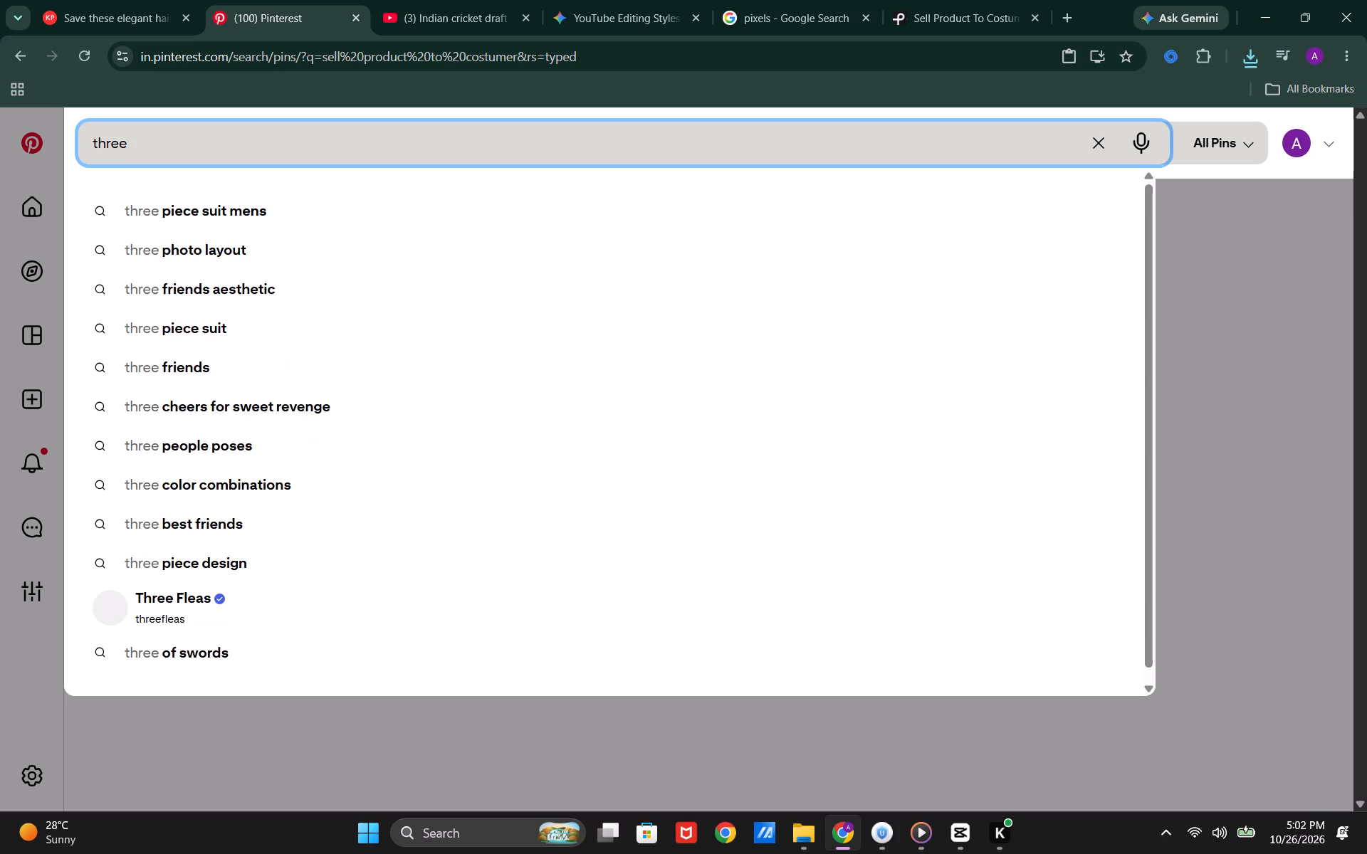
pyautogui.write('people by')
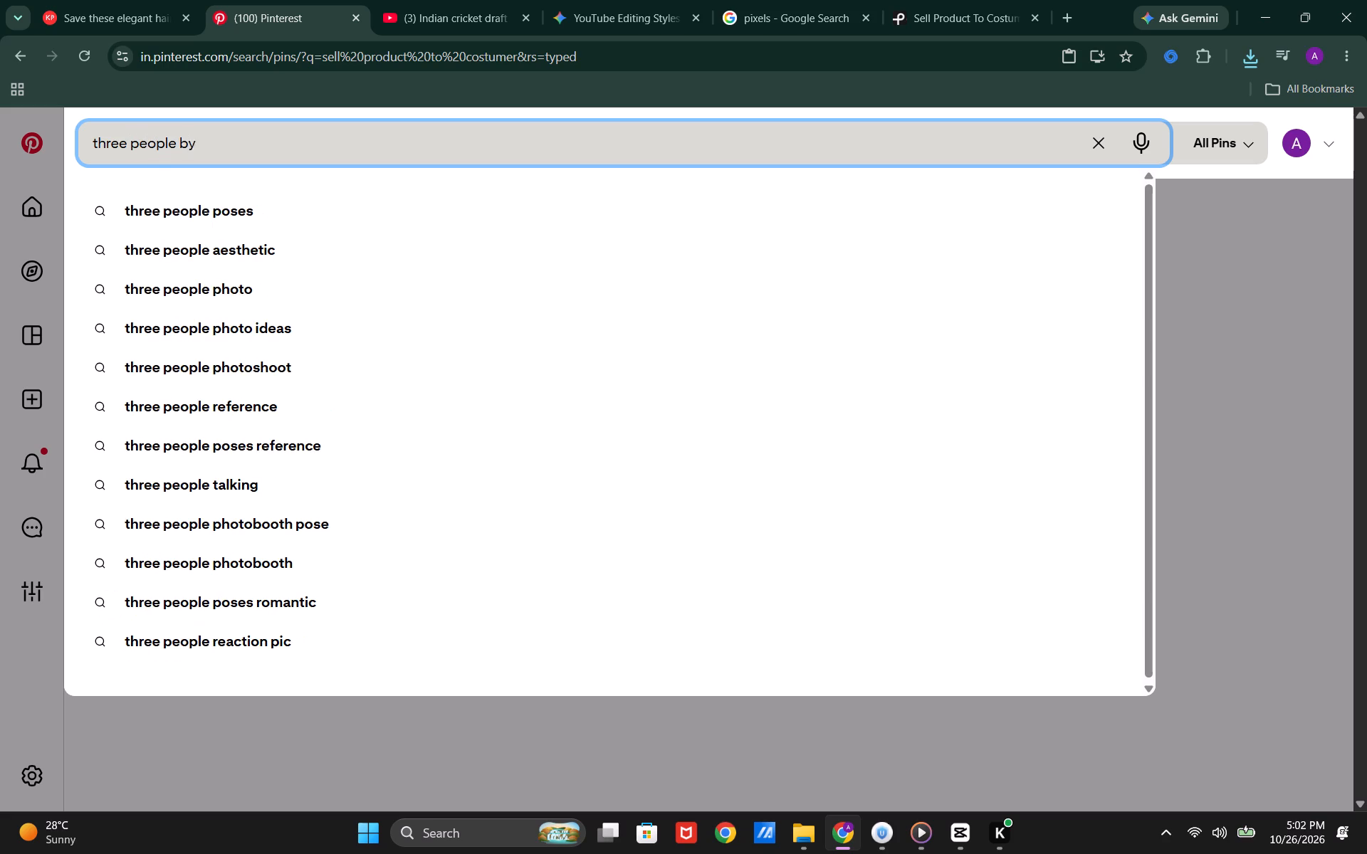
pyautogui.press('BackSpace')
pyautogui.write('uy prod')
pyautogui.write('uct')
pyautogui.press('Return')
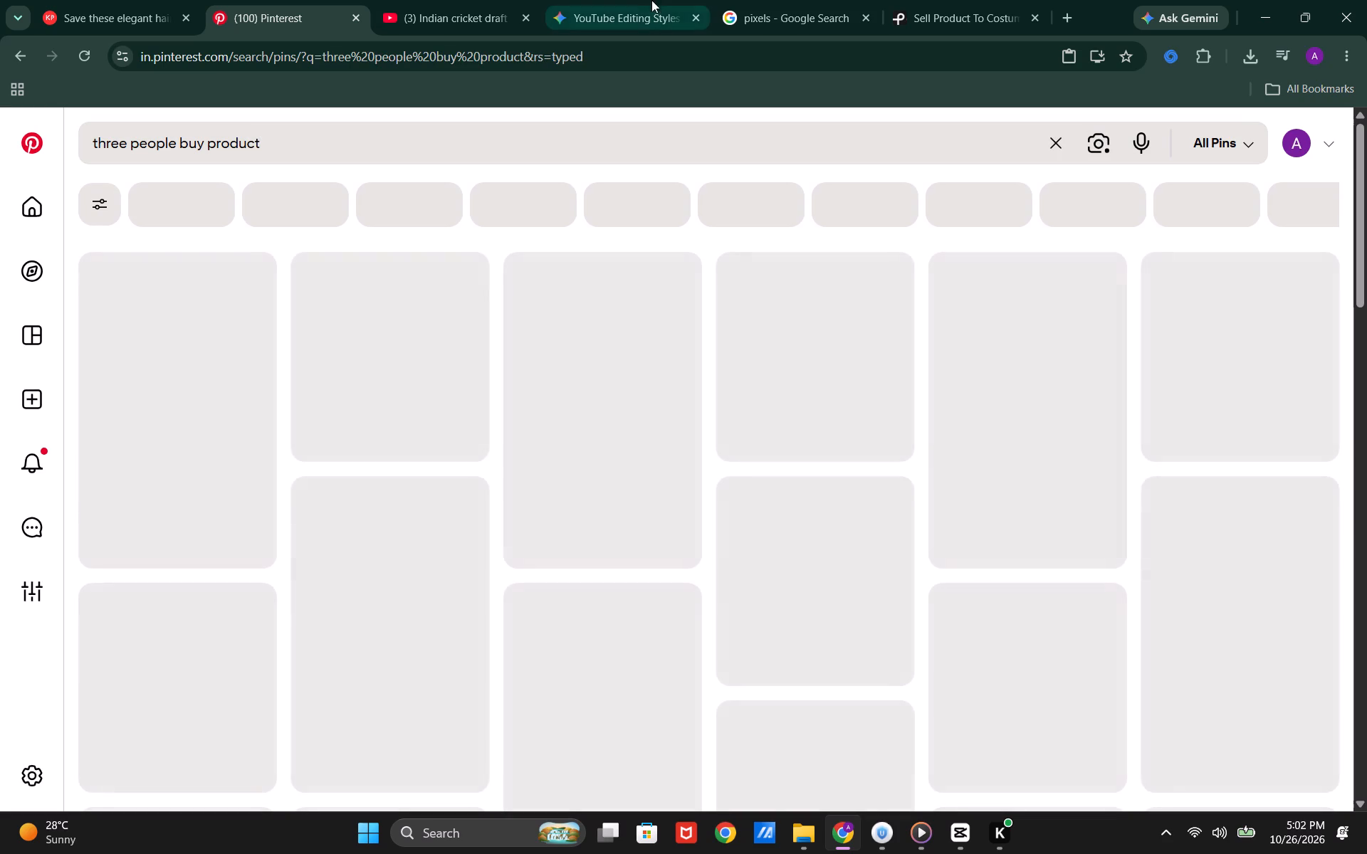
# Search Pexels photos for "three people buy product".
pyautogui.click(953, 6)
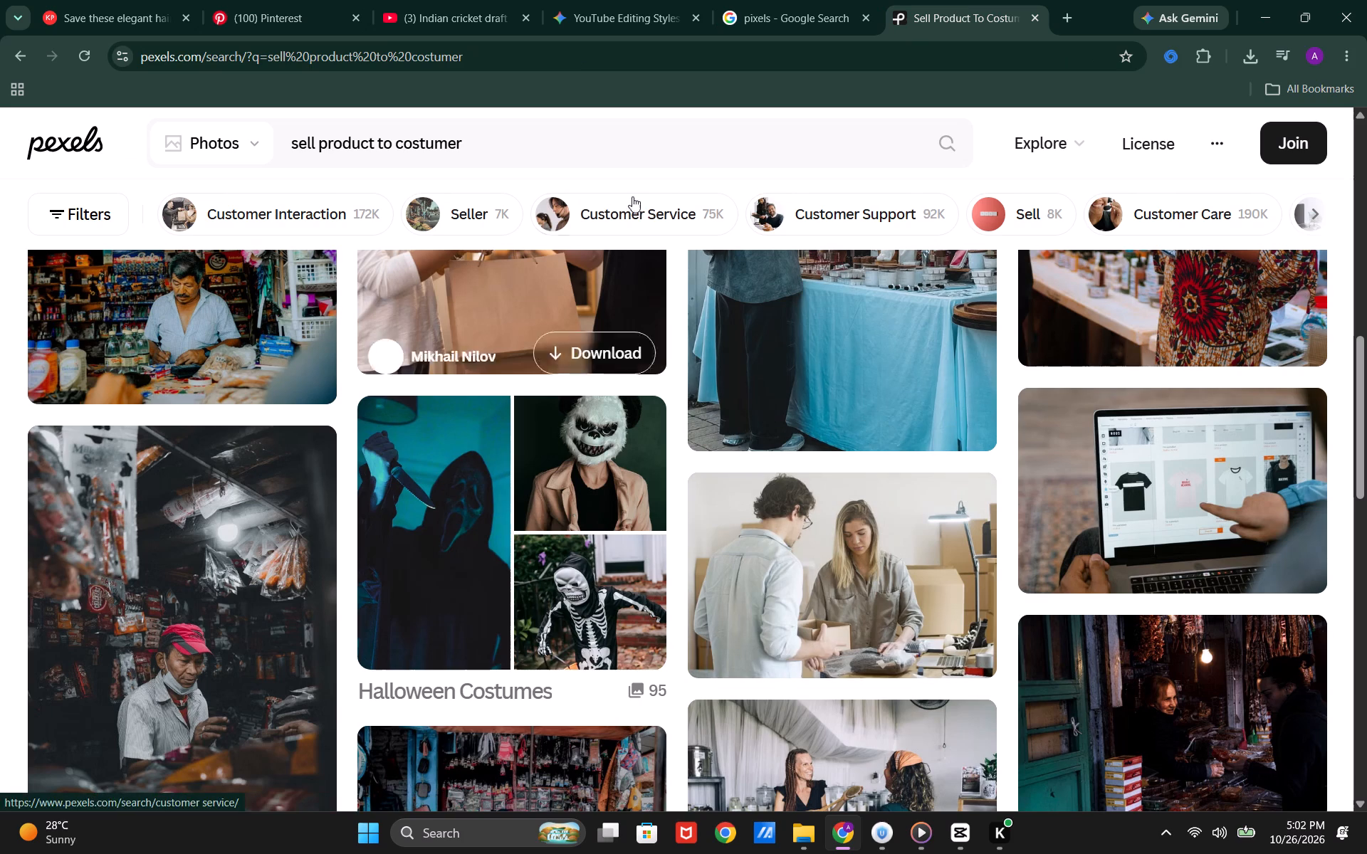
pyautogui.click(590, 154)
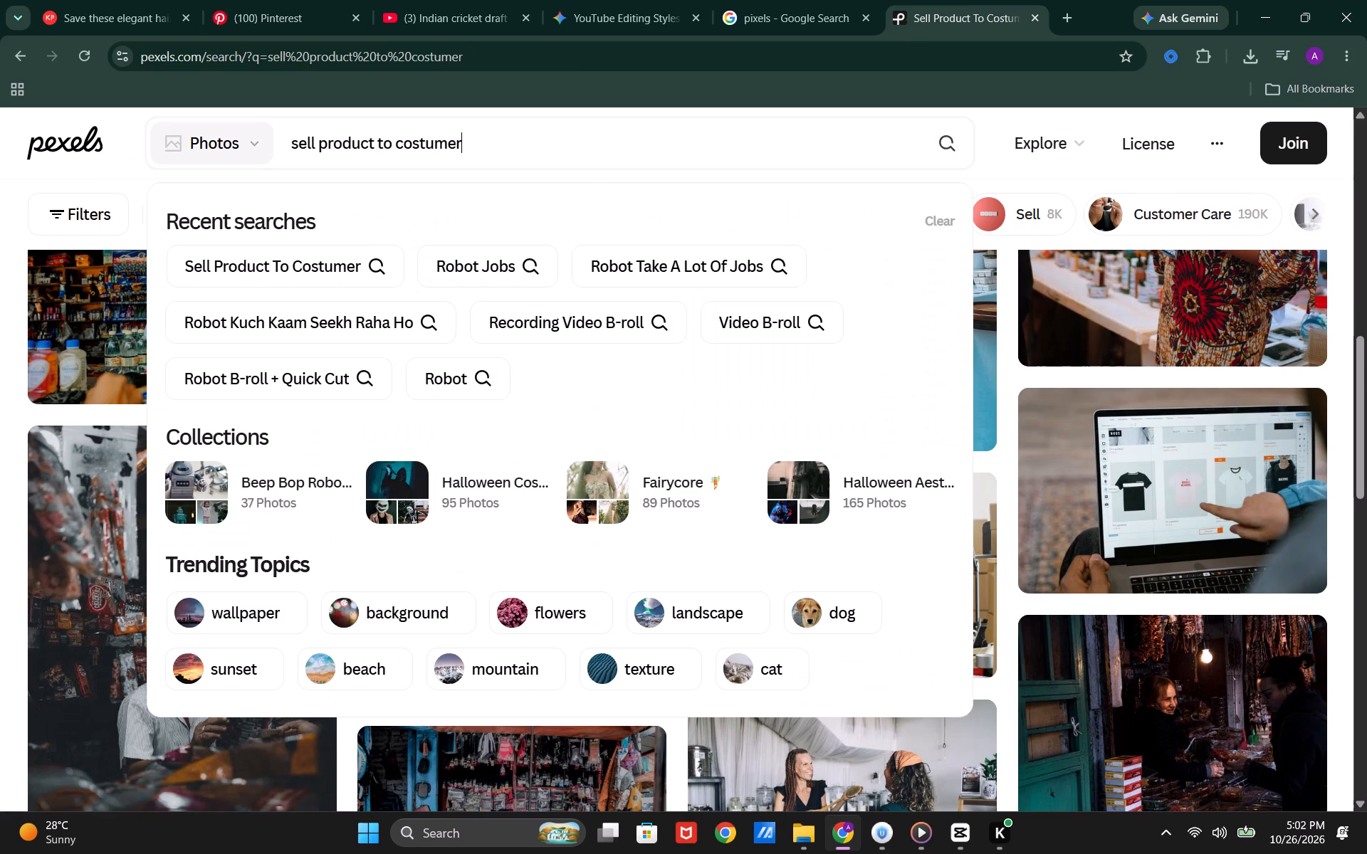
pyautogui.hotkey('ctrl', 'a')
pyautogui.write('three people buy product\\')
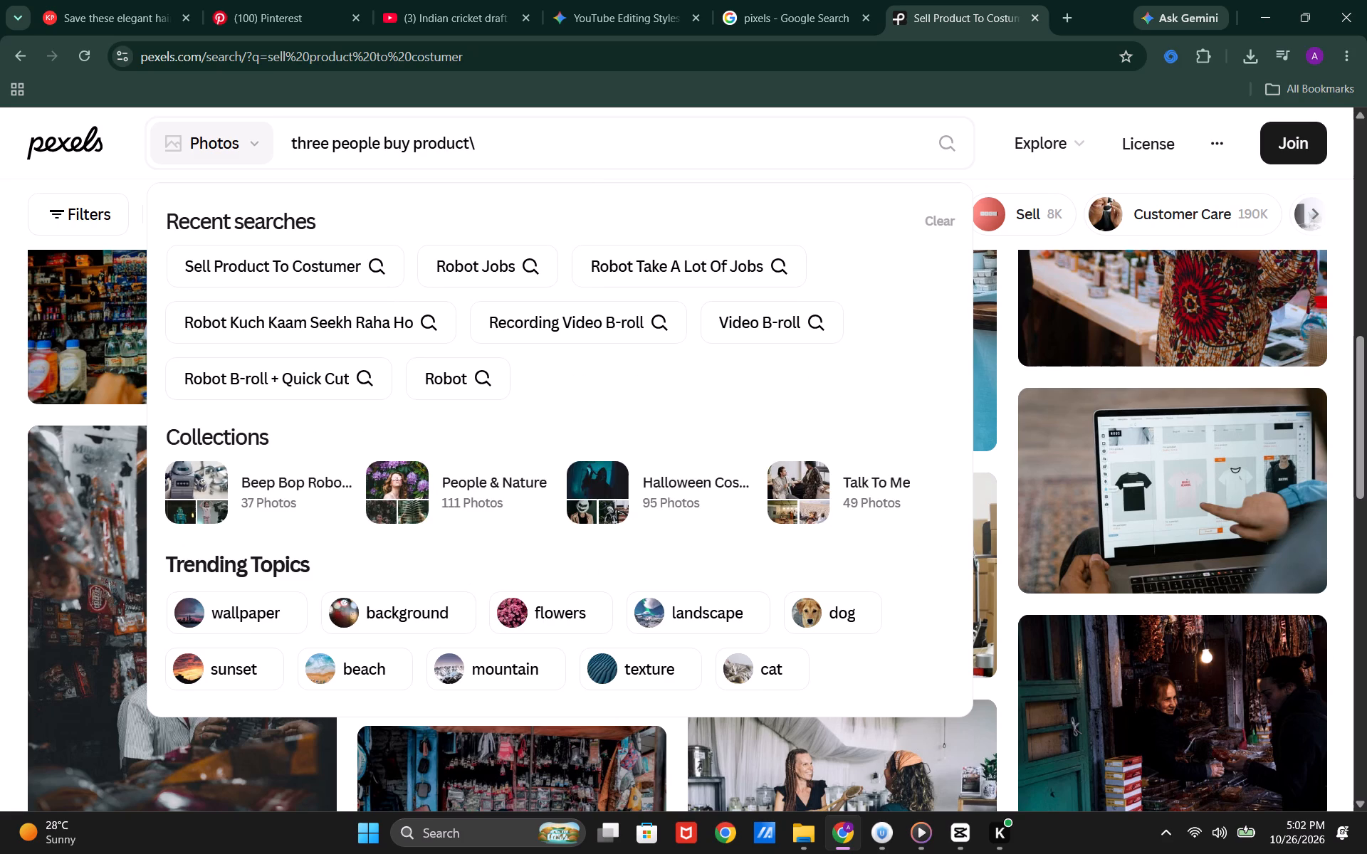
pyautogui.press('BackSpace')
pyautogui.press('Return')
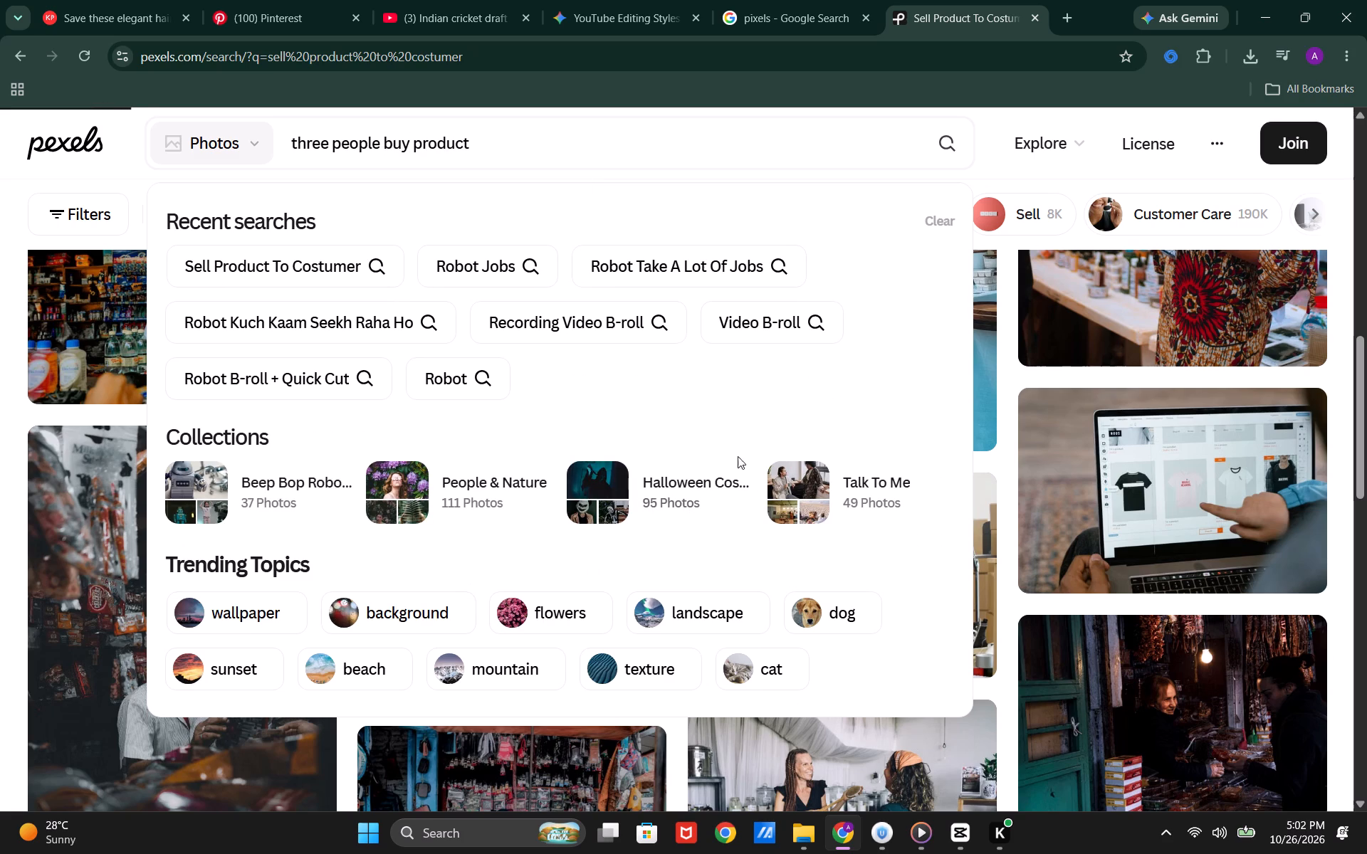
# Return to the Pinterest results for "three people buy product" and look through the pins for a suitable shopping image.
pyautogui.click(624, 0)
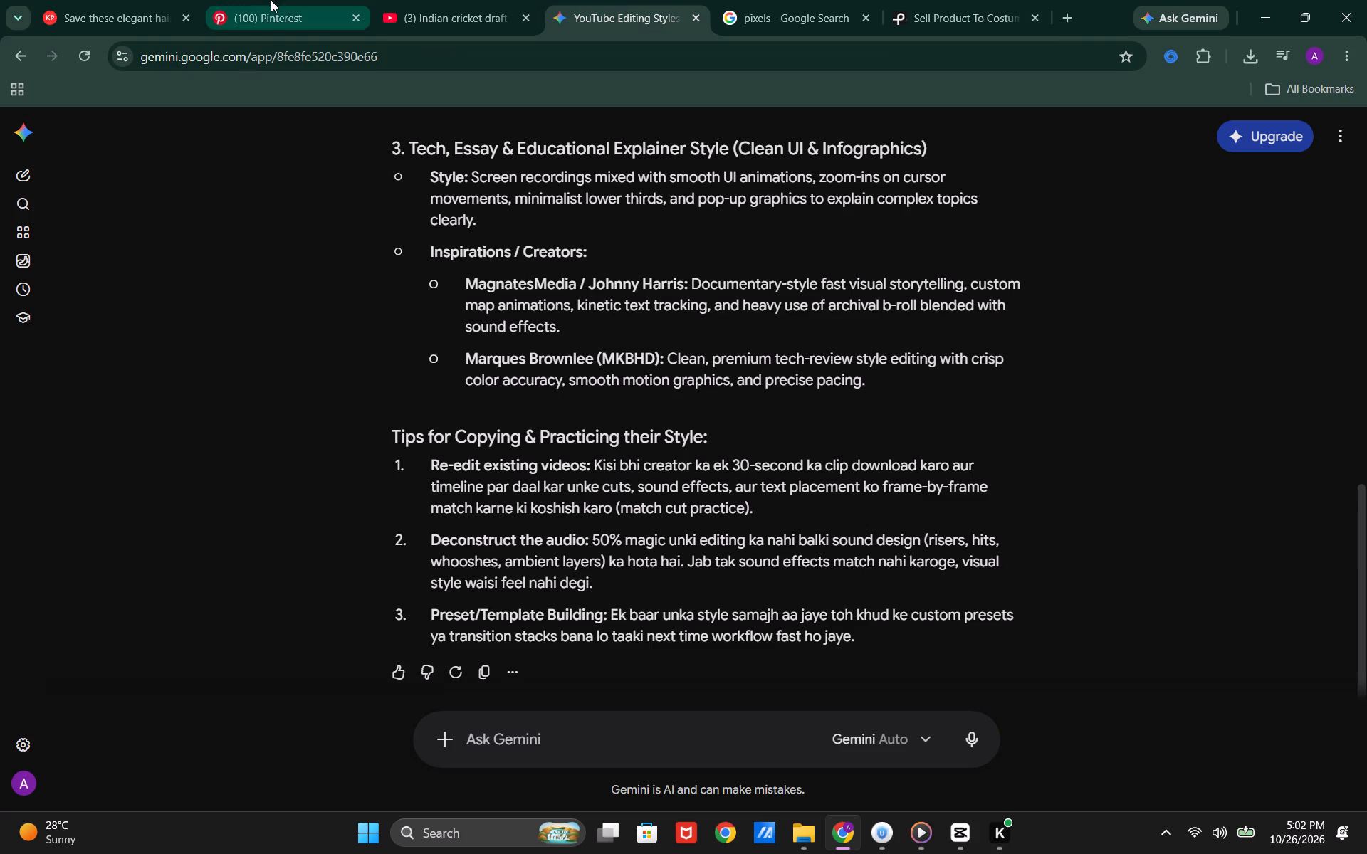
pyautogui.click(271, 0)
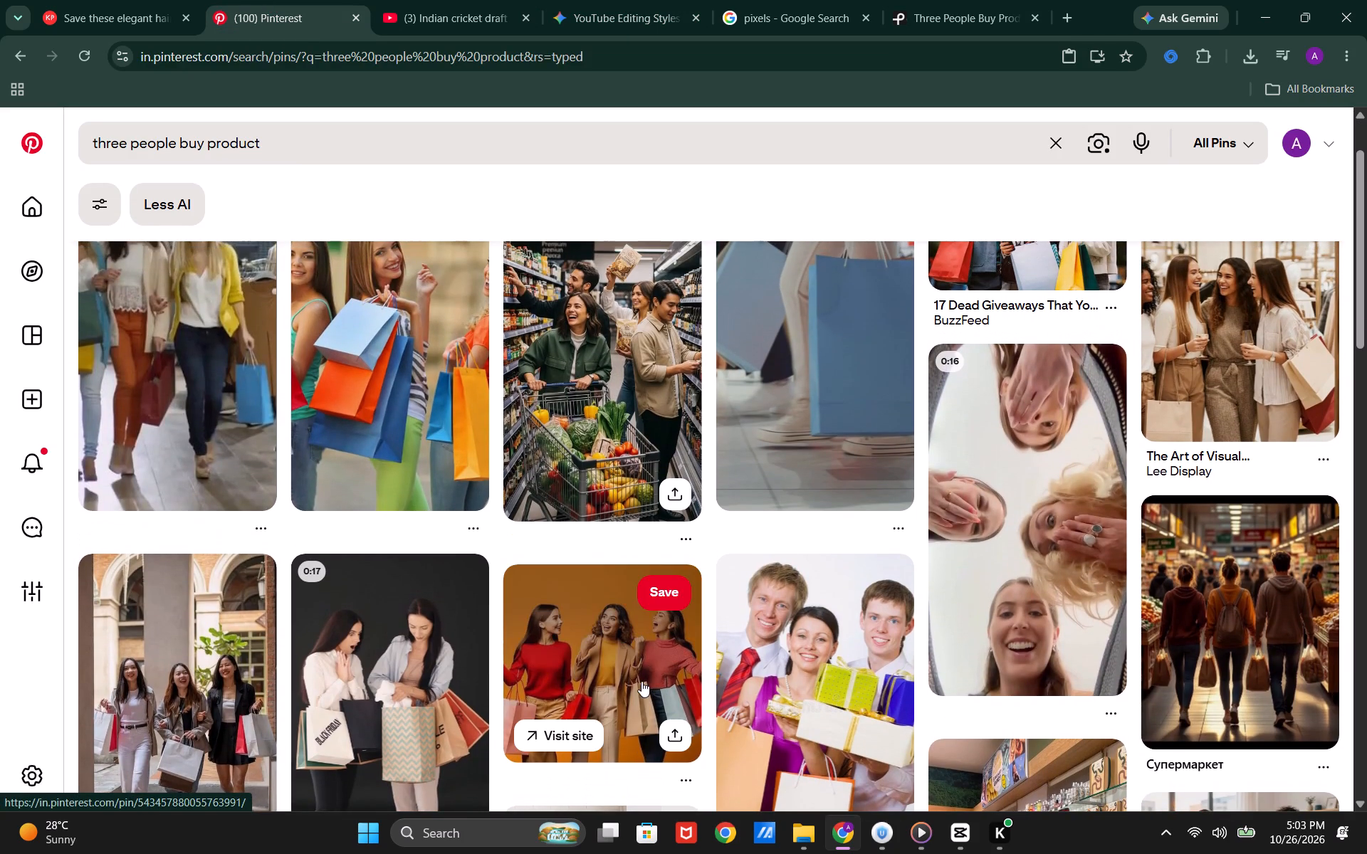
pyautogui.scroll(-1, 750, 619)
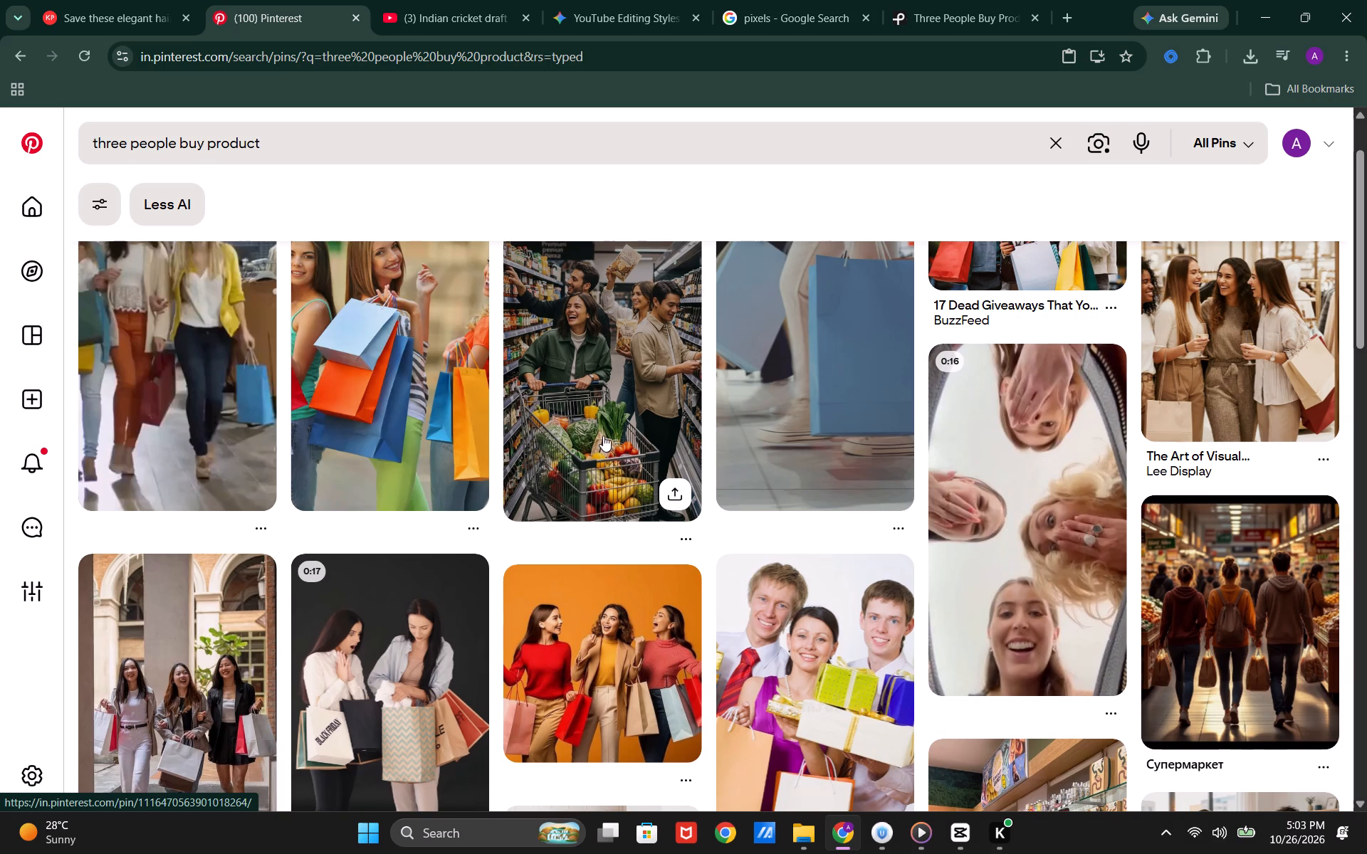
pyautogui.scroll(1, 785, 473)
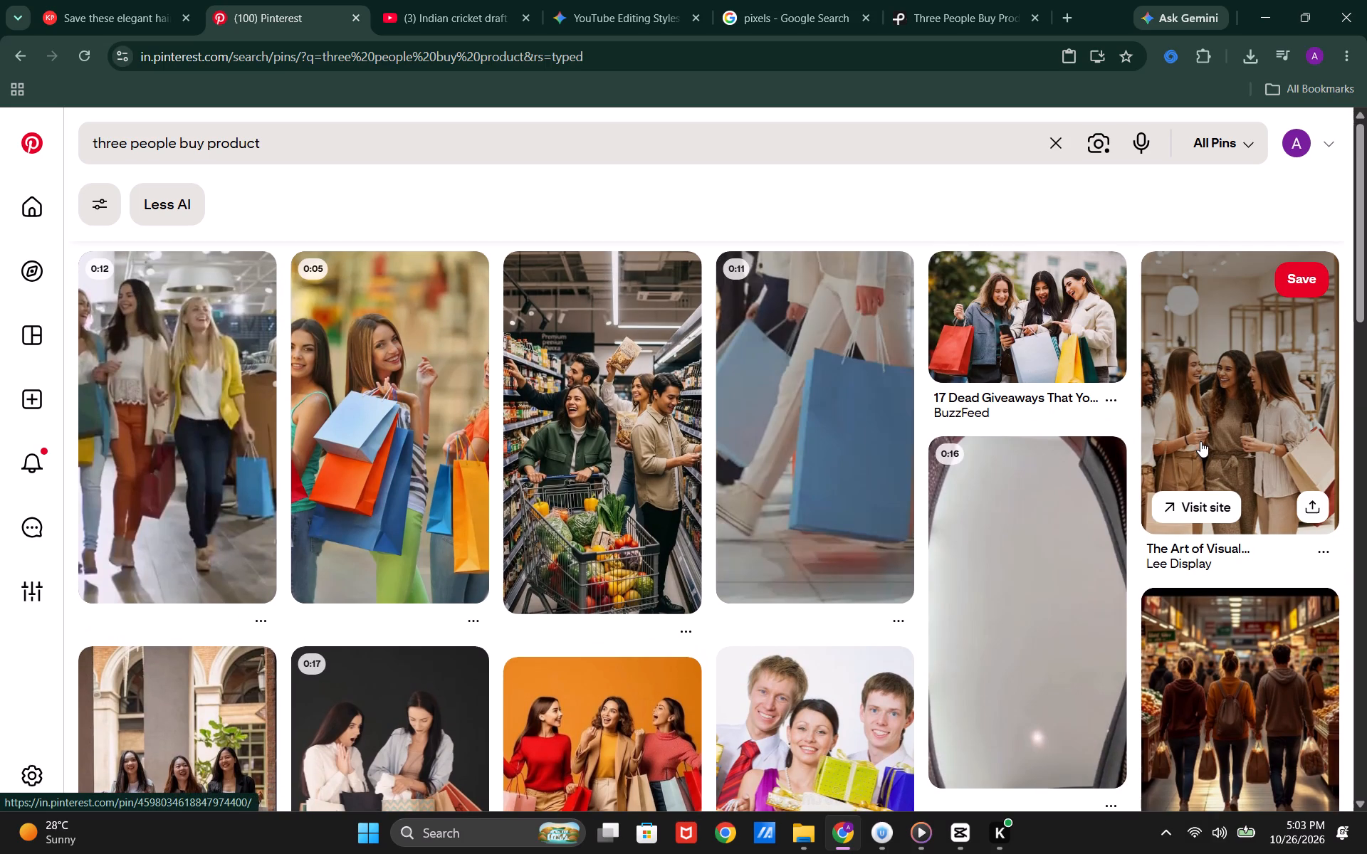
pyautogui.scroll(-3, 1016, 450)
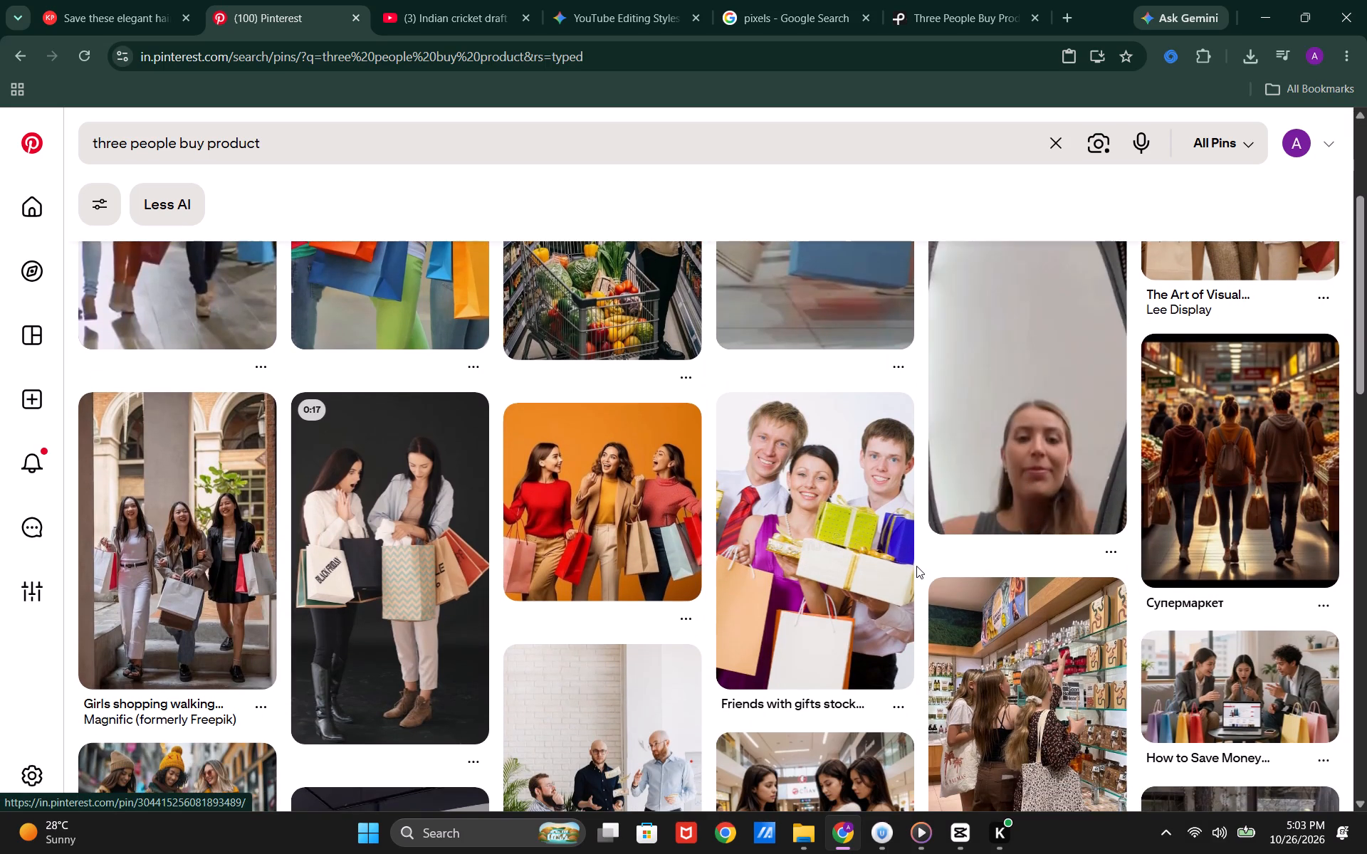
pyautogui.scroll(-2, 916, 566)
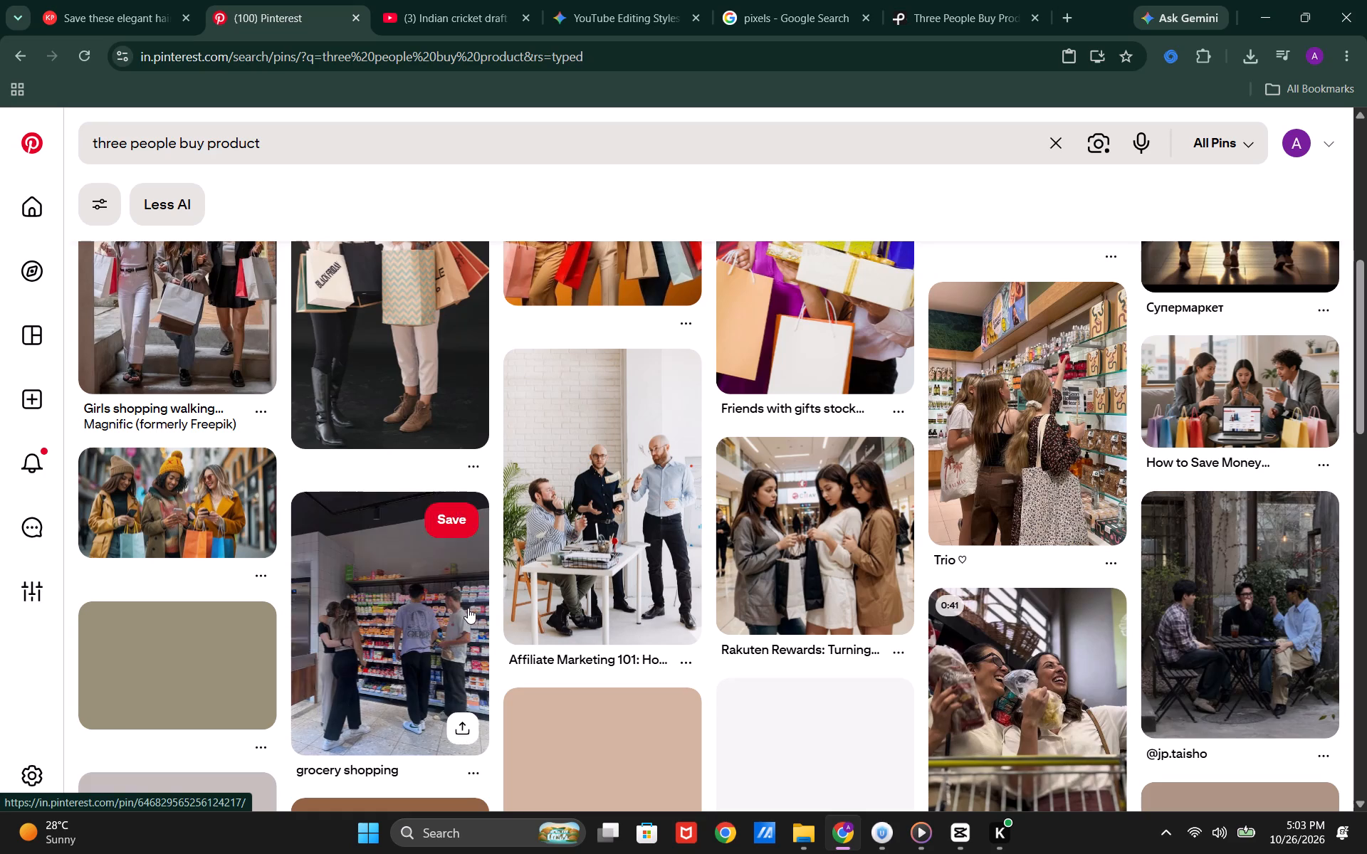
pyautogui.scroll(-3, 840, 586)
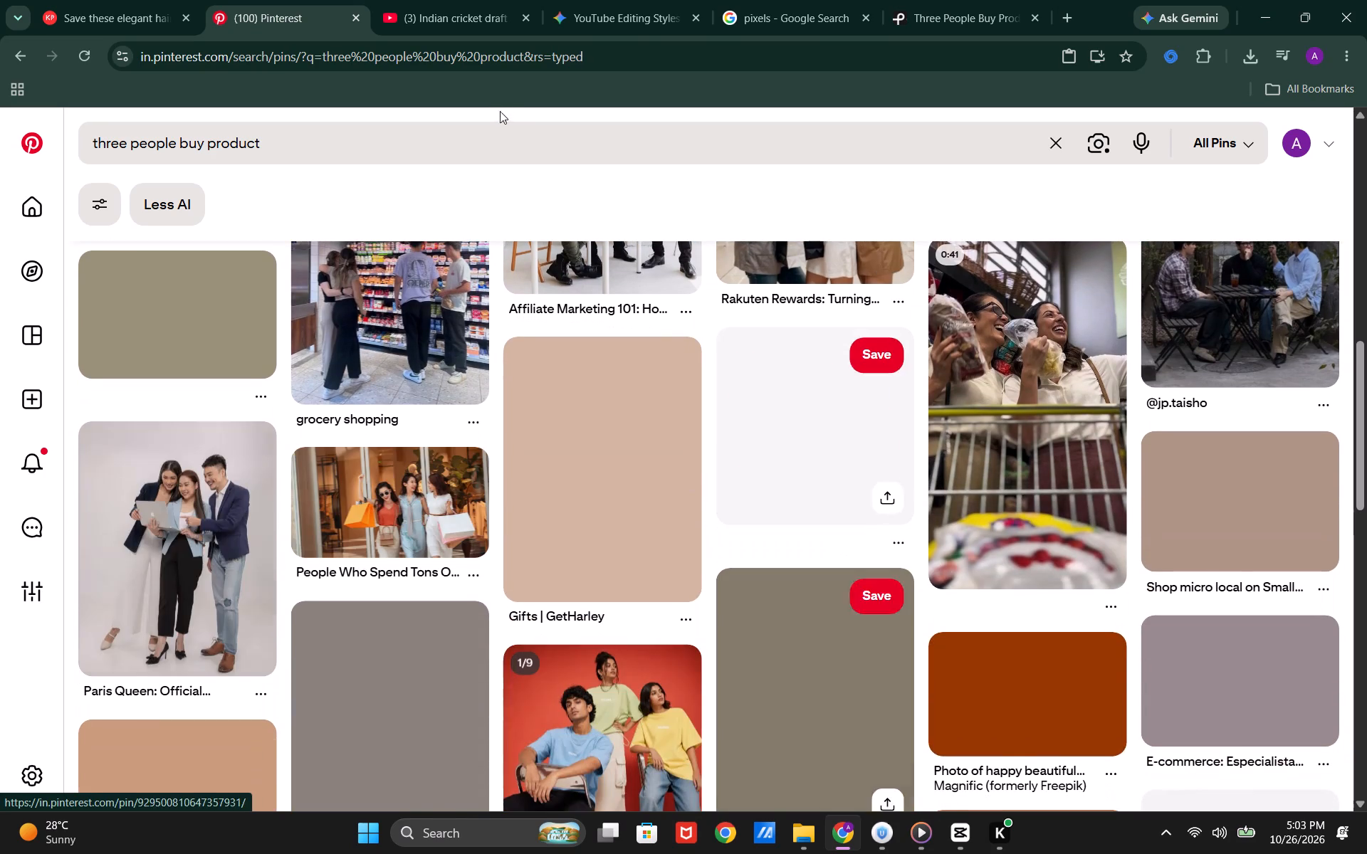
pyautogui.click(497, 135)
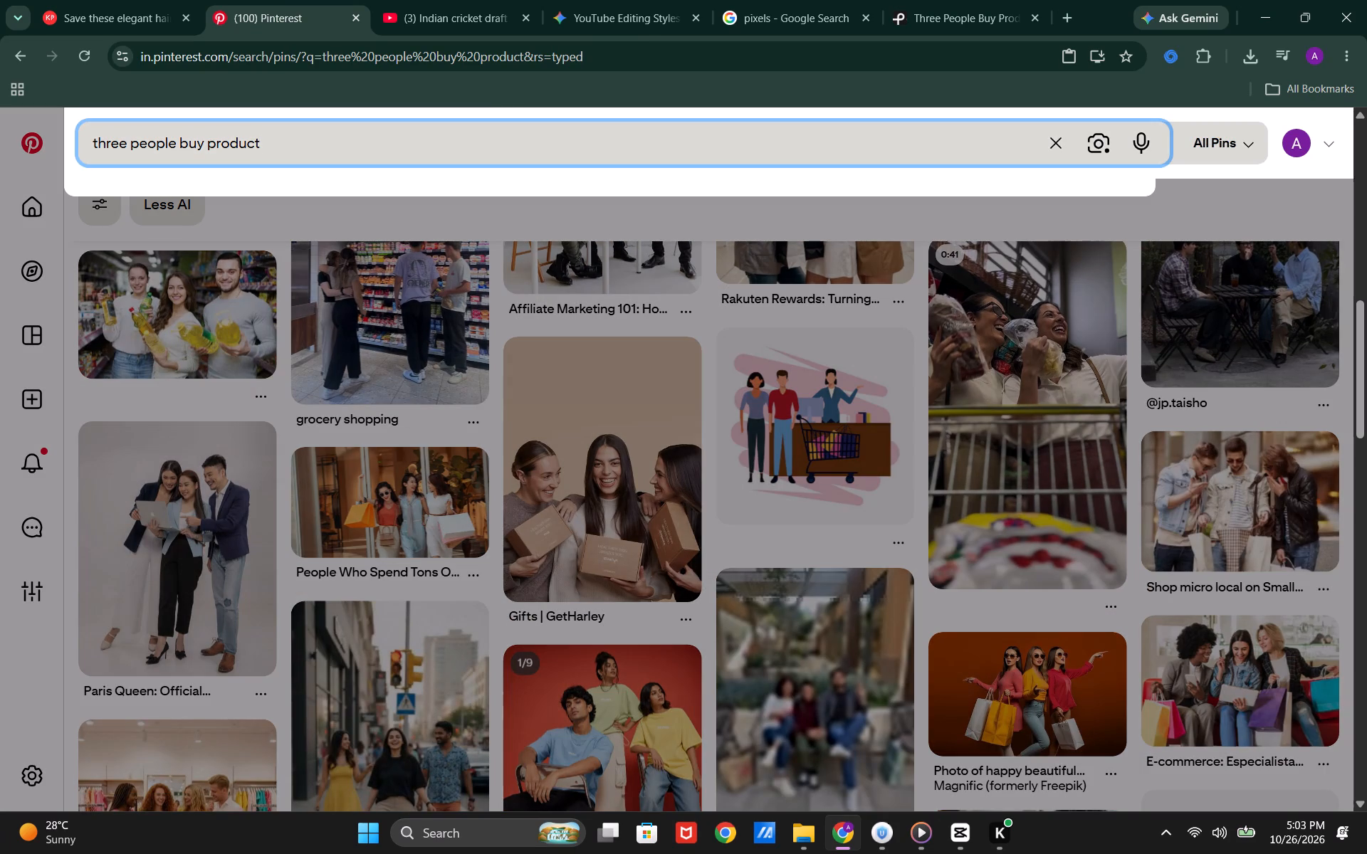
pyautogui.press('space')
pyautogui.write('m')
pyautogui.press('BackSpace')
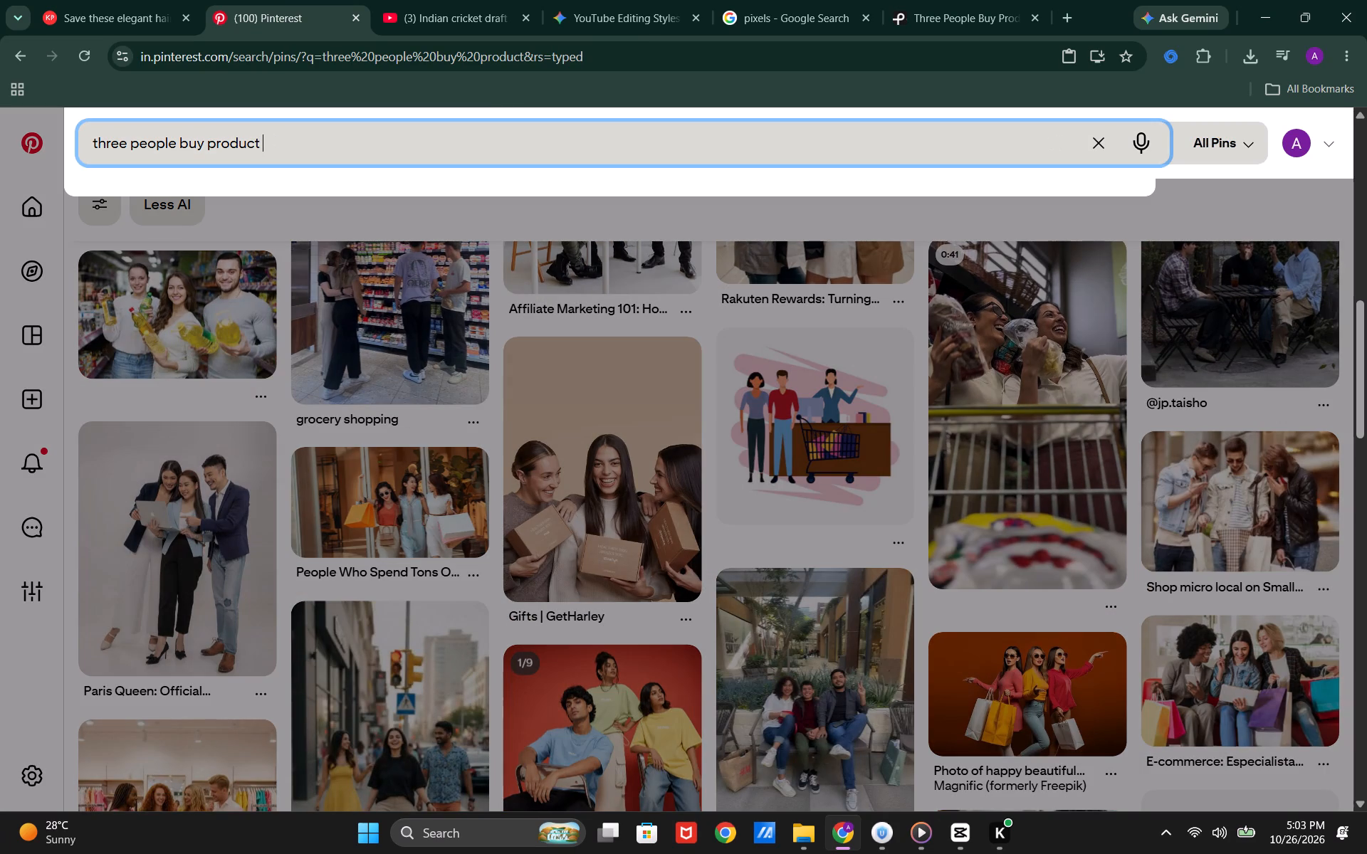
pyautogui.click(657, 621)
# Look further through the Pinterest results and open the pin of three friends walking down a city street with shopping bags.
pyautogui.scroll(-2, 657, 621)
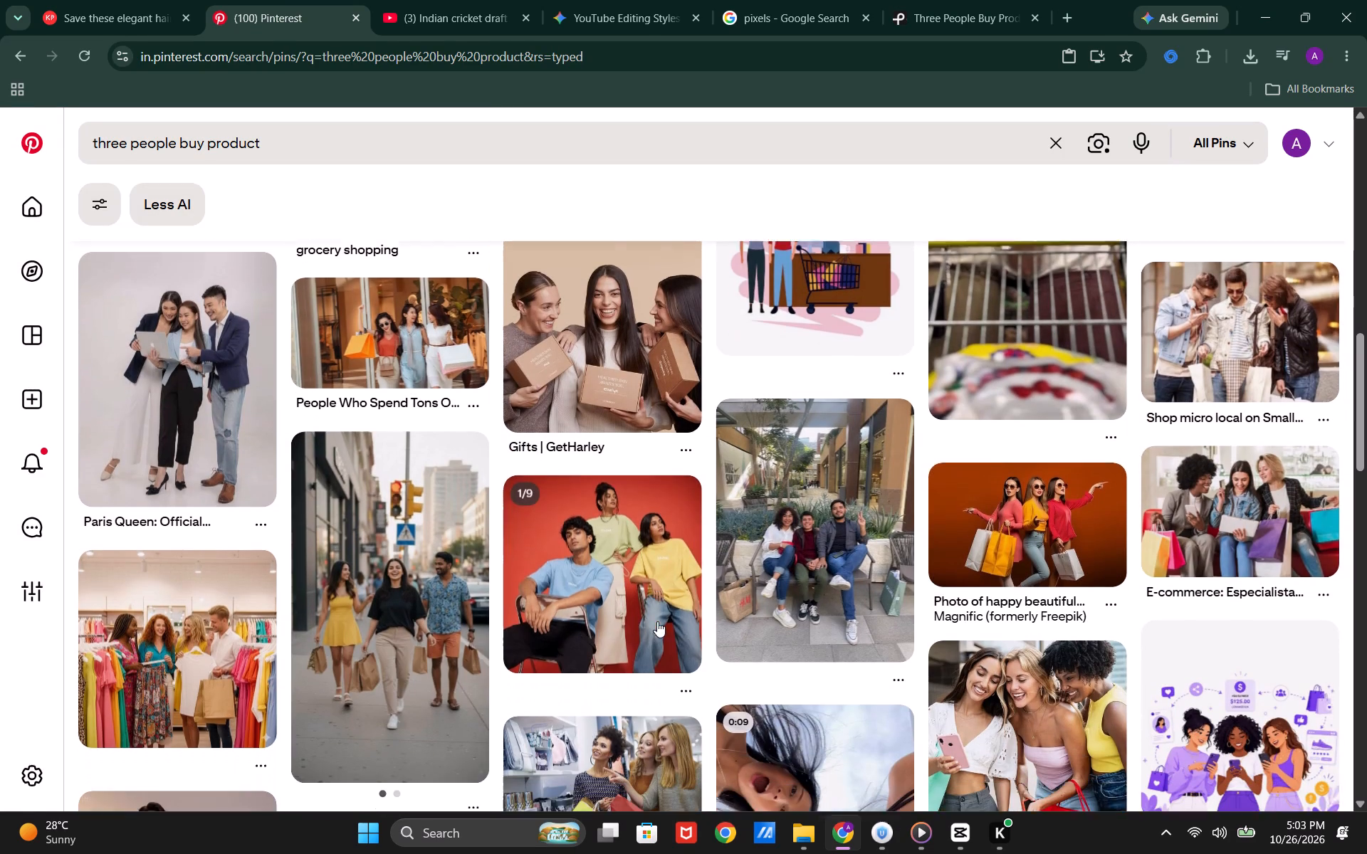
pyautogui.scroll(-4, 657, 621)
pyautogui.scroll(1, 467, 524)
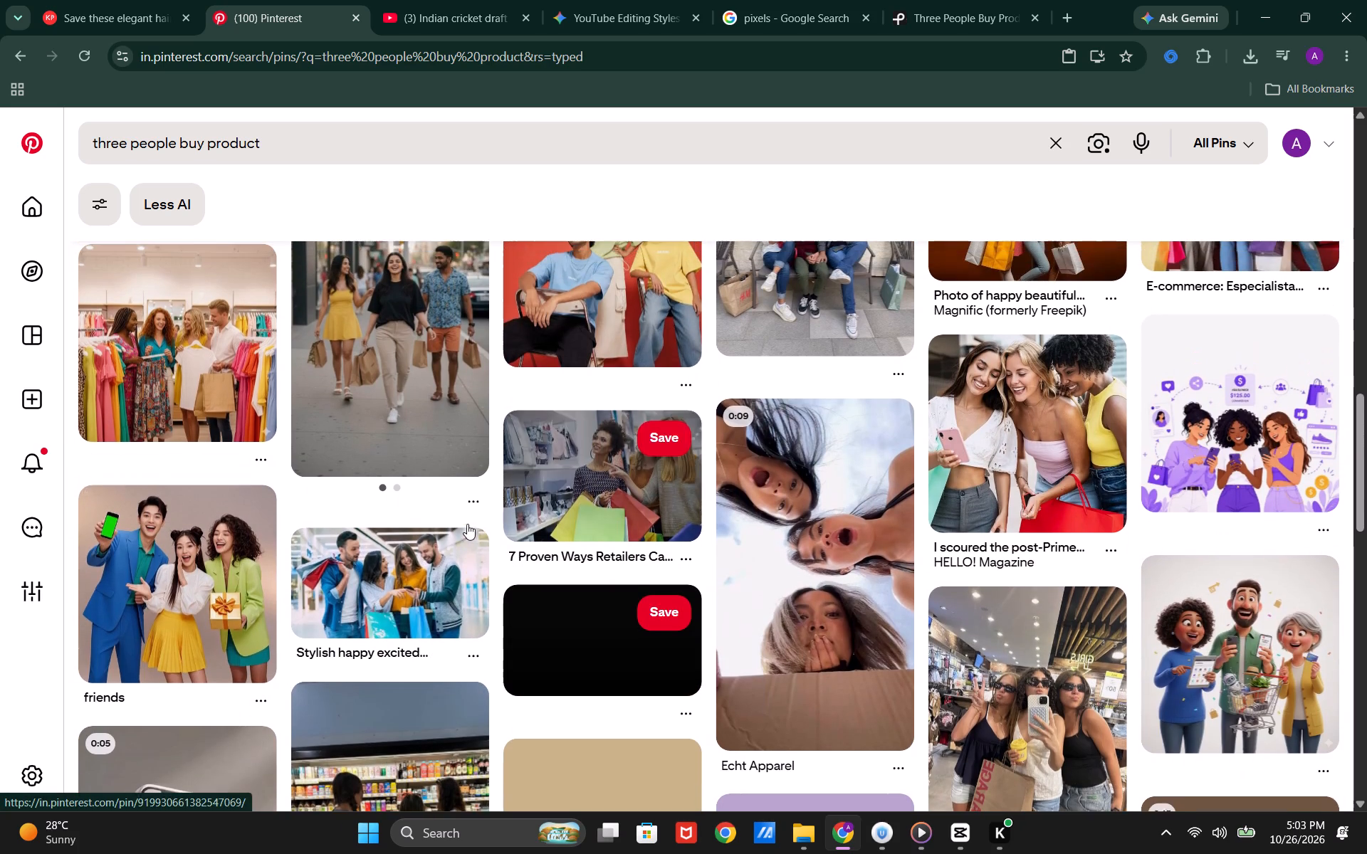
pyautogui.scroll(1, 467, 524)
pyautogui.click(443, 433)
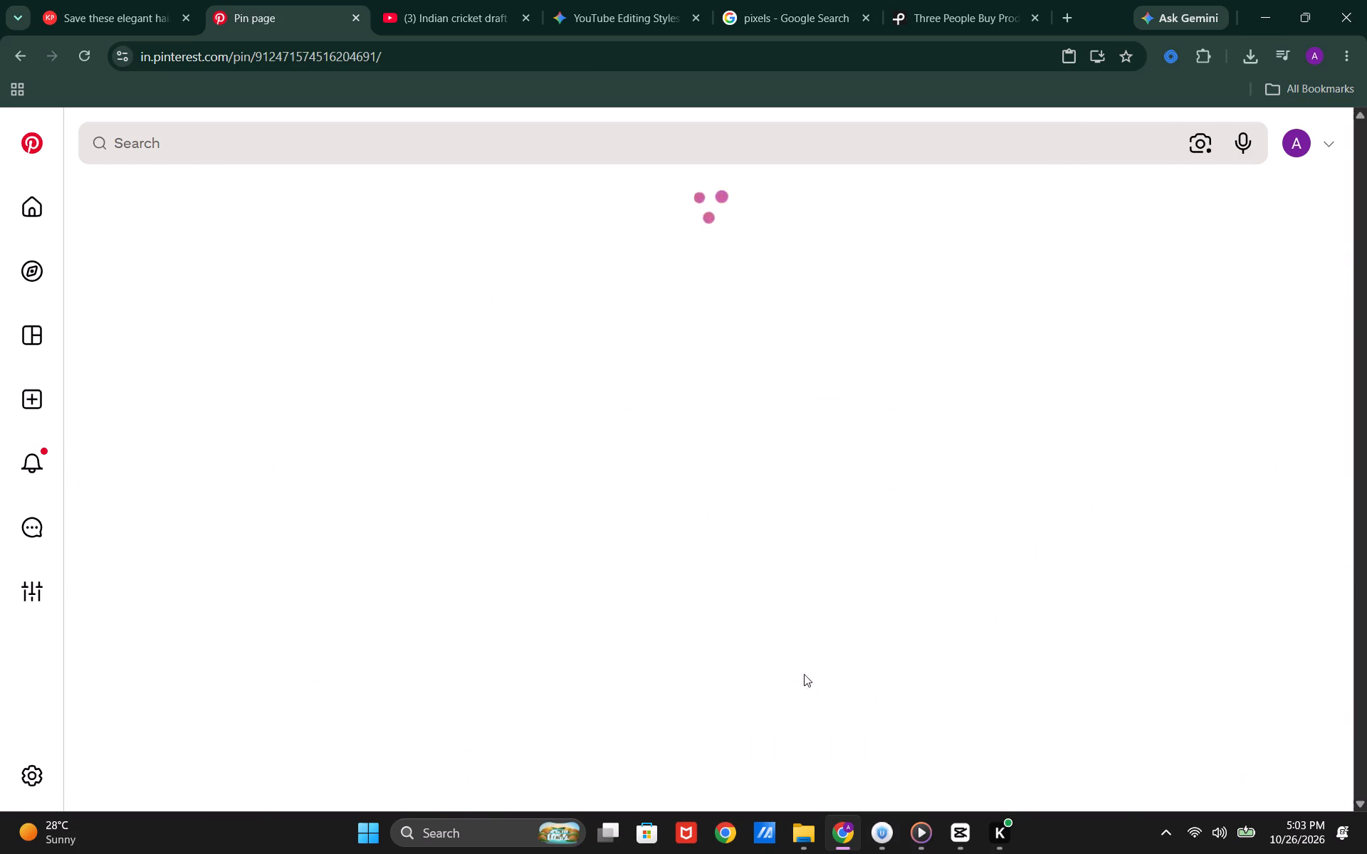
# Rerun the Pexels photo search for "three people buy product" to compare its results.
pyautogui.click(939, 4)
pyautogui.click(502, 144)
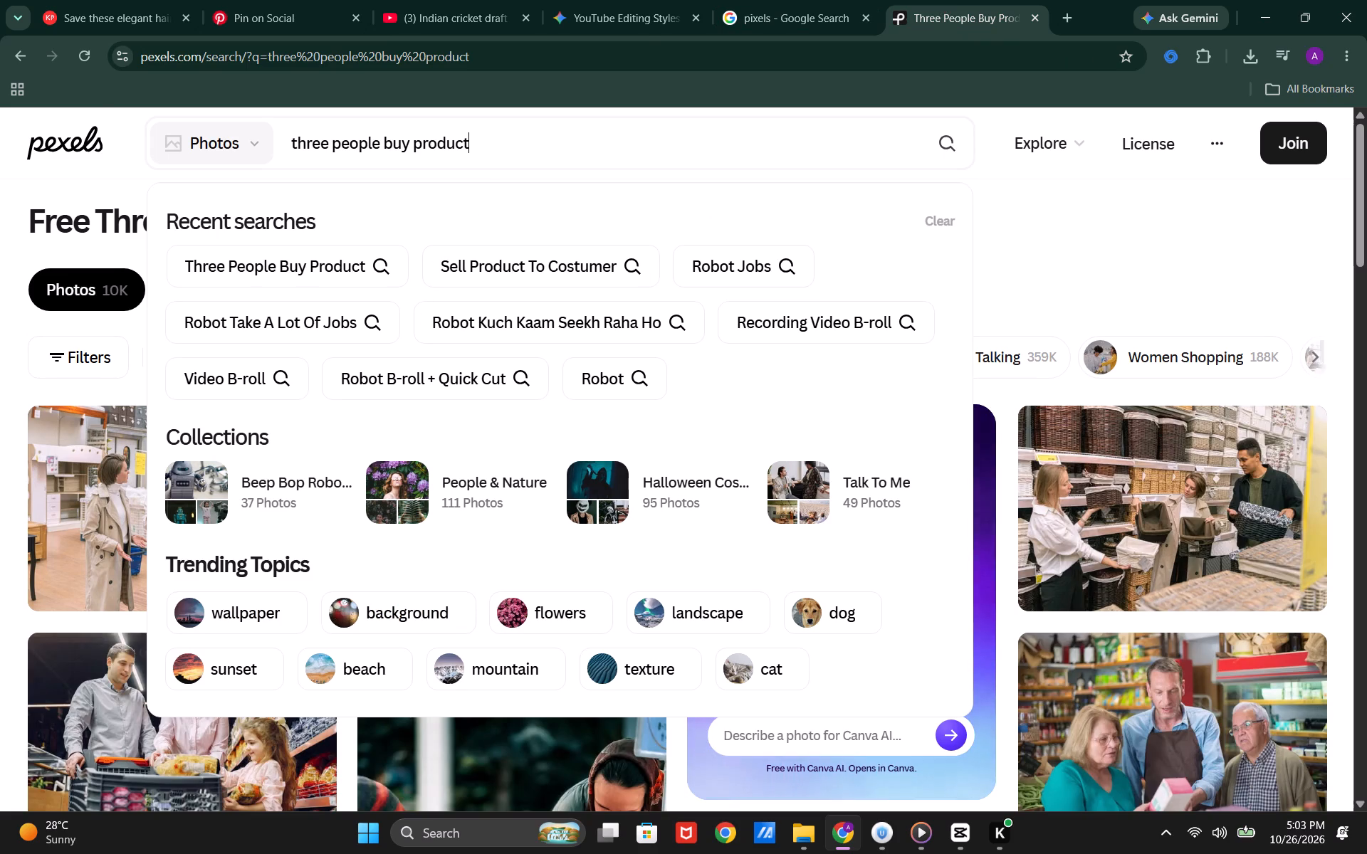
pyautogui.press('Return')
pyautogui.scroll(1, 205, 508)
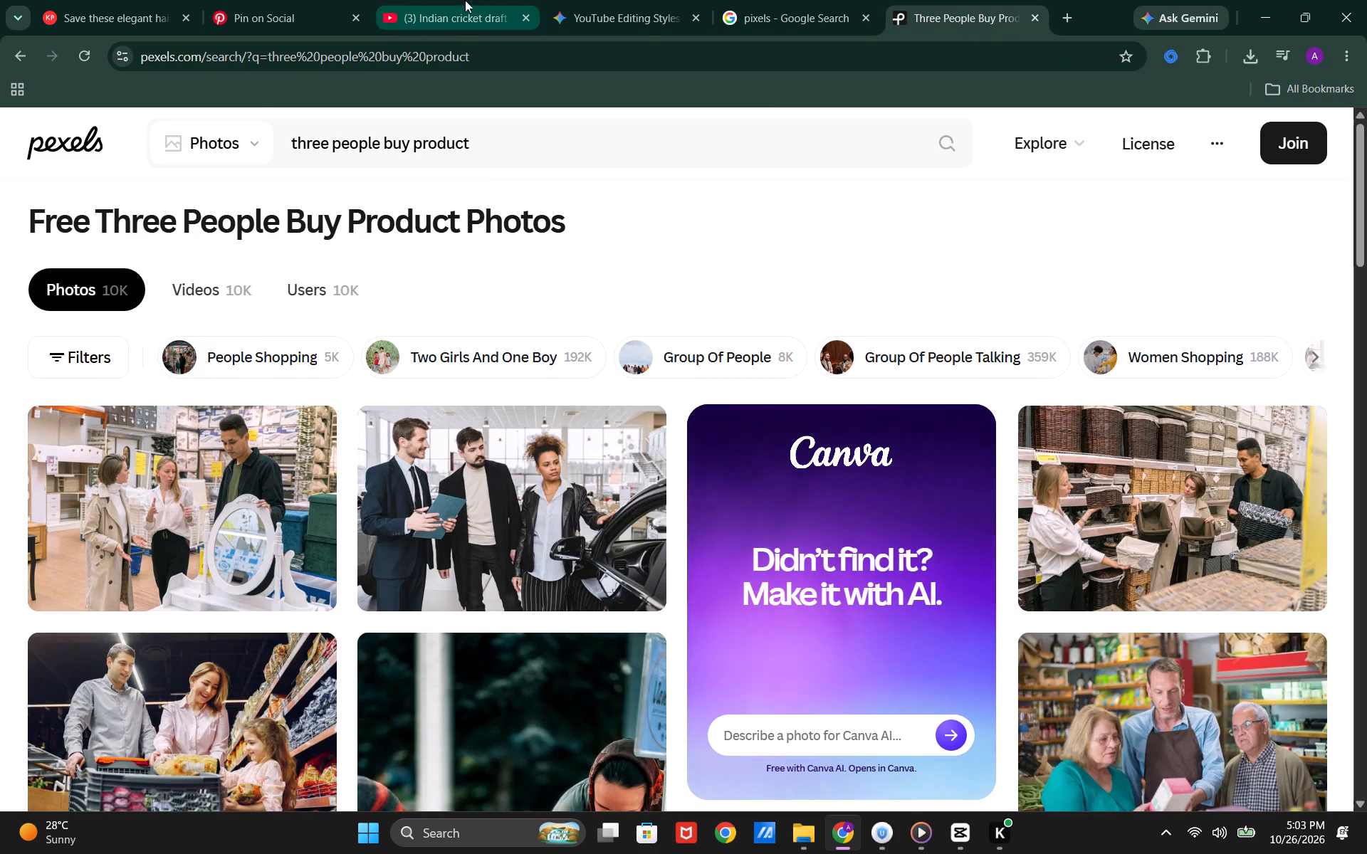
# Return to the Pinterest pin, compare its two images, and save the first one, with the man in the blue shirt, to Downloads.
pyautogui.click(325, 0)
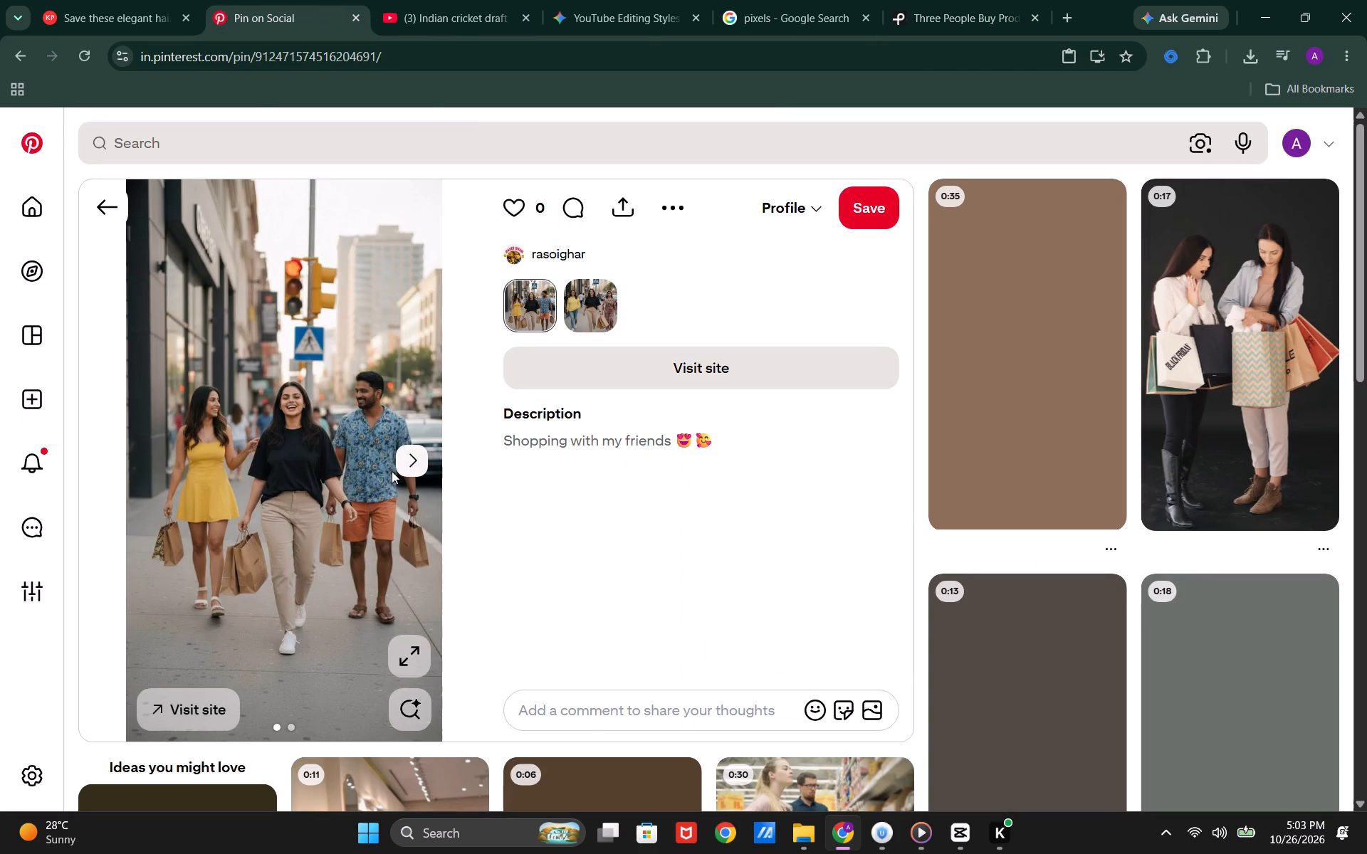
pyautogui.click(404, 458)
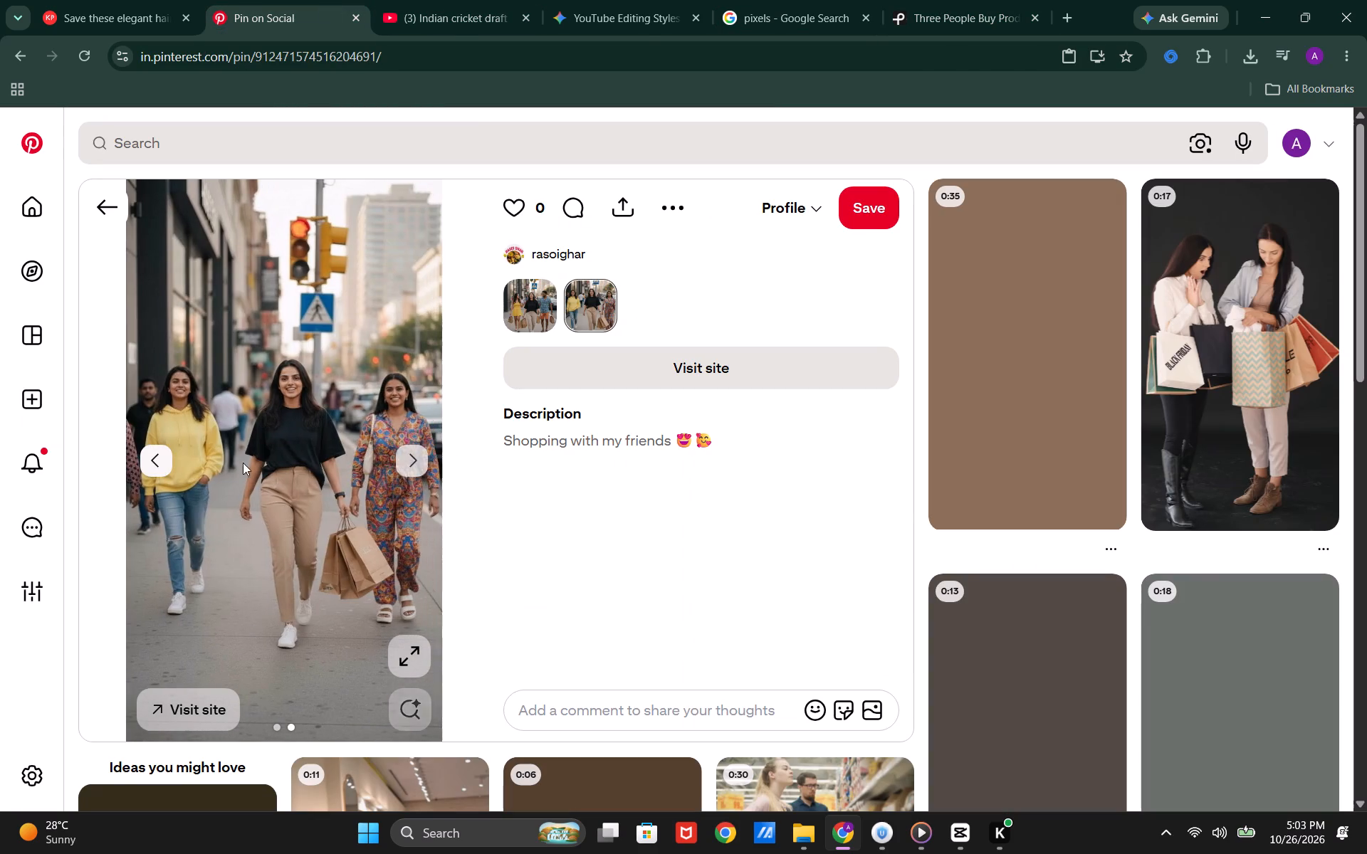
pyautogui.click(162, 450)
pyautogui.rightClick(229, 475)
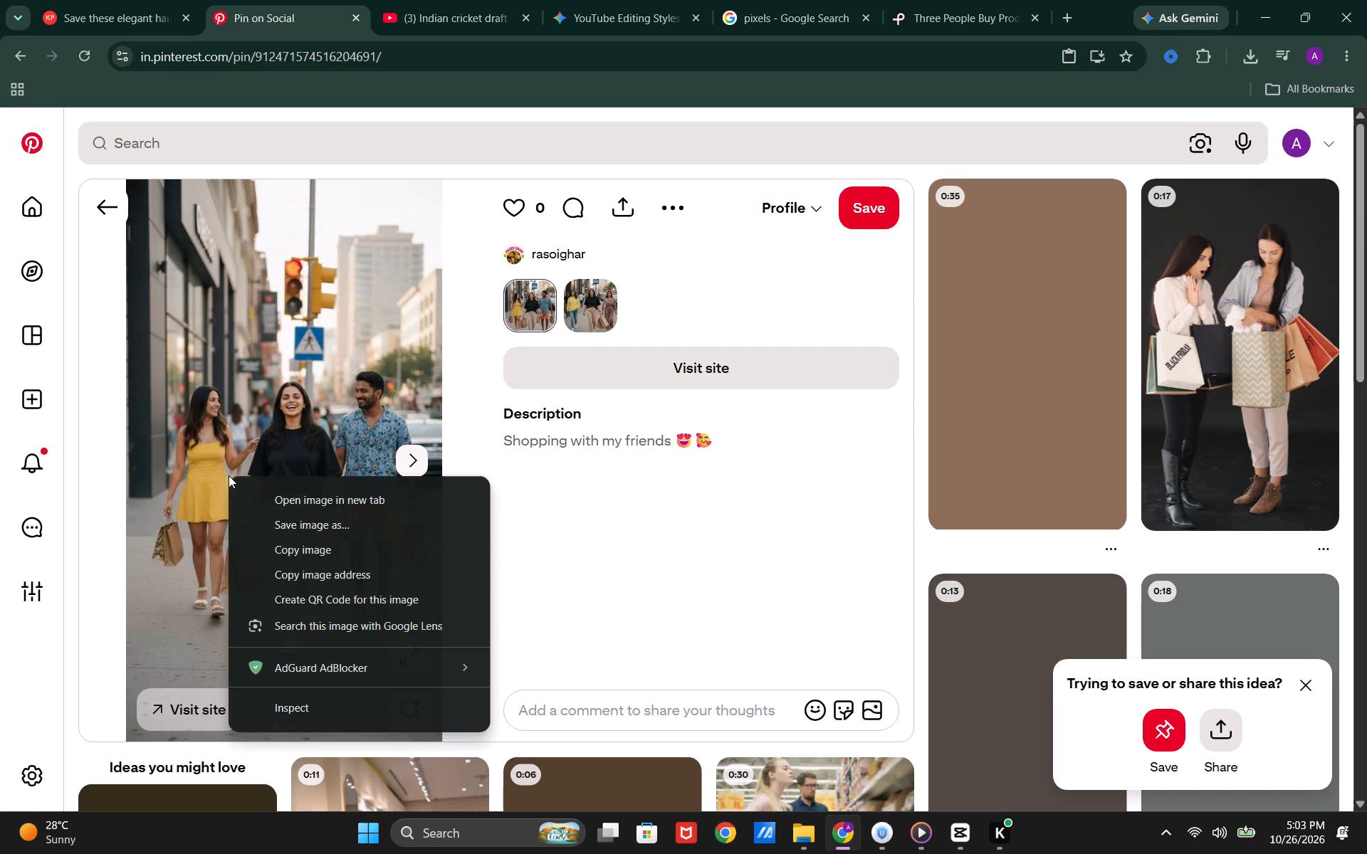
pyautogui.click(310, 522)
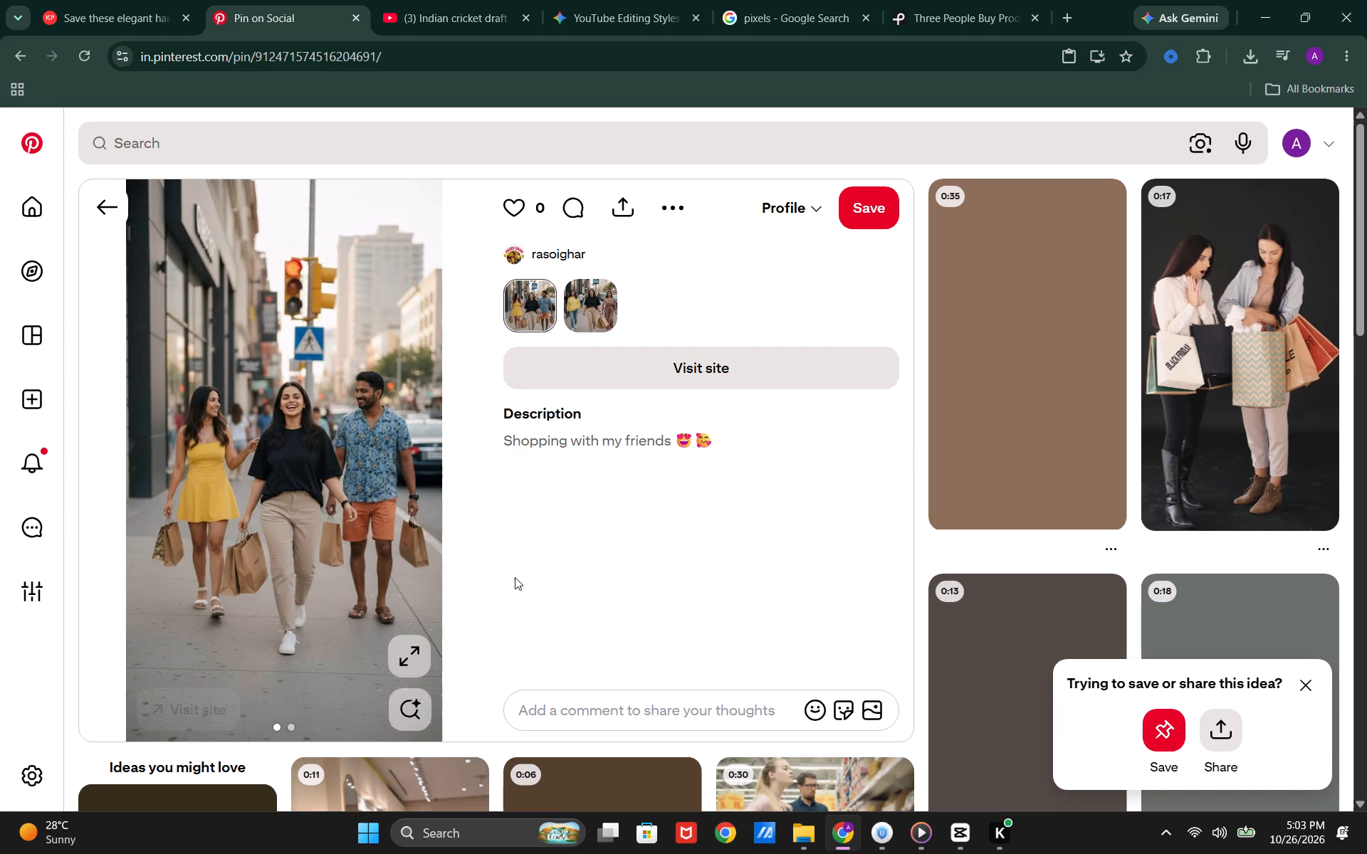
pyautogui.scroll(-2, 516, 578)
pyautogui.click(492, 624)
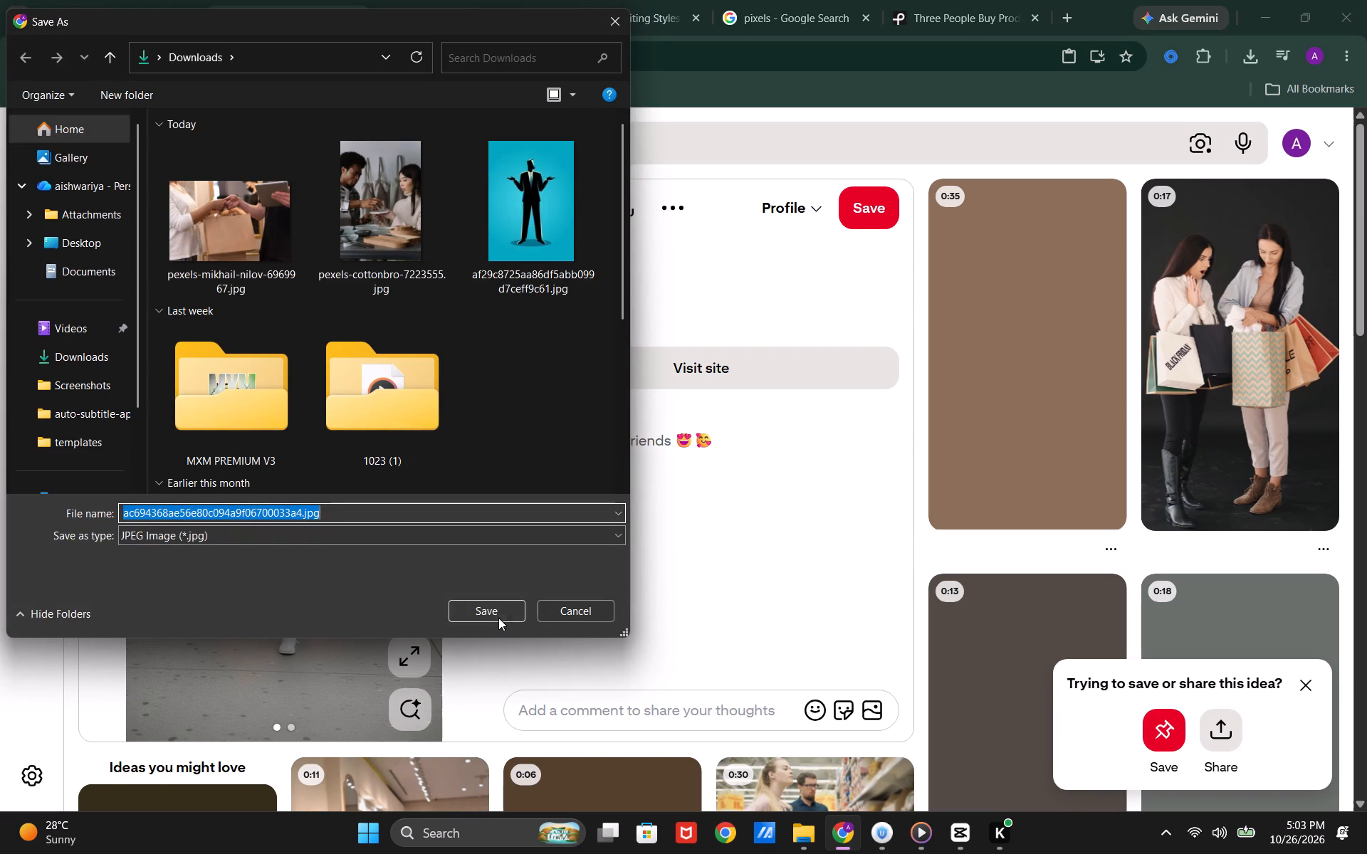
pyautogui.click(502, 614)
pyautogui.scroll(-4, 502, 614)
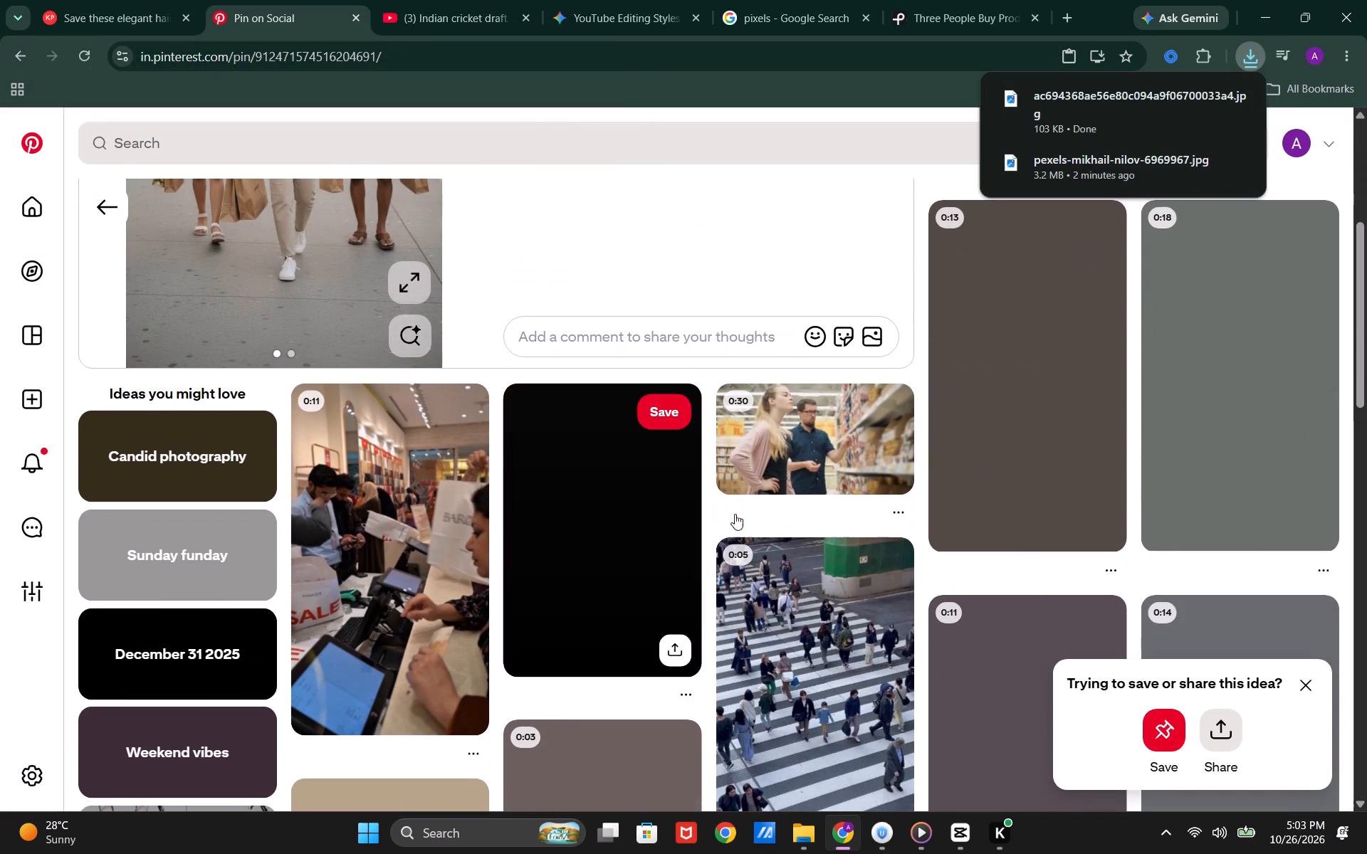
pyautogui.scroll(-2, 833, 613)
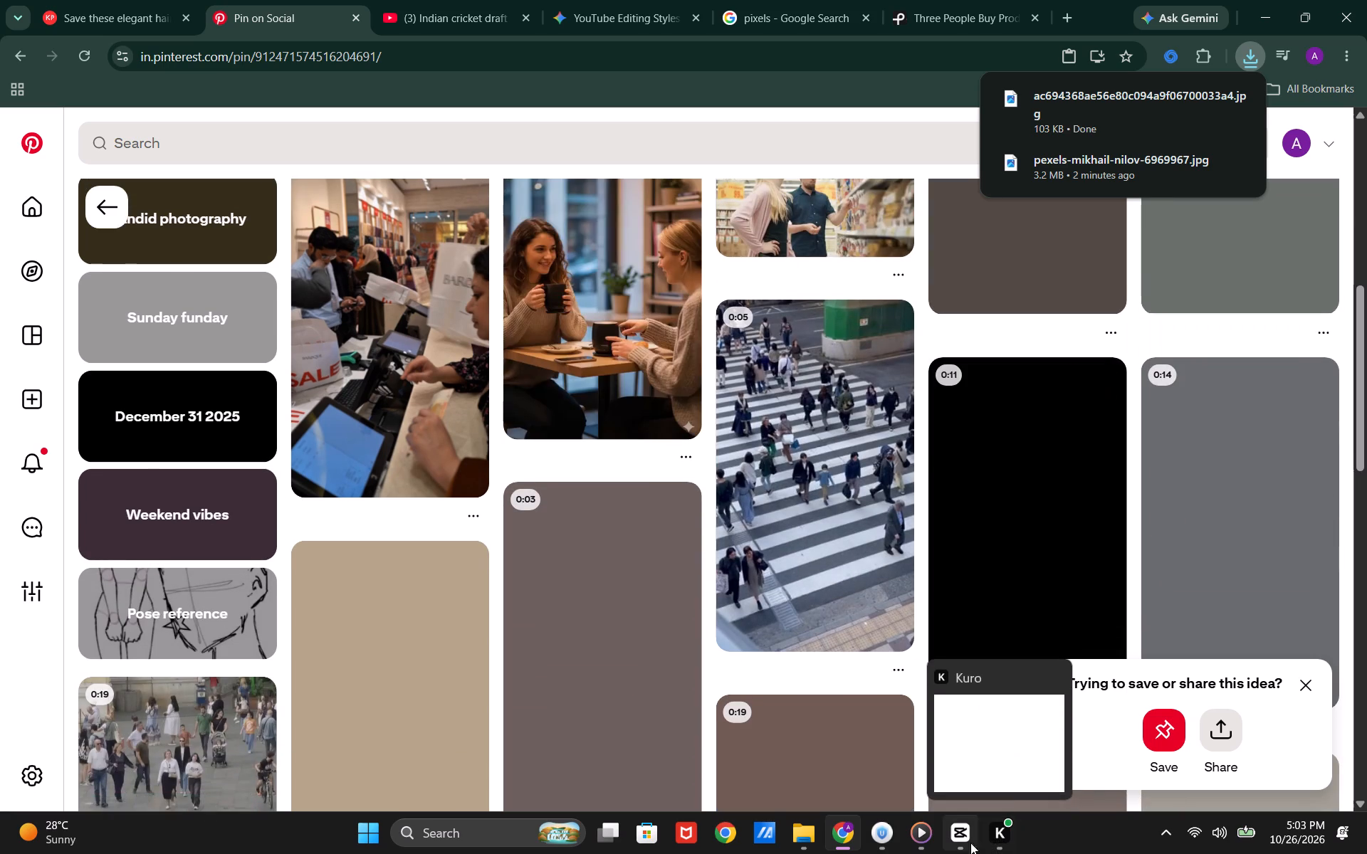
# Switch to CapCut and import the saved street-shopping photo ac694368ae56e80c094a9f06700033a4.jpg from Downloads into the project media.
pyautogui.click(960, 839)
pyautogui.click(153, 97)
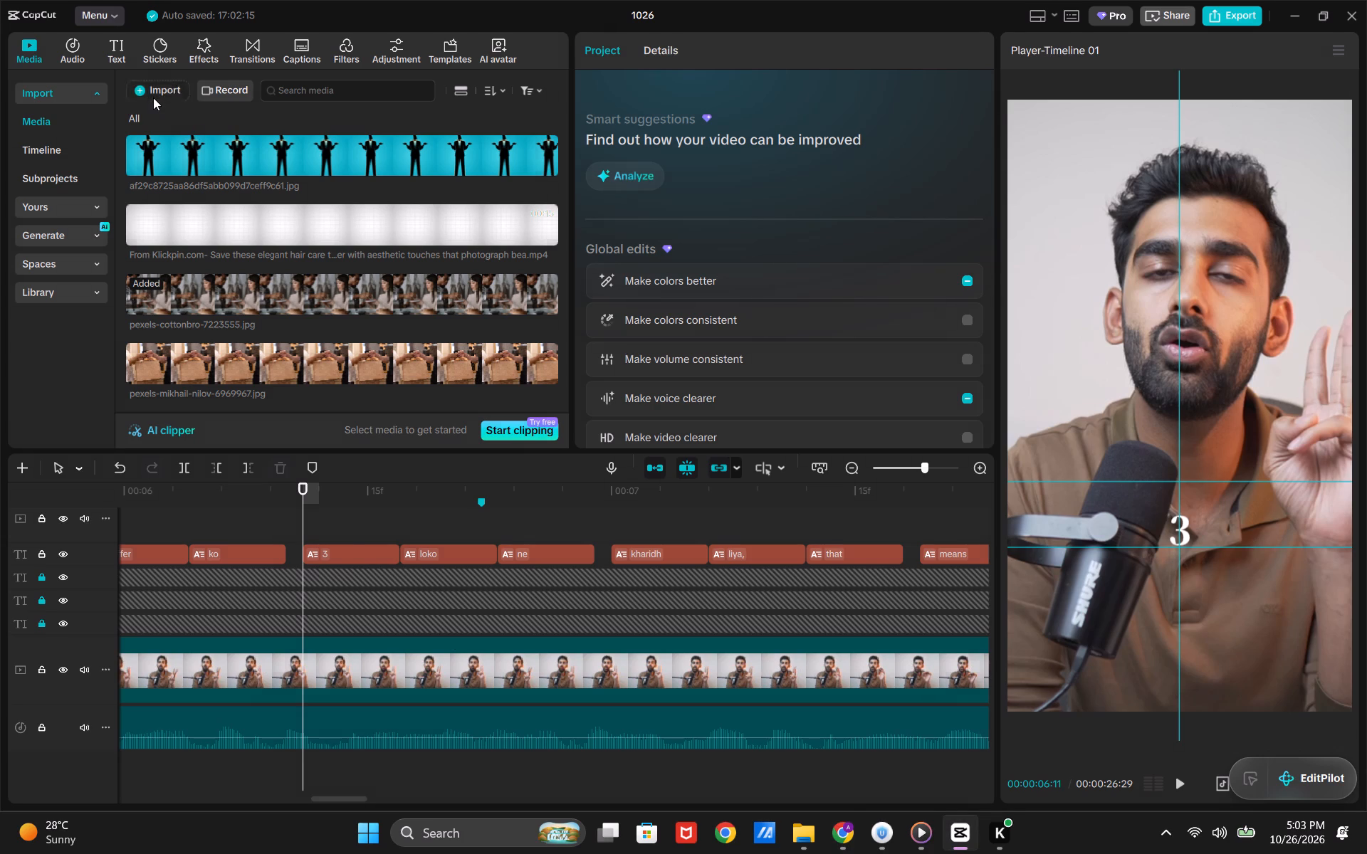
pyautogui.click(204, 120)
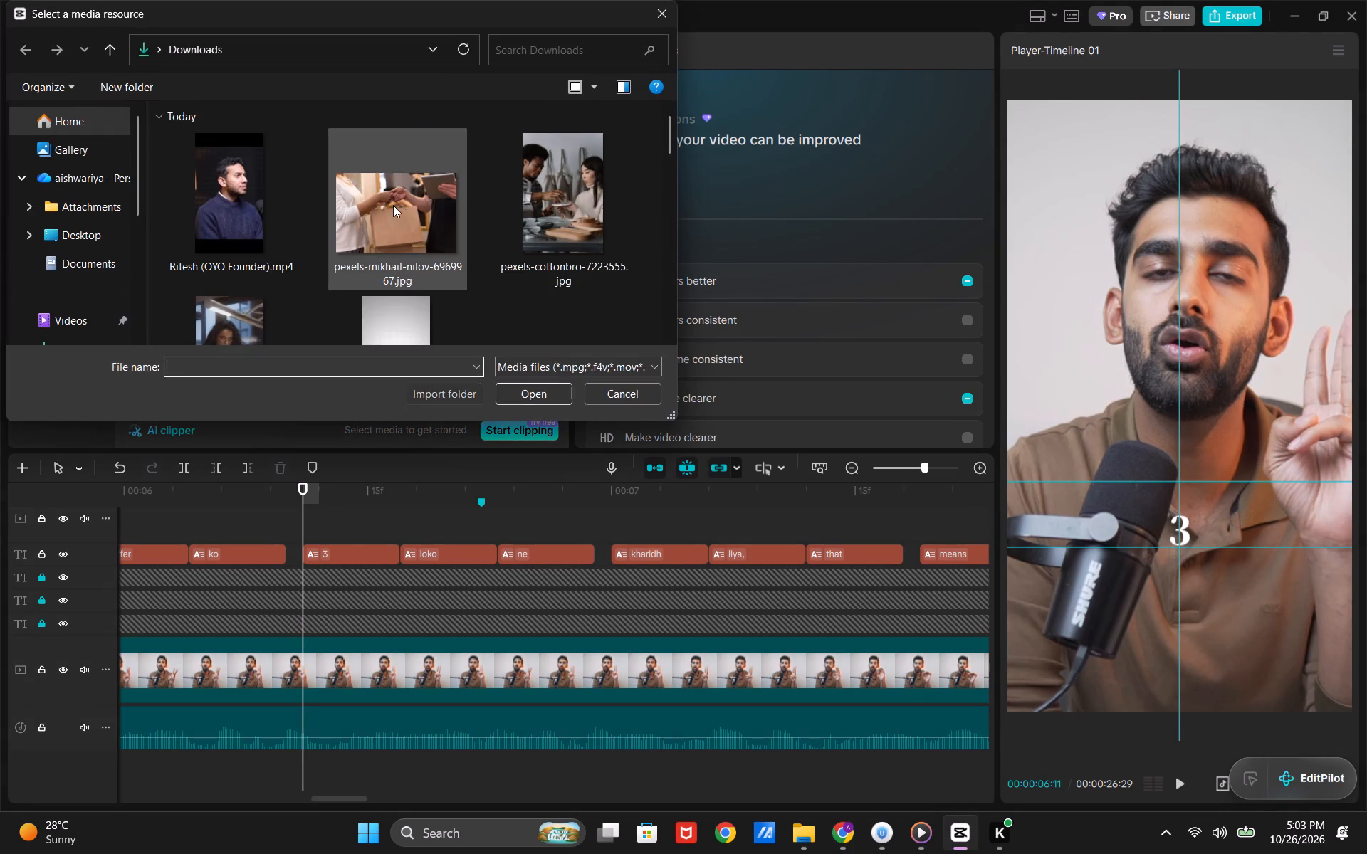
pyautogui.scroll(-1, 416, 253)
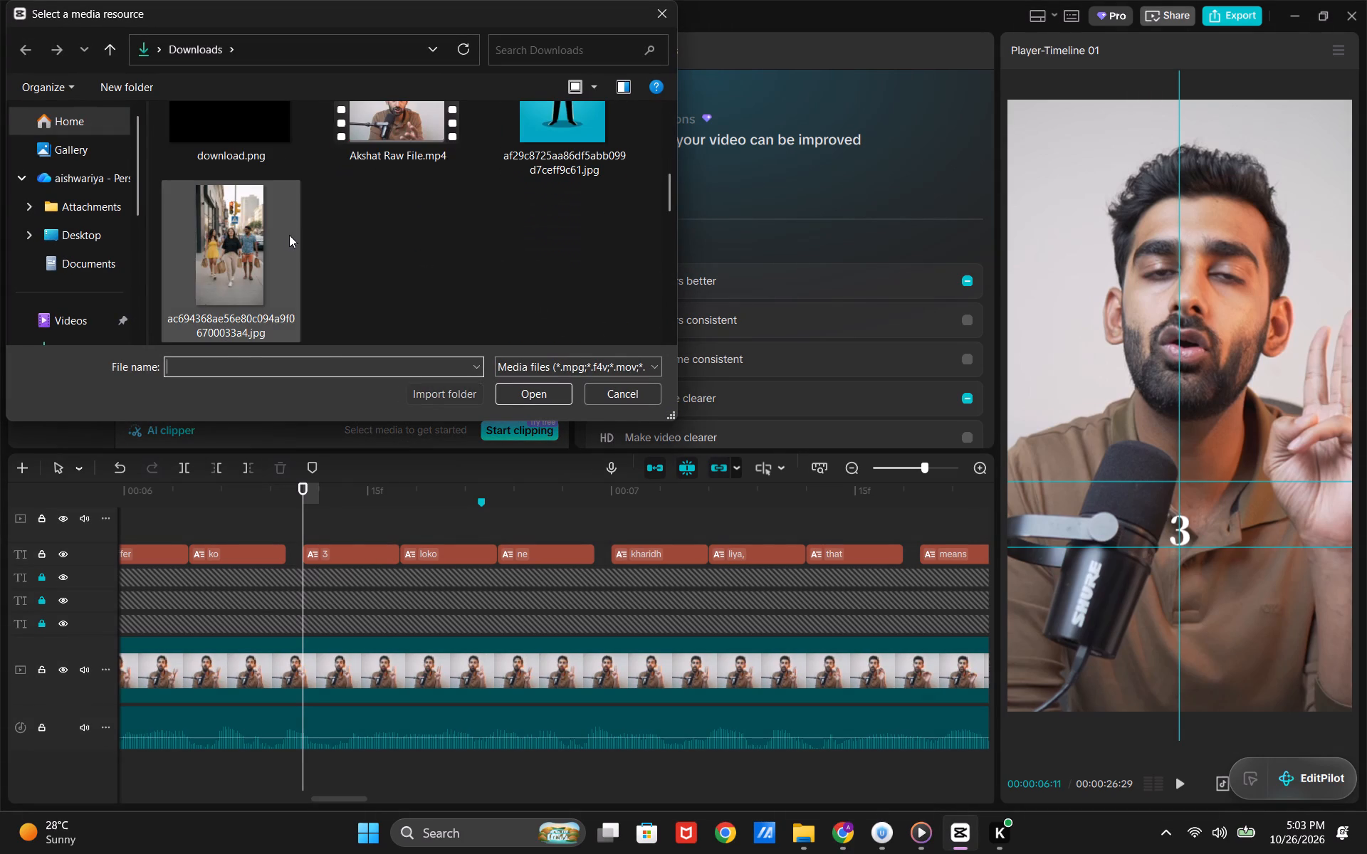
pyautogui.moveTo(285, 235); pyautogui.dragTo(364, 265)
pyautogui.click(540, 395)
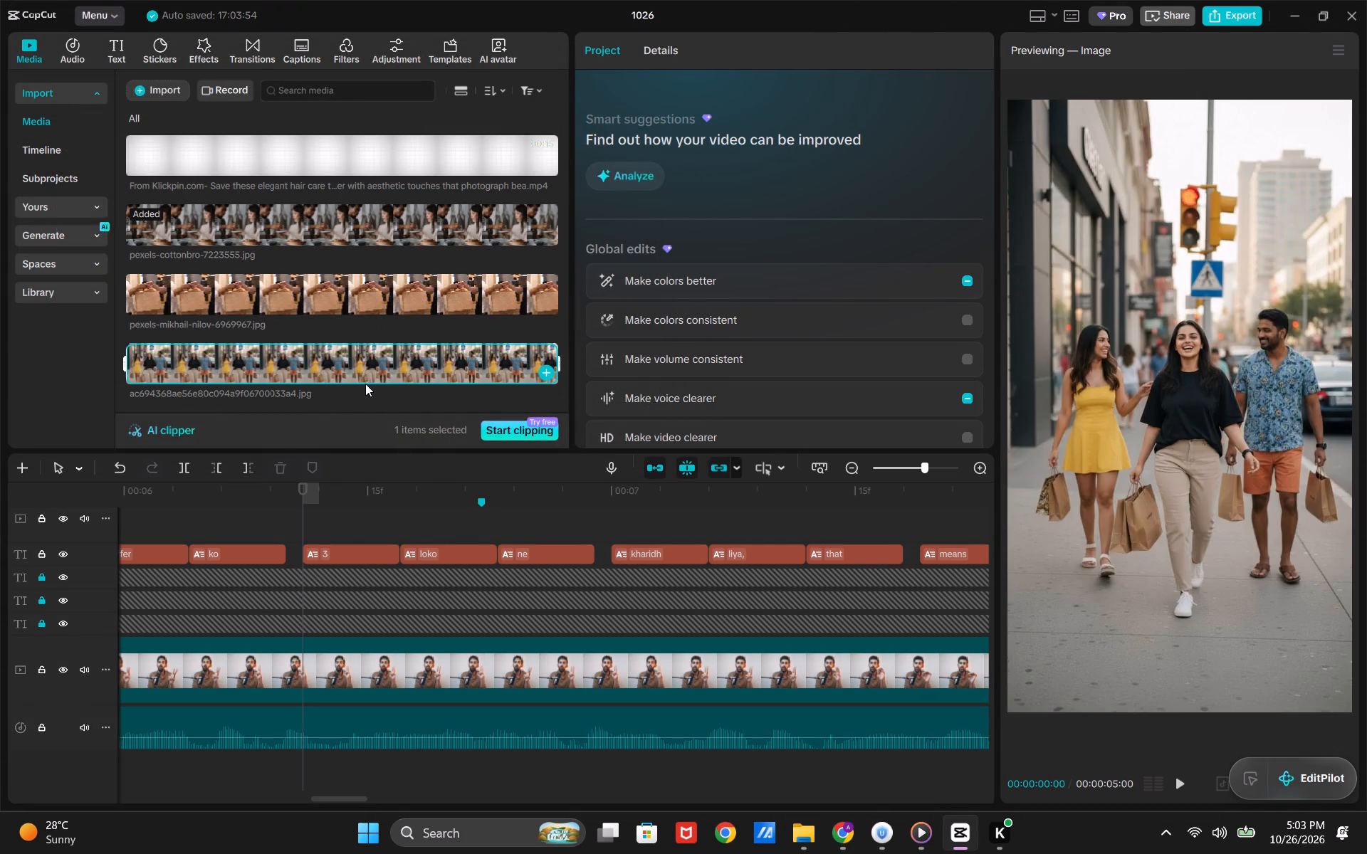
# Place the street-shopping photo on the track above the captions, starting where the caption "3" begins.
pyautogui.moveTo(365, 384); pyautogui.dragTo(303, 537)
# Play over the street-shopping photo and trim its end to 00:00:07:12, where the caption "that" begins.
pyautogui.press('space')
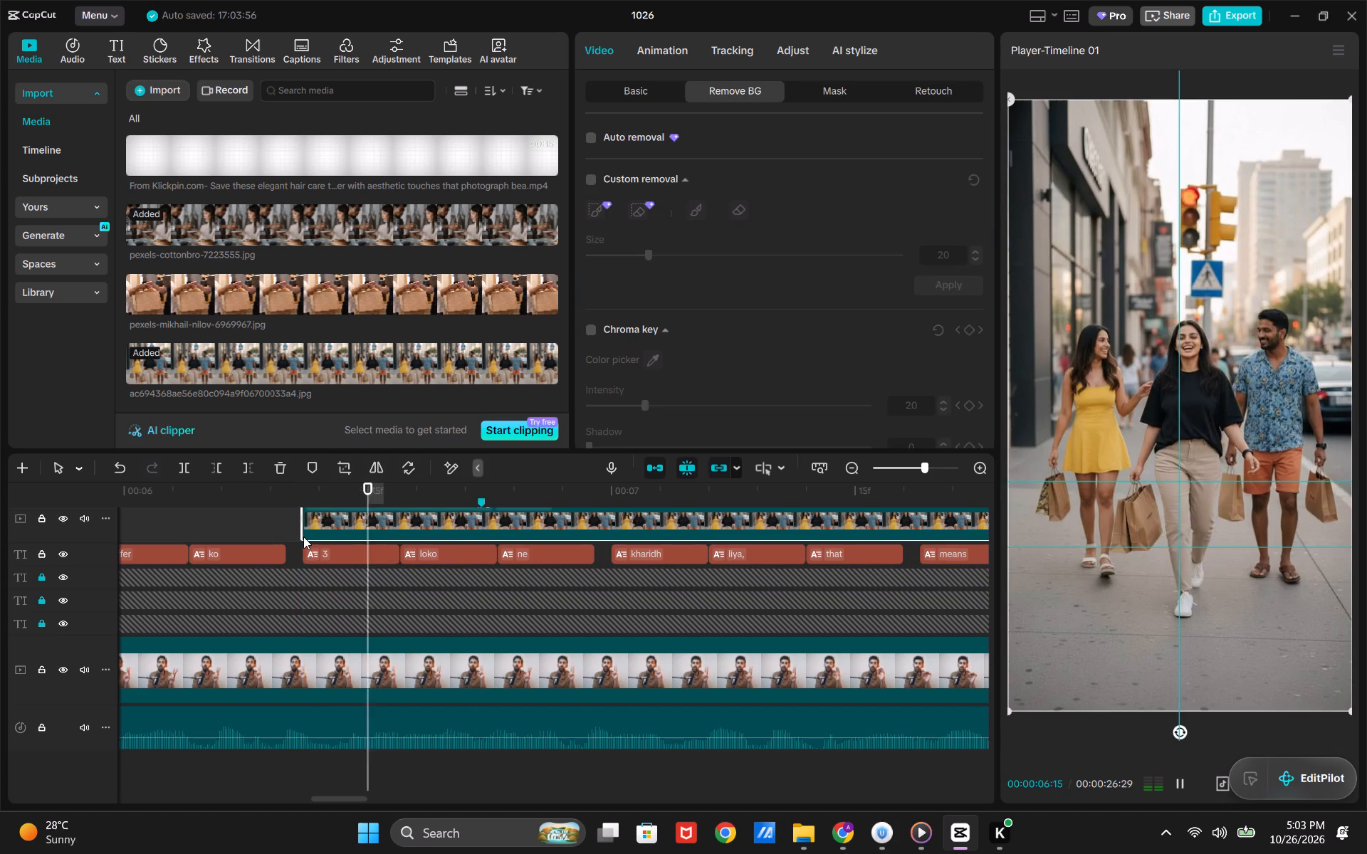
pyautogui.press('space')
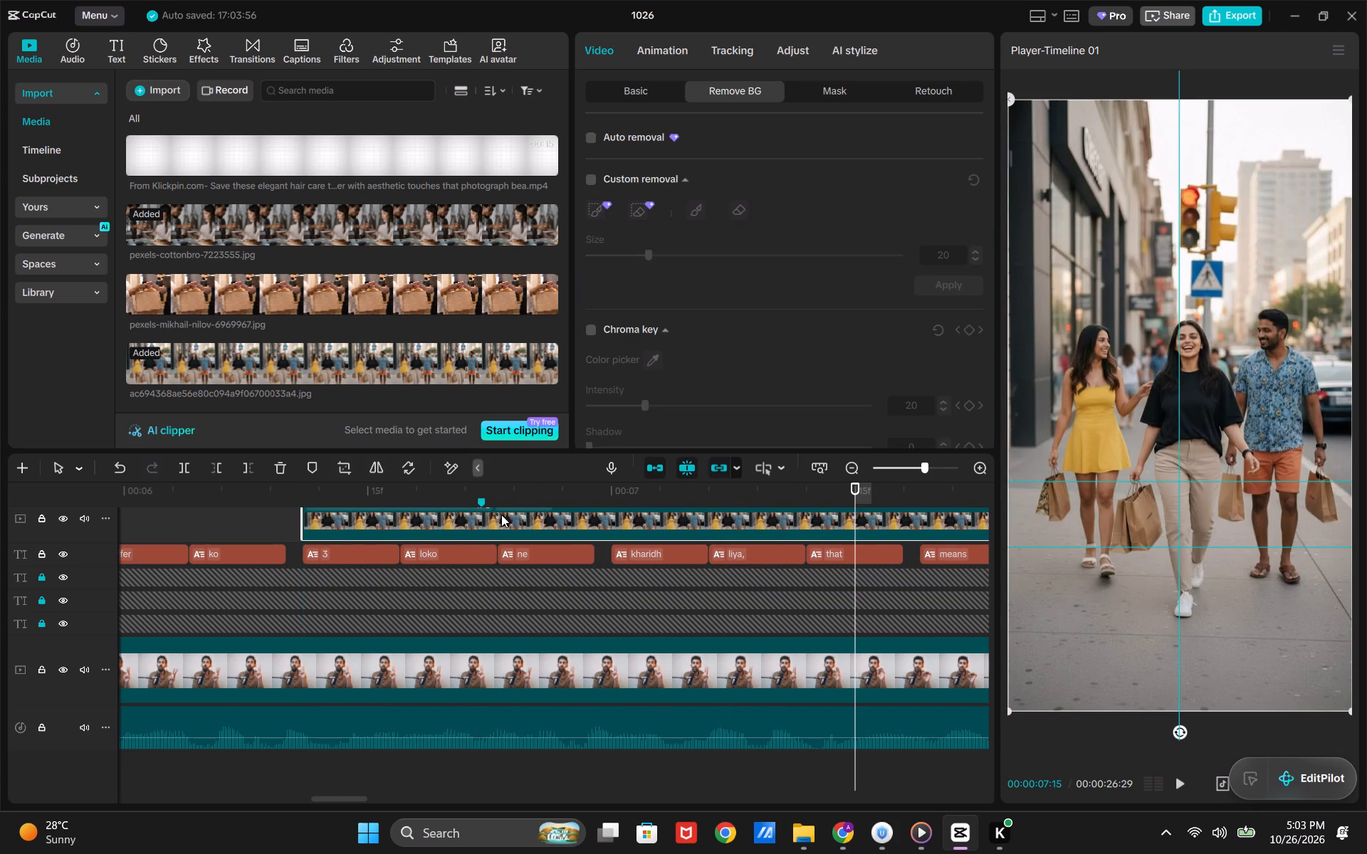
pyautogui.press('Left')
pyautogui.press('Left')
pyautogui.press('Left')
pyautogui.press('Left')
pyautogui.press('Left')
pyautogui.press('Left')
pyautogui.press('Left')
pyautogui.press('Left')
pyautogui.press('Left')
pyautogui.press('Left')
pyautogui.press('Left')
pyautogui.press('Left')
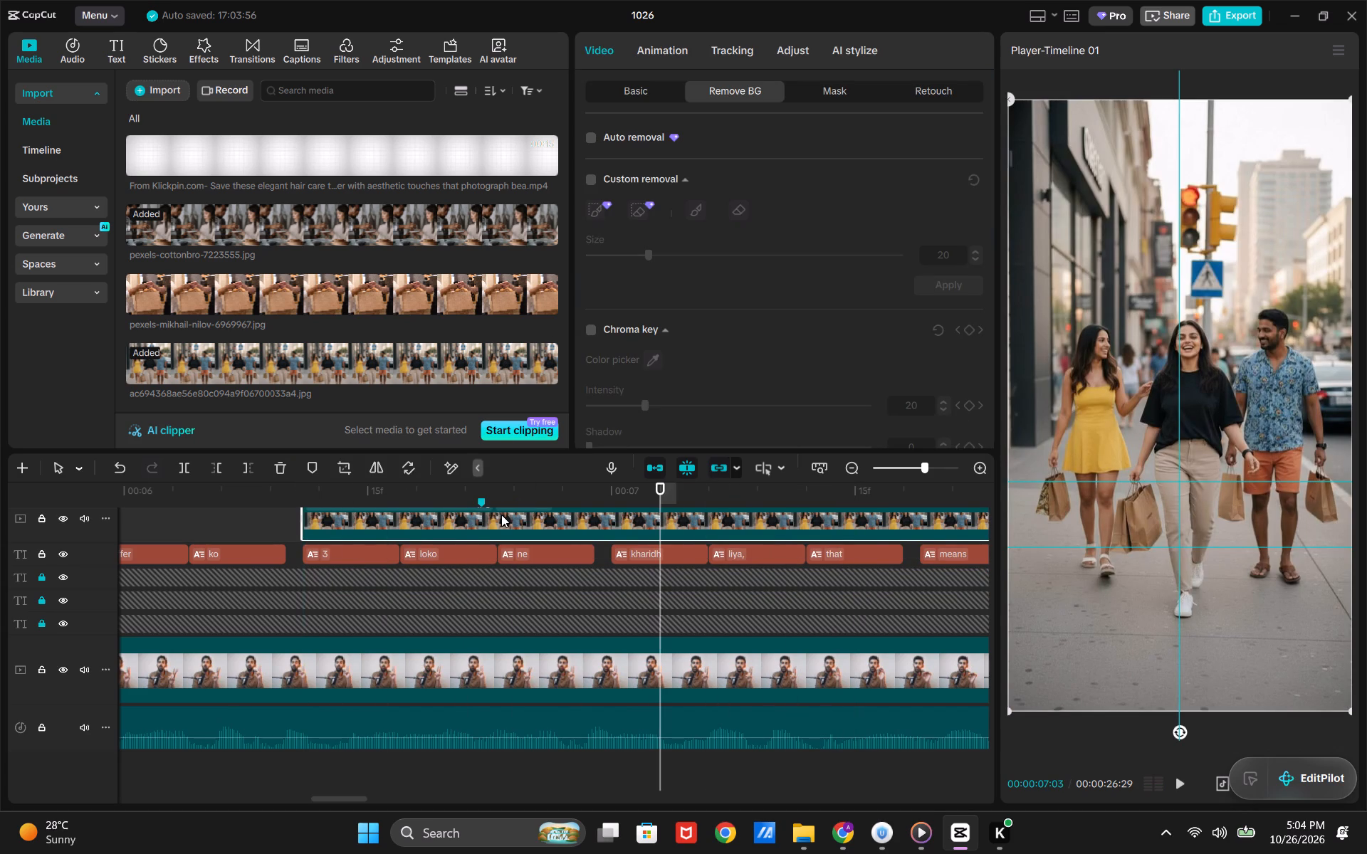
pyautogui.press('Right')
pyautogui.press('Right')
pyautogui.press('Right')
pyautogui.press('Right')
pyautogui.press('Right')
pyautogui.press('Right')
pyautogui.press('Right')
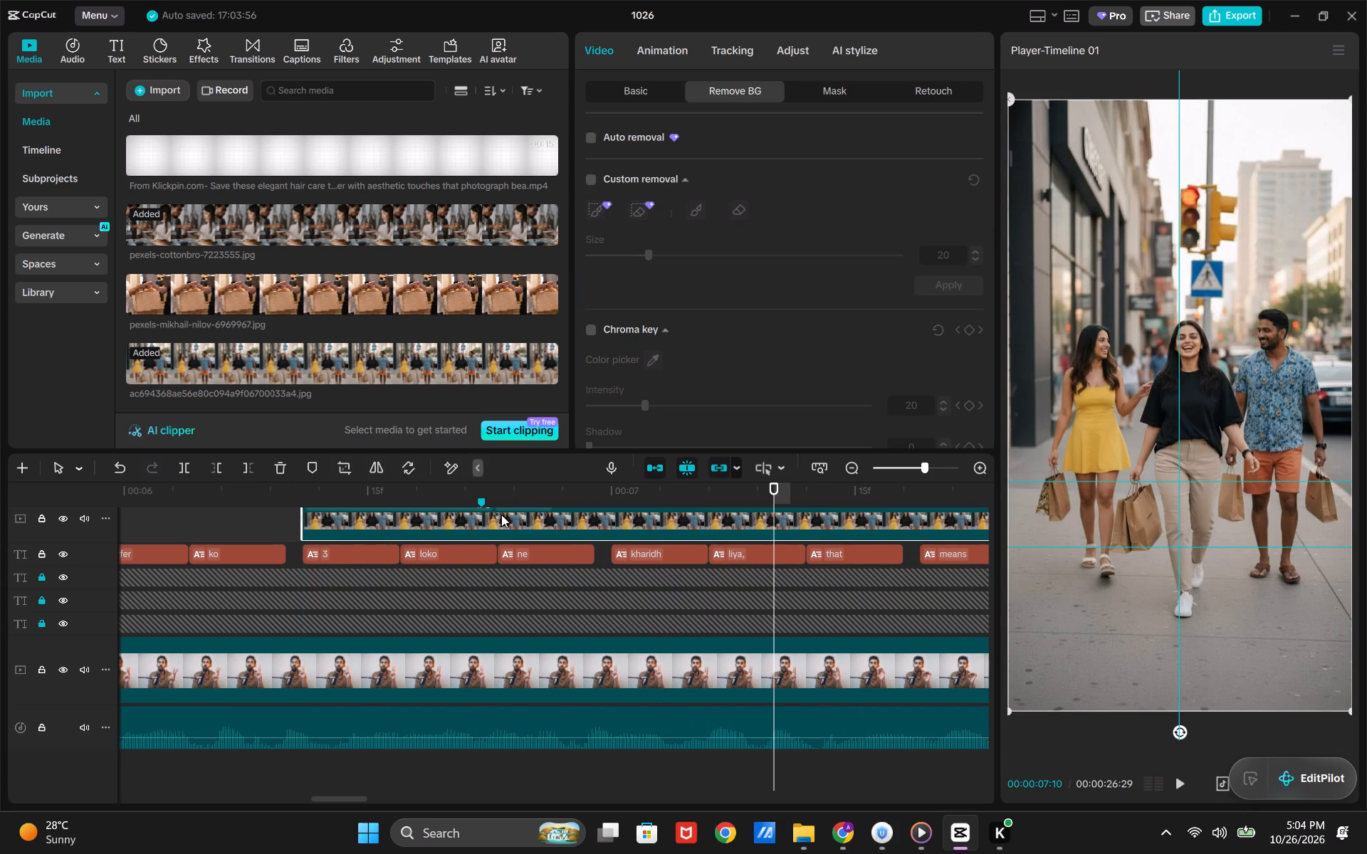
pyautogui.press('Right')
pyautogui.press('Right')
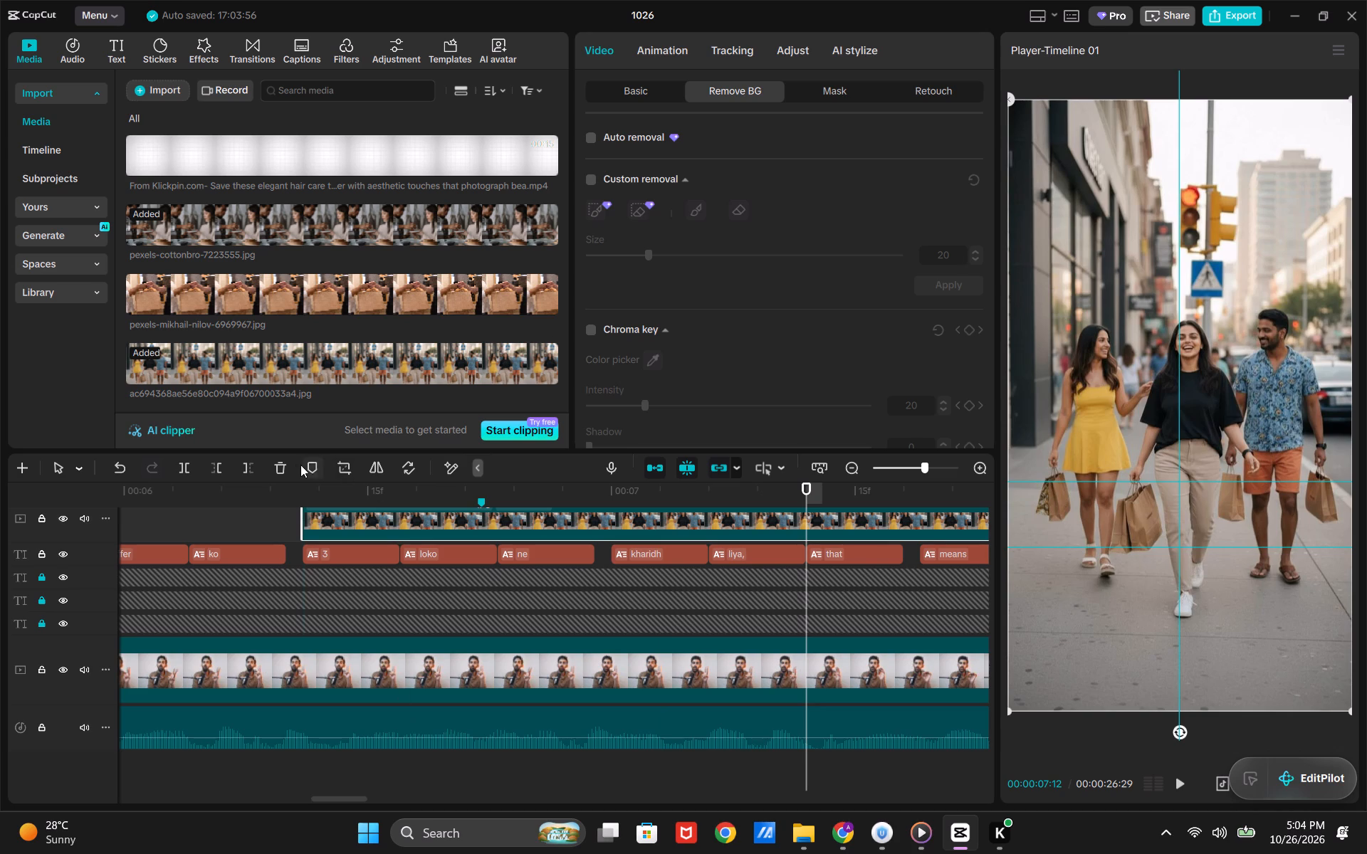
pyautogui.click(241, 465)
# Play on to the caption "offer." near 00:00:13:15, and bring the playhead back to 00:00:12:10, where the caption "ready" begins.
pyautogui.press('space')
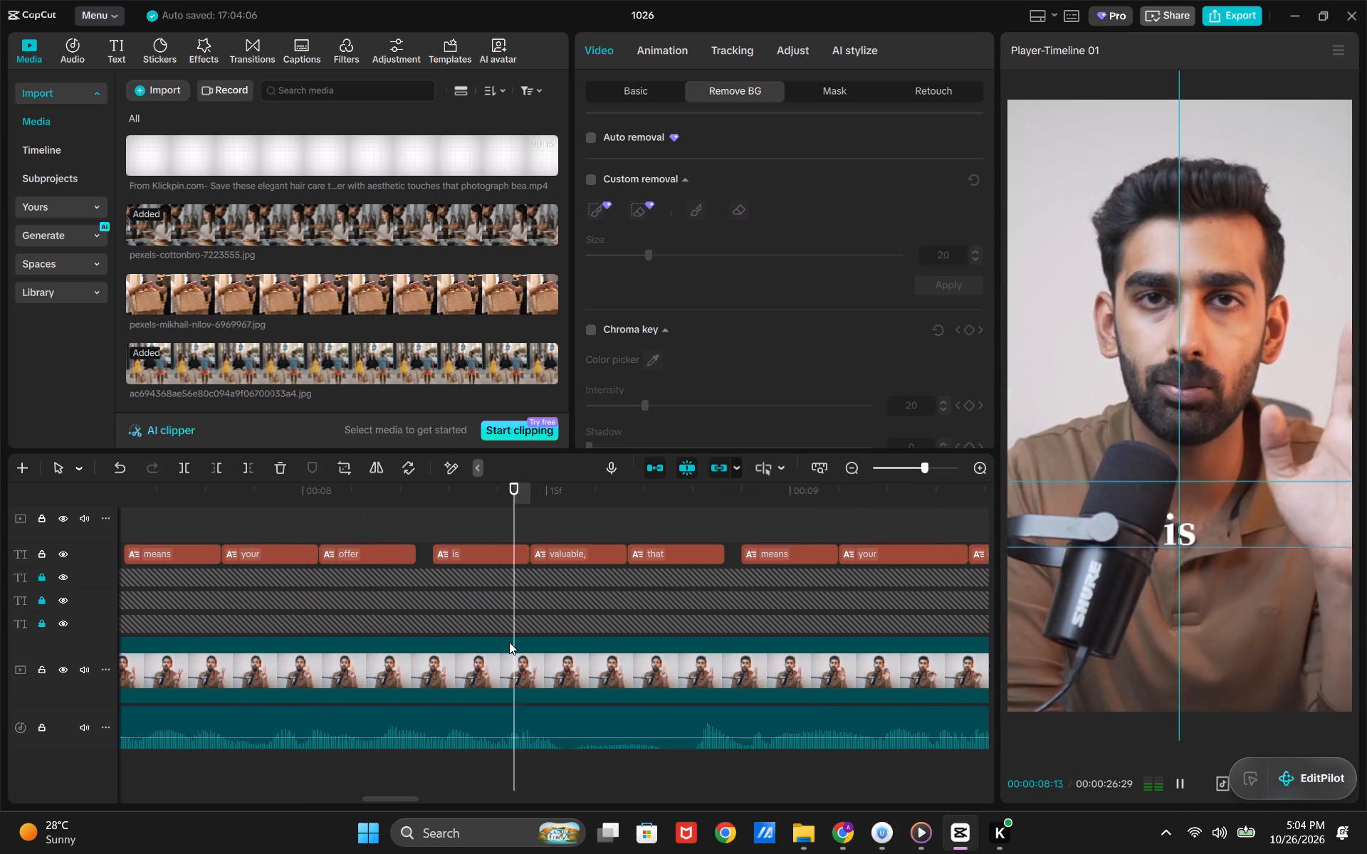
pyautogui.press('space')
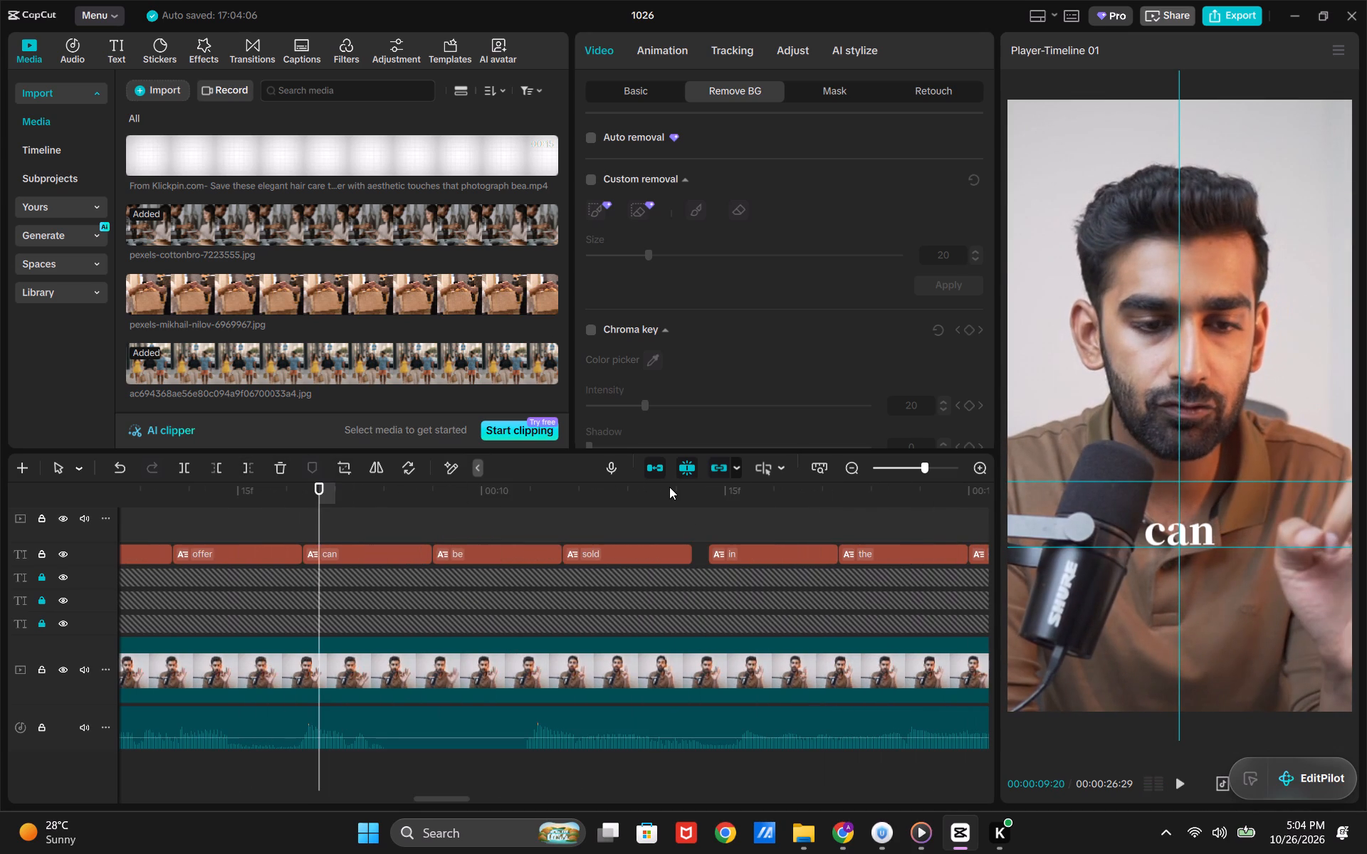
pyautogui.press('space')
pyautogui.press('space')
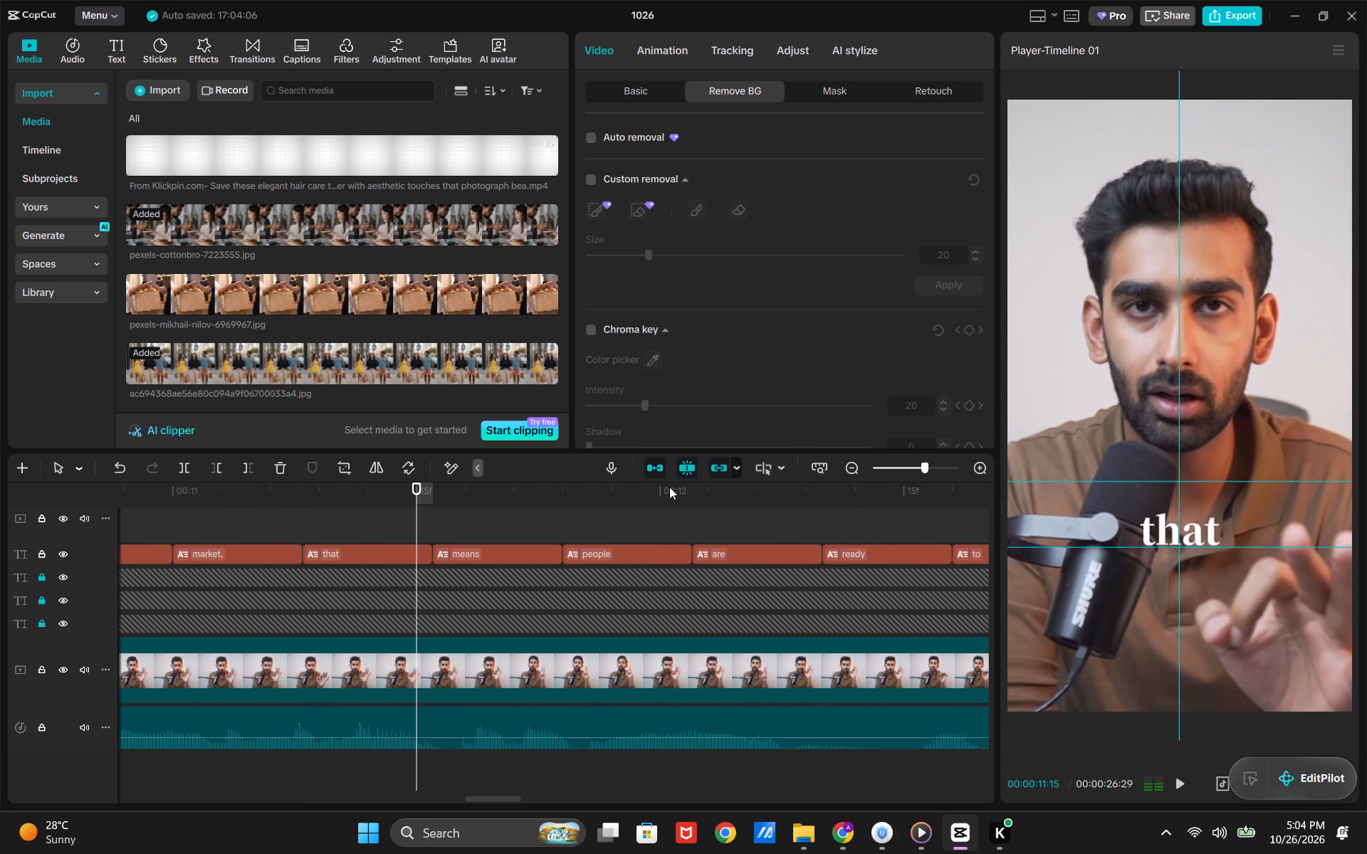
pyautogui.press('space')
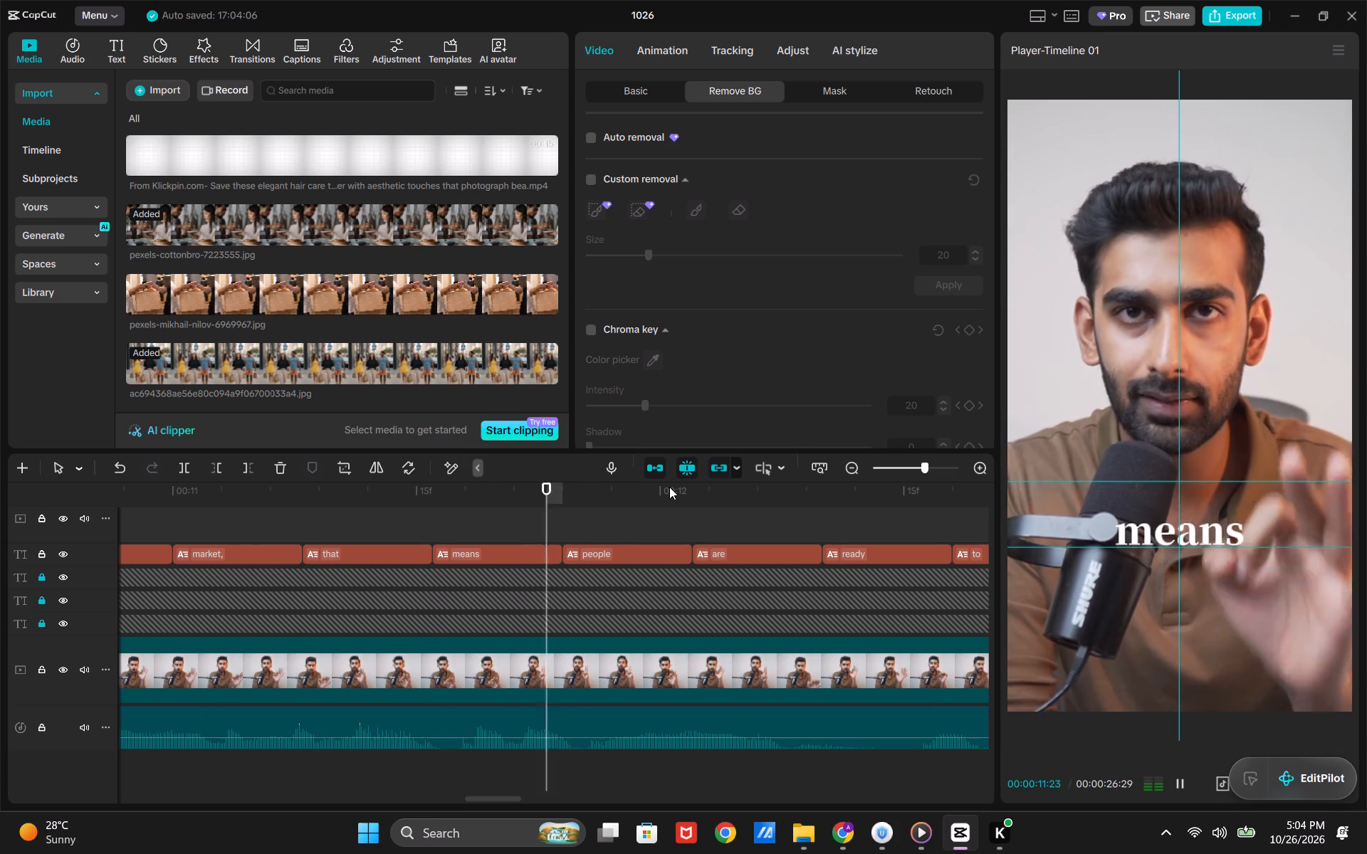
pyautogui.press('space')
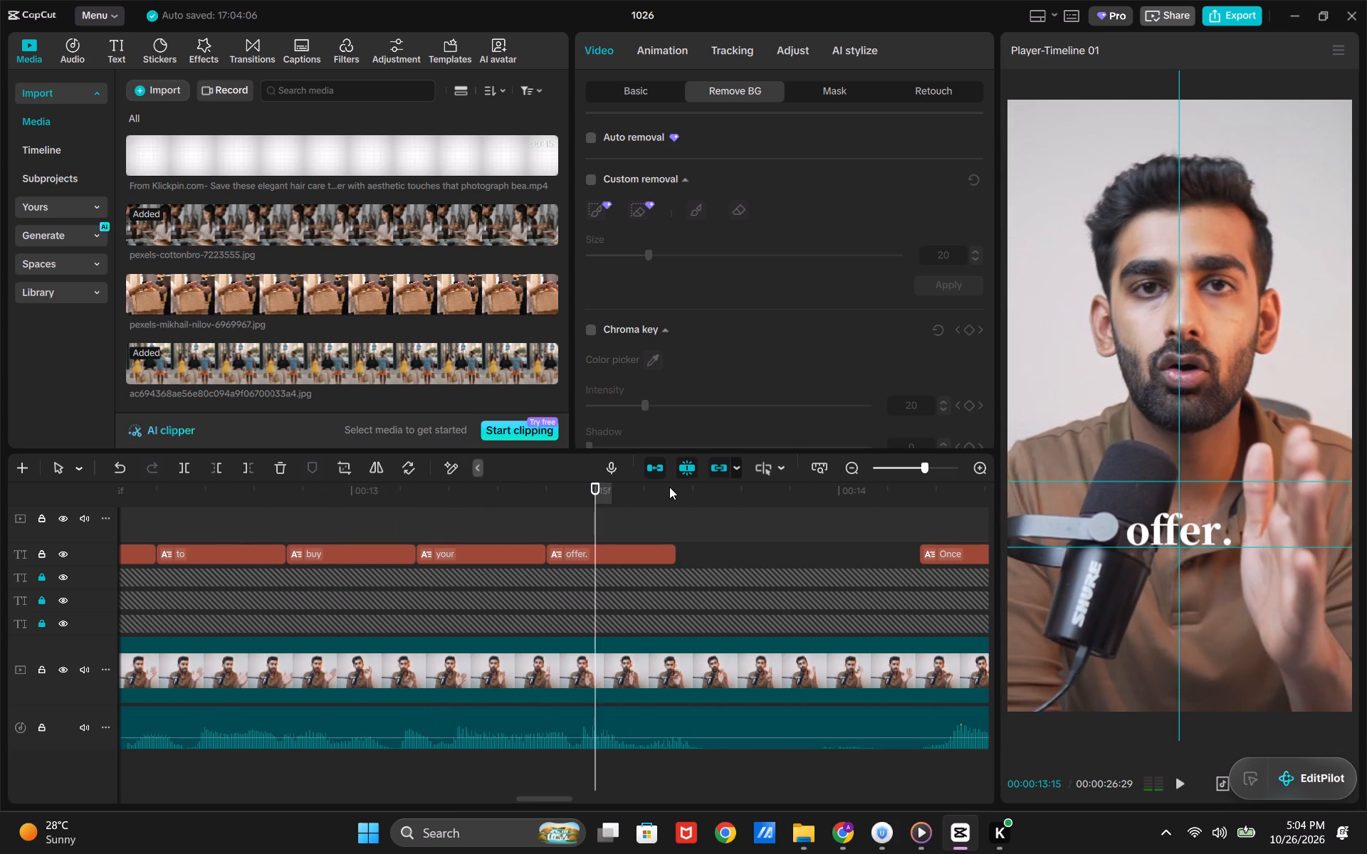
pyautogui.press('Left')
pyautogui.press('Left')
pyautogui.press('Left')
pyautogui.press('Left')
pyautogui.press('Left')
pyautogui.press('Left')
pyautogui.press('Left')
pyautogui.press('Left')
pyautogui.press('Left')
pyautogui.press('Left')
pyautogui.press('Left')
pyautogui.press('Left')
pyautogui.press('Left')
pyautogui.press('Left')
pyautogui.press('Left')
pyautogui.press('Left')
pyautogui.press('Left')
pyautogui.press('Left')
pyautogui.press('Left')
pyautogui.press('Left')
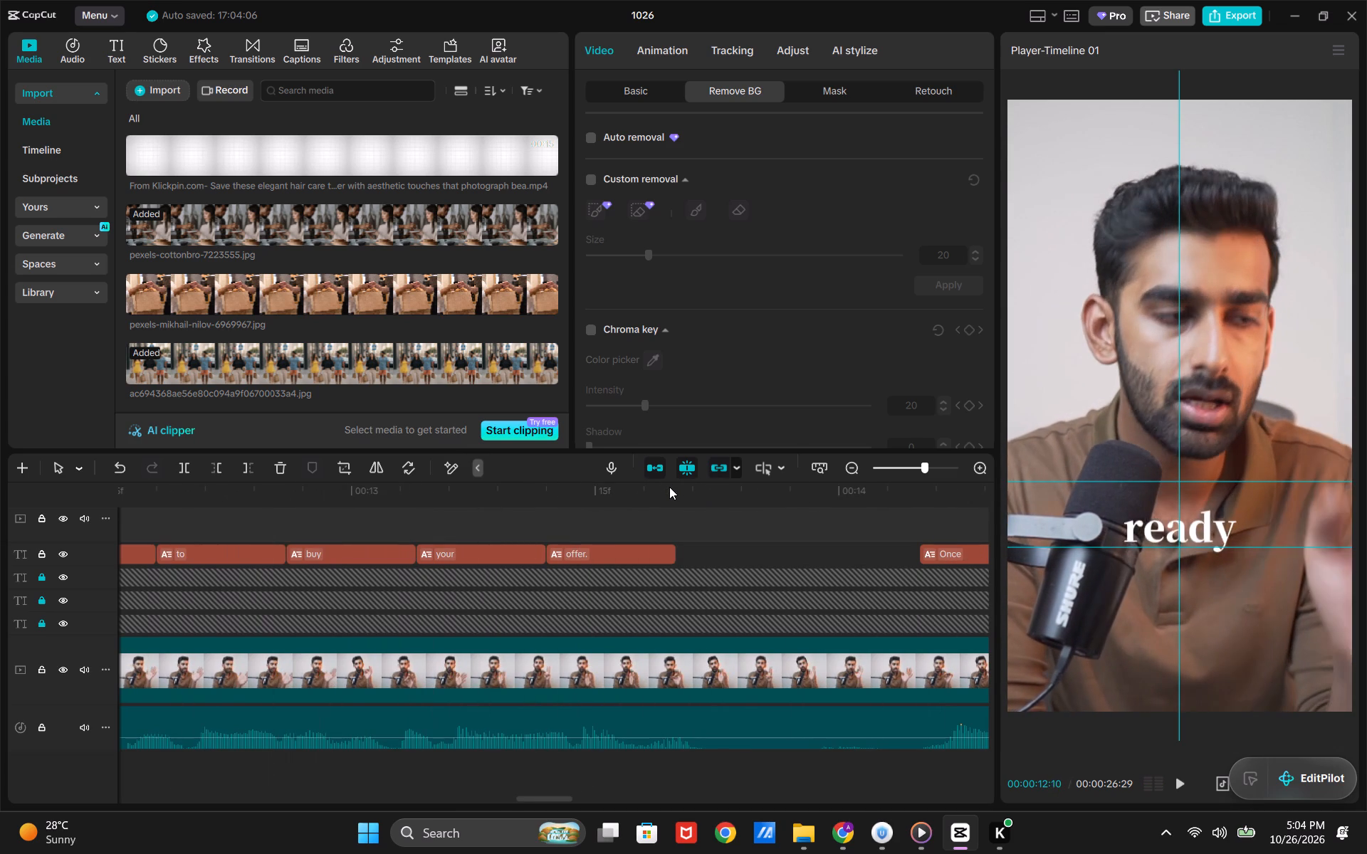
pyautogui.press('Left')
pyautogui.hscroll(1, 551, 586)
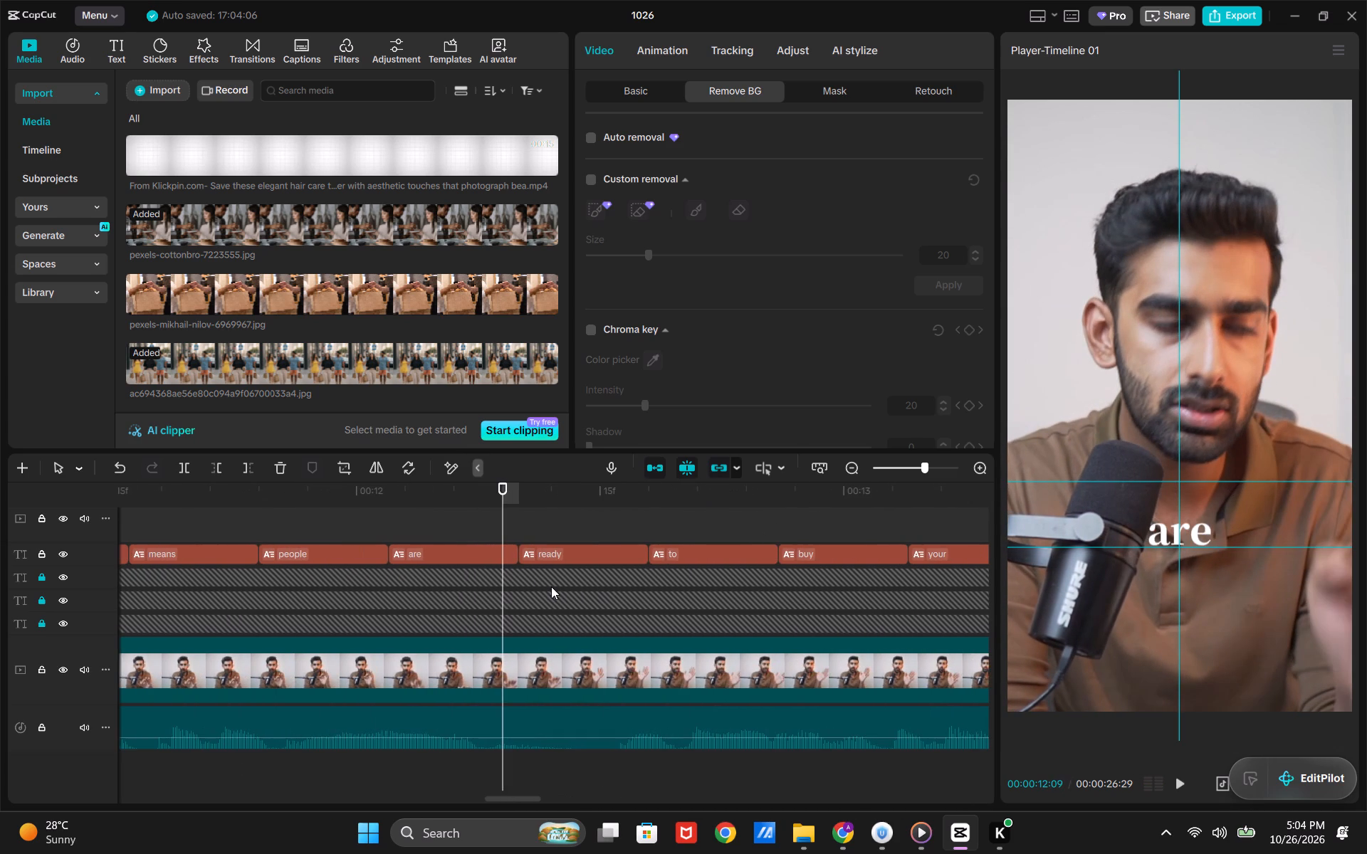
pyautogui.hscroll(1, 551, 586)
pyautogui.moveTo(500, 520); pyautogui.dragTo(515, 526)
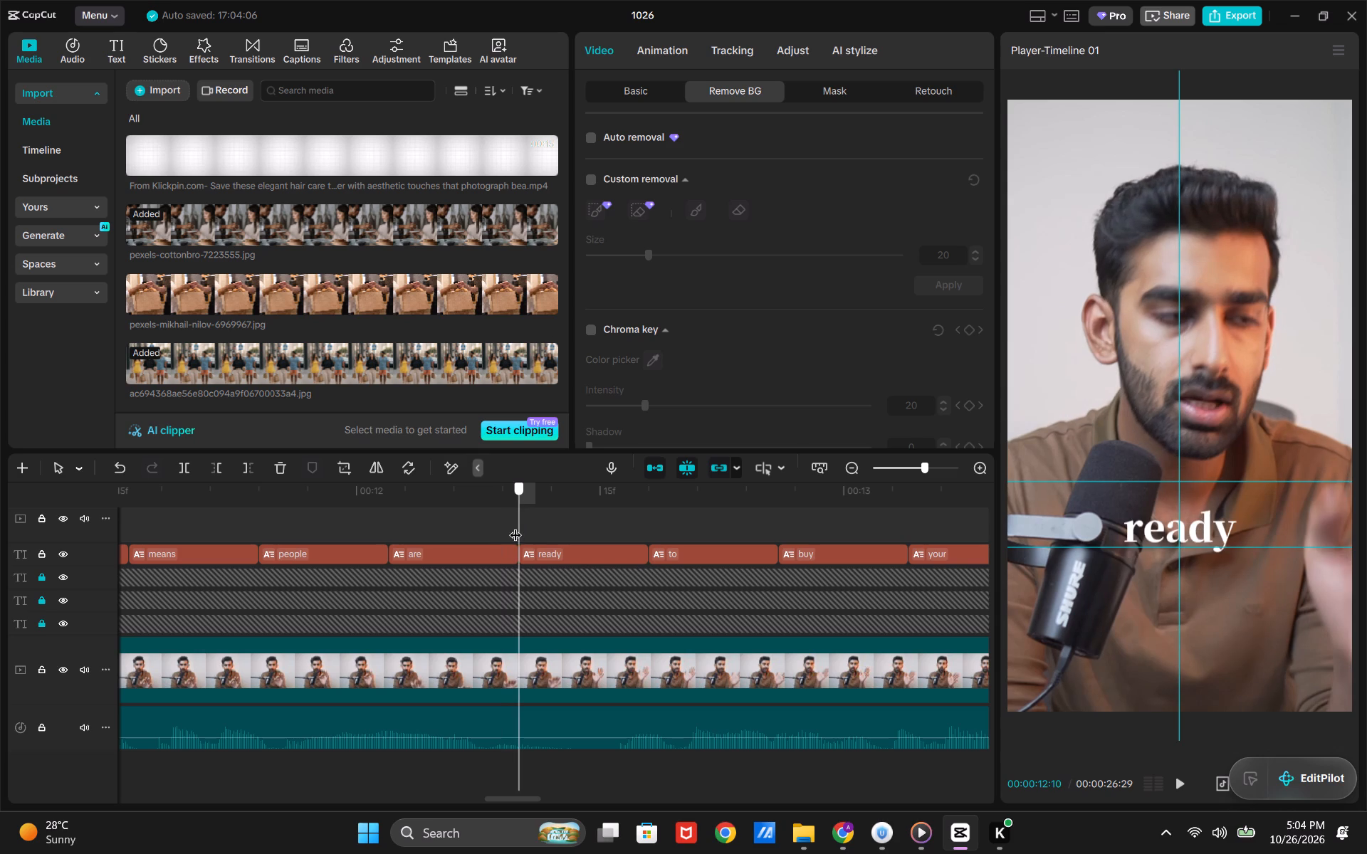
pyautogui.moveTo(515, 526); pyautogui.dragTo(516, 527)
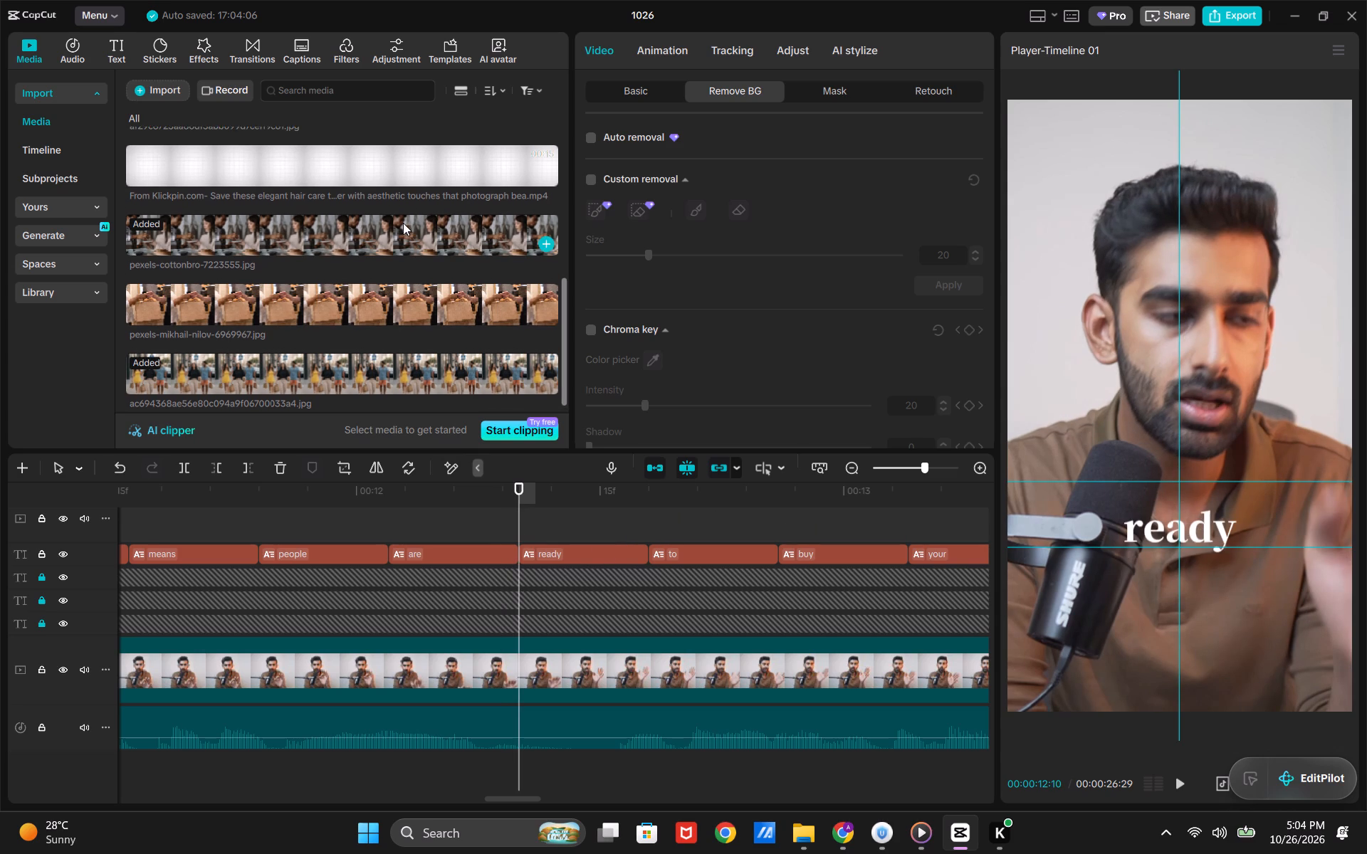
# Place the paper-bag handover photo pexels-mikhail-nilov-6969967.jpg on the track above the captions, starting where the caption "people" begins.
pyautogui.moveTo(395, 297); pyautogui.dragTo(535, 519)
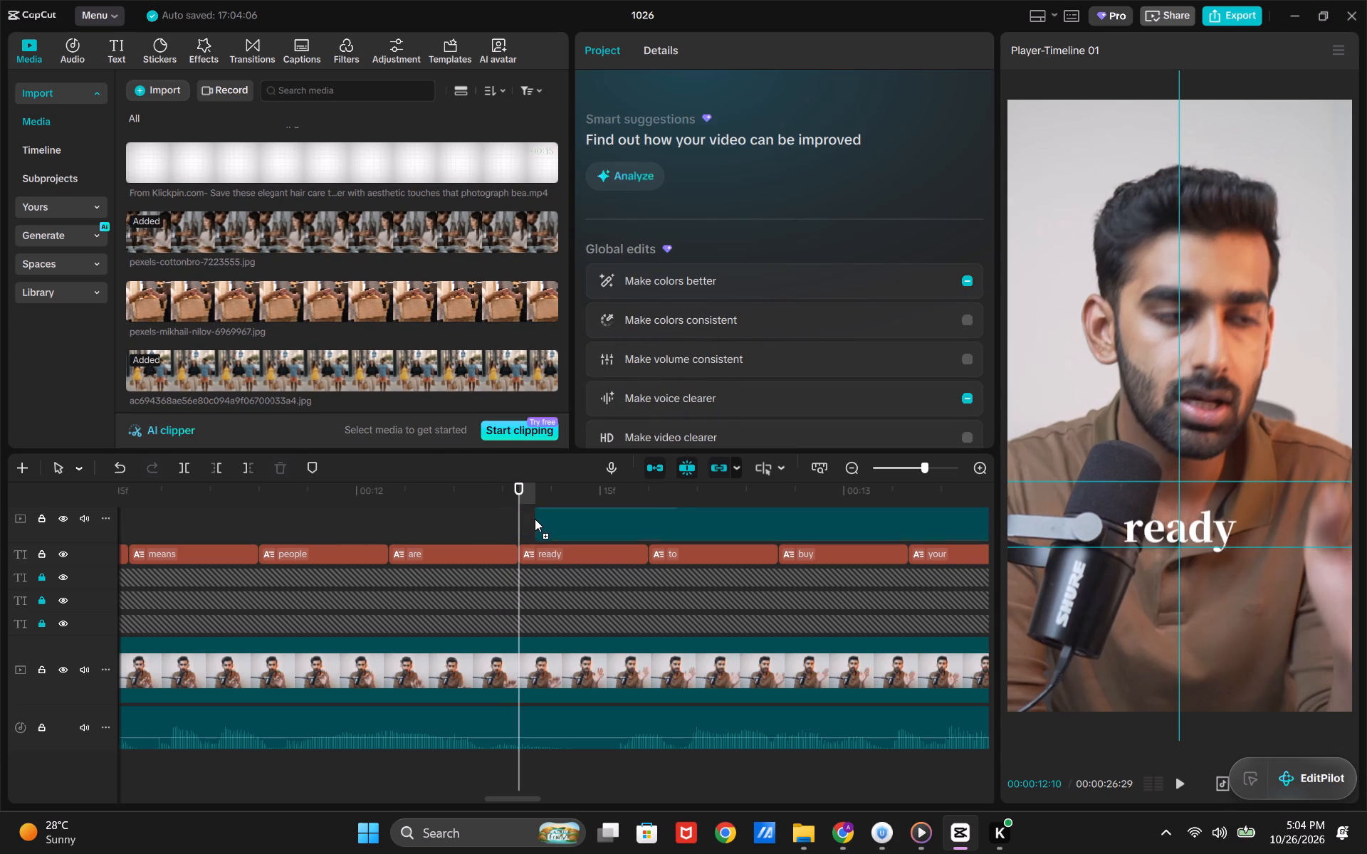
pyautogui.moveTo(535, 519); pyautogui.dragTo(266, 505)
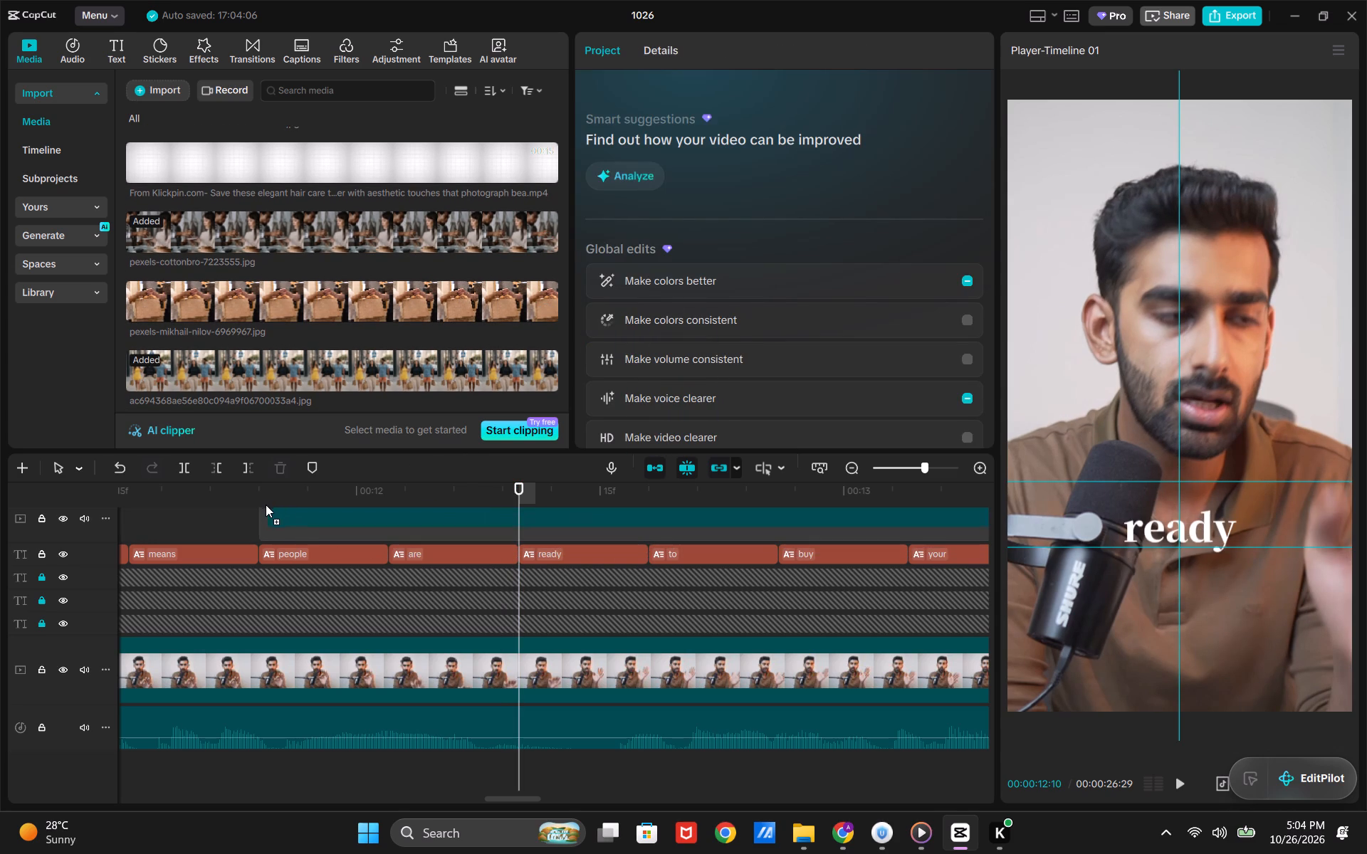
pyautogui.moveTo(266, 505); pyautogui.dragTo(258, 515)
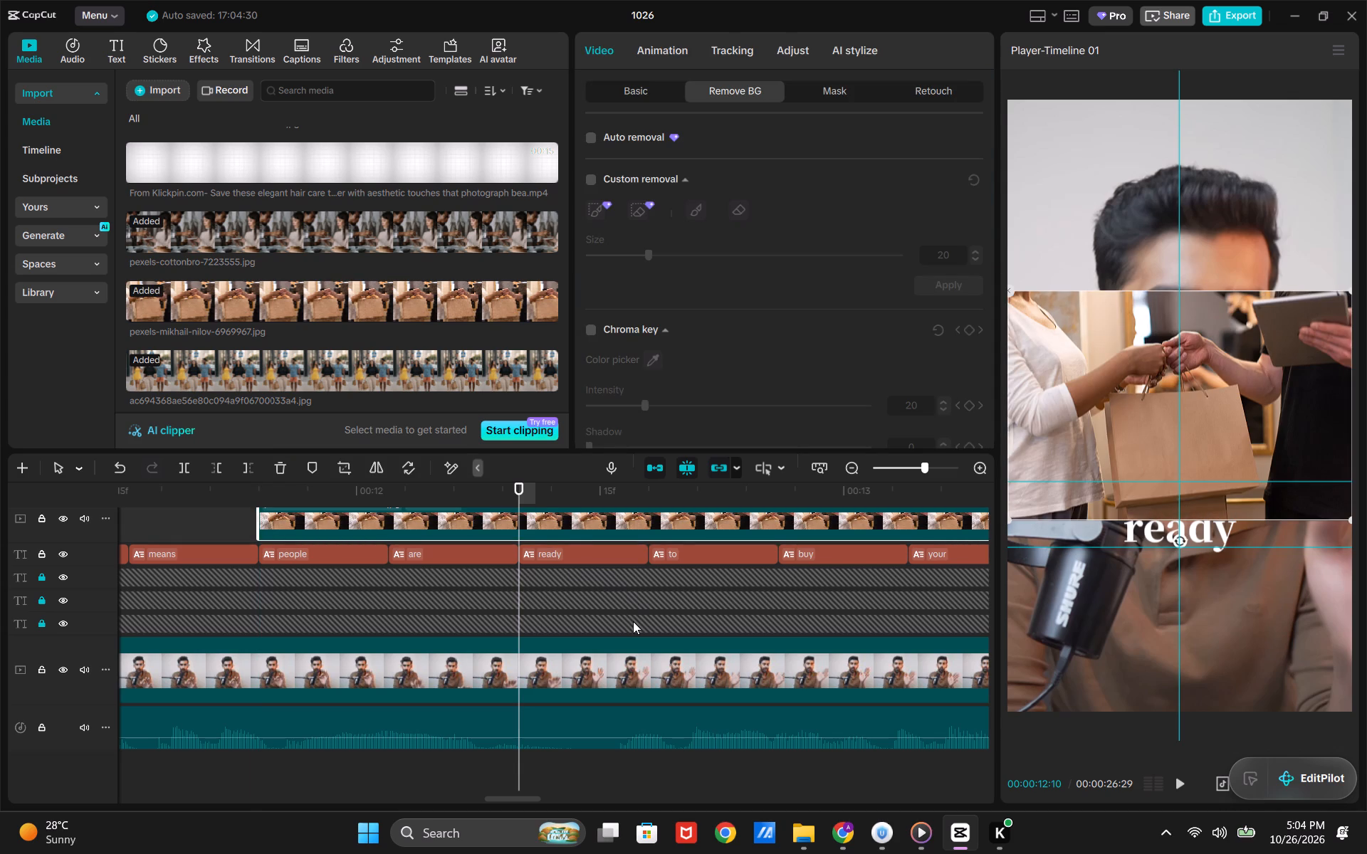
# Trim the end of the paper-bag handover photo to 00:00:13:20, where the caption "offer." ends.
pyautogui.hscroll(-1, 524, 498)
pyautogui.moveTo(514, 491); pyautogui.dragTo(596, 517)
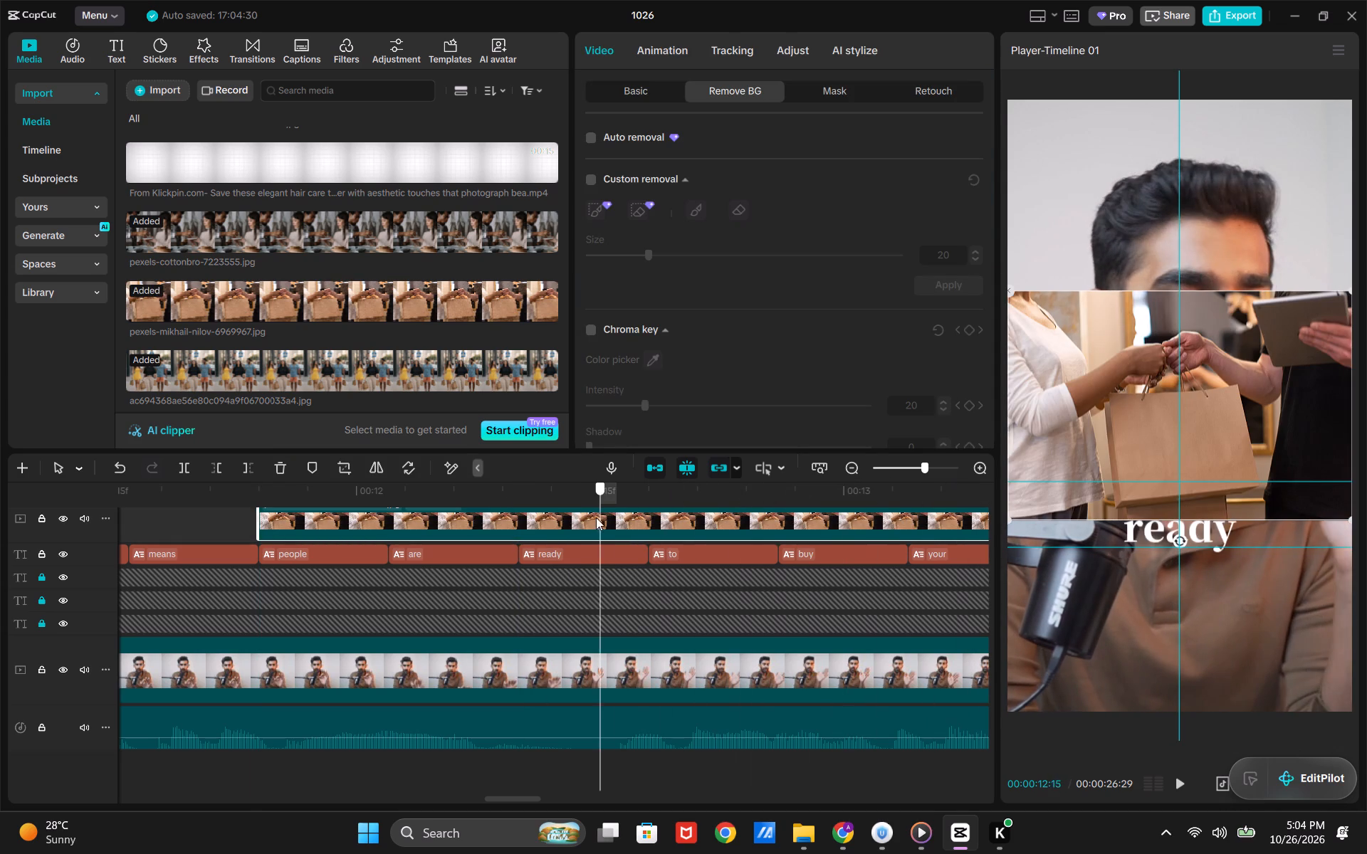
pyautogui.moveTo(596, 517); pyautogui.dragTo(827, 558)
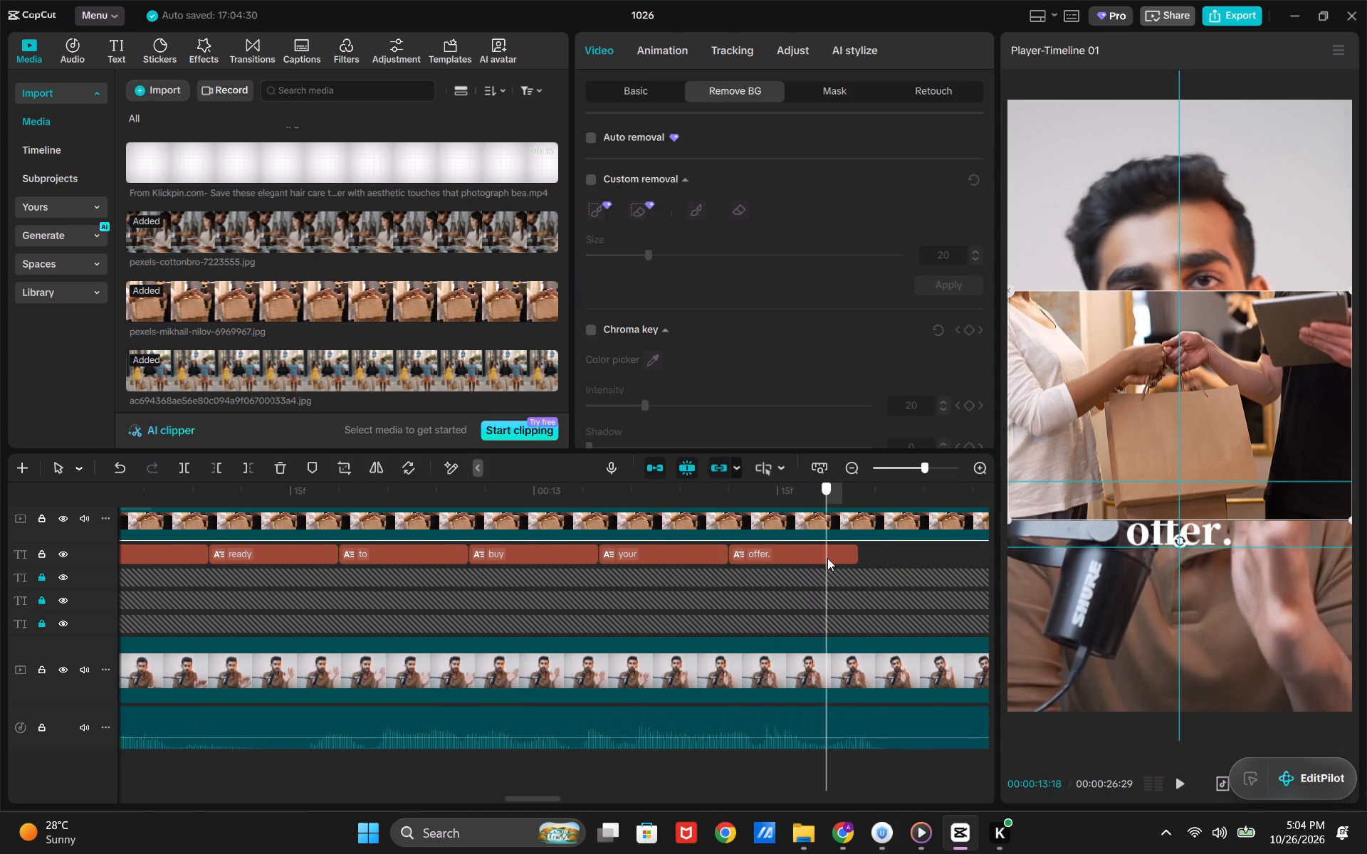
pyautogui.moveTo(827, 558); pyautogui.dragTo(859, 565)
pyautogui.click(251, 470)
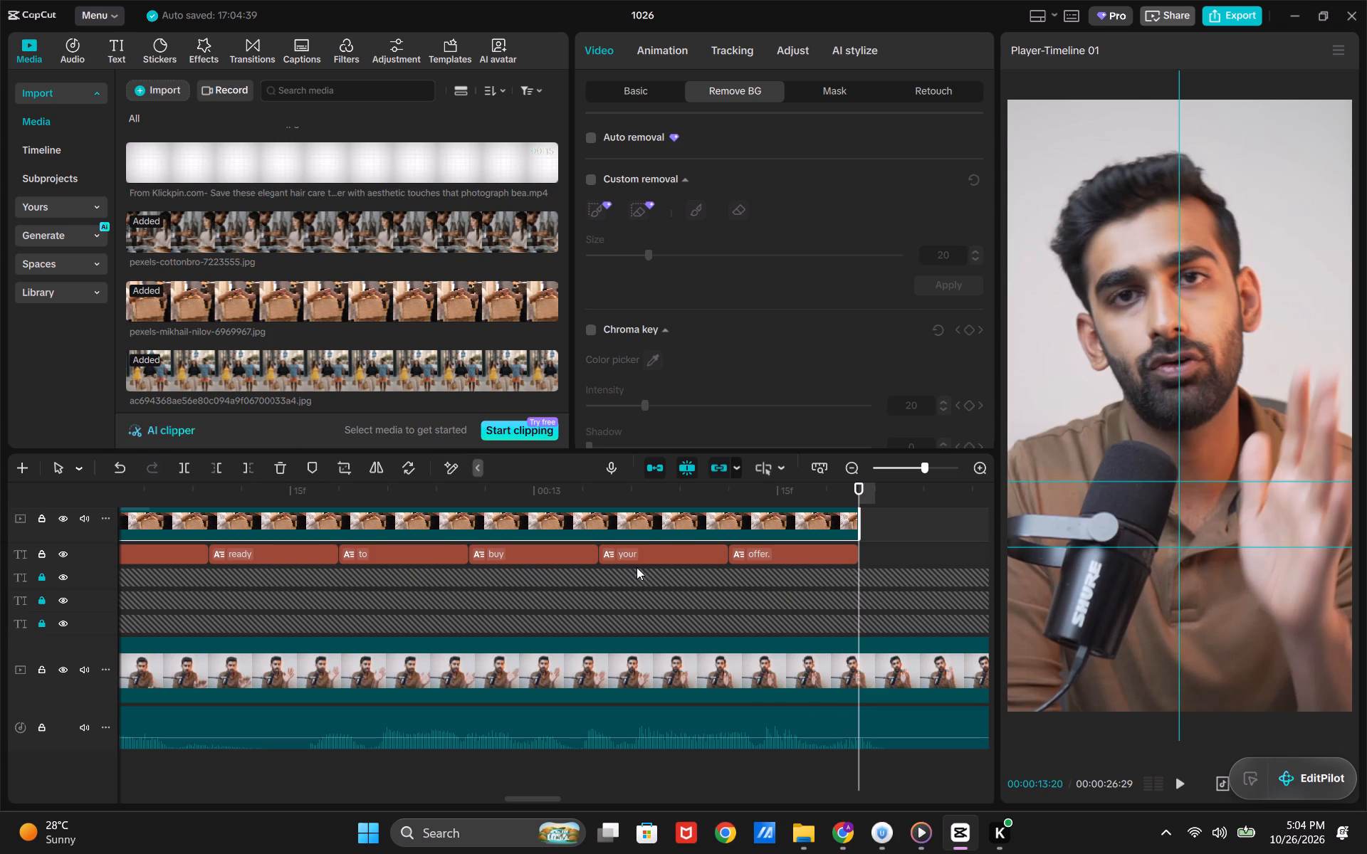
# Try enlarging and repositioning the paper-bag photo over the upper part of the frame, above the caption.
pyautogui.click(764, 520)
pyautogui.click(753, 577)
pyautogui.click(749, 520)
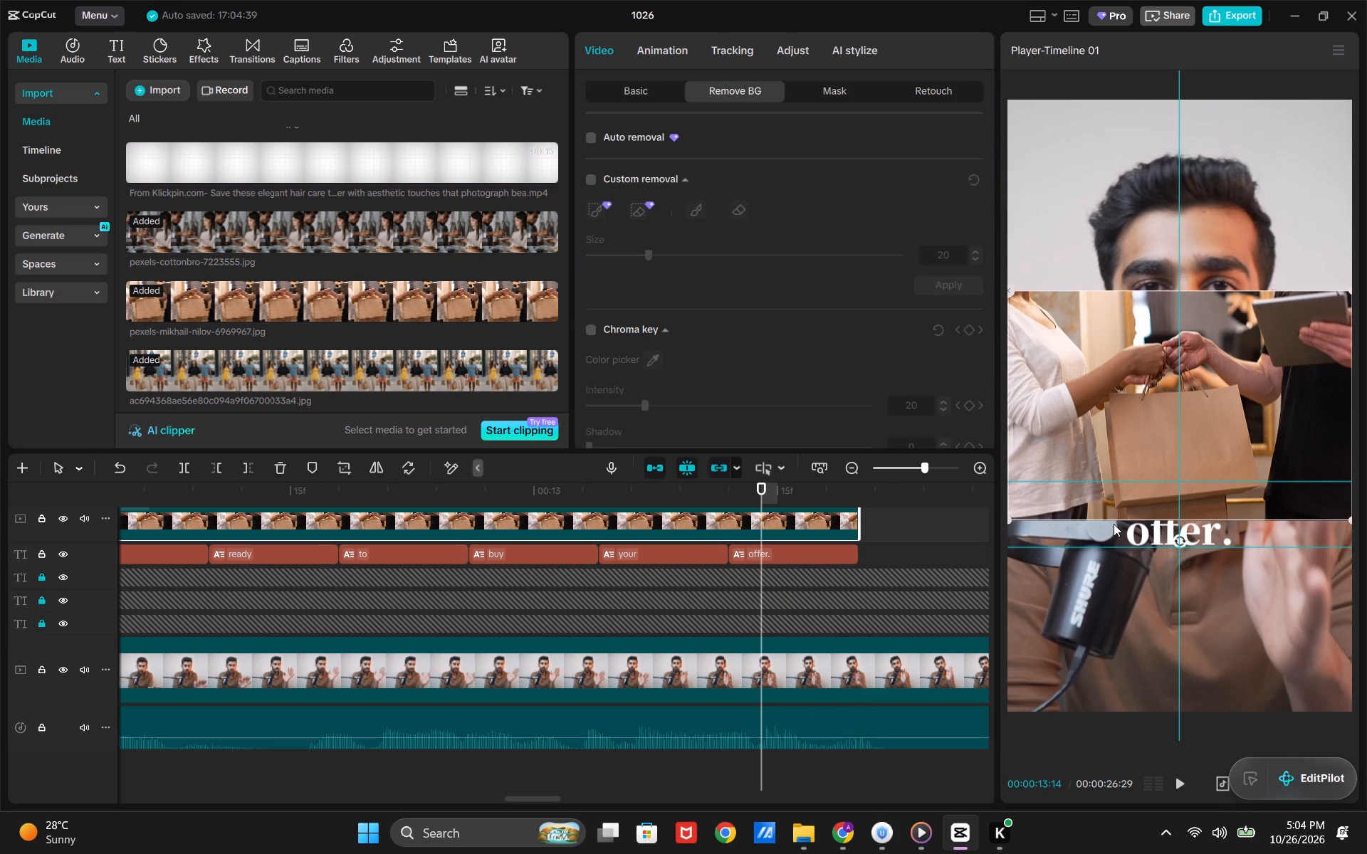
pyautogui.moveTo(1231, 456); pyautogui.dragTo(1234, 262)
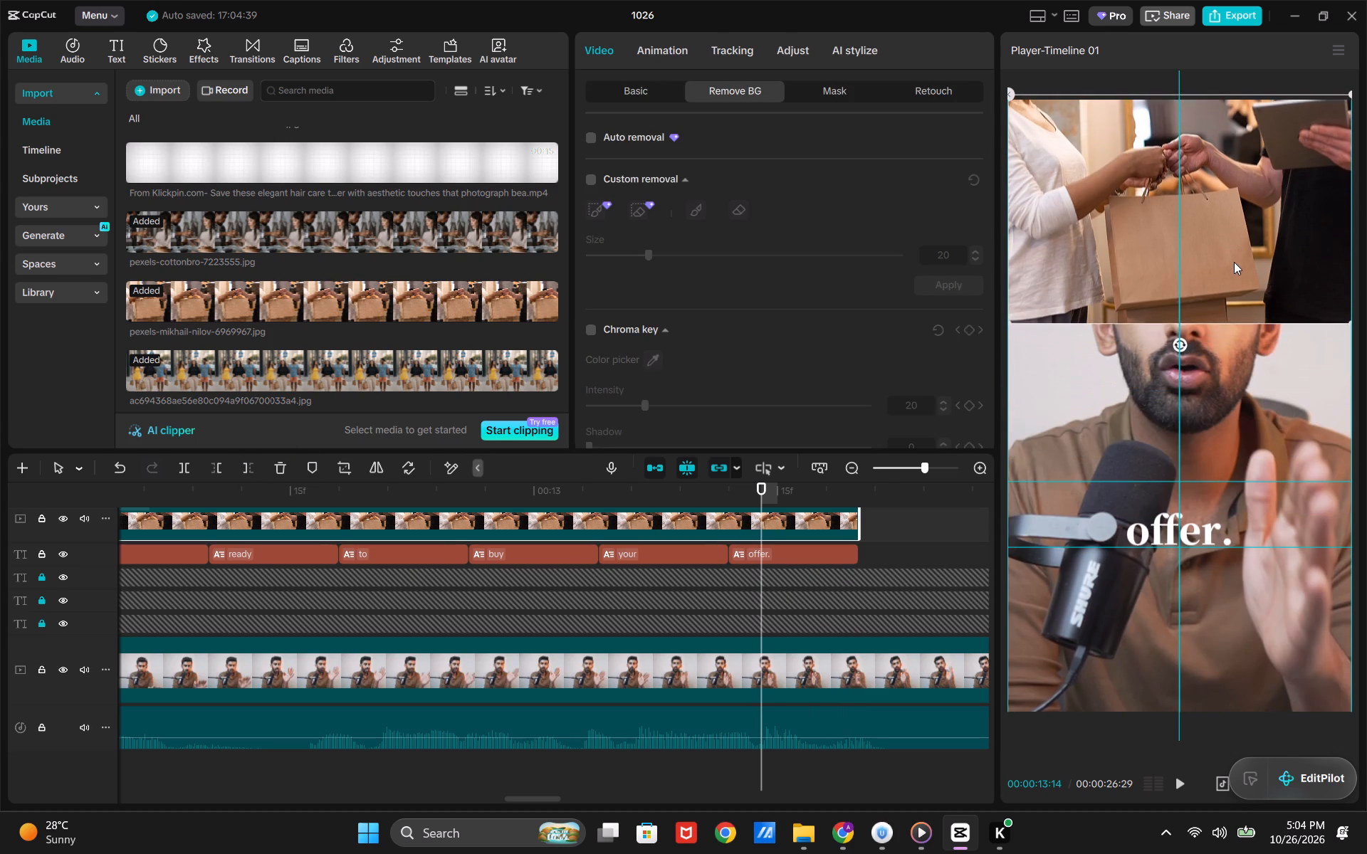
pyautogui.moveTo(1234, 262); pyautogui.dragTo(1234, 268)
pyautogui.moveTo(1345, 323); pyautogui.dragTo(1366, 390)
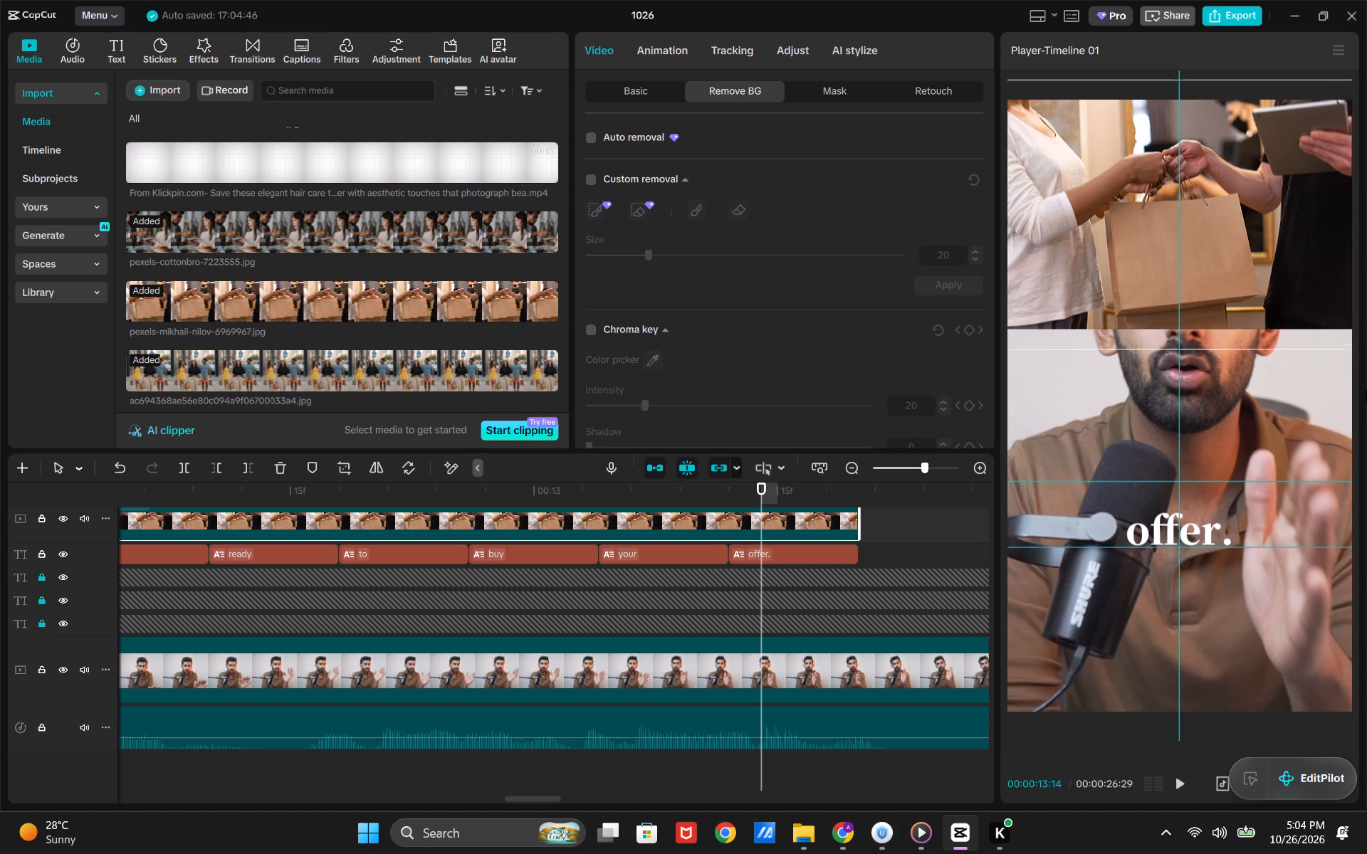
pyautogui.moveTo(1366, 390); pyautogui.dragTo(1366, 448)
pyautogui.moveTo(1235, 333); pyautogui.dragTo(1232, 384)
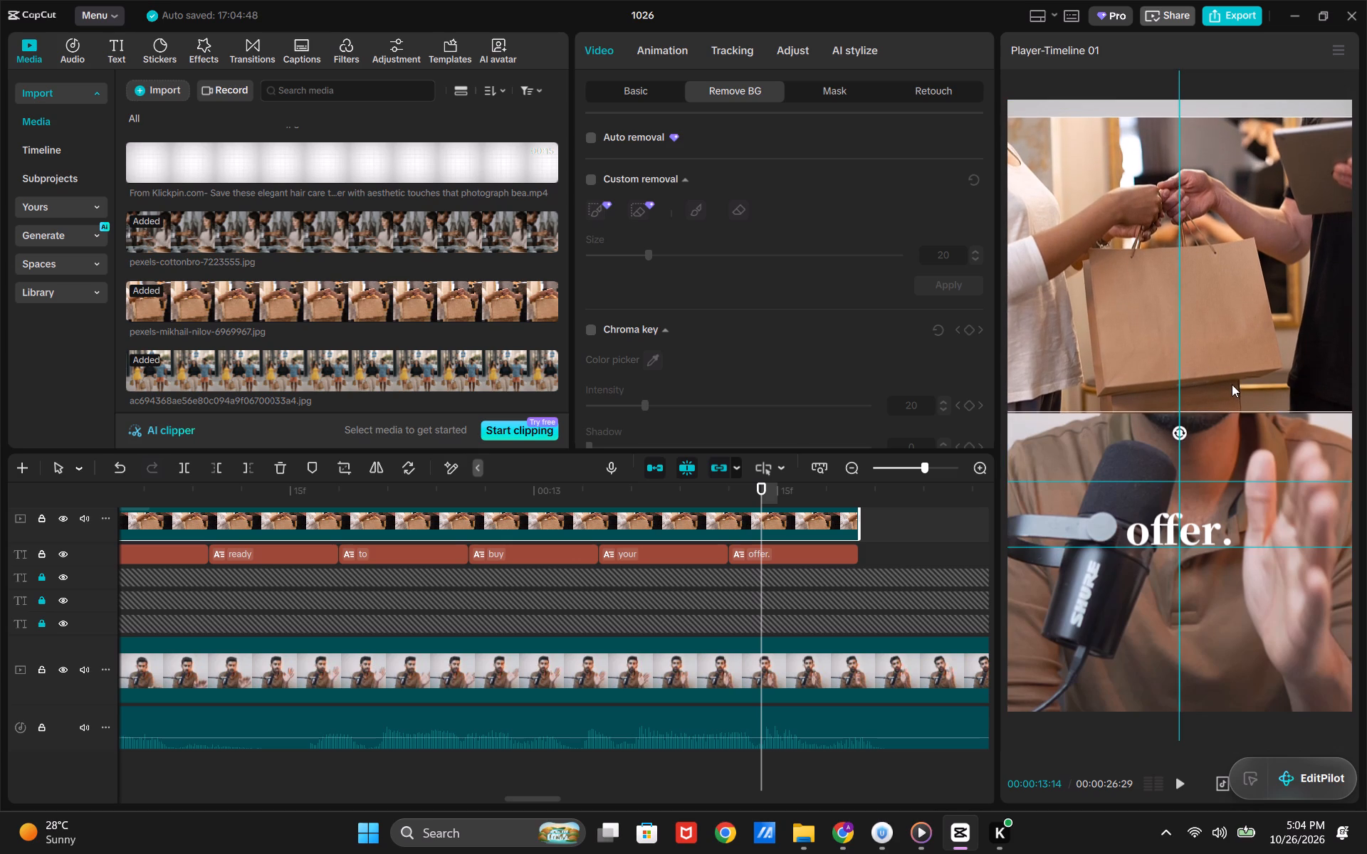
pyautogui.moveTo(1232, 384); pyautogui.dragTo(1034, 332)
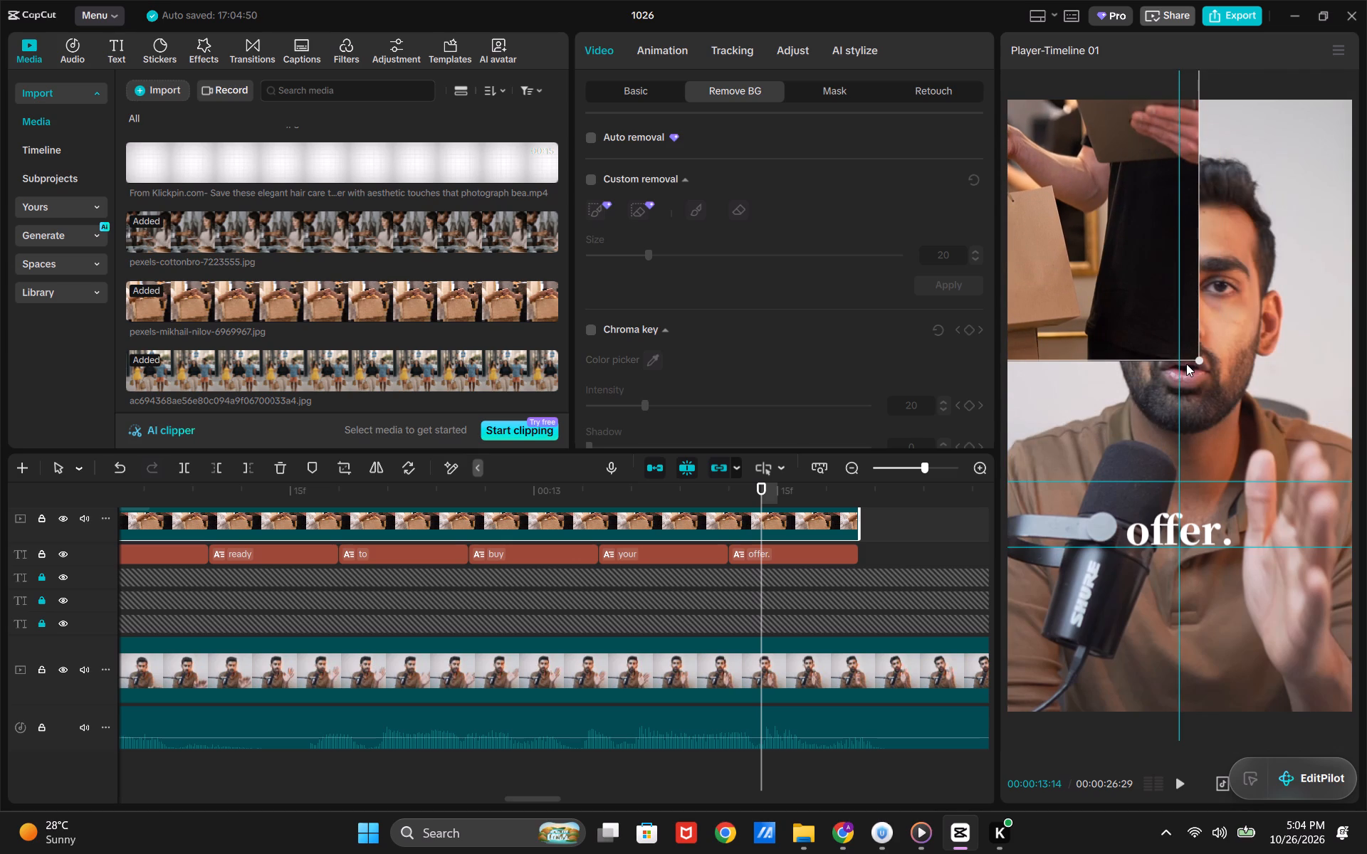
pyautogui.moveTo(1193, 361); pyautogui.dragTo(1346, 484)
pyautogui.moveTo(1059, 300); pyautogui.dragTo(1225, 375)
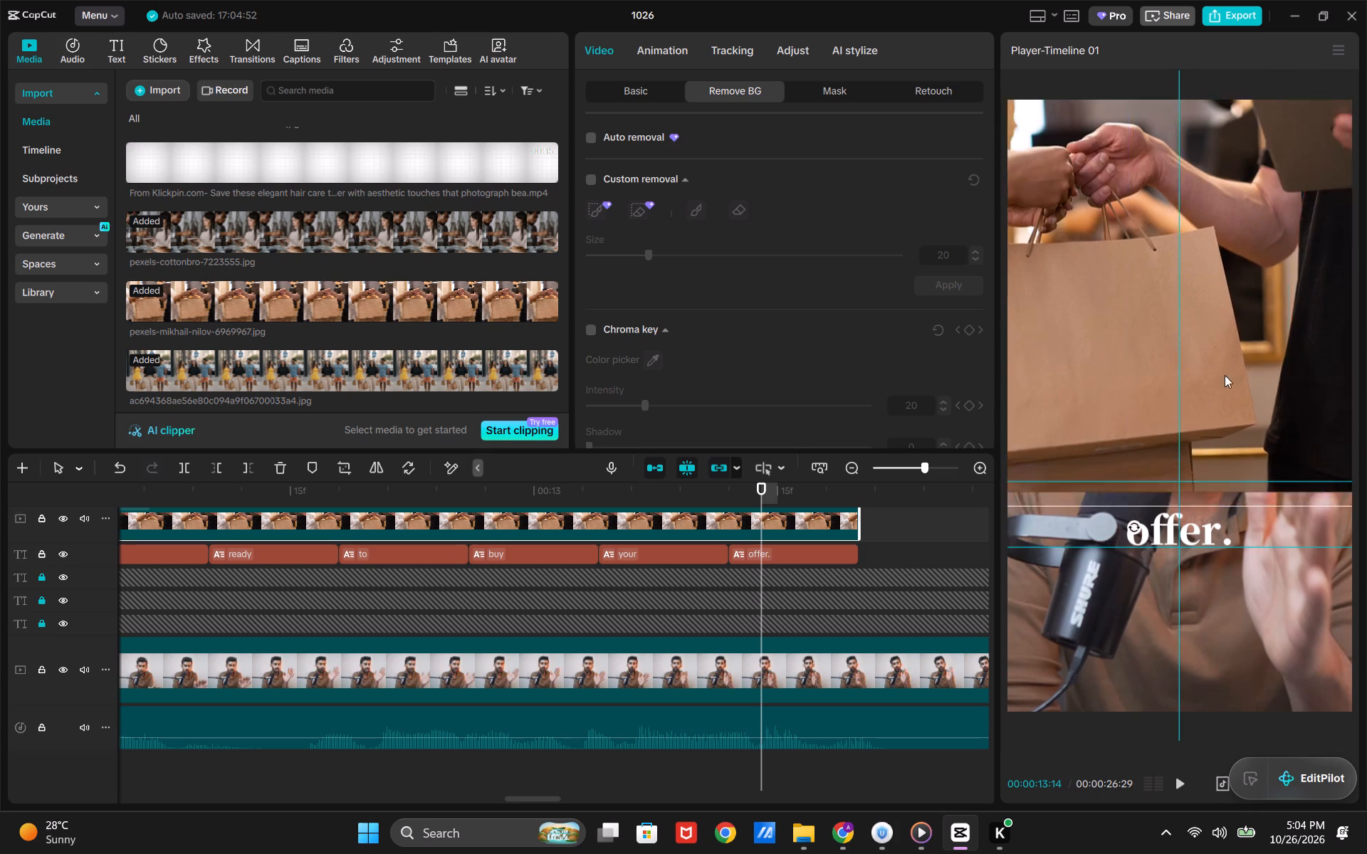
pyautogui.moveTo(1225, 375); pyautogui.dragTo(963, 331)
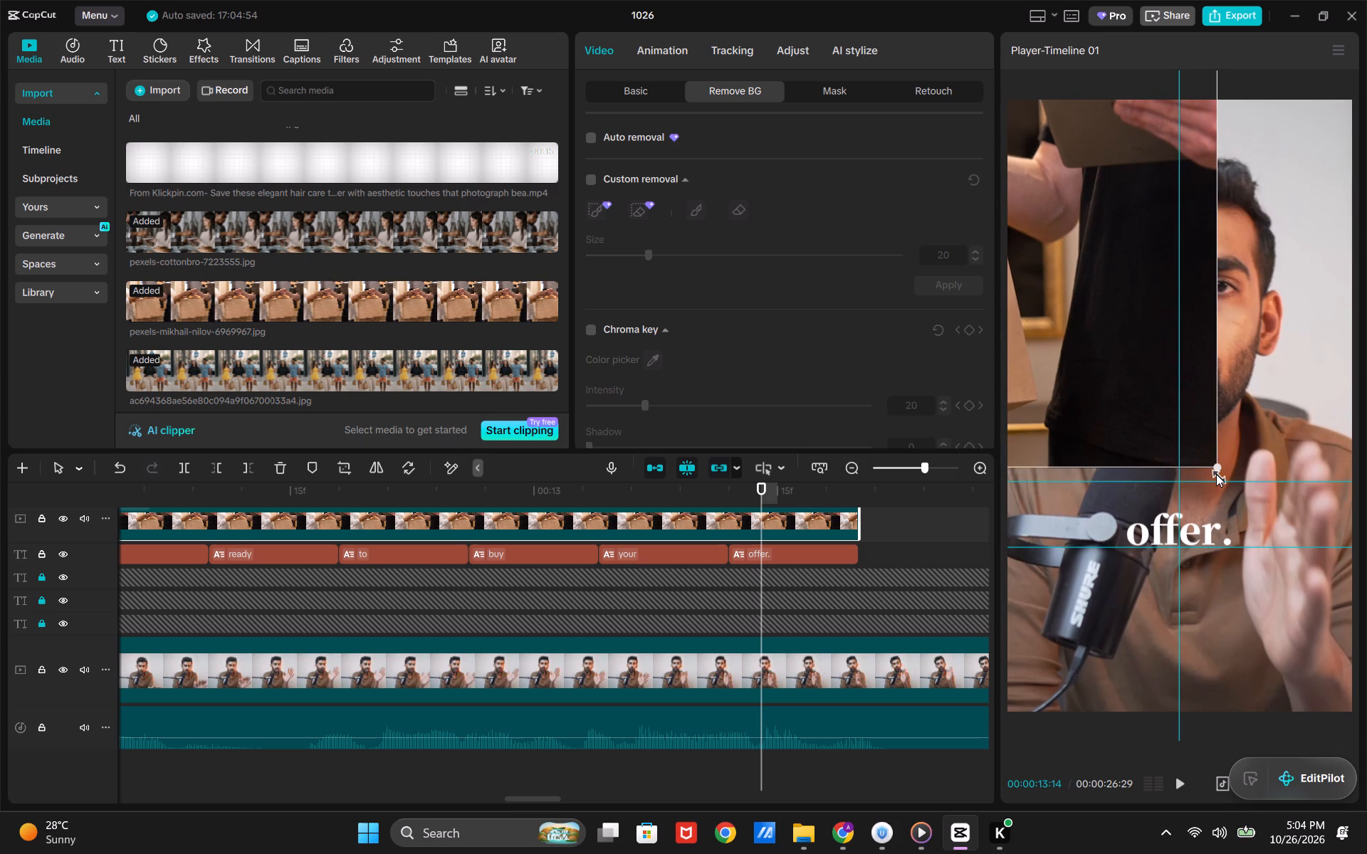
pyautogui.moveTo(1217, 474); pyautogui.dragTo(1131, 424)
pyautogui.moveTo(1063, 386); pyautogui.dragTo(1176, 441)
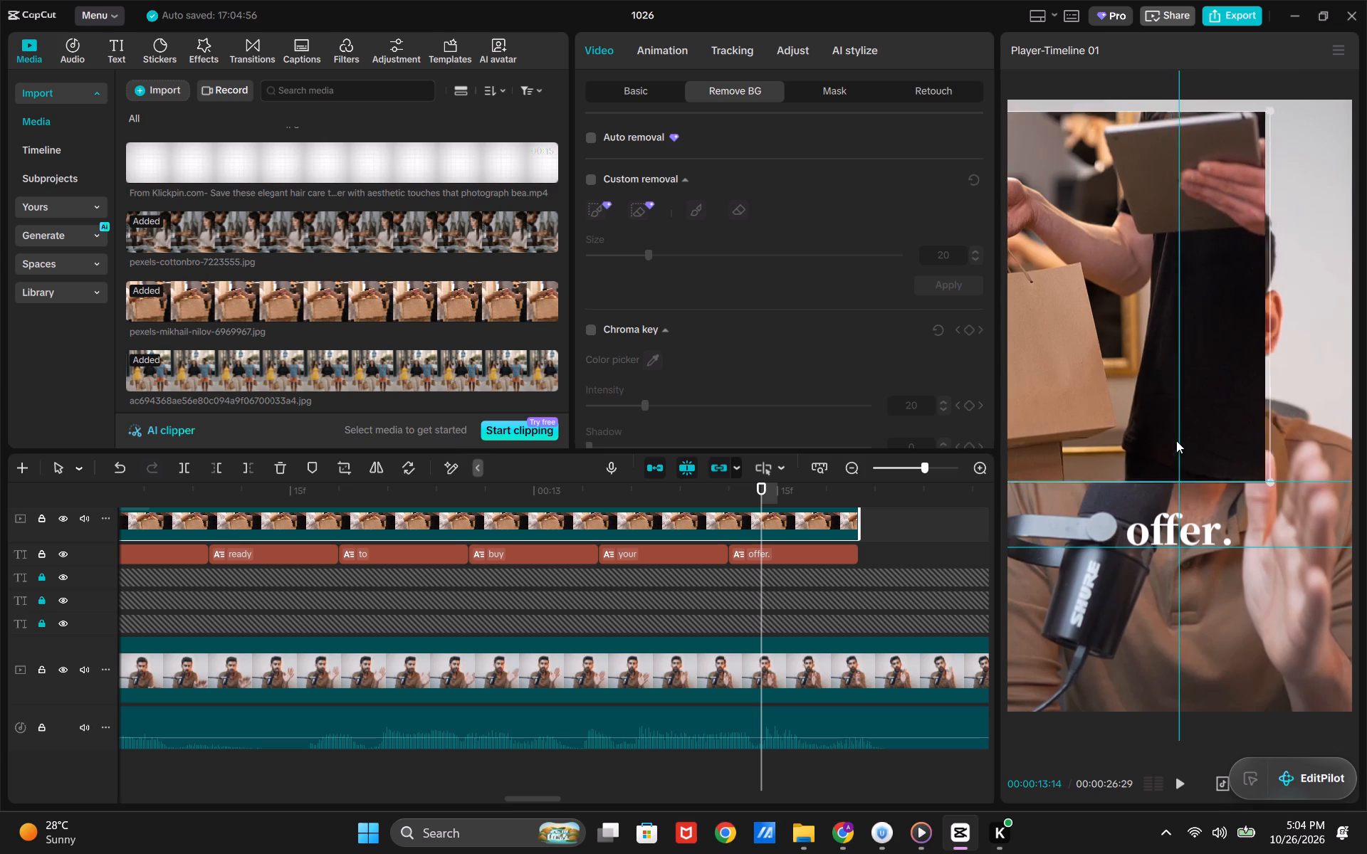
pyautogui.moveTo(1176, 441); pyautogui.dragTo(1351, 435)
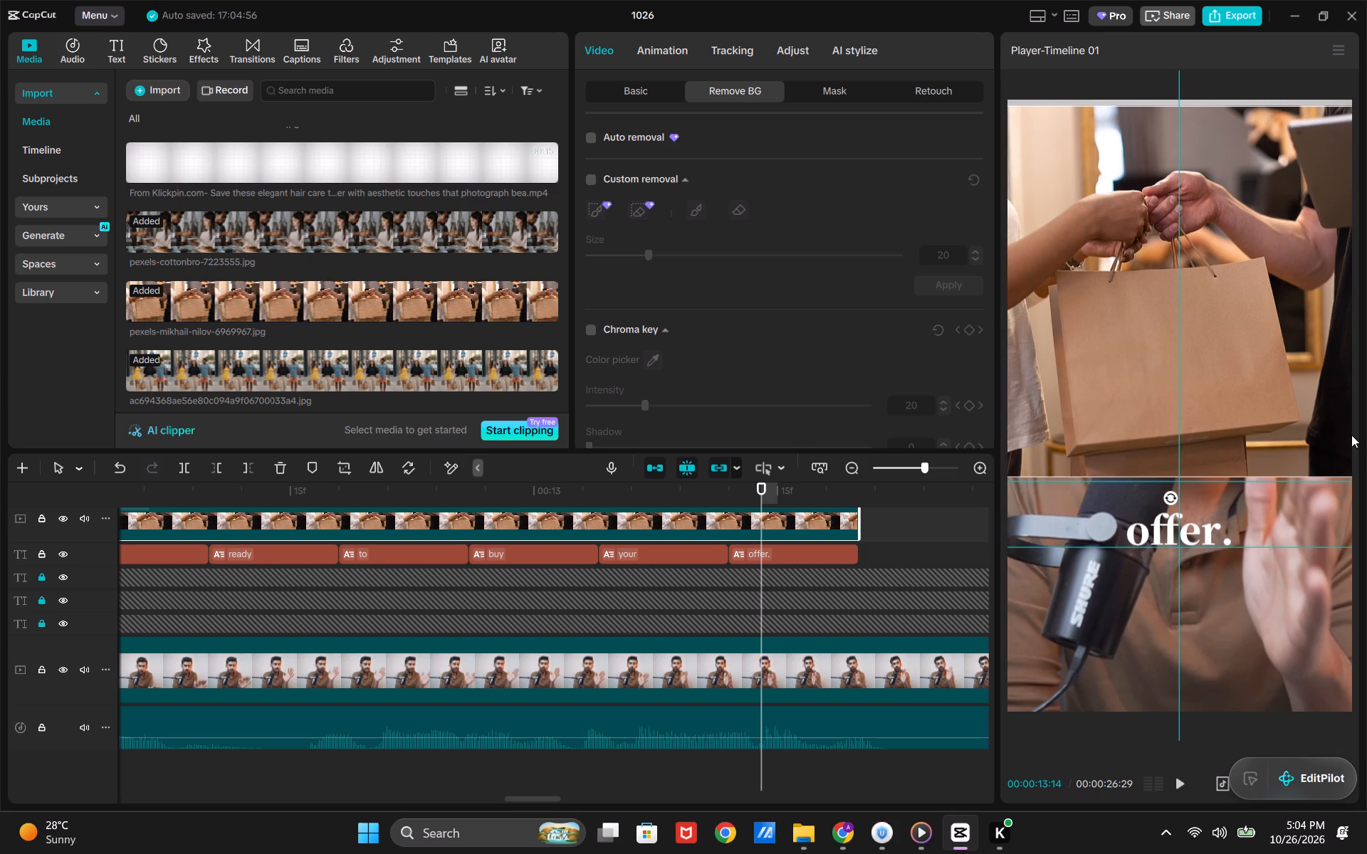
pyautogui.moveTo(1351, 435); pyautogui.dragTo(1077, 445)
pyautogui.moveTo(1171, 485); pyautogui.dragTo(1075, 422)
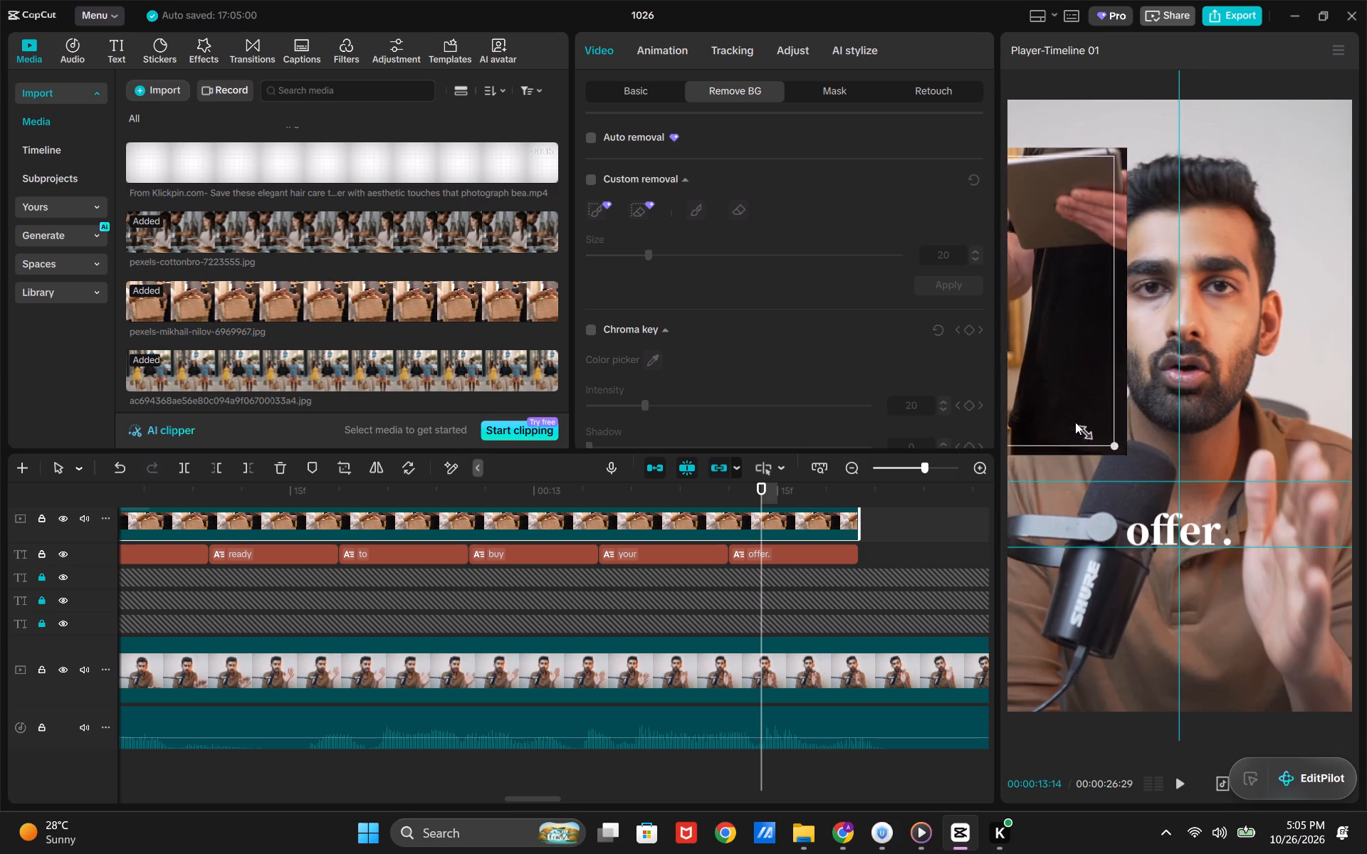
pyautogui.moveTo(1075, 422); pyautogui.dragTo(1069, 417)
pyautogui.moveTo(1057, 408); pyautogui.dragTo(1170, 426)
# Delete the paper-bag handover photo from the track above the captions.
pyautogui.press('BackSpace')
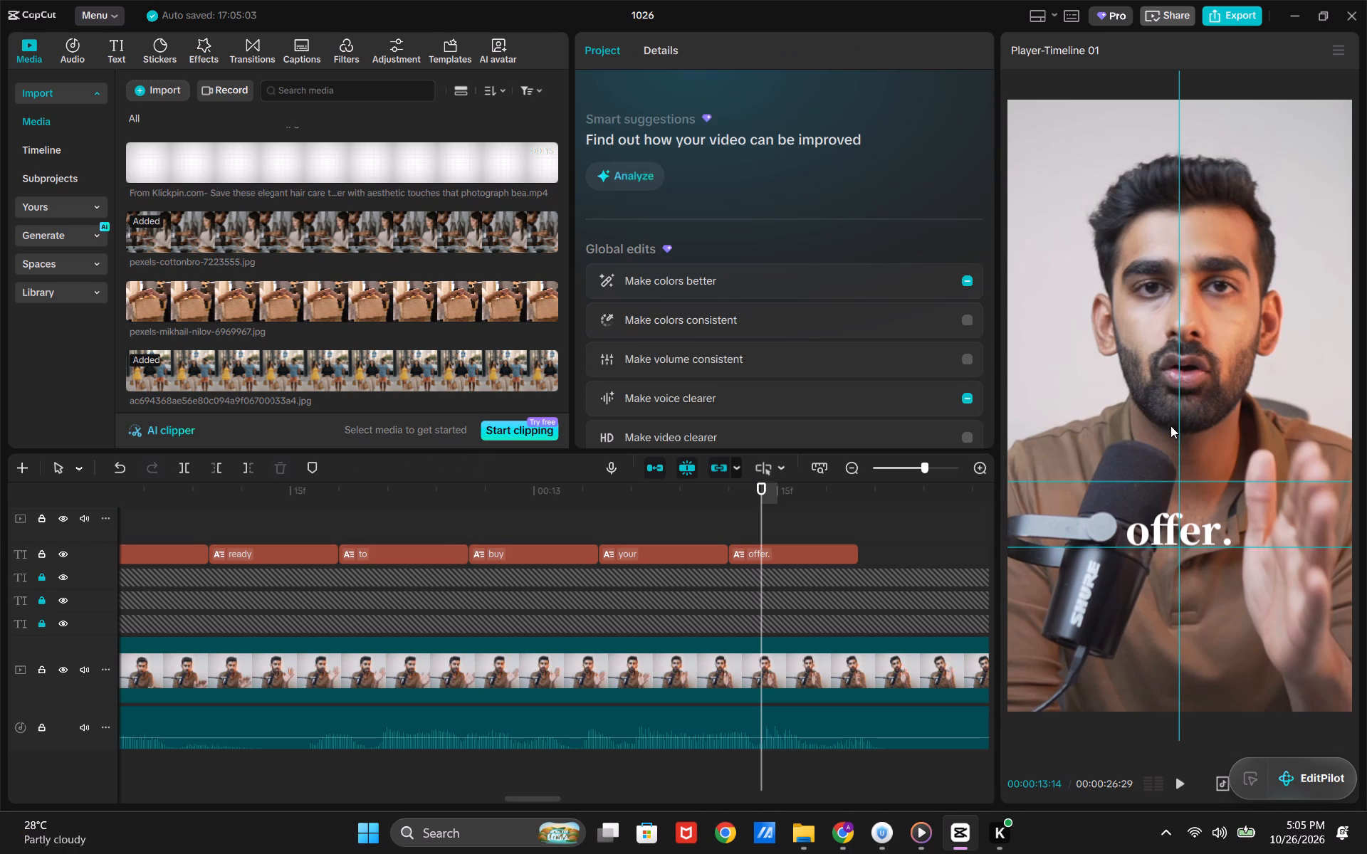
# Switch to Chrome and search Pinterest by voice for "people ready to buy your offer", allowing microphone access while visiting the site.
pyautogui.scroll(1, 949, 835)
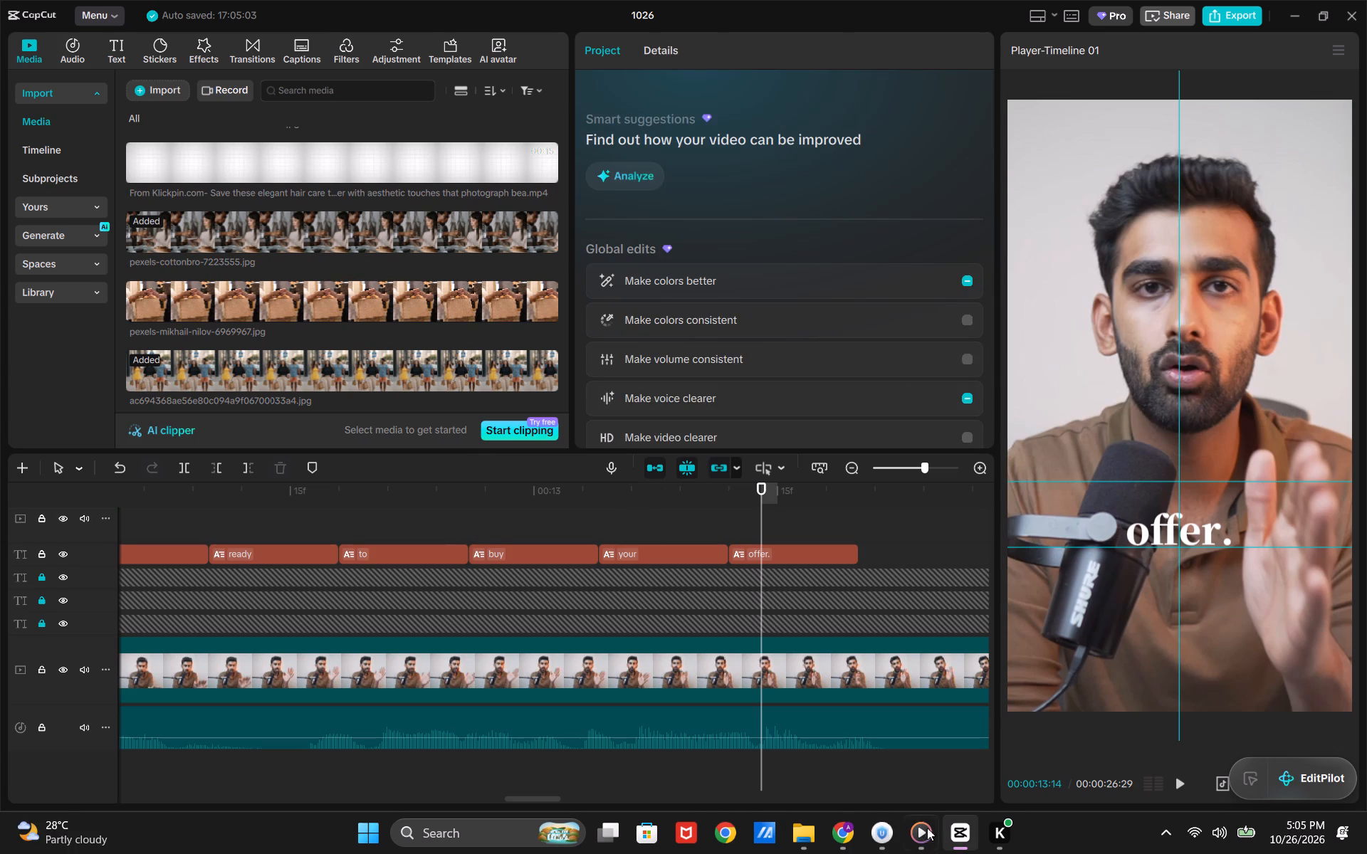
pyautogui.scroll(1, 927, 828)
pyautogui.click(849, 830)
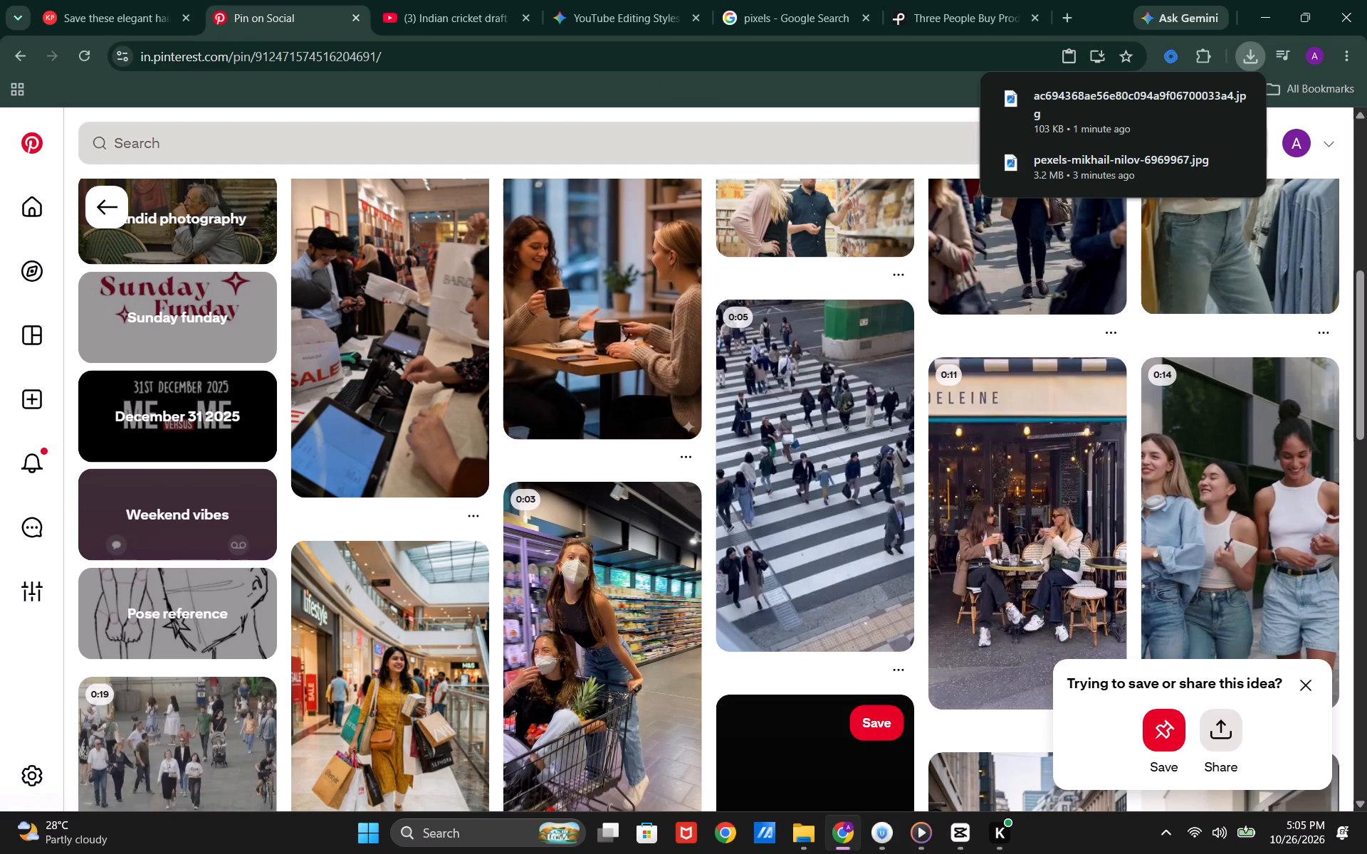
pyautogui.click(542, 159)
pyautogui.press('p')
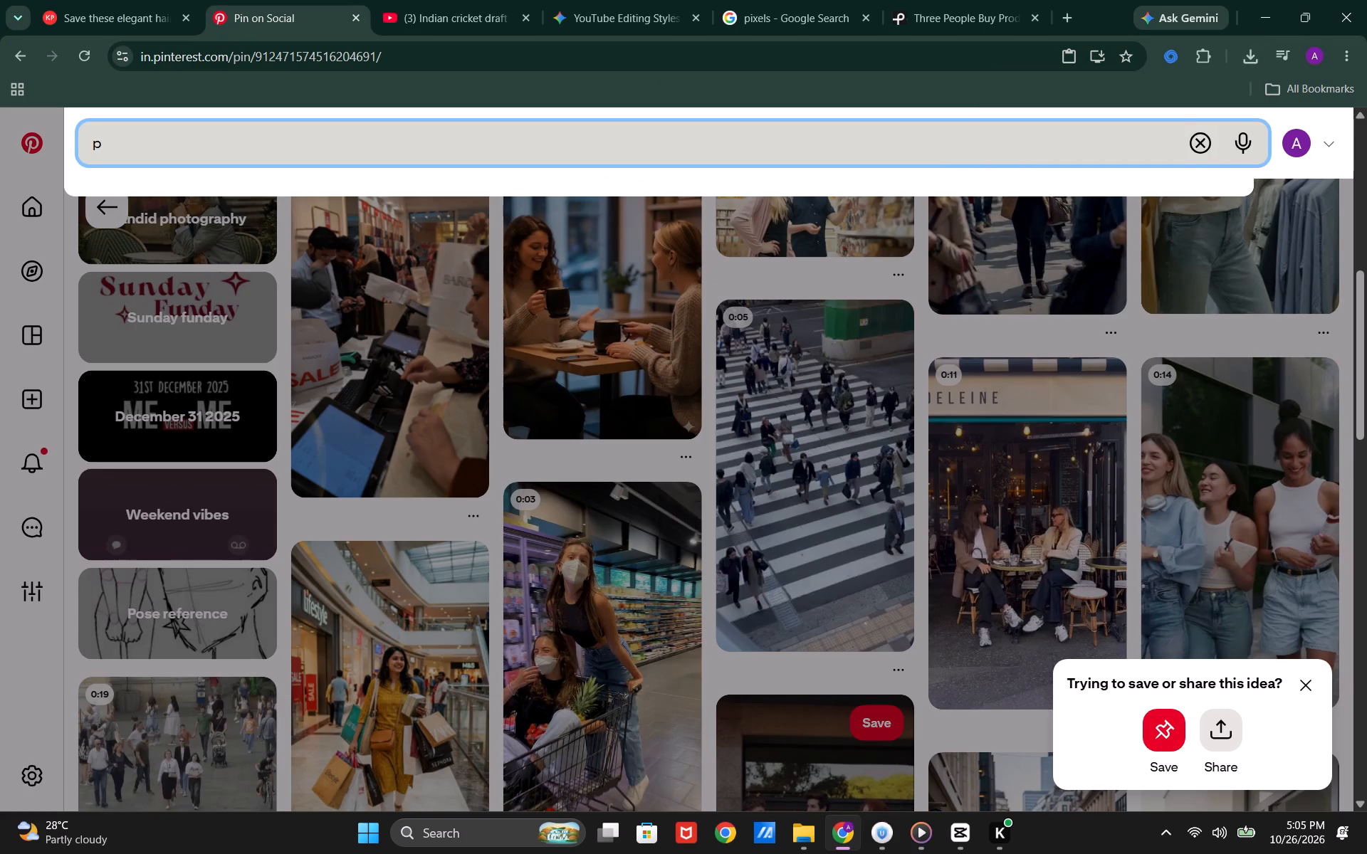
pyautogui.click(1234, 141)
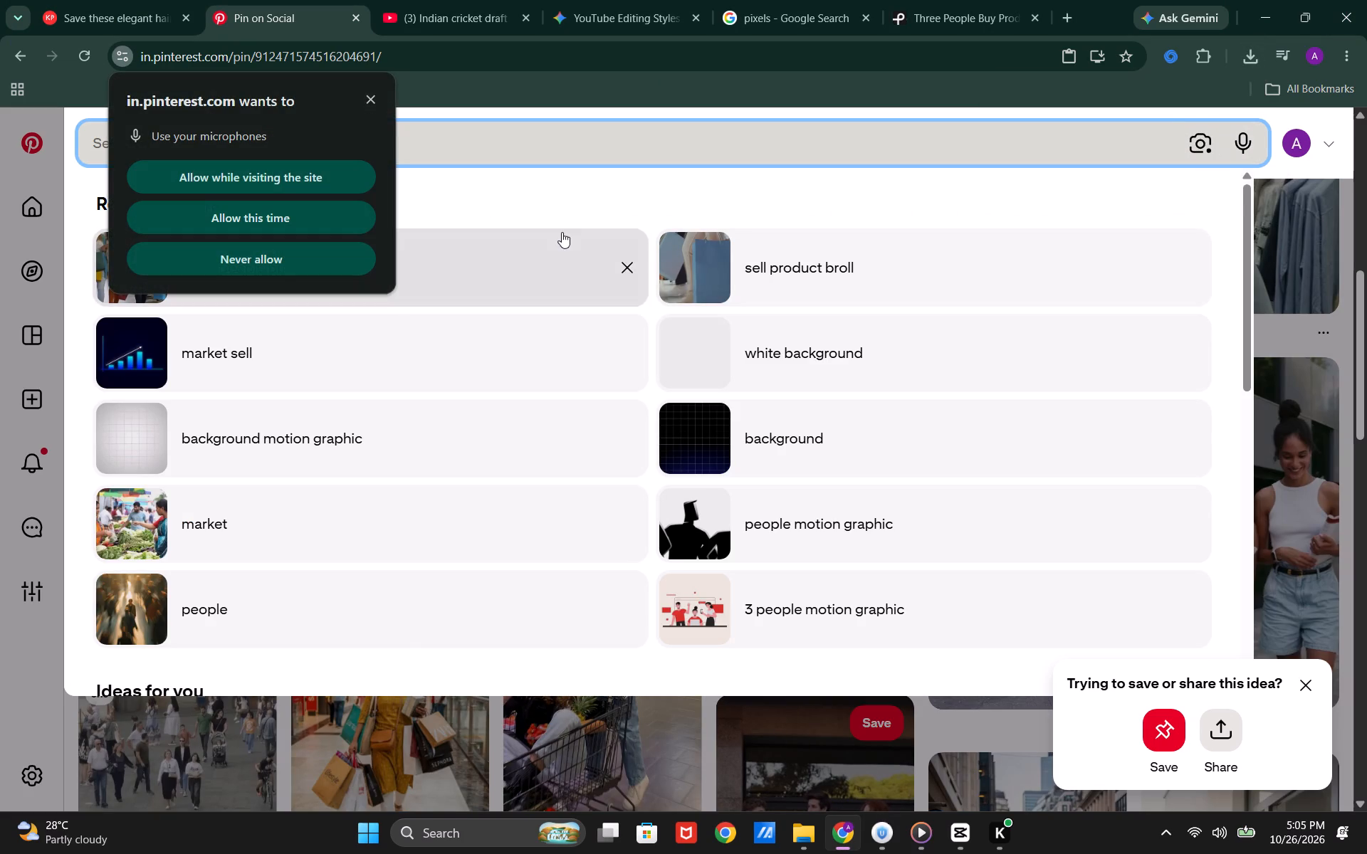
pyautogui.click(337, 179)
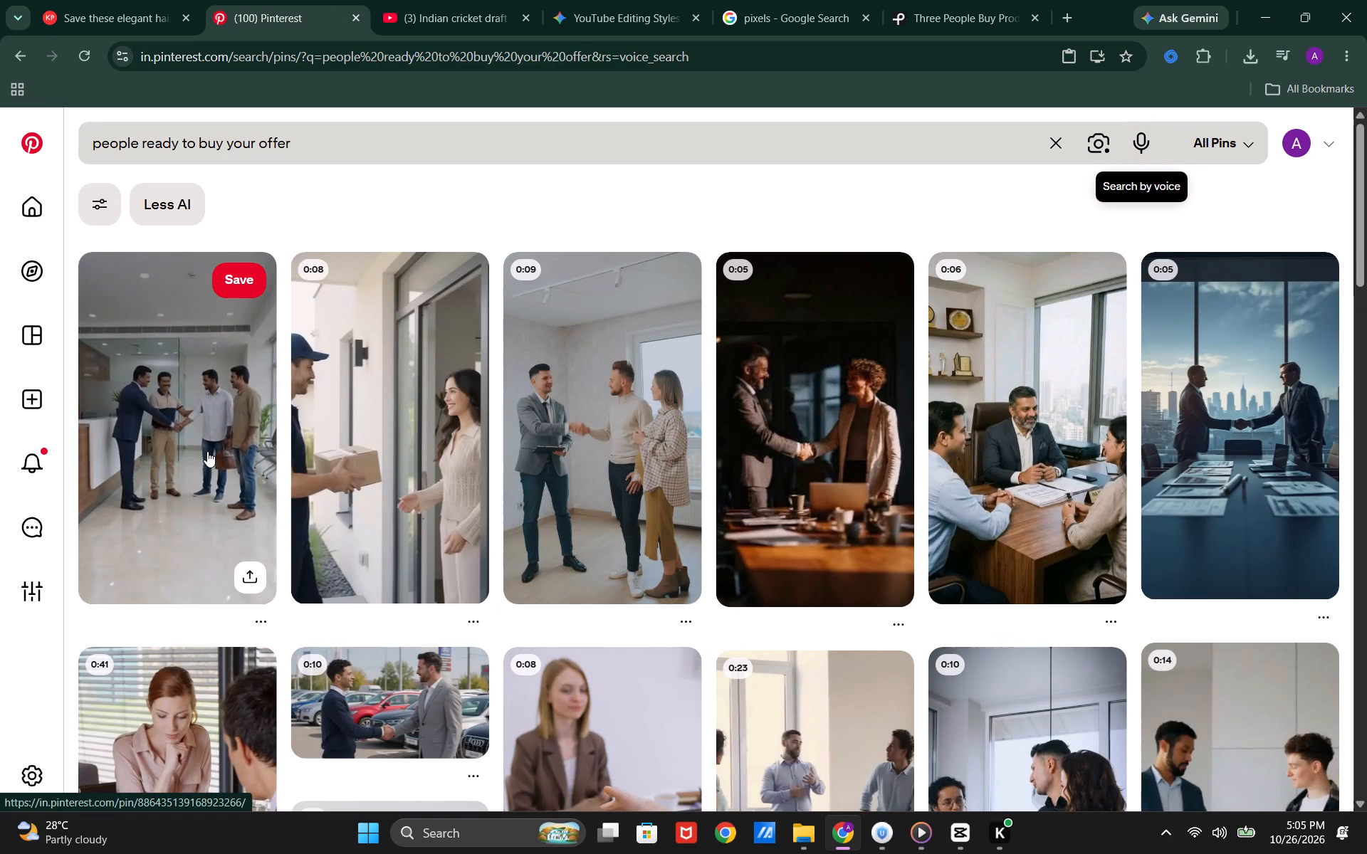
# Open the video pin of four men meeting in an office lobby and copy its link.
pyautogui.click(207, 451)
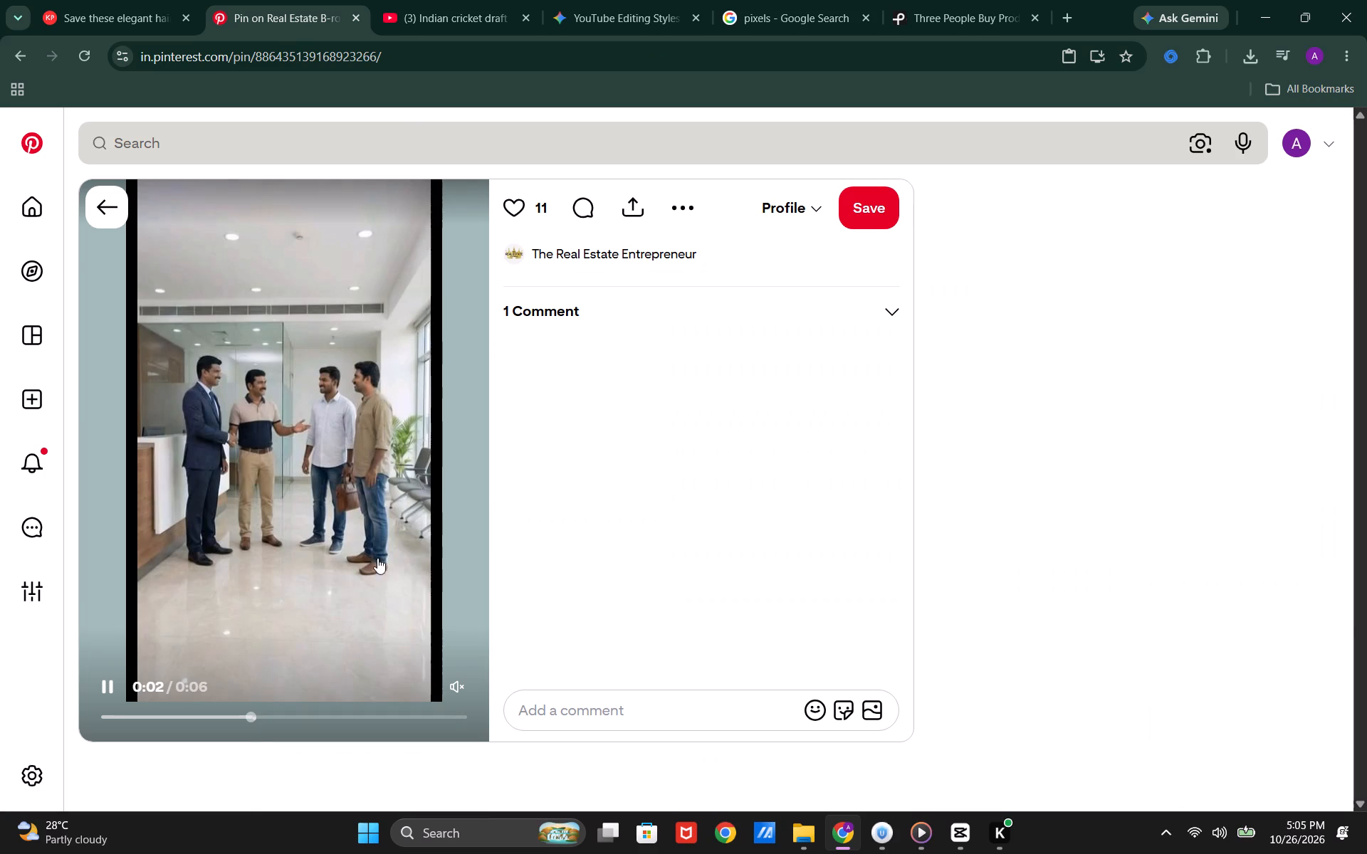
pyautogui.hscroll(2, 425, 625)
pyautogui.click(676, 213)
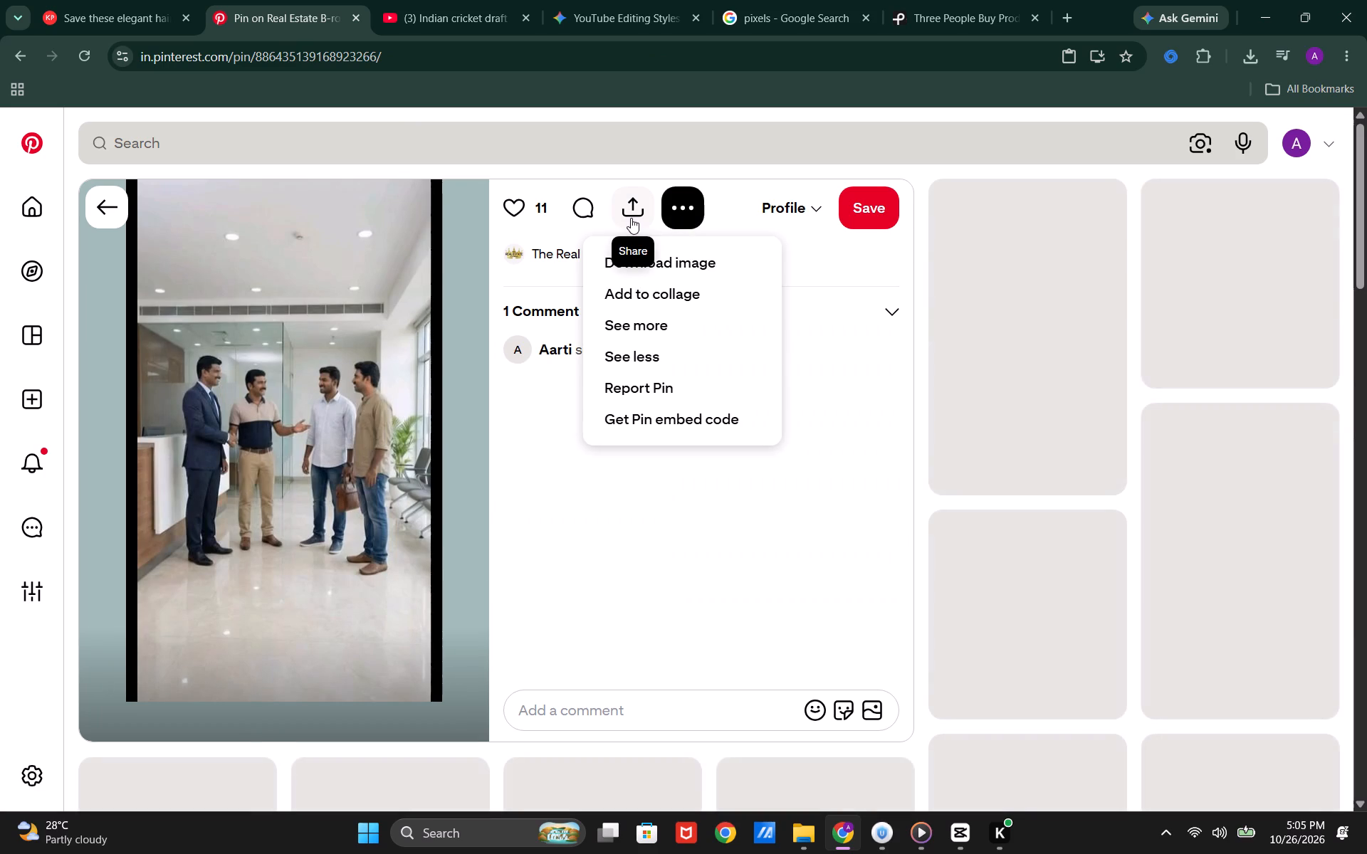
pyautogui.click(631, 218)
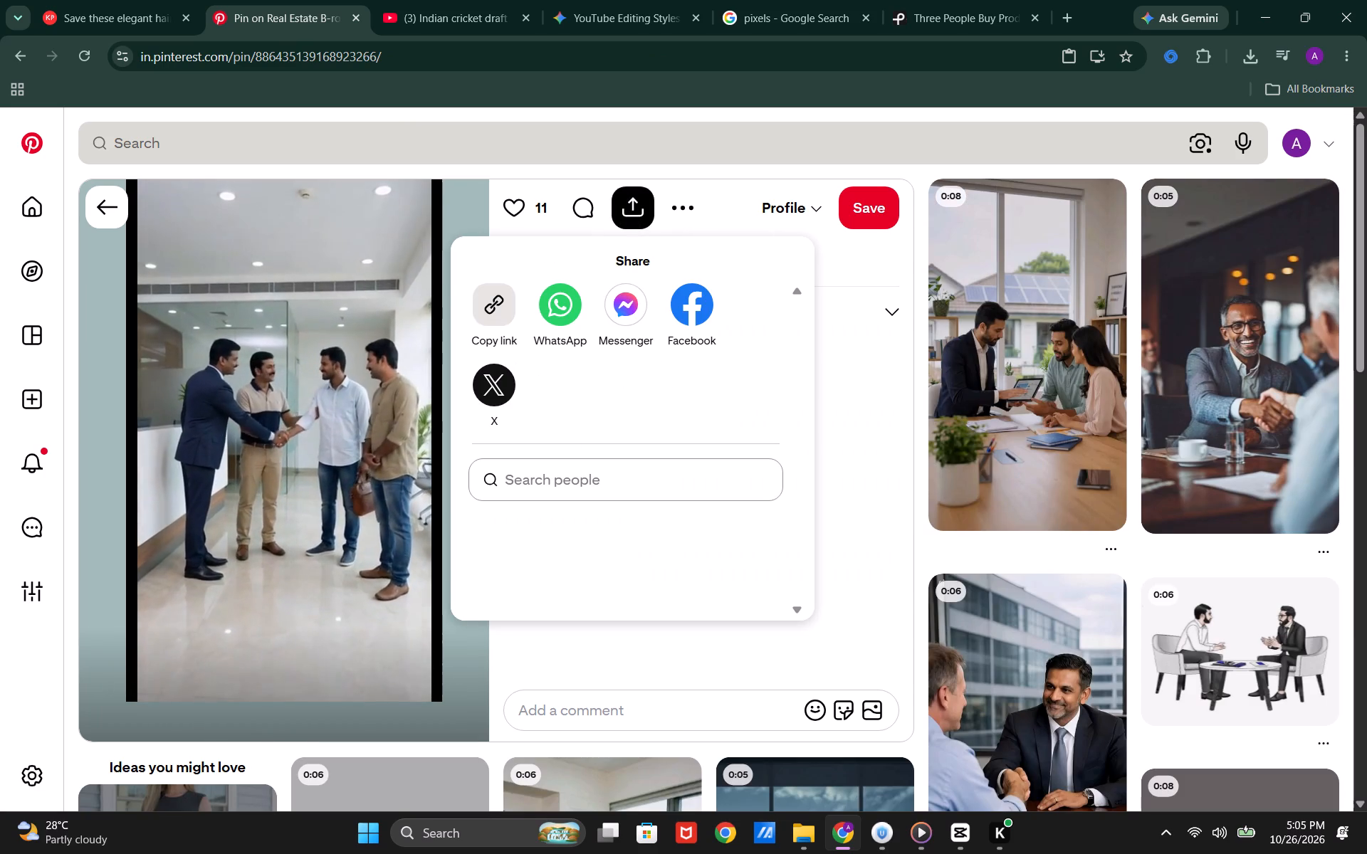
pyautogui.click(492, 317)
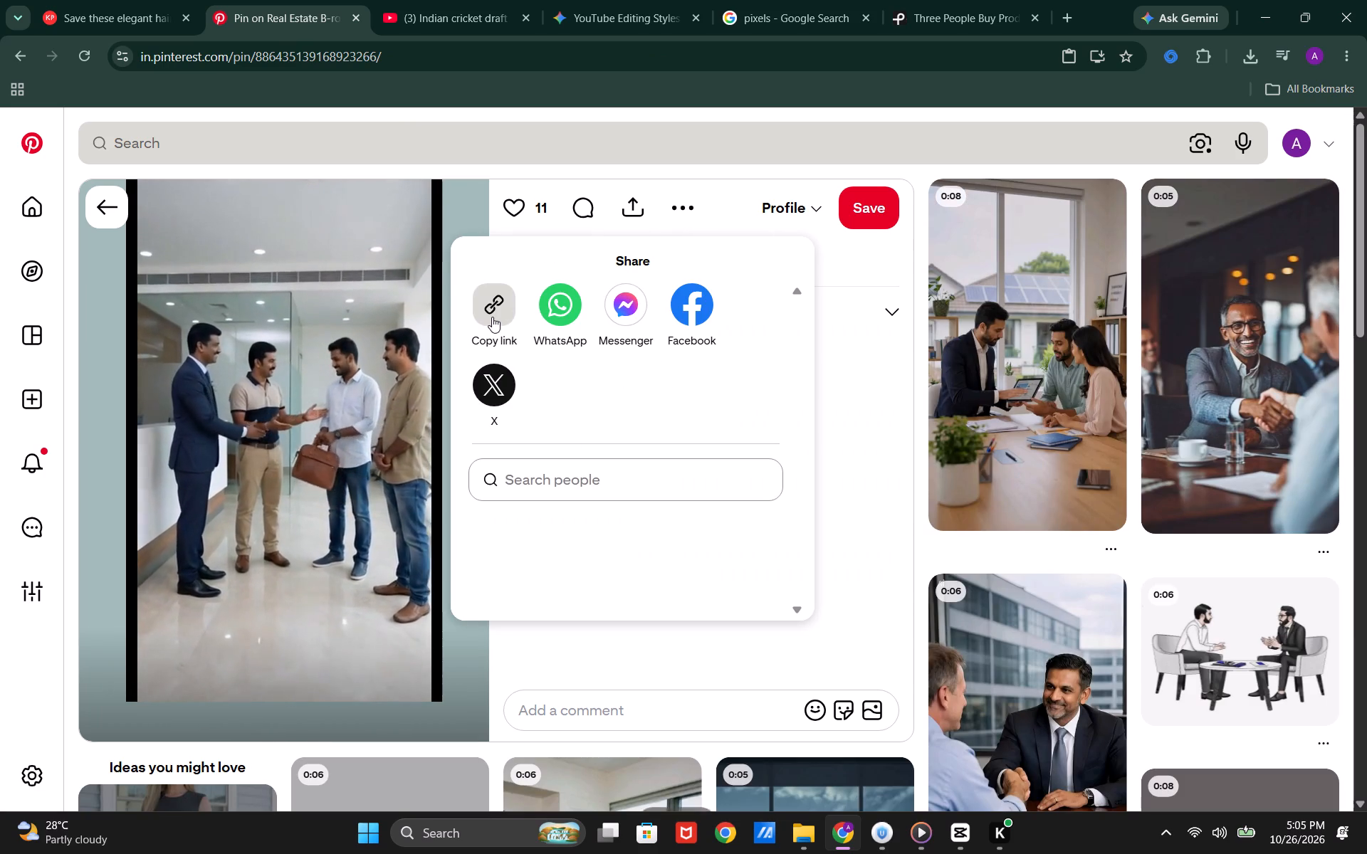
# Submit the copied pin link in KlickPin and download the office lobby video.
pyautogui.click(128, 8)
pyautogui.click(398, 512)
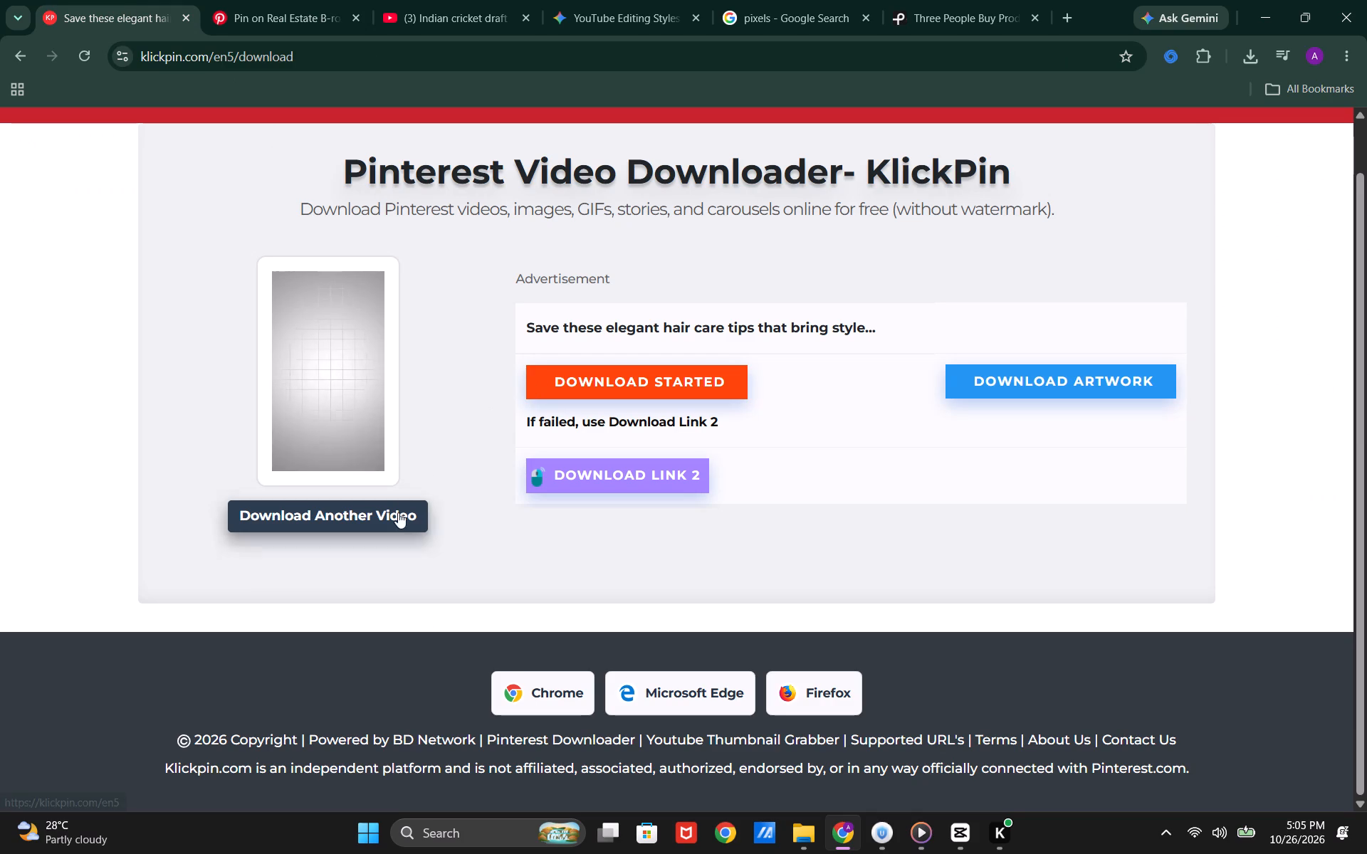
pyautogui.click(587, 367)
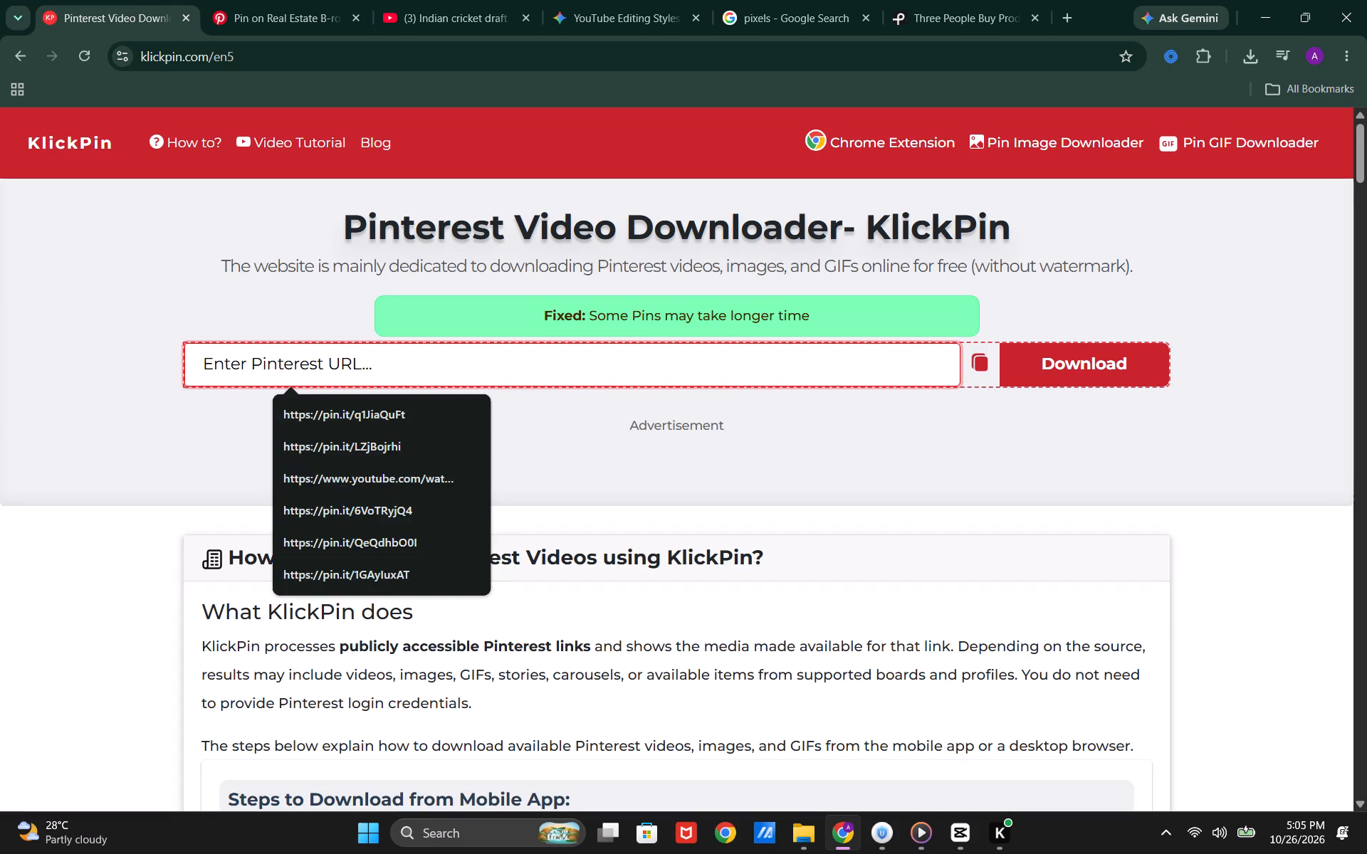
pyautogui.hotkey('ctrl', 'v')
pyautogui.hotkey('ctrl', 'Return')
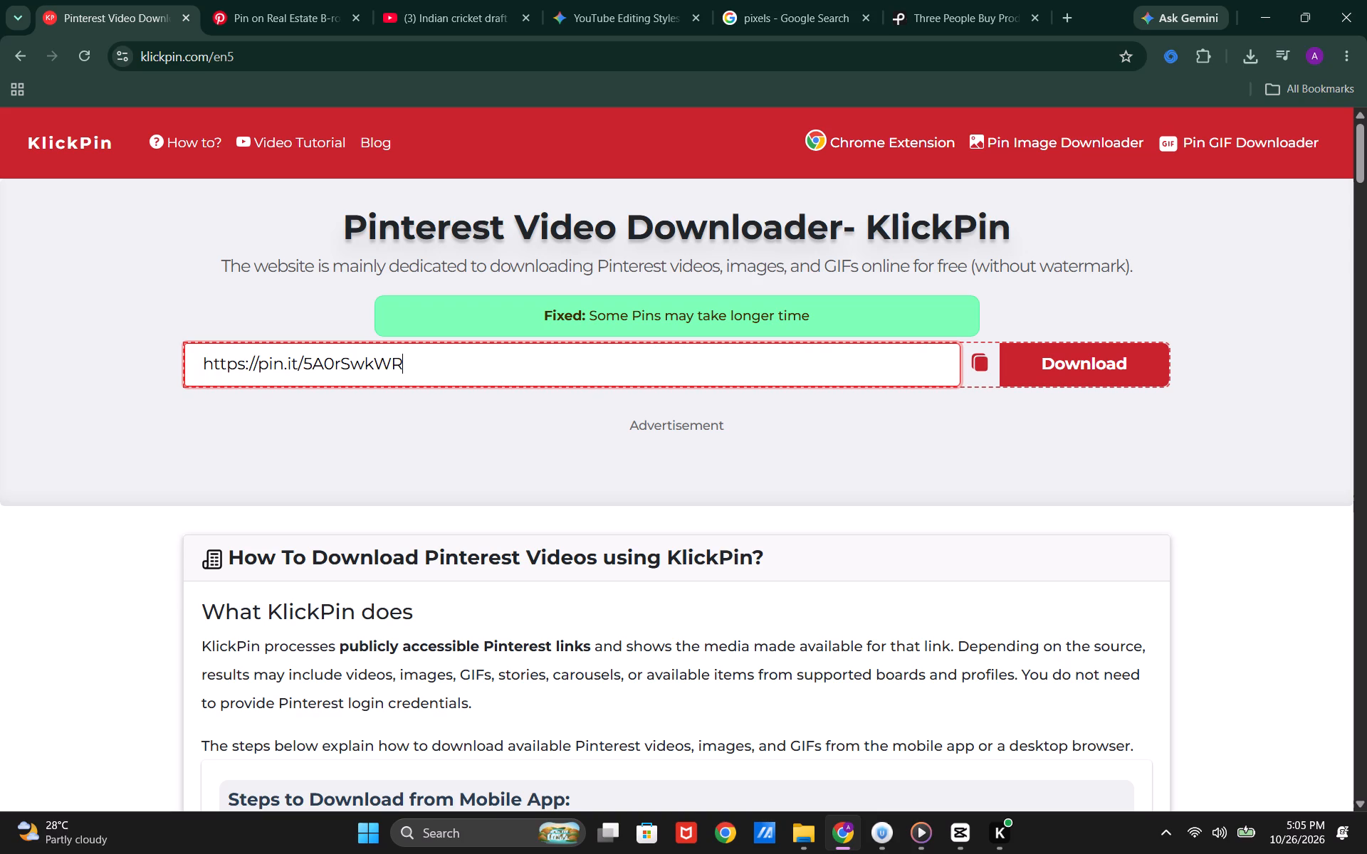
pyautogui.click(1095, 356)
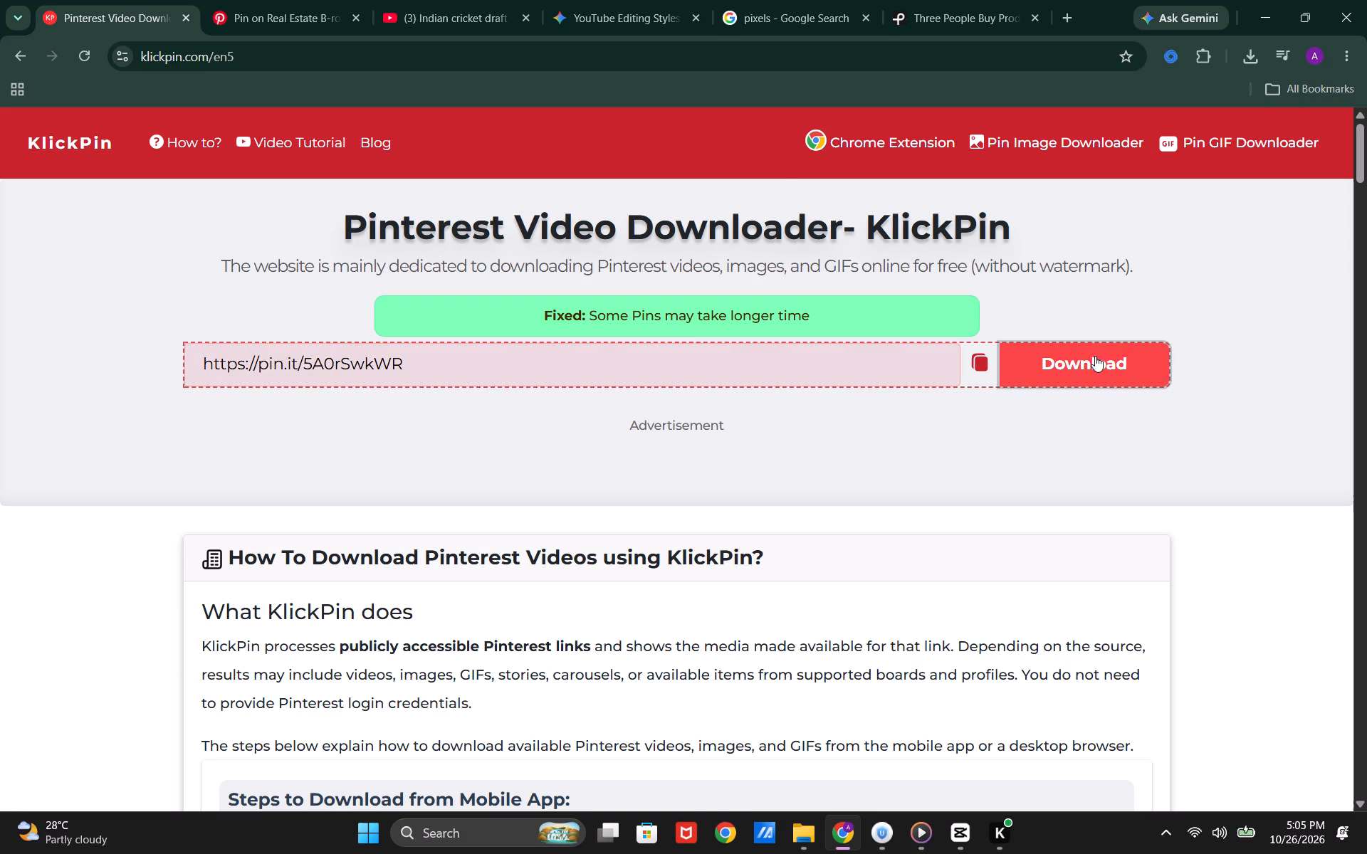
pyautogui.click(264, 0)
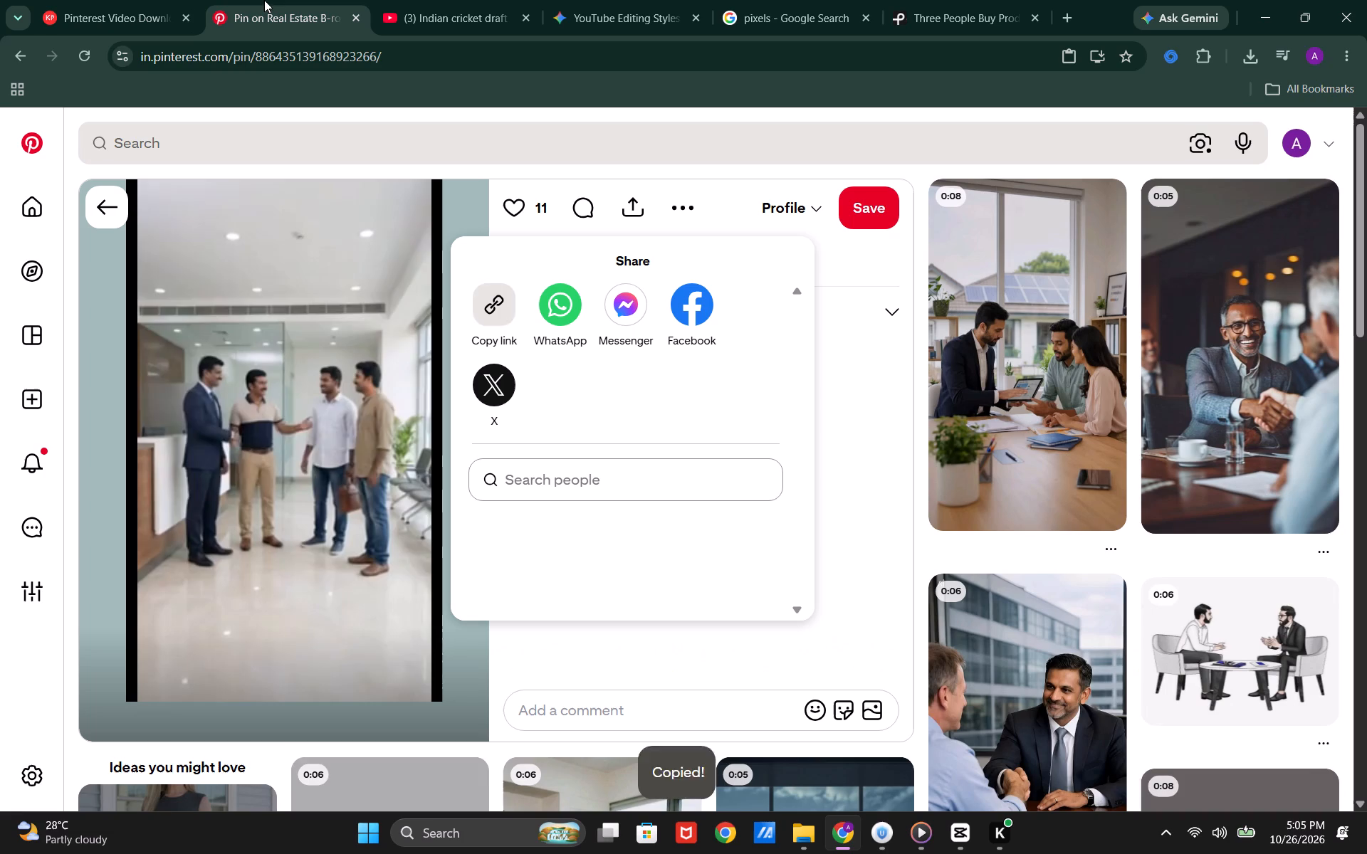
pyautogui.click(859, 323)
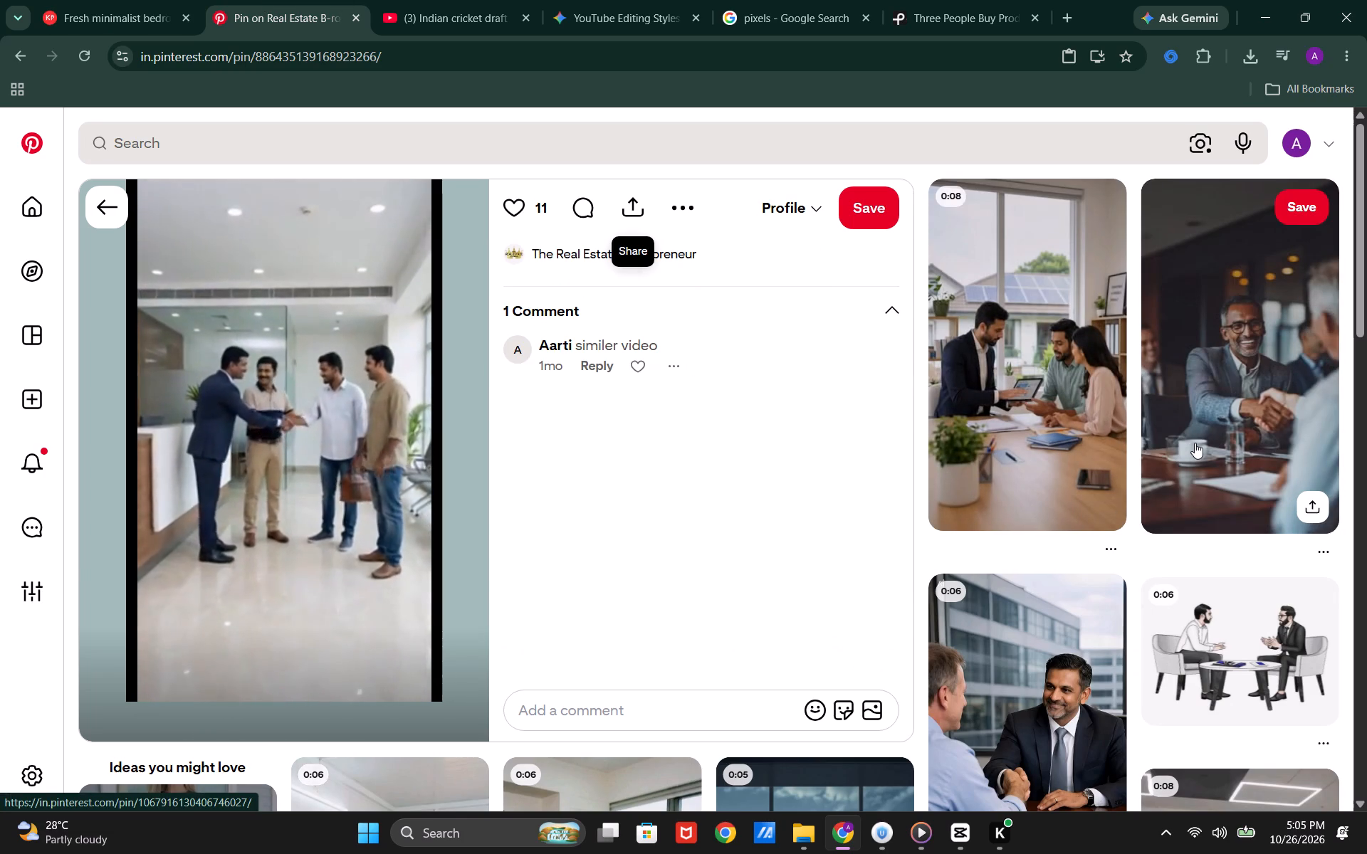
pyautogui.click(135, 0)
pyautogui.click(582, 375)
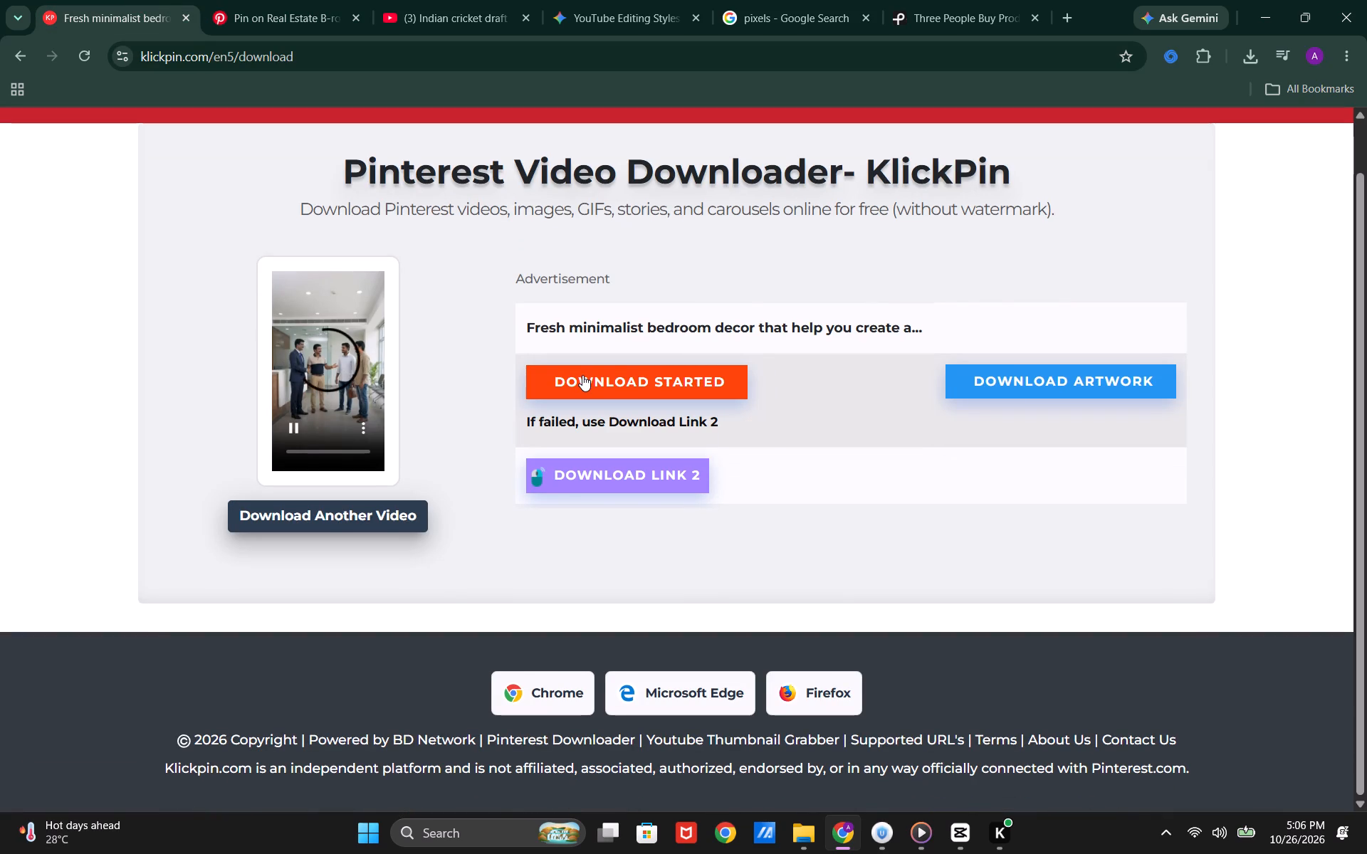
pyautogui.click(597, 378)
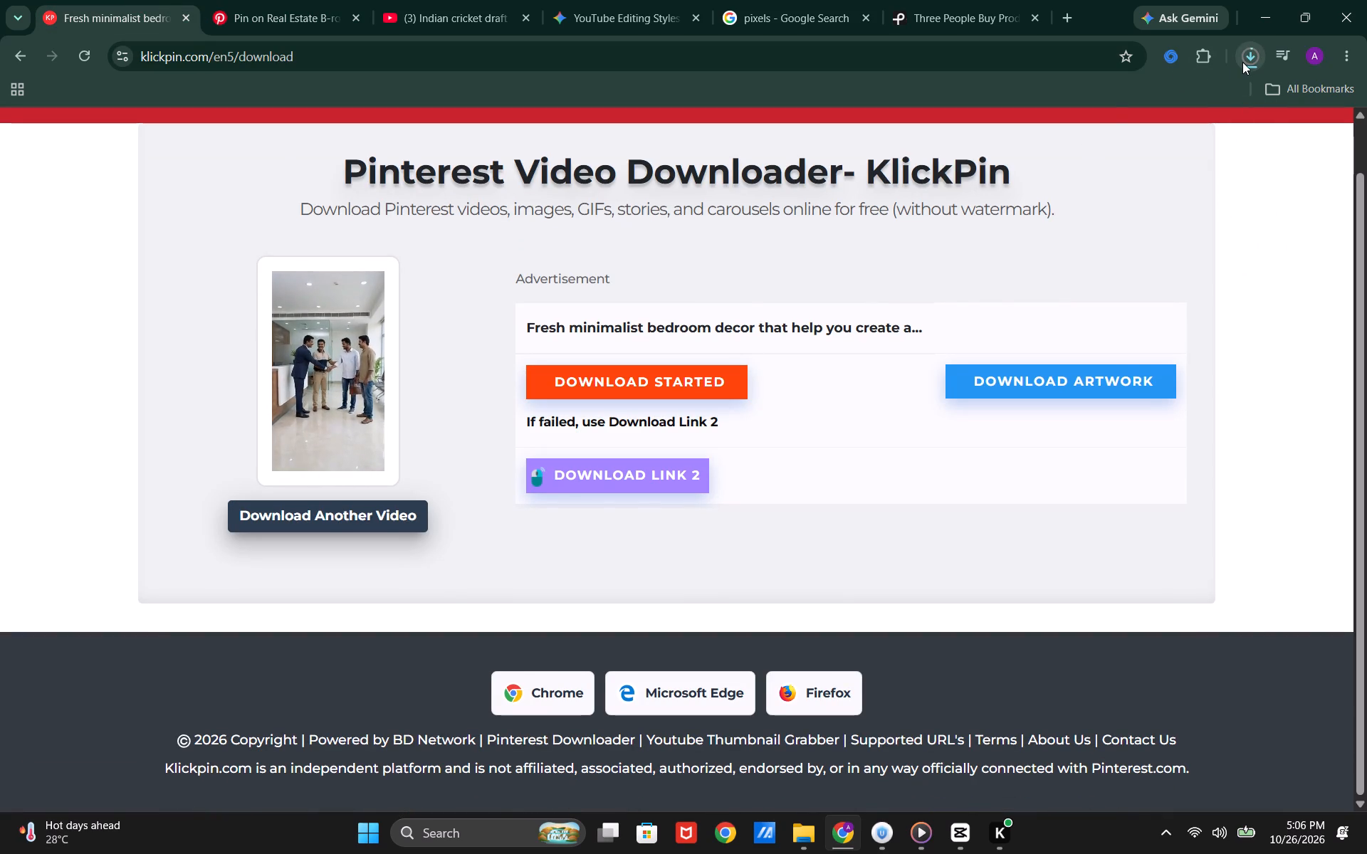
# Switch back to CapCut and move the playhead to 00:00:11:24, where the caption "people" begins.
pyautogui.hscroll(1, 916, 822)
pyautogui.click(958, 838)
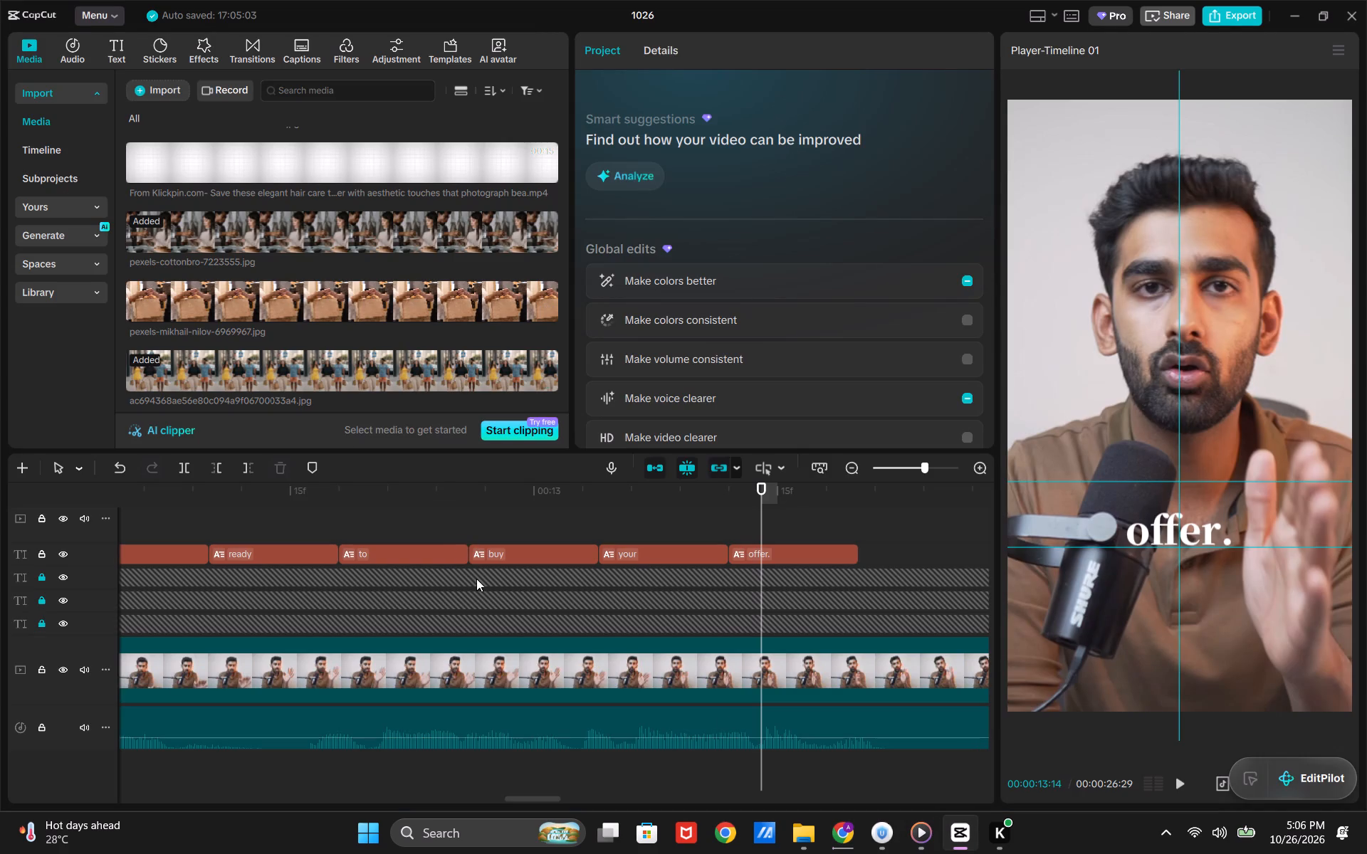
pyautogui.click(499, 519)
pyautogui.moveTo(499, 519); pyautogui.dragTo(117, 549)
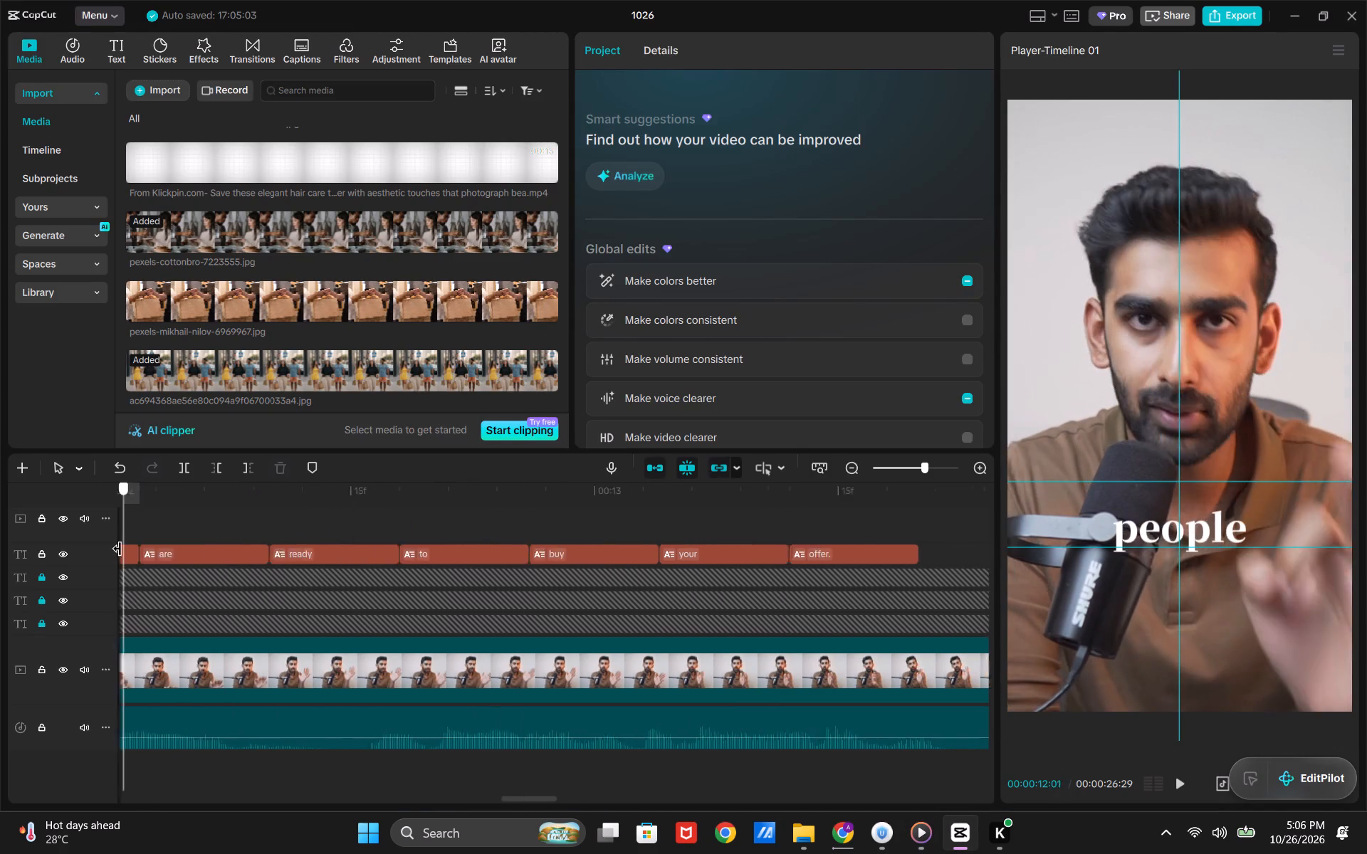
pyautogui.moveTo(117, 549); pyautogui.dragTo(310, 545)
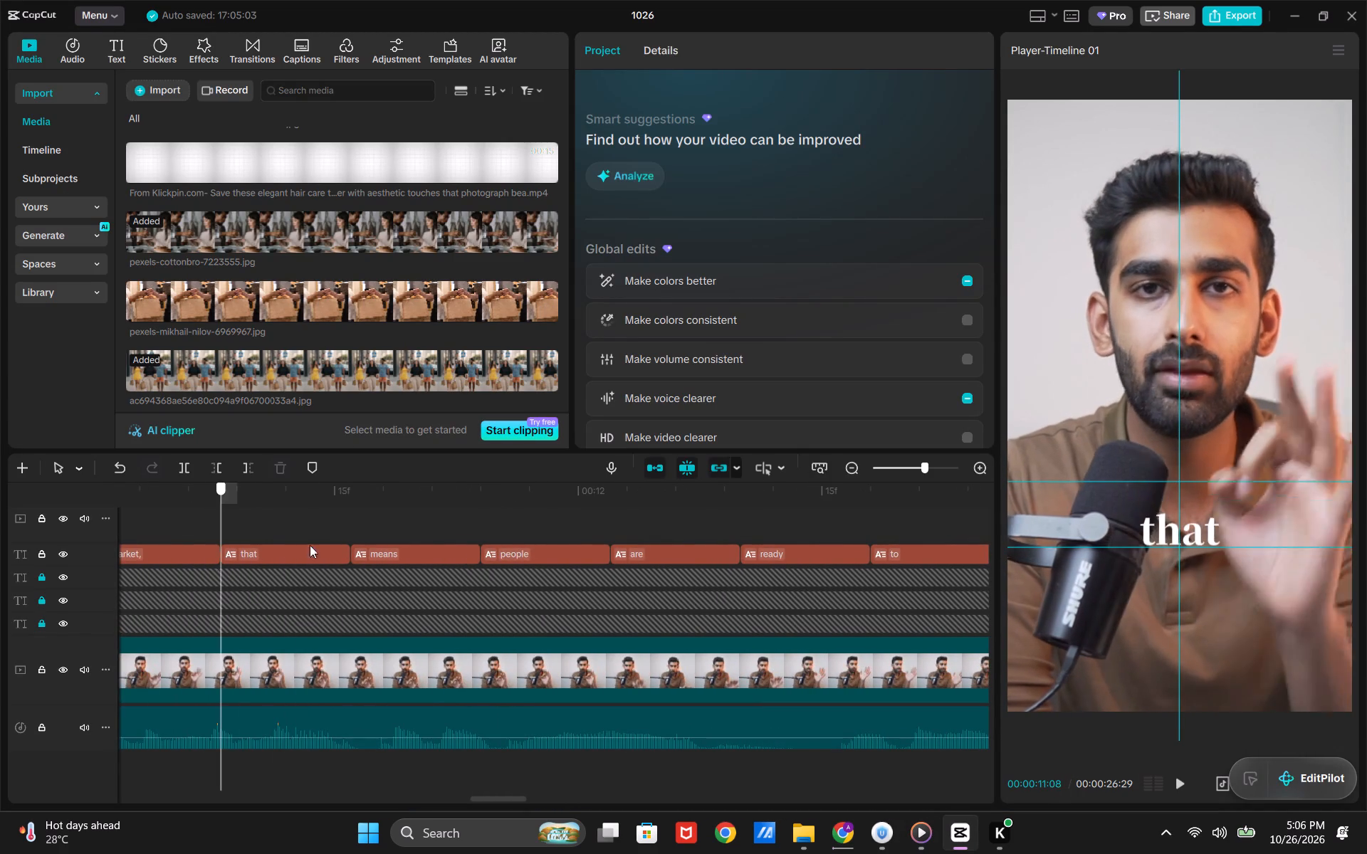
pyautogui.moveTo(310, 545); pyautogui.dragTo(486, 525)
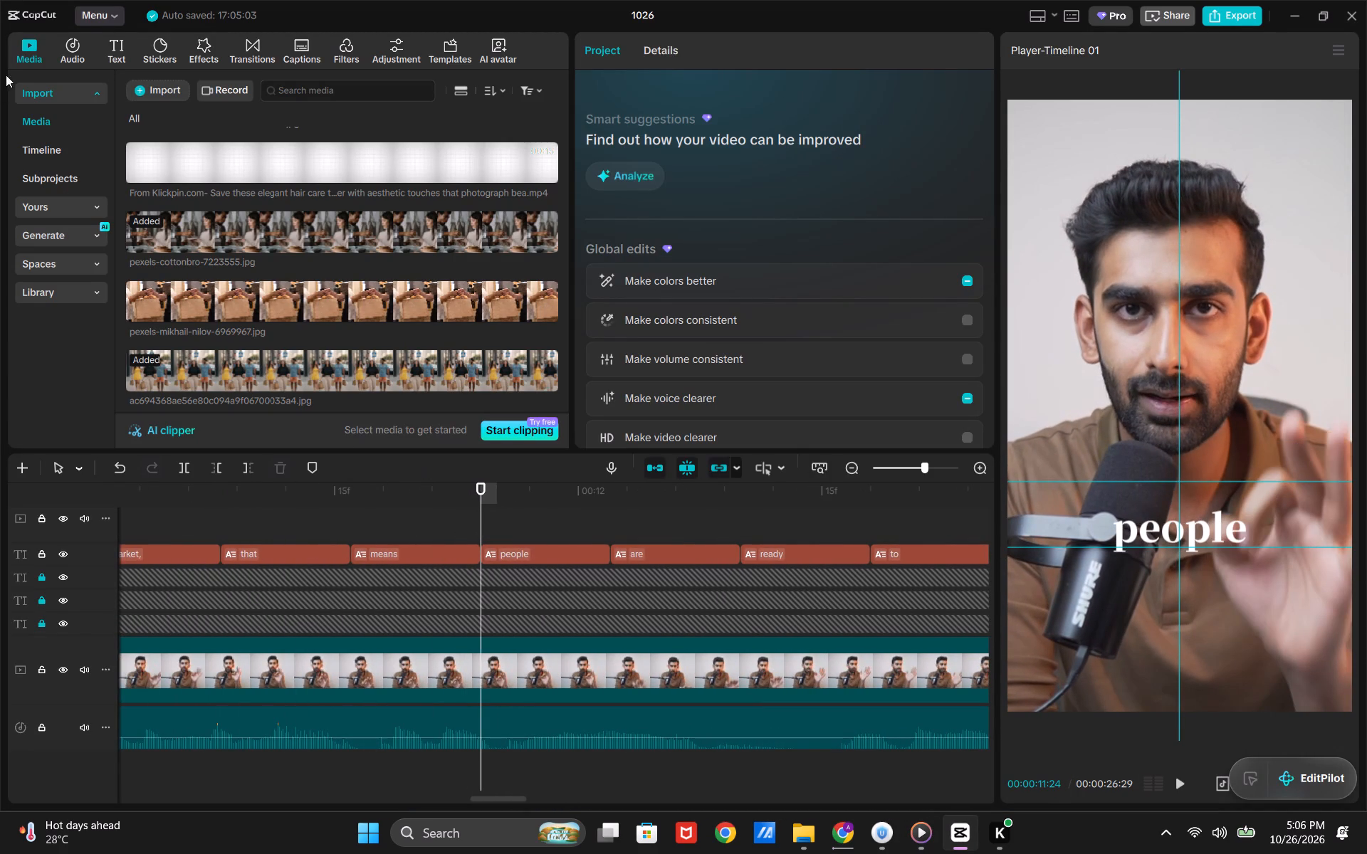
# Open the media import from the device's Downloads folder, and check the office lobby video's download in Chrome.
pyautogui.click(150, 85)
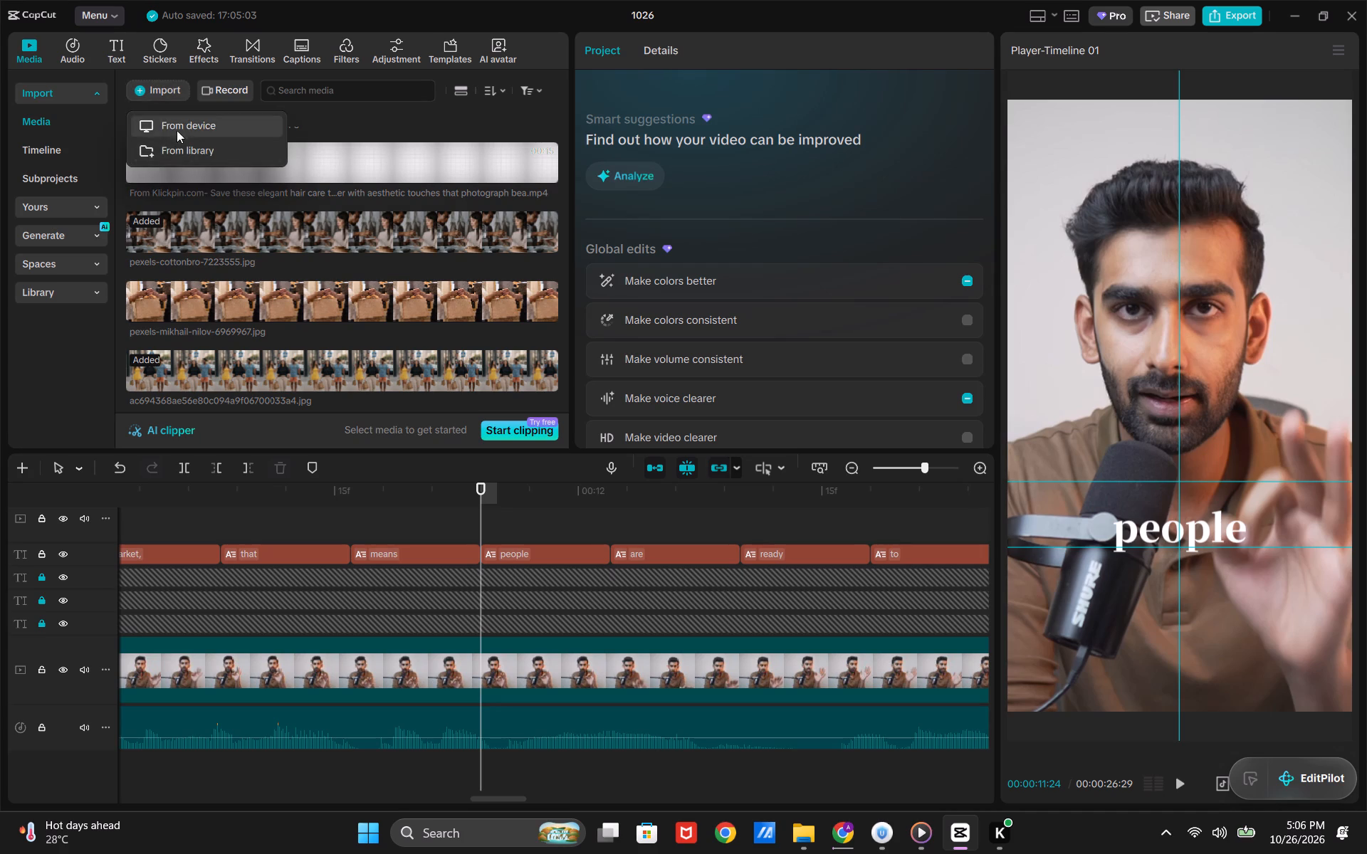
pyautogui.click(177, 128)
pyautogui.scroll(1, 908, 797)
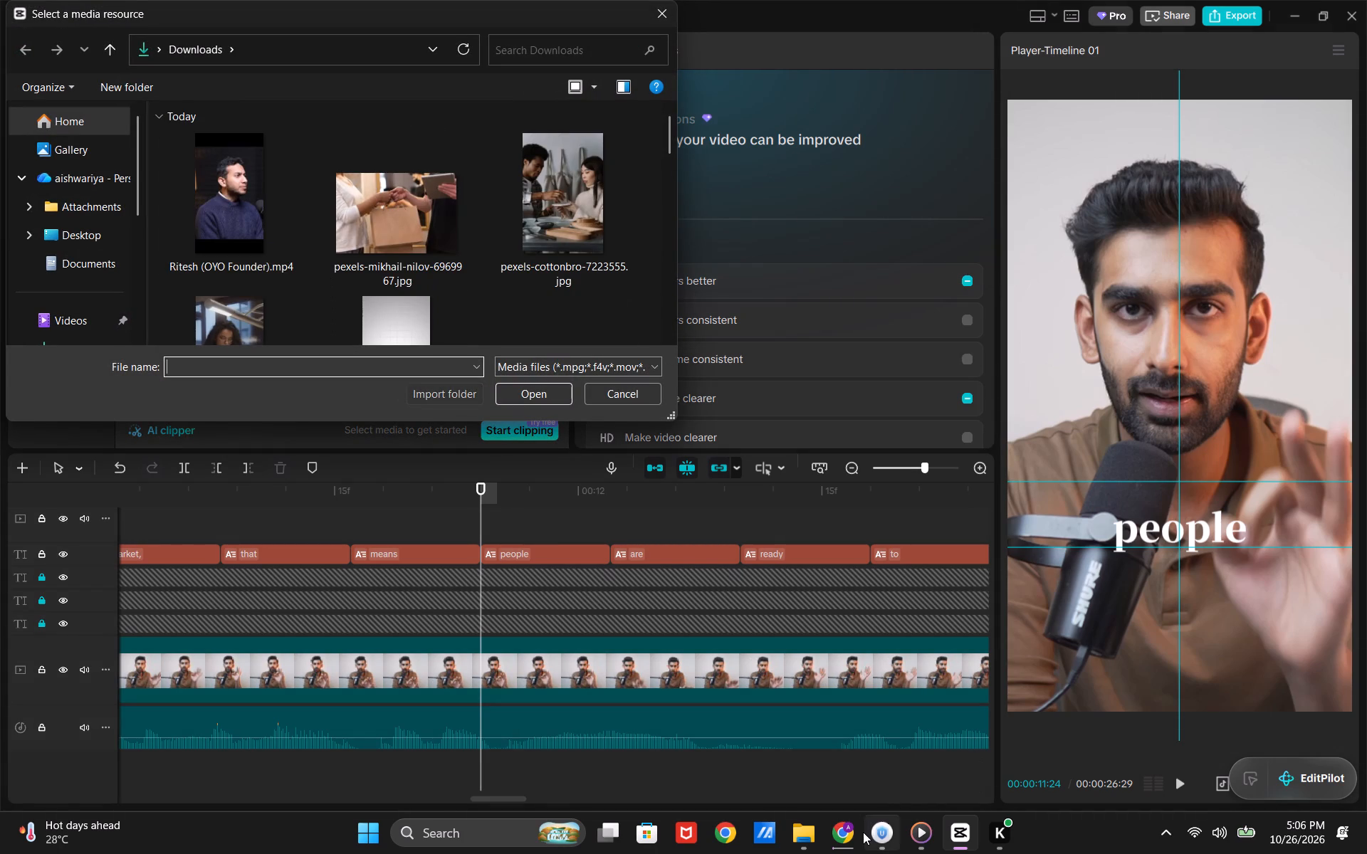
pyautogui.scroll(1, 863, 832)
pyautogui.click(861, 832)
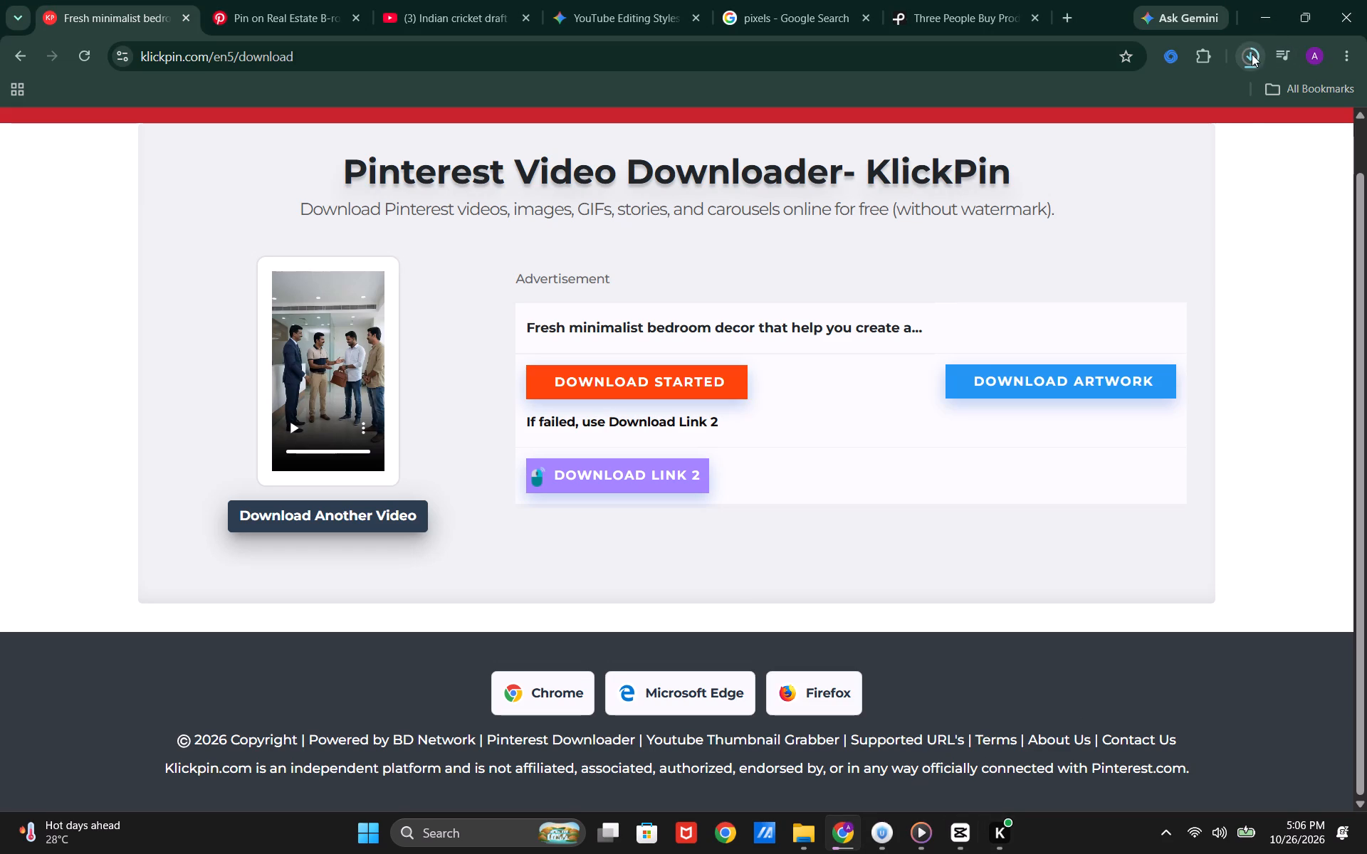
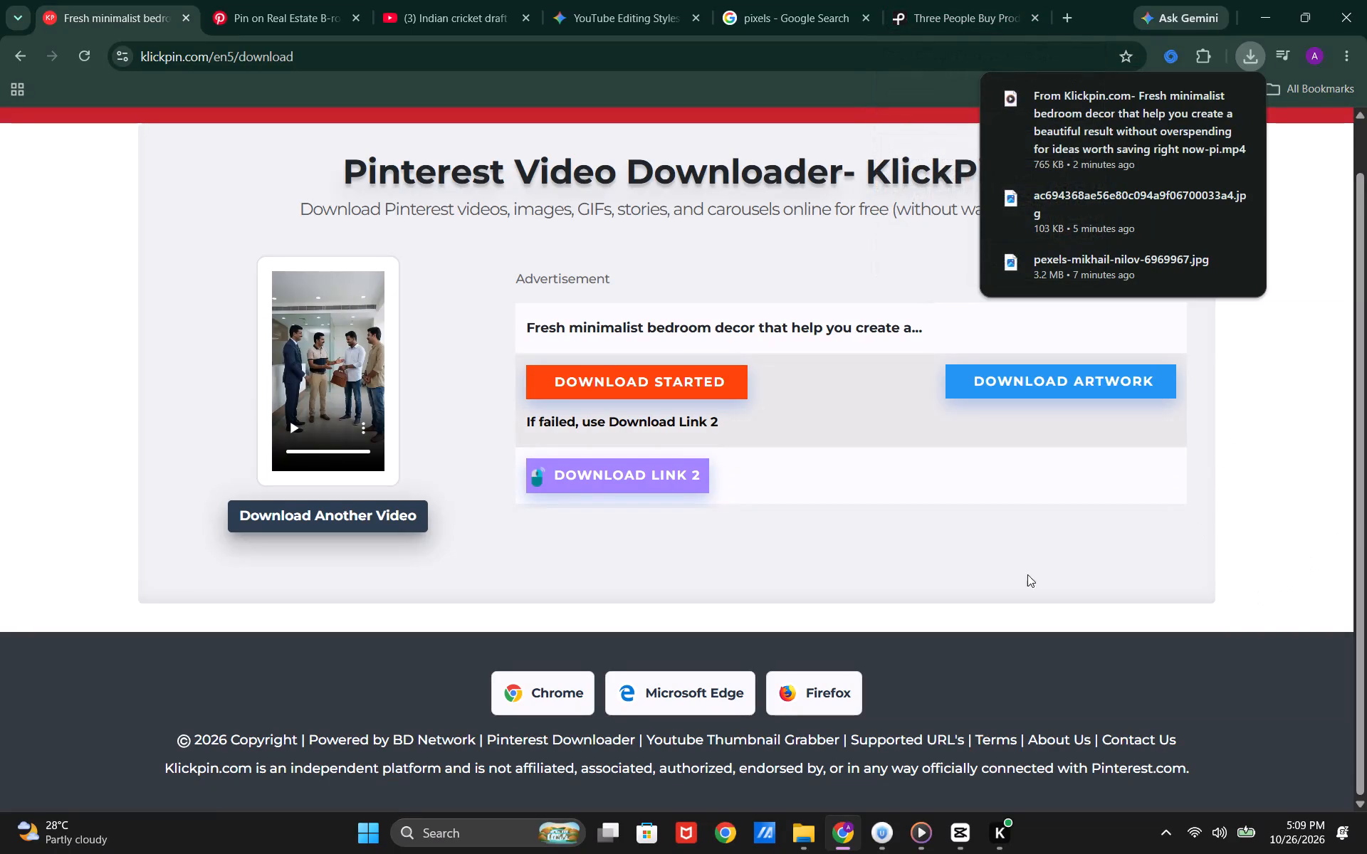
# Switch to CapCut, import the KlickPin office lobby video, and place it on the overlay track at 00:00:11:24, above the caption "people".
pyautogui.click(957, 838)
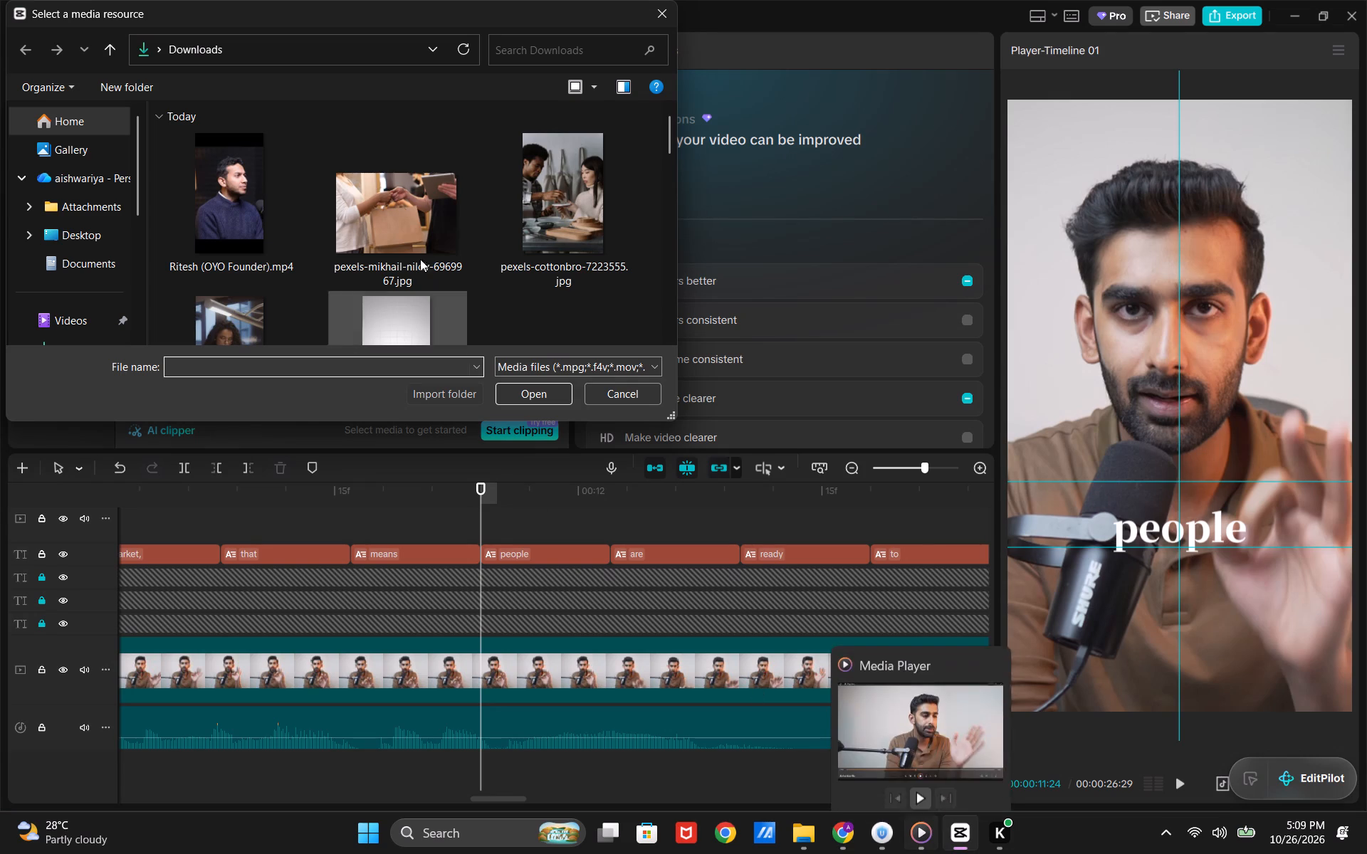
pyautogui.scroll(-6, 541, 320)
pyautogui.scroll(1, 541, 320)
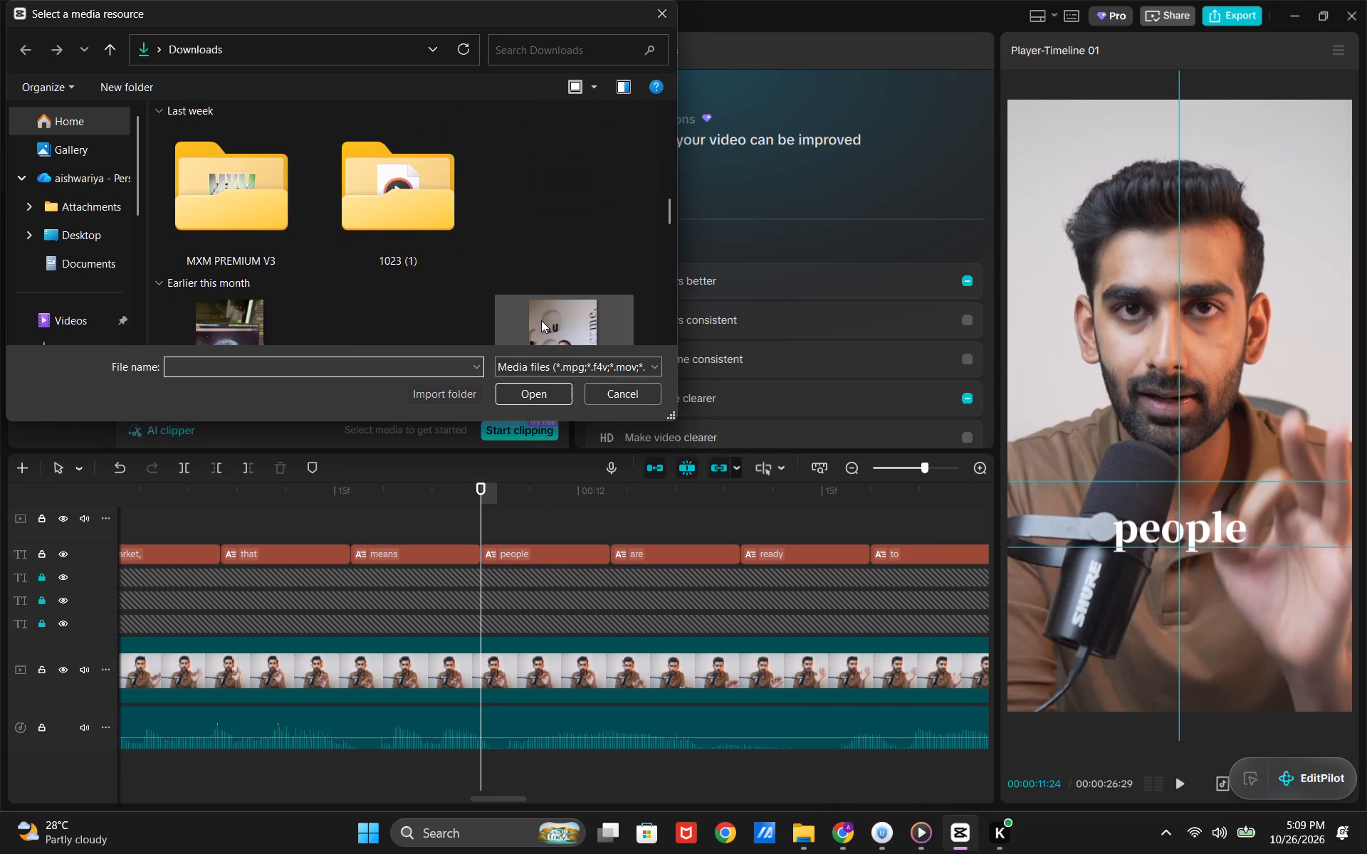
pyautogui.scroll(1, 541, 320)
pyautogui.click(424, 217)
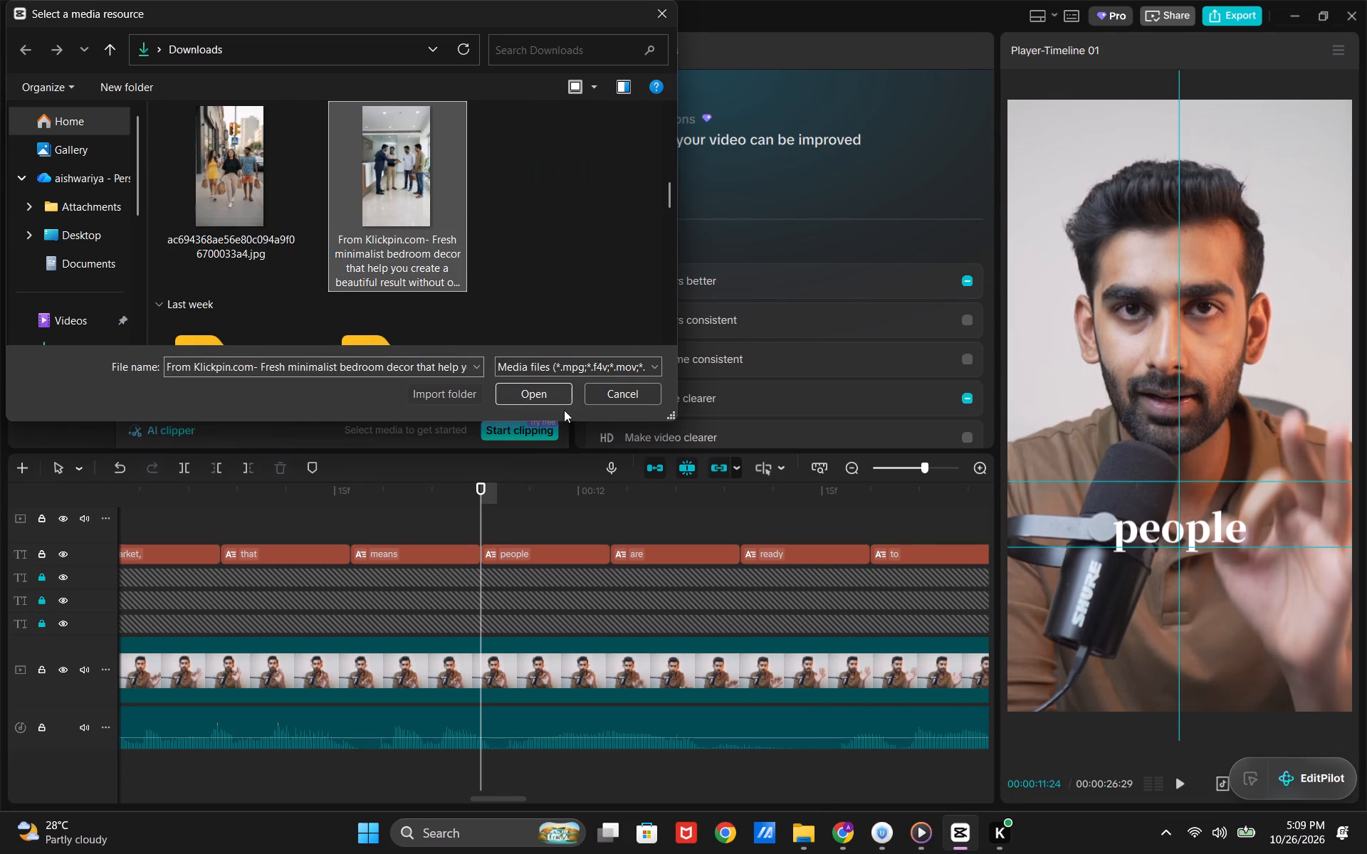
pyautogui.click(543, 395)
pyautogui.moveTo(350, 353); pyautogui.dragTo(512, 460)
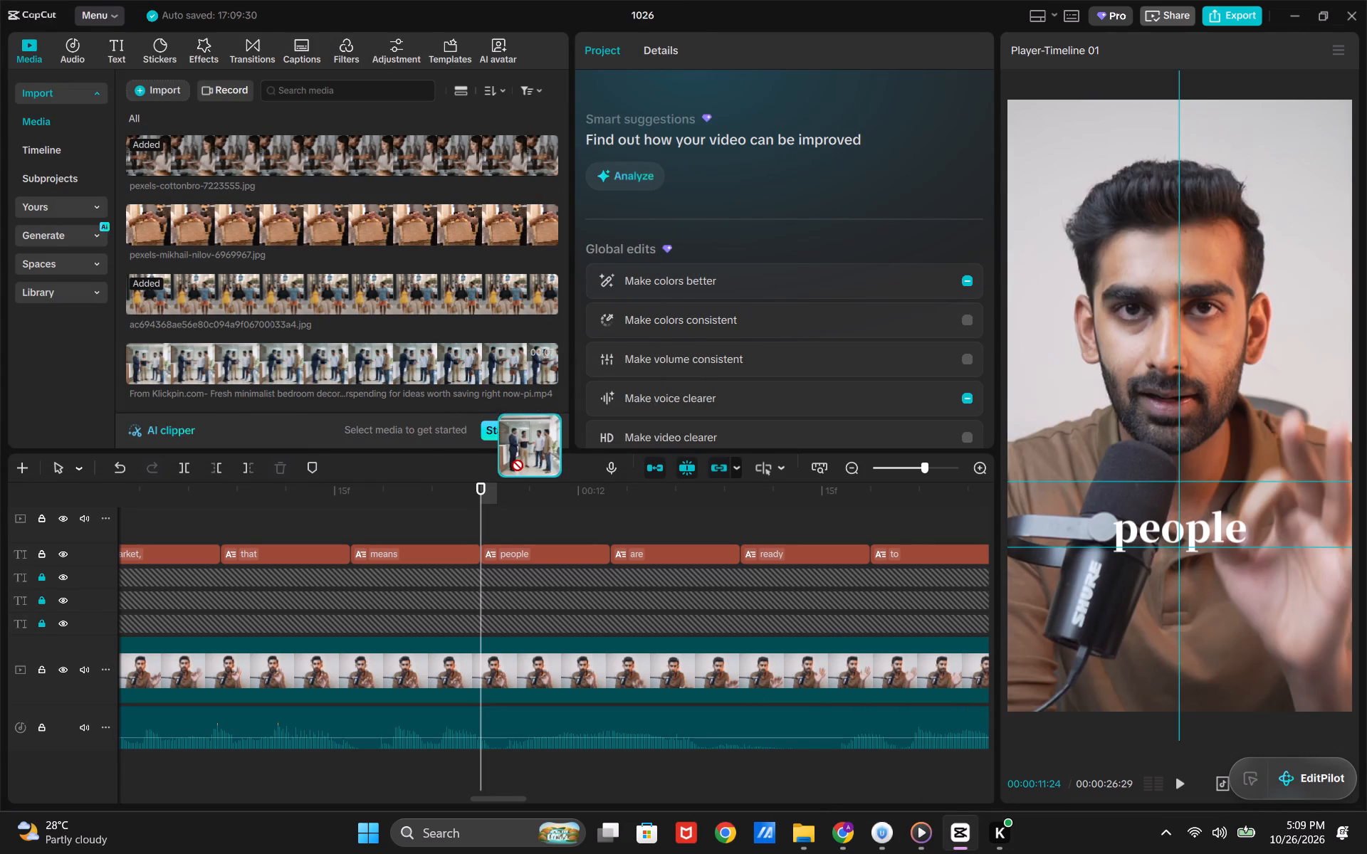
pyautogui.moveTo(512, 460); pyautogui.dragTo(484, 526)
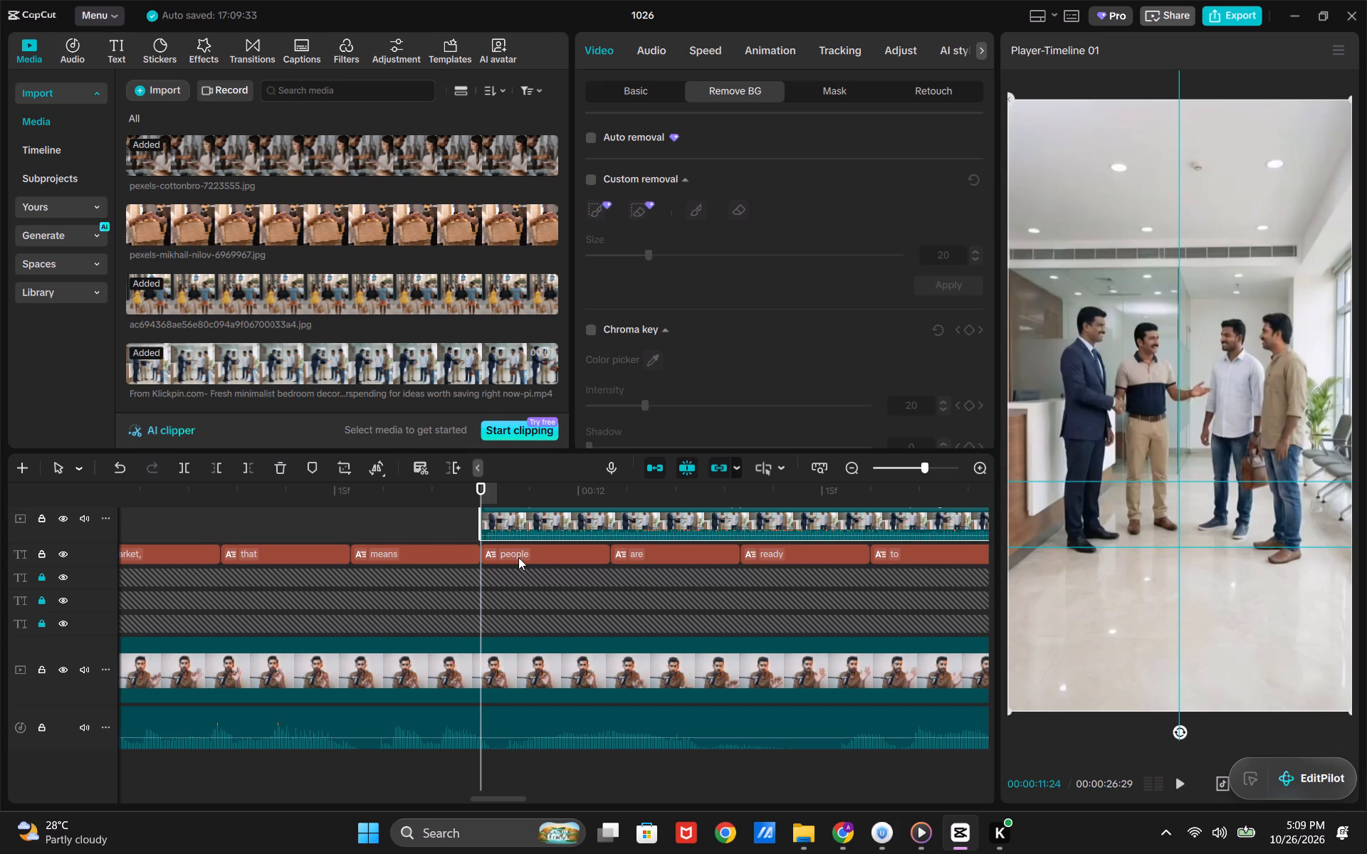
# Play through the office lobby clip and trim its end to 00:00:13:20, where the caption "offer." ends.
pyautogui.hscroll(-2, 518, 557)
pyautogui.press('space')
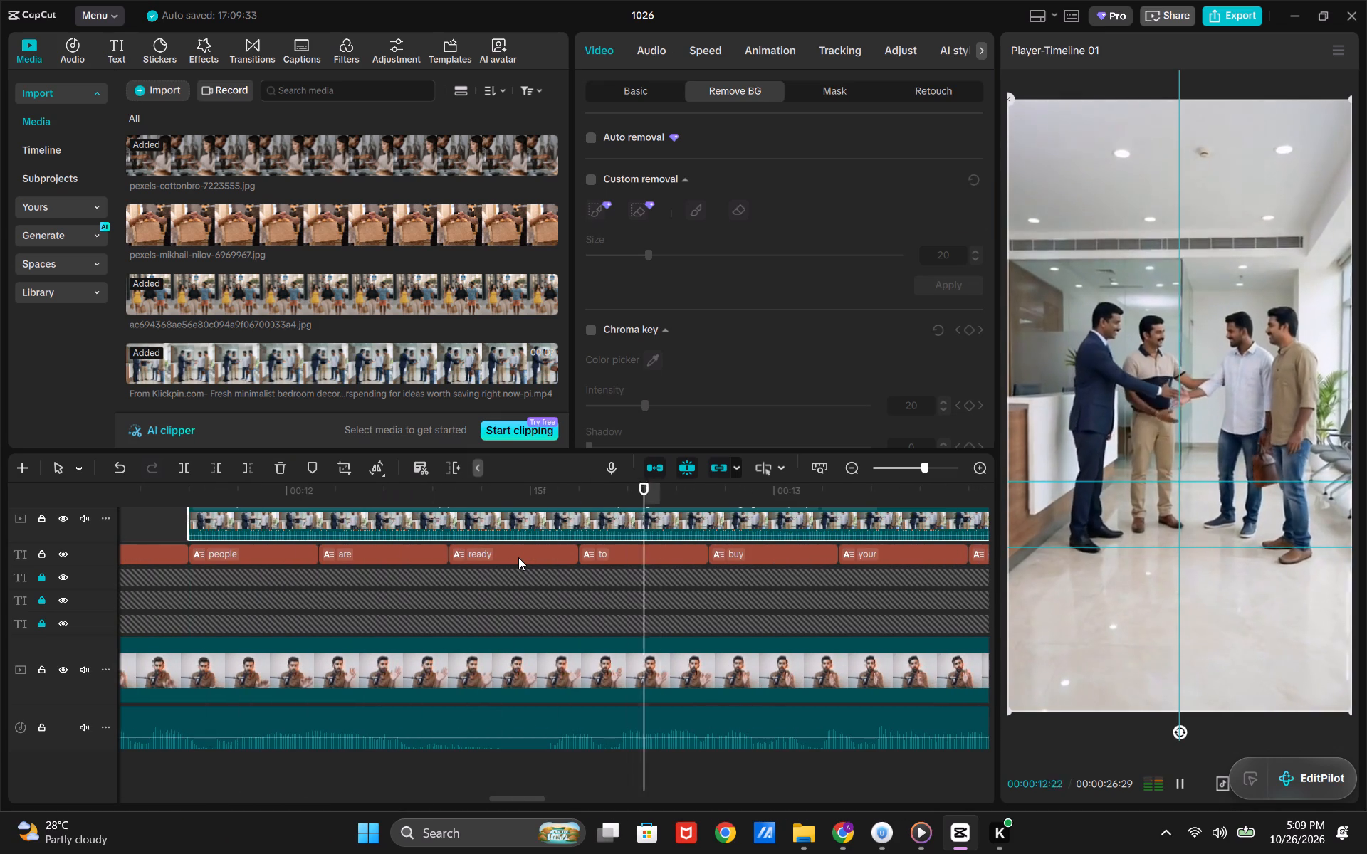
pyautogui.hscroll(-1, 518, 557)
pyautogui.press('space')
pyautogui.press('space')
pyautogui.press('space')
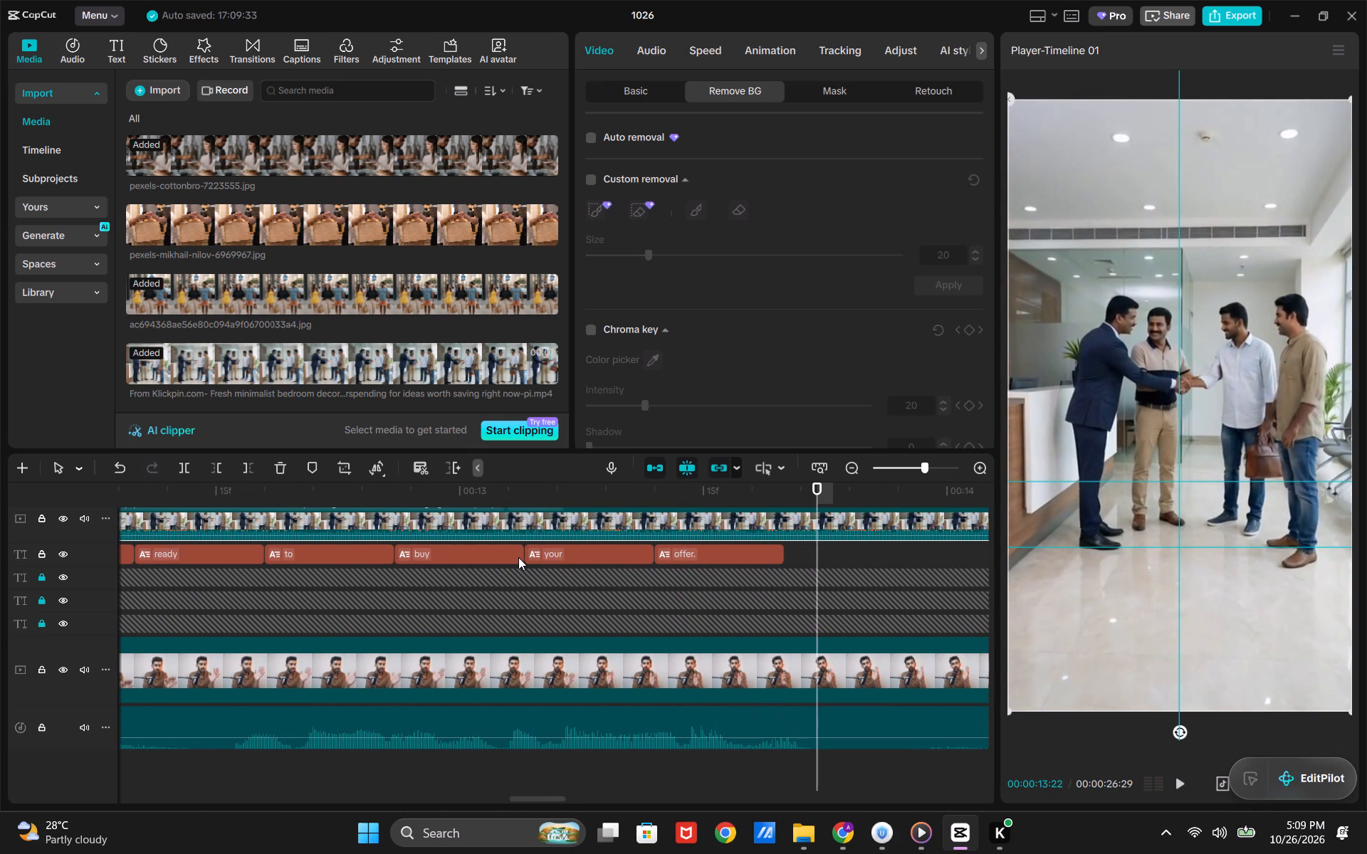
pyautogui.press('Left')
pyautogui.press('Left')
pyautogui.click(250, 468)
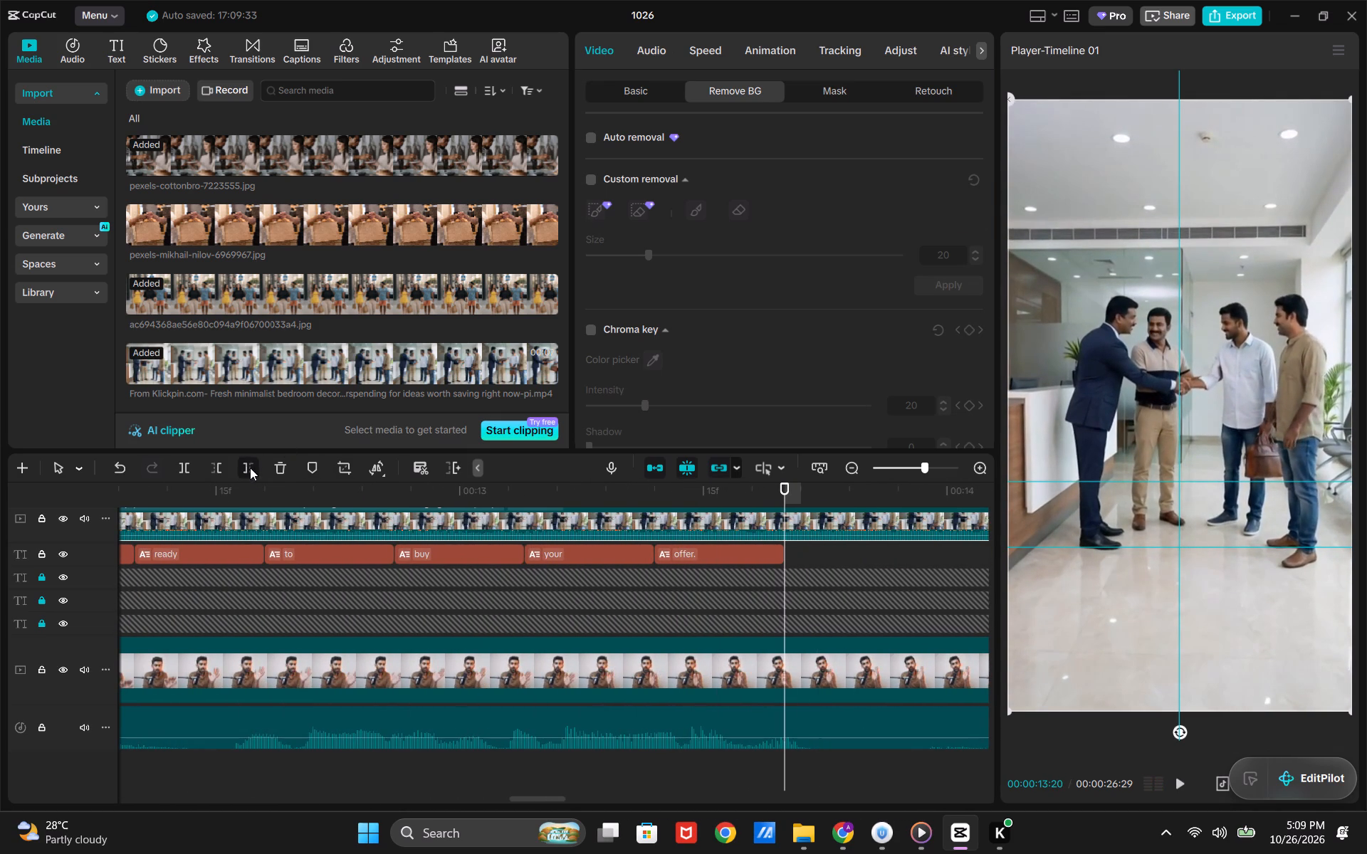
# Separate the audio from the office lobby clip and delete the extracted audio.
pyautogui.scroll(2, 540, 578)
pyautogui.hotkey('ctrl', 'shift', 's')
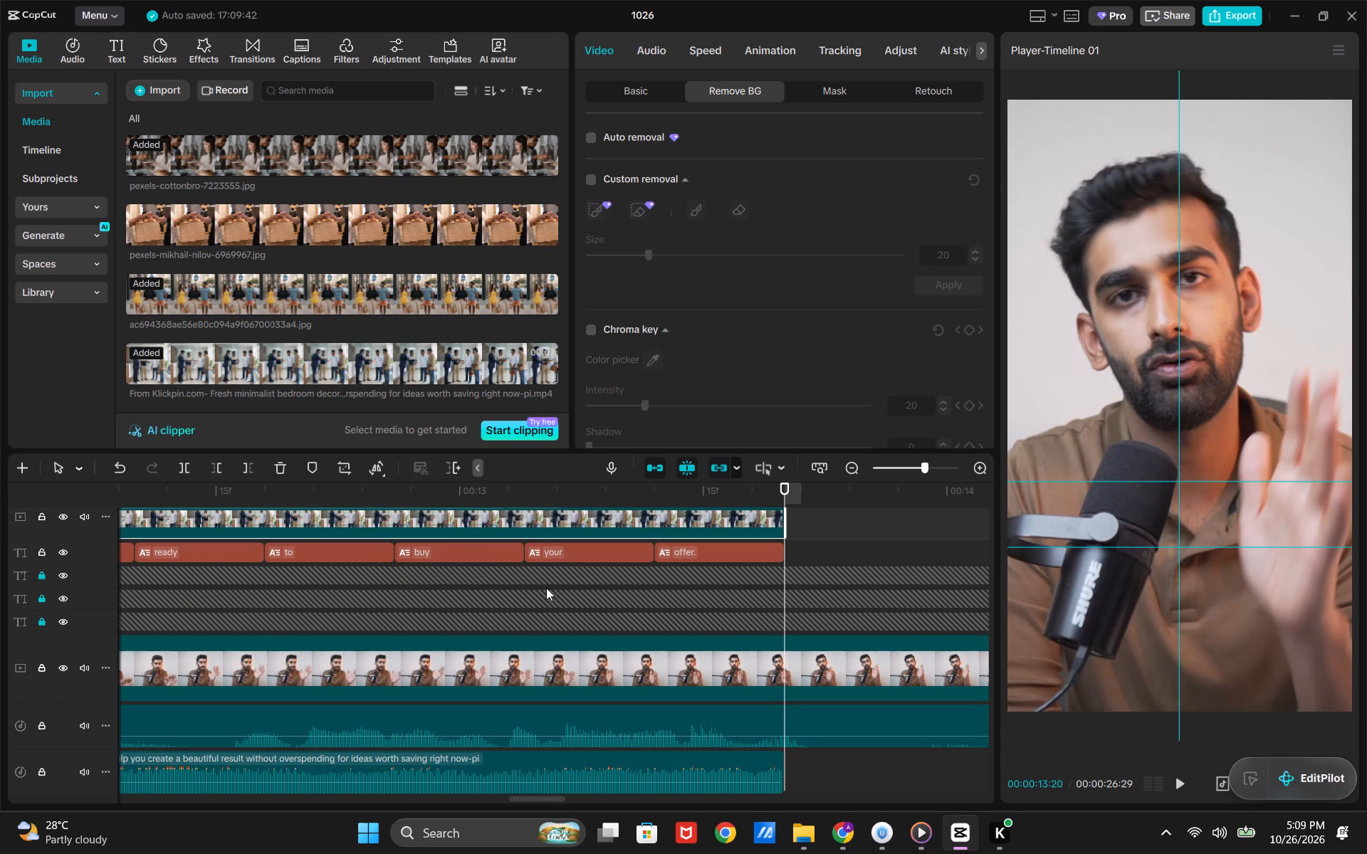
pyautogui.click(575, 783)
pyautogui.press('BackSpace')
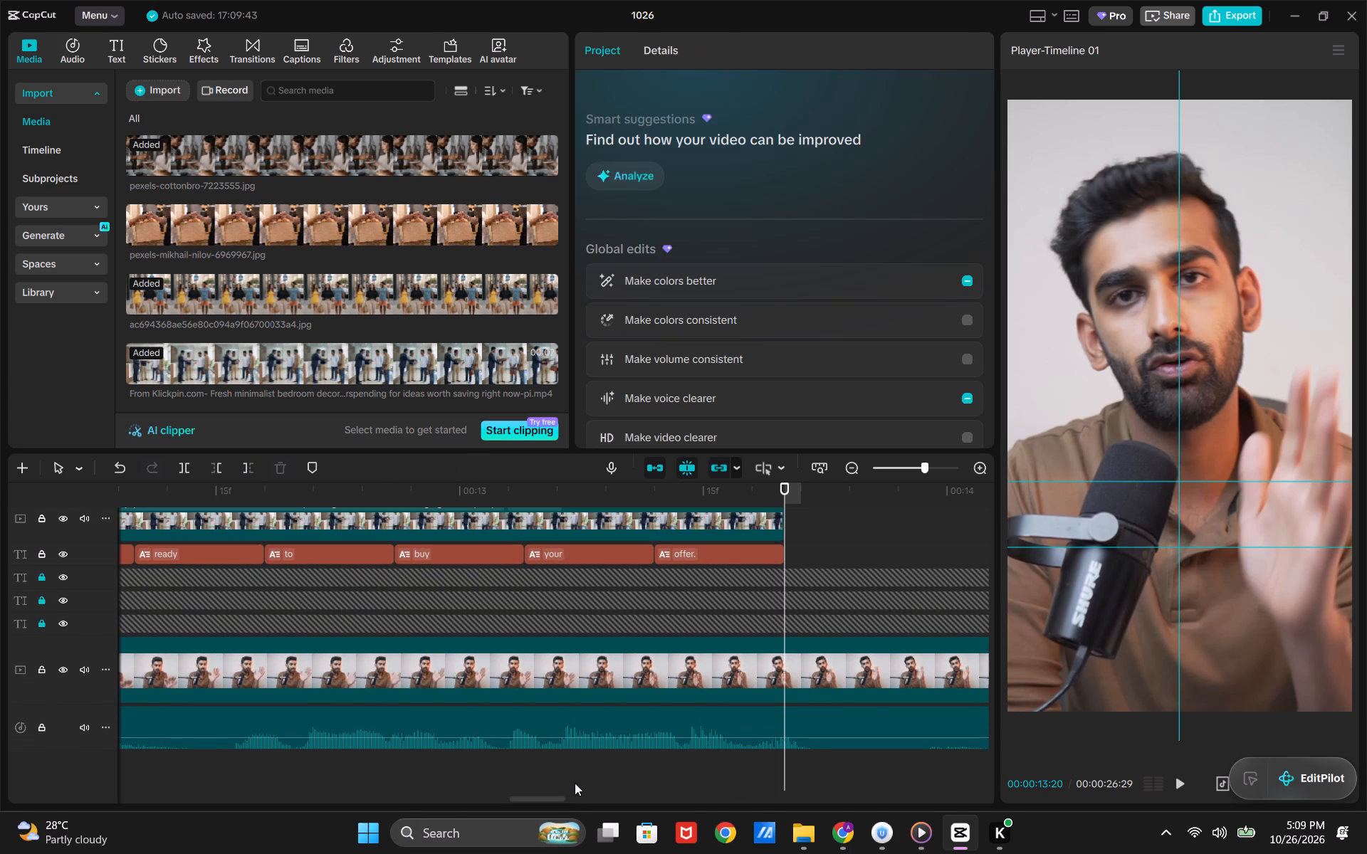
# Play the whole video through from its beginning to review the captions and overlay clips.
pyautogui.click(575, 783)
pyautogui.moveTo(575, 783); pyautogui.dragTo(0, 779)
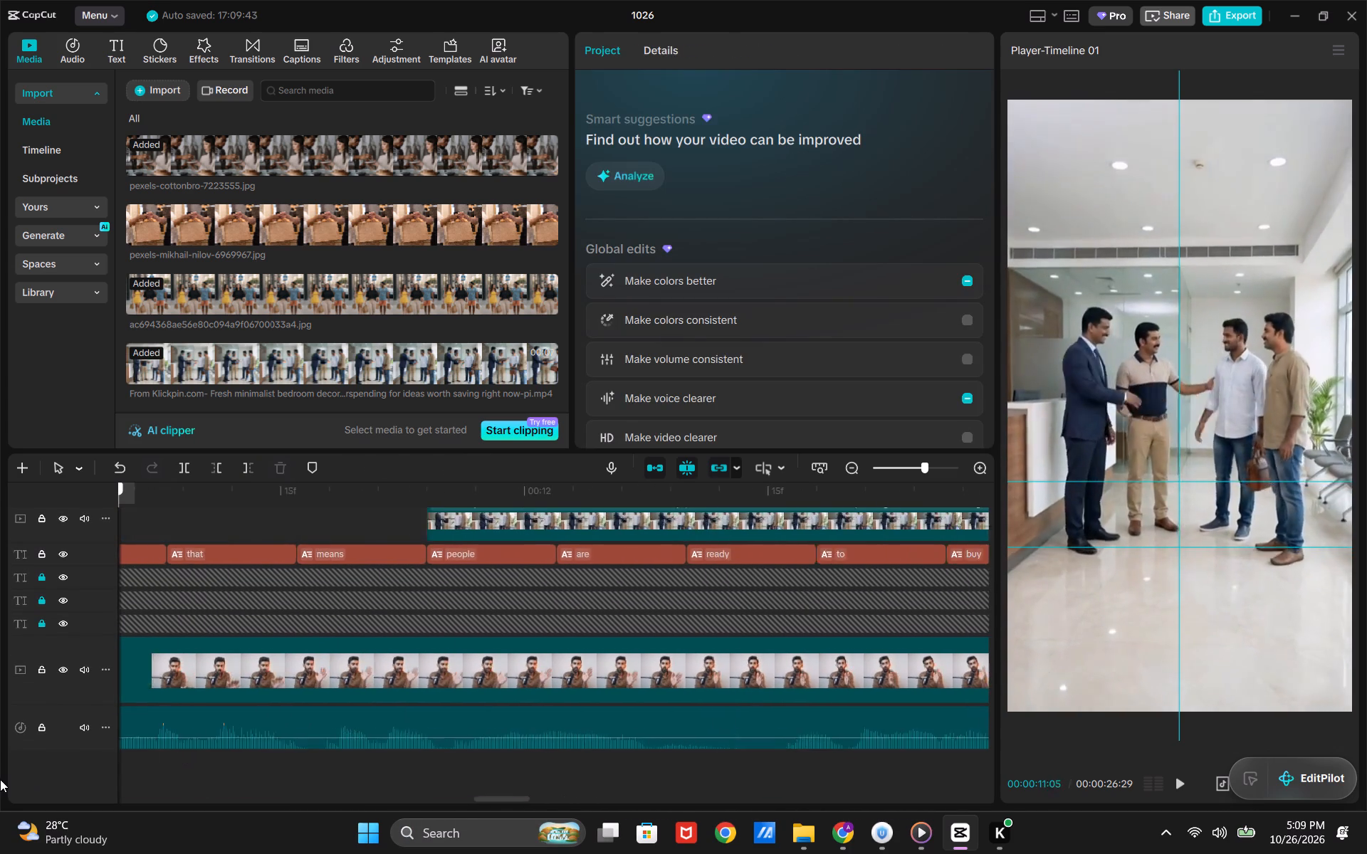
pyautogui.moveTo(0, 779); pyautogui.dragTo(4, 790)
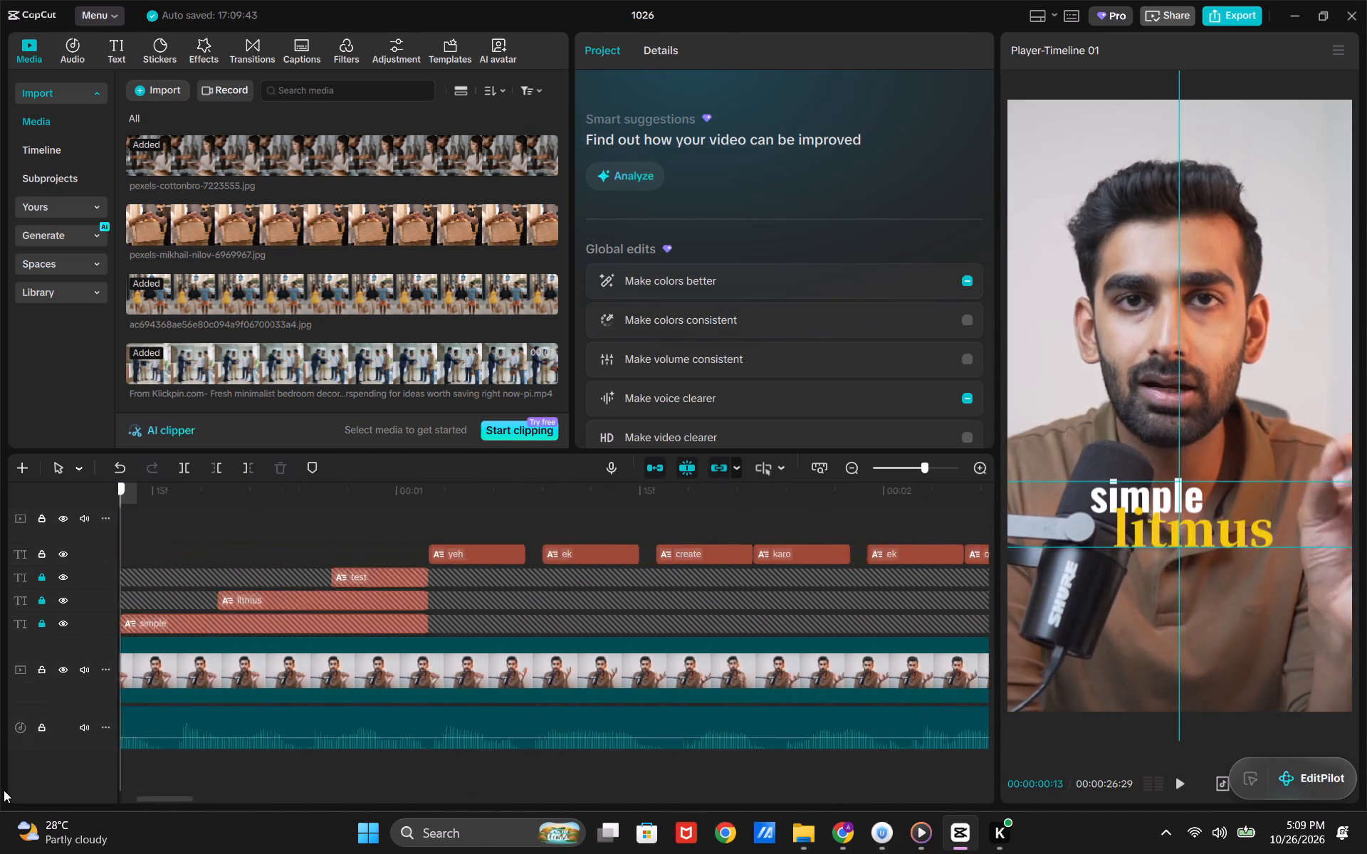
pyautogui.moveTo(4, 790); pyautogui.dragTo(0, 783)
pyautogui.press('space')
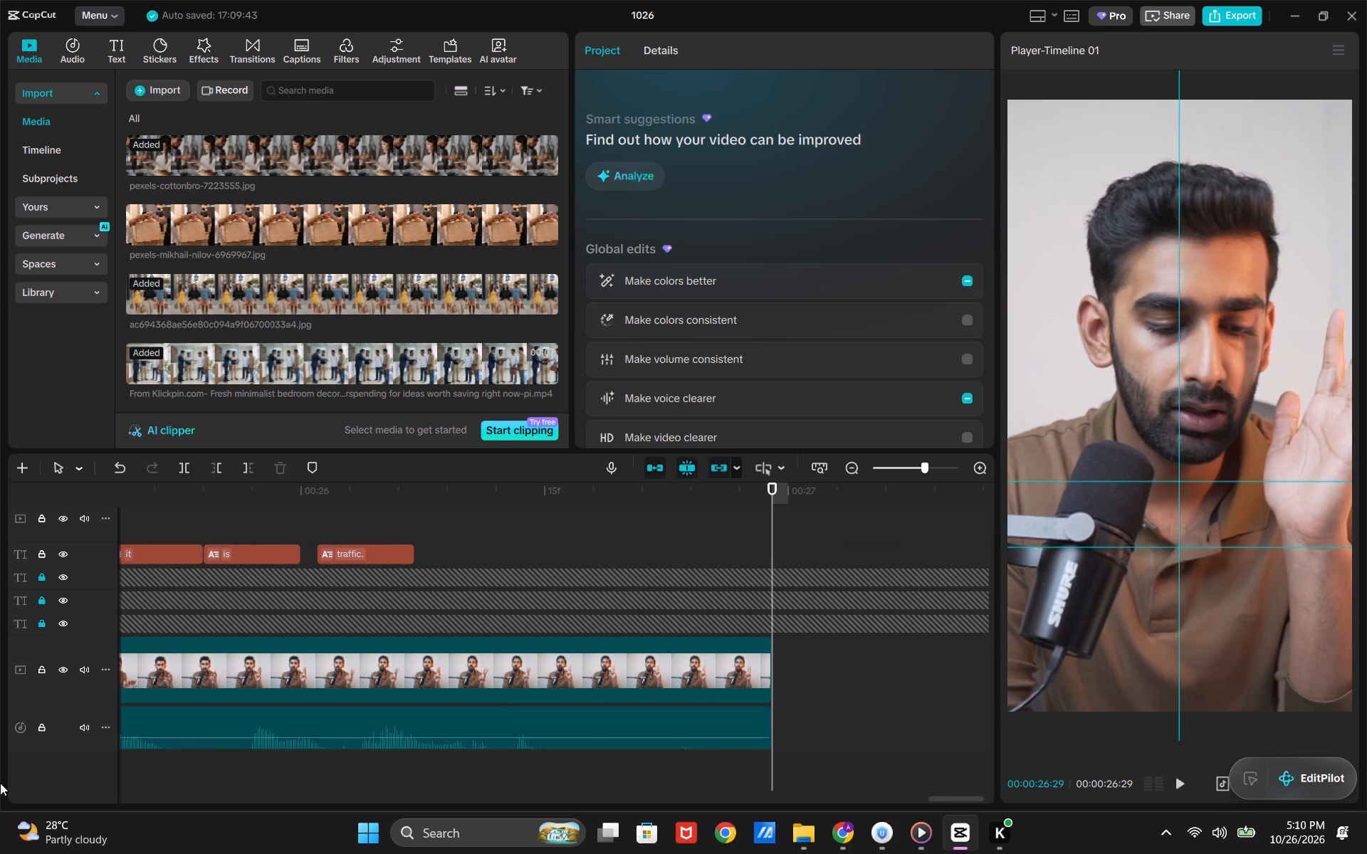
# Delete the Instagram logo overlay that starts above the caption "instagram" and play that passage without it.
pyautogui.scroll(-1, 163, 628)
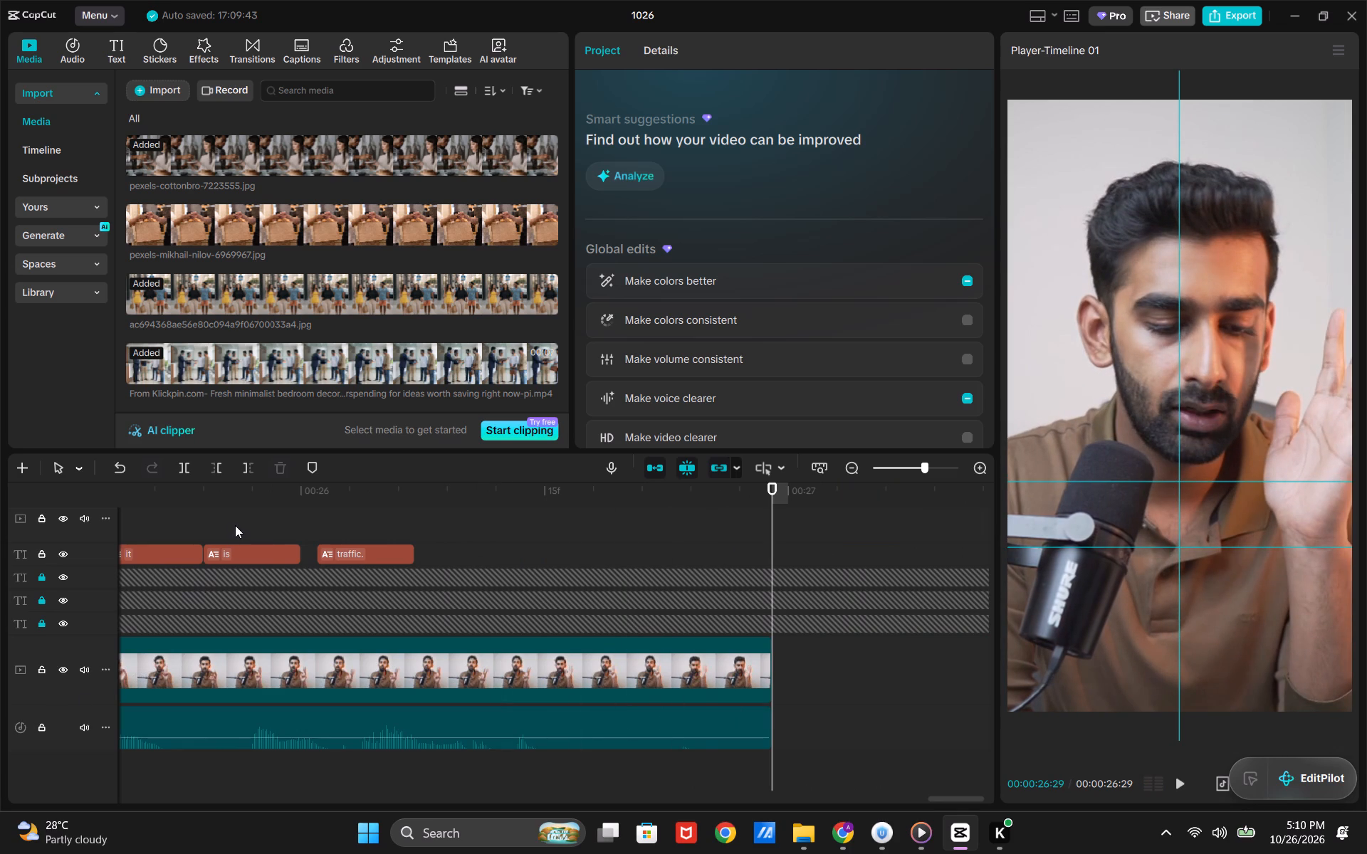
pyautogui.scroll(-1, 235, 525)
pyautogui.click(236, 524)
pyautogui.moveTo(236, 524); pyautogui.dragTo(870, 524)
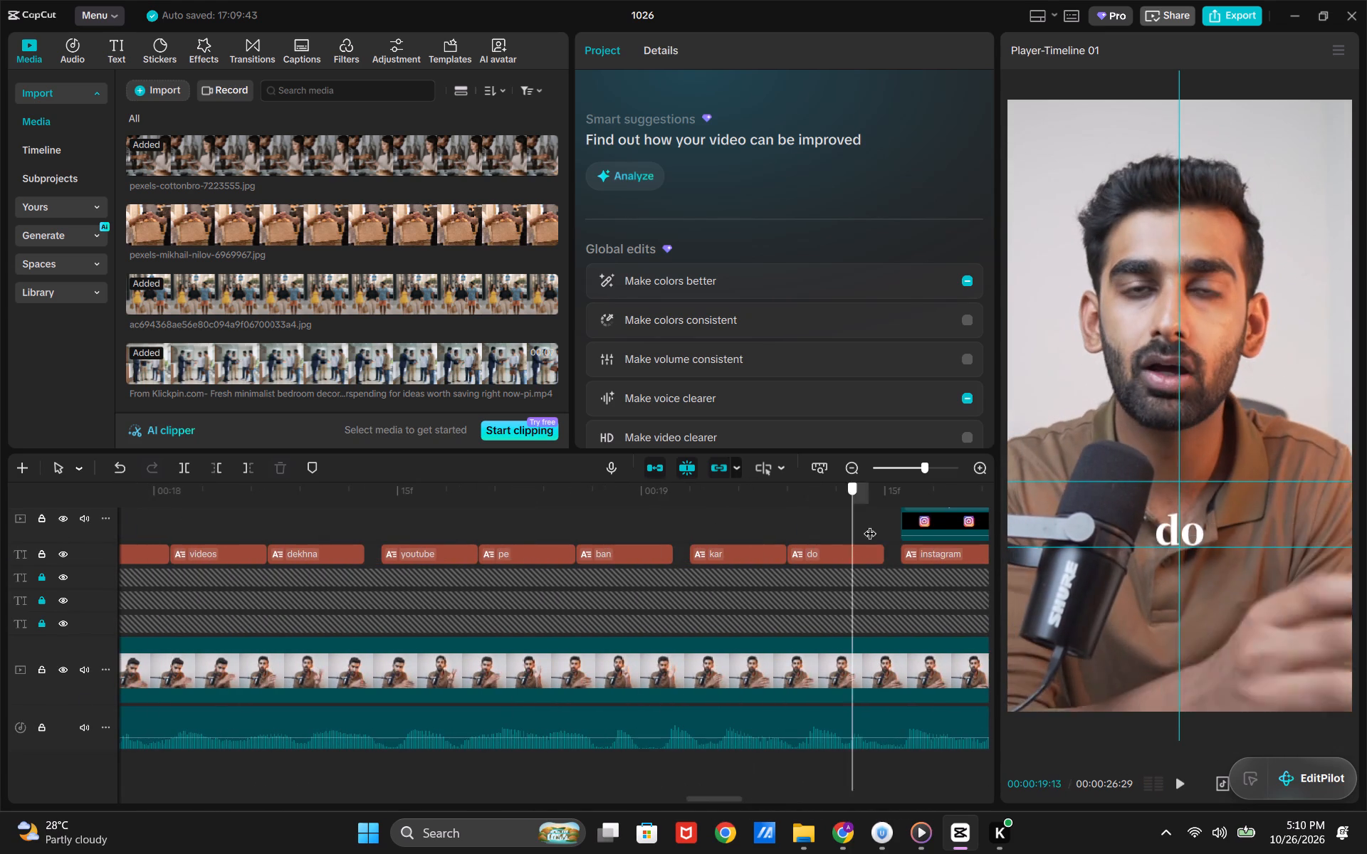
pyautogui.moveTo(870, 524); pyautogui.dragTo(928, 517)
pyautogui.click(928, 517)
pyautogui.press('BackSpace')
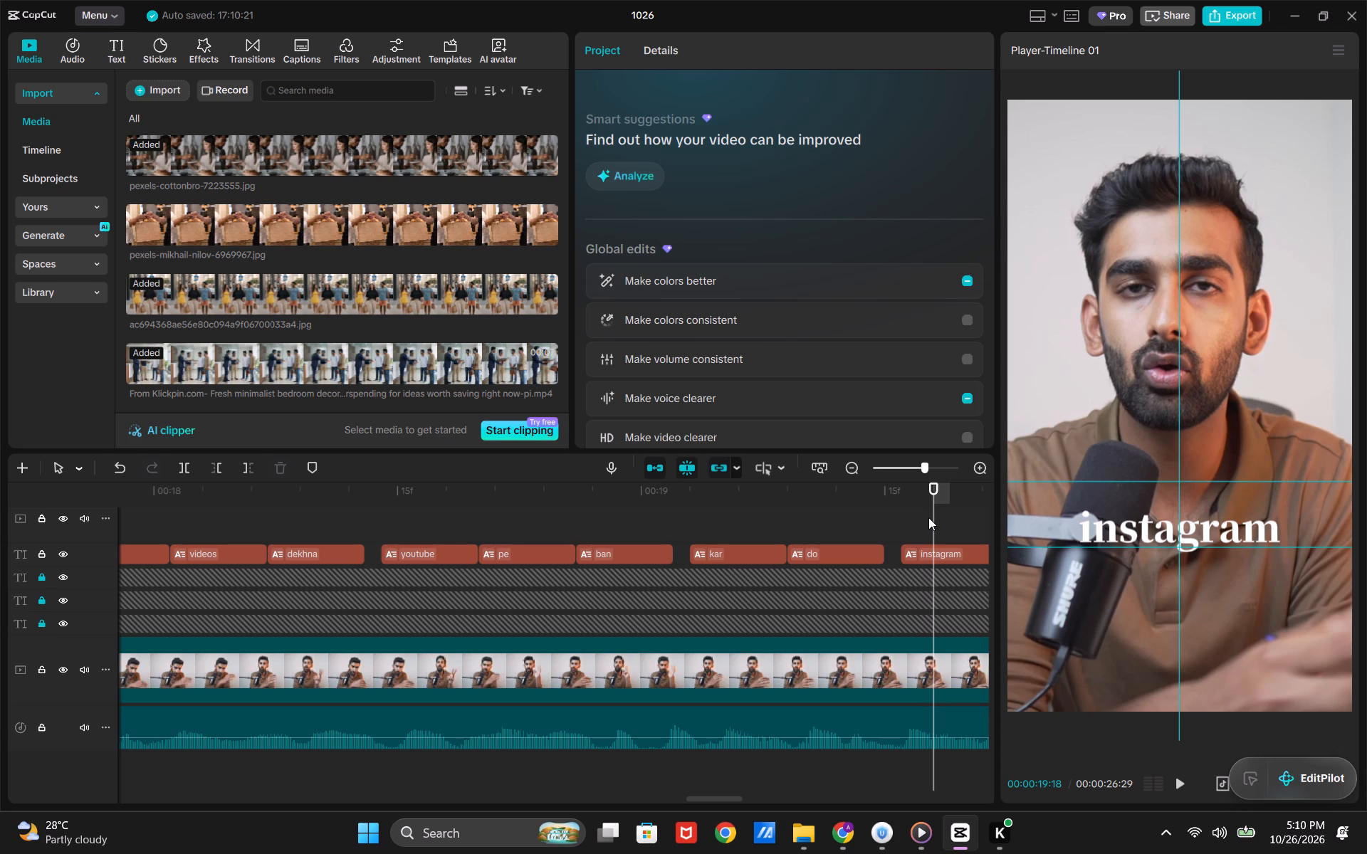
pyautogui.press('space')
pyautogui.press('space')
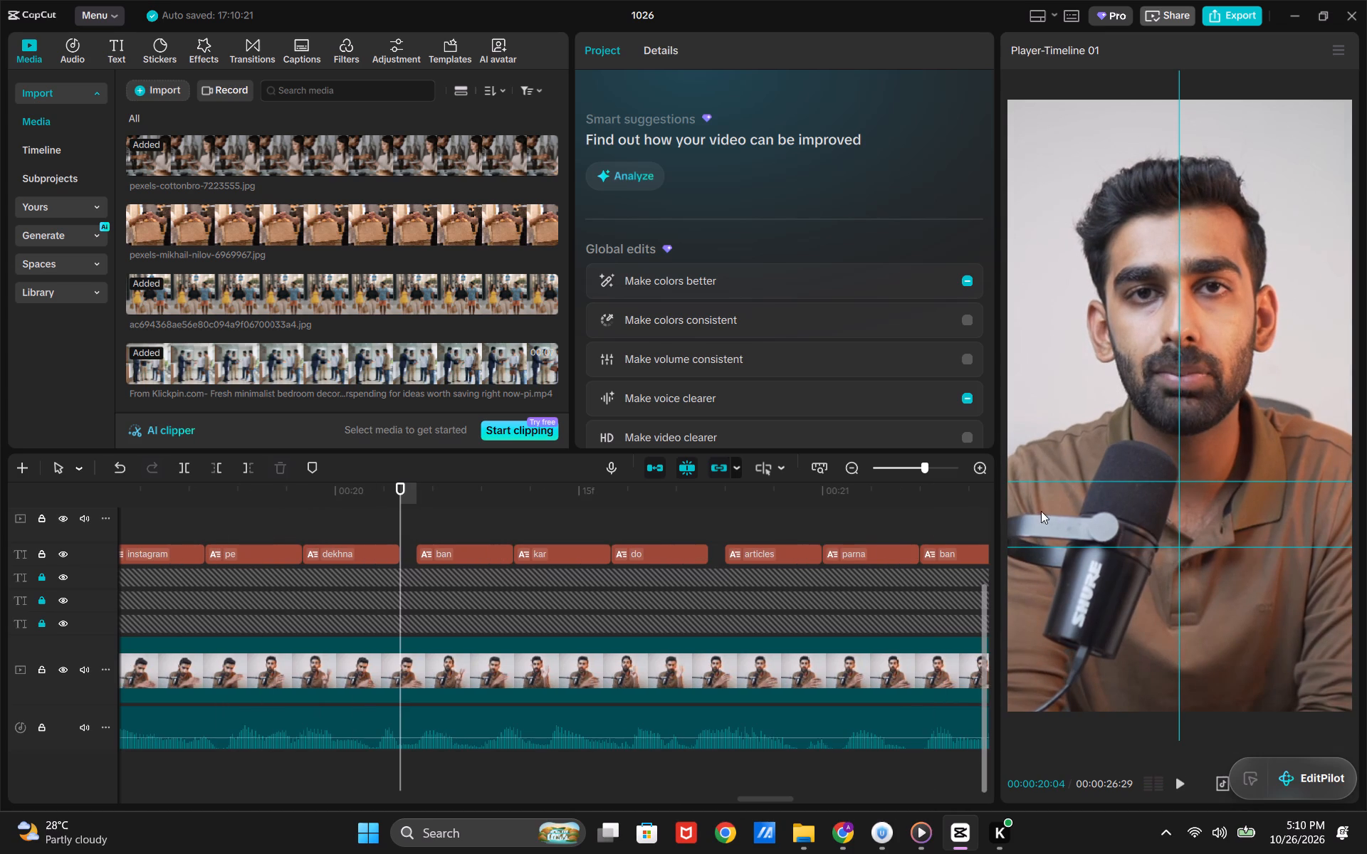
# Go back to the opening seconds and play from the caption "create" to "karo," to review that passage.
pyautogui.hscroll(-1, 740, 754)
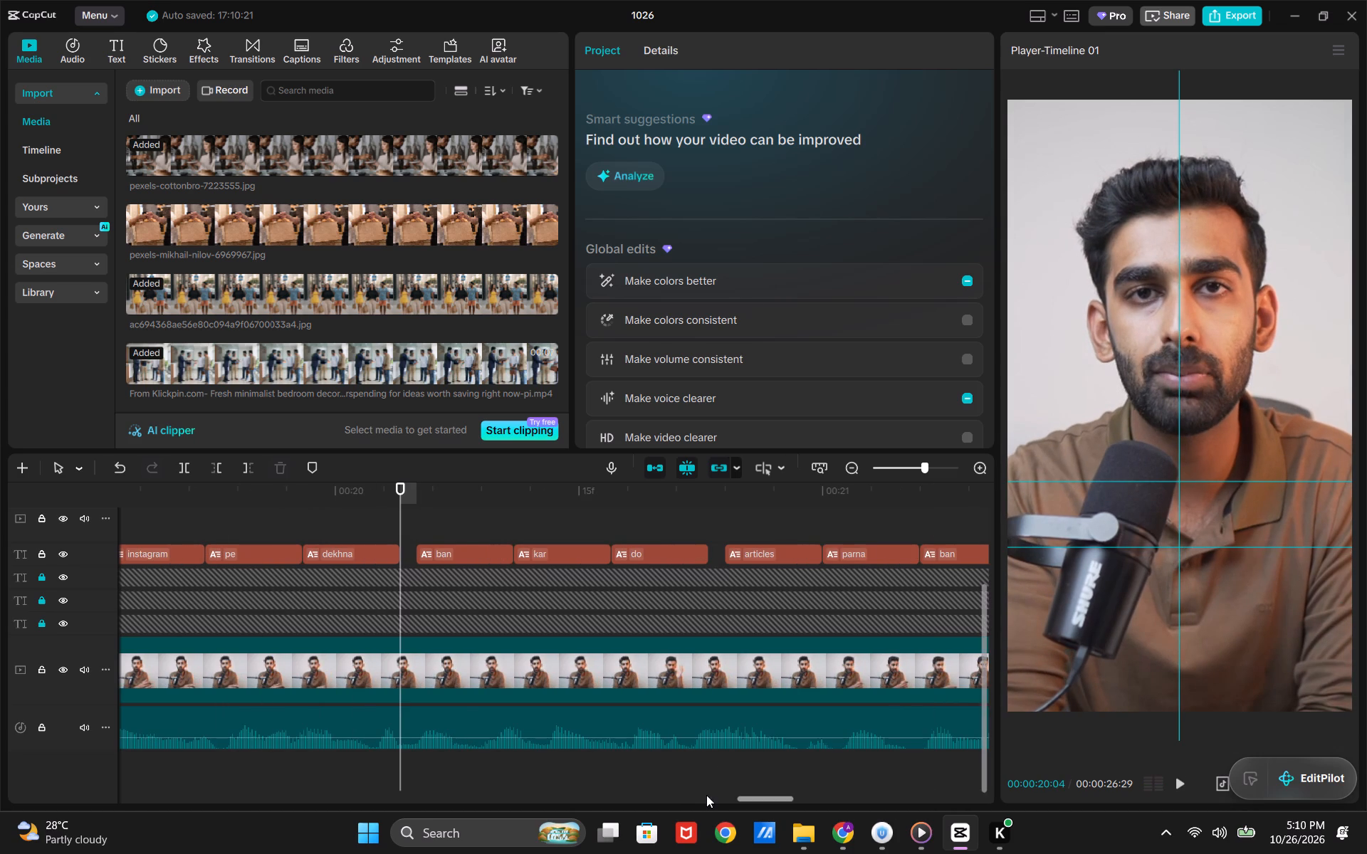
pyautogui.hscroll(-1, 706, 795)
pyautogui.click(468, 761)
pyautogui.moveTo(468, 761); pyautogui.dragTo(53, 755)
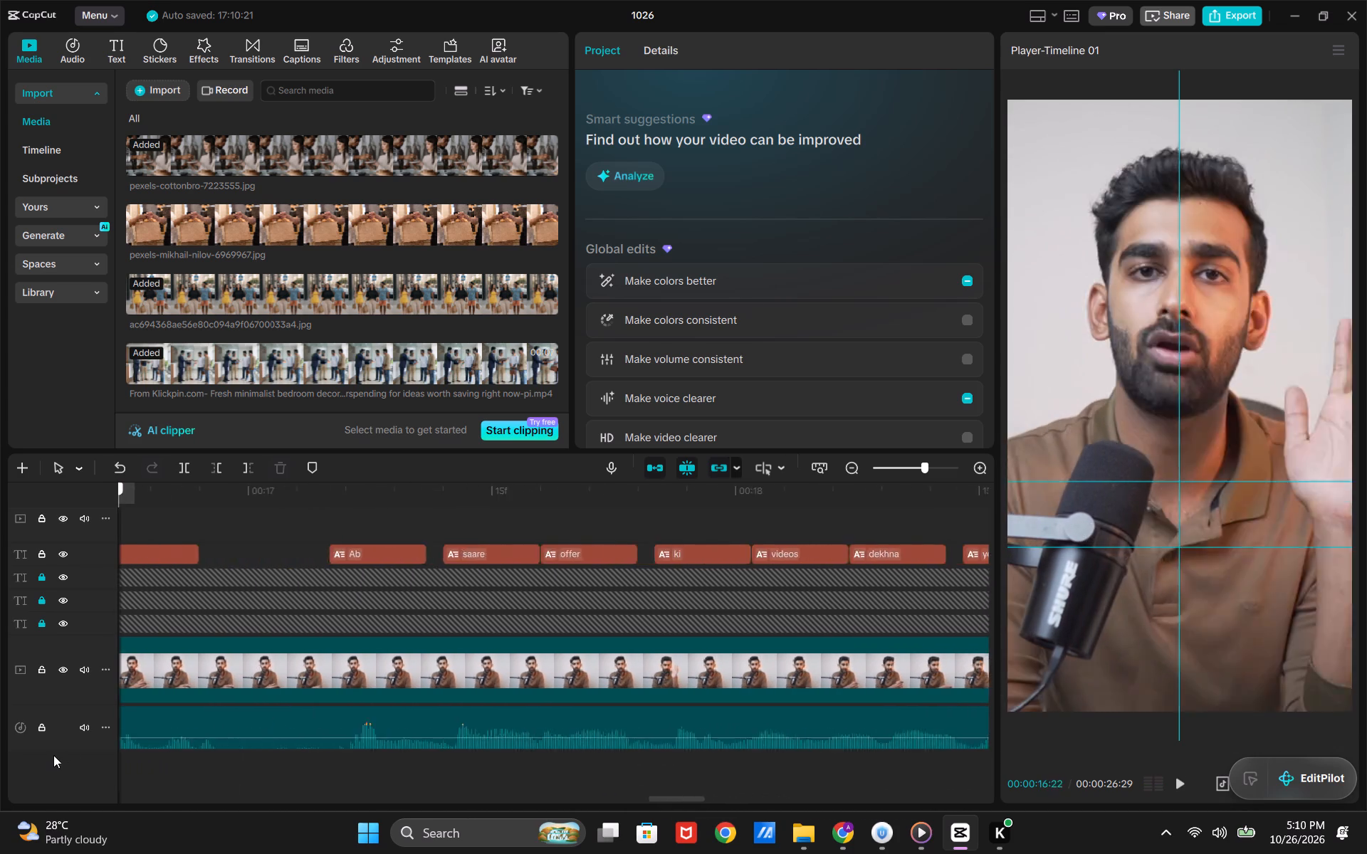
pyautogui.moveTo(53, 755); pyautogui.dragTo(109, 737)
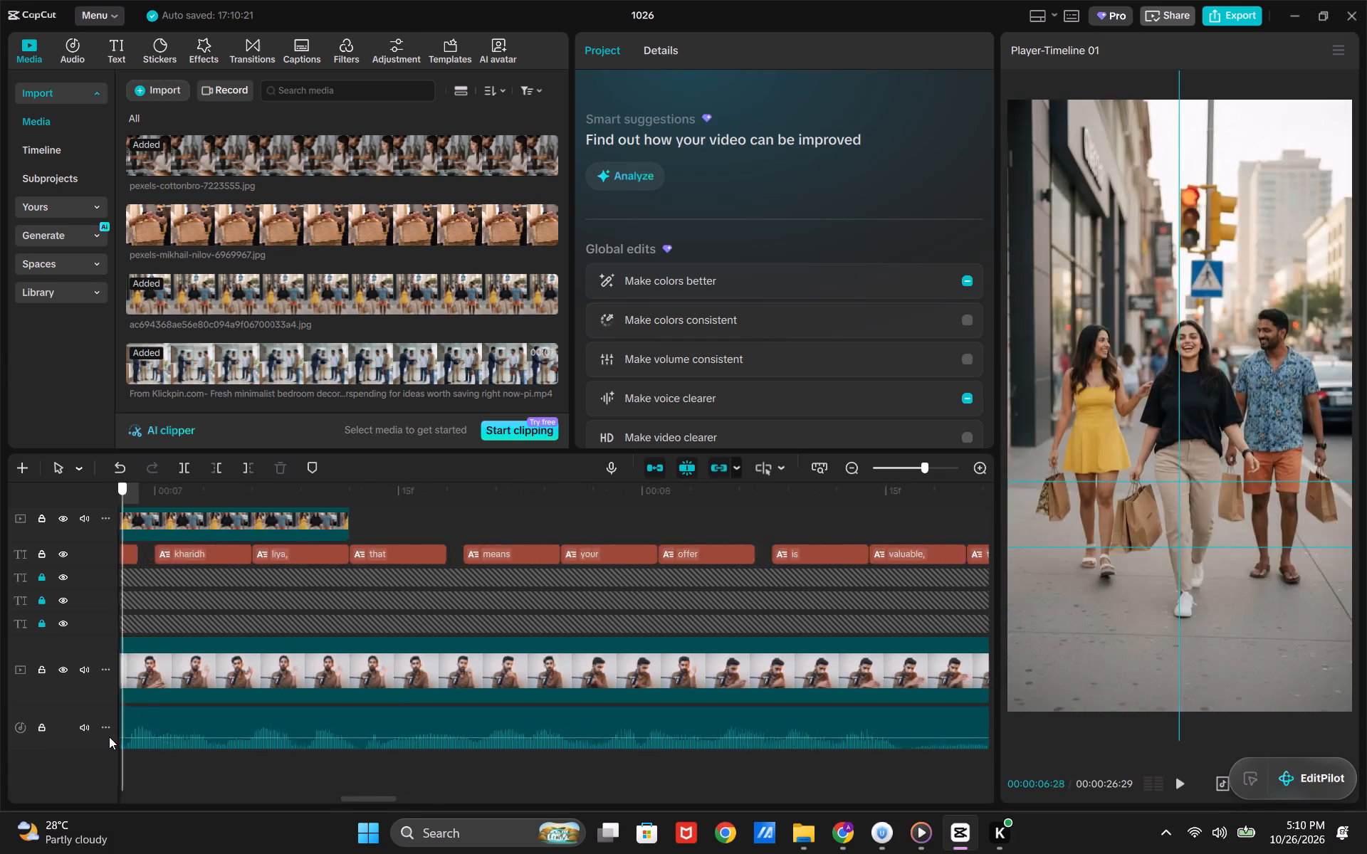
pyautogui.moveTo(109, 737); pyautogui.dragTo(635, 678)
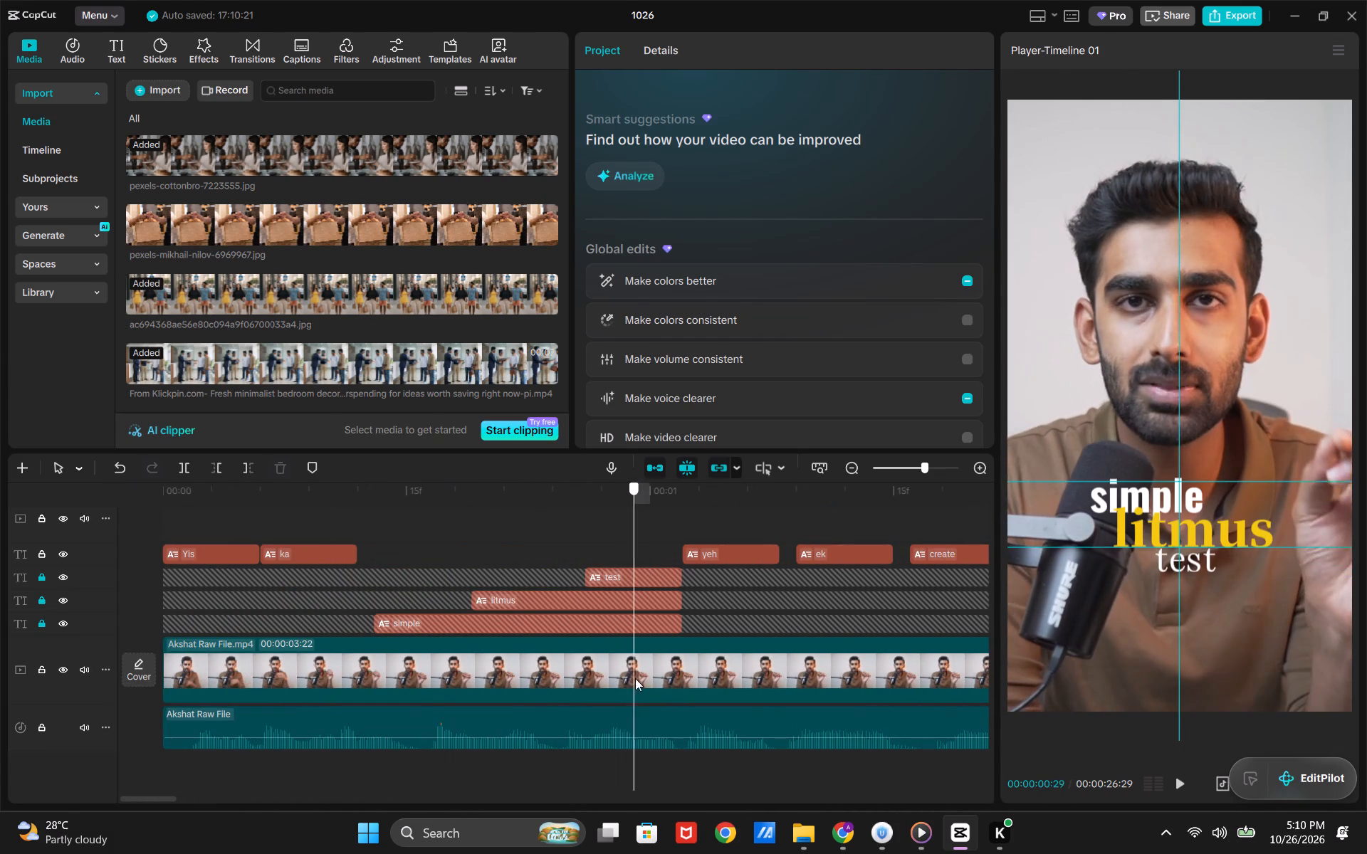
pyautogui.moveTo(635, 678); pyautogui.dragTo(859, 693)
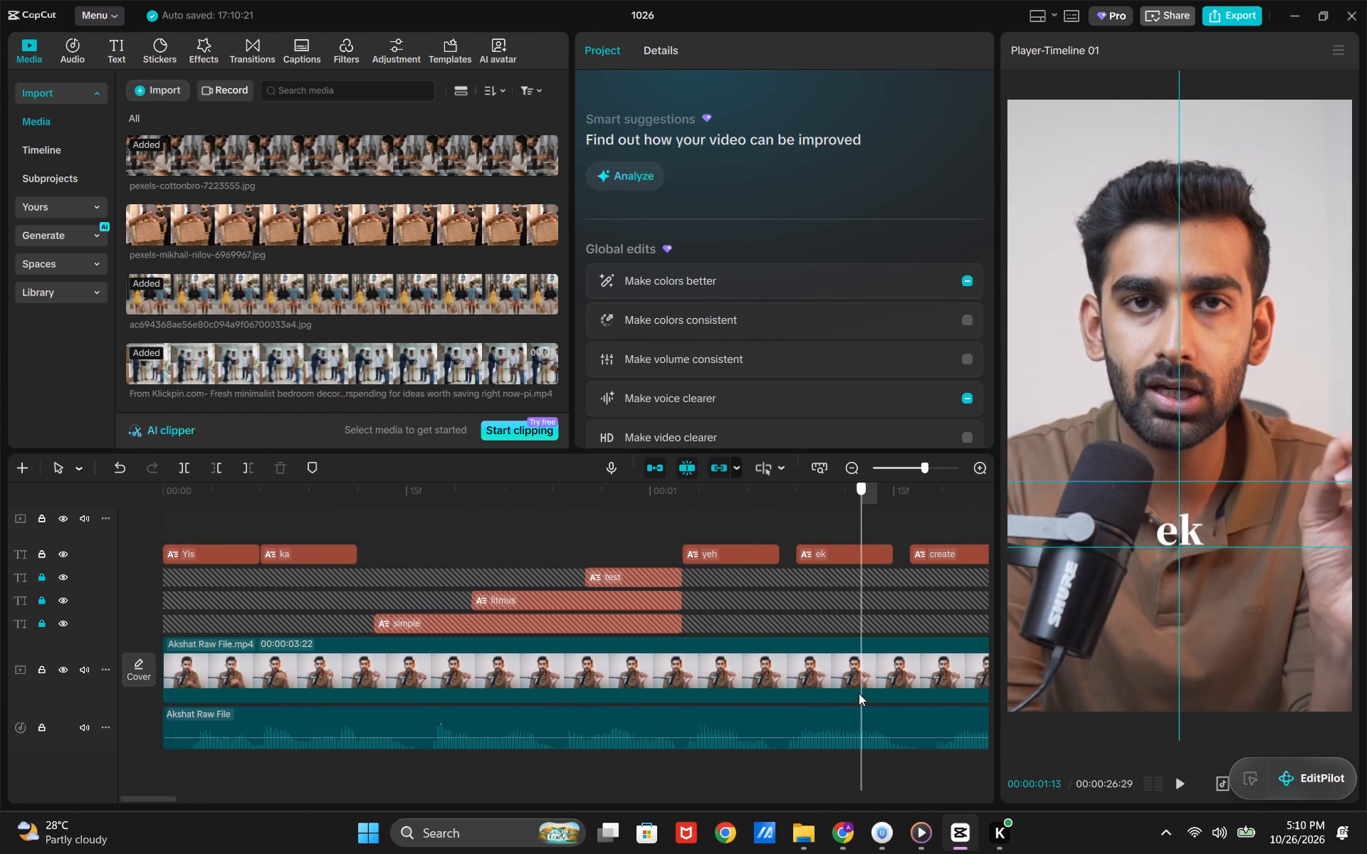
pyautogui.moveTo(859, 693); pyautogui.dragTo(926, 697)
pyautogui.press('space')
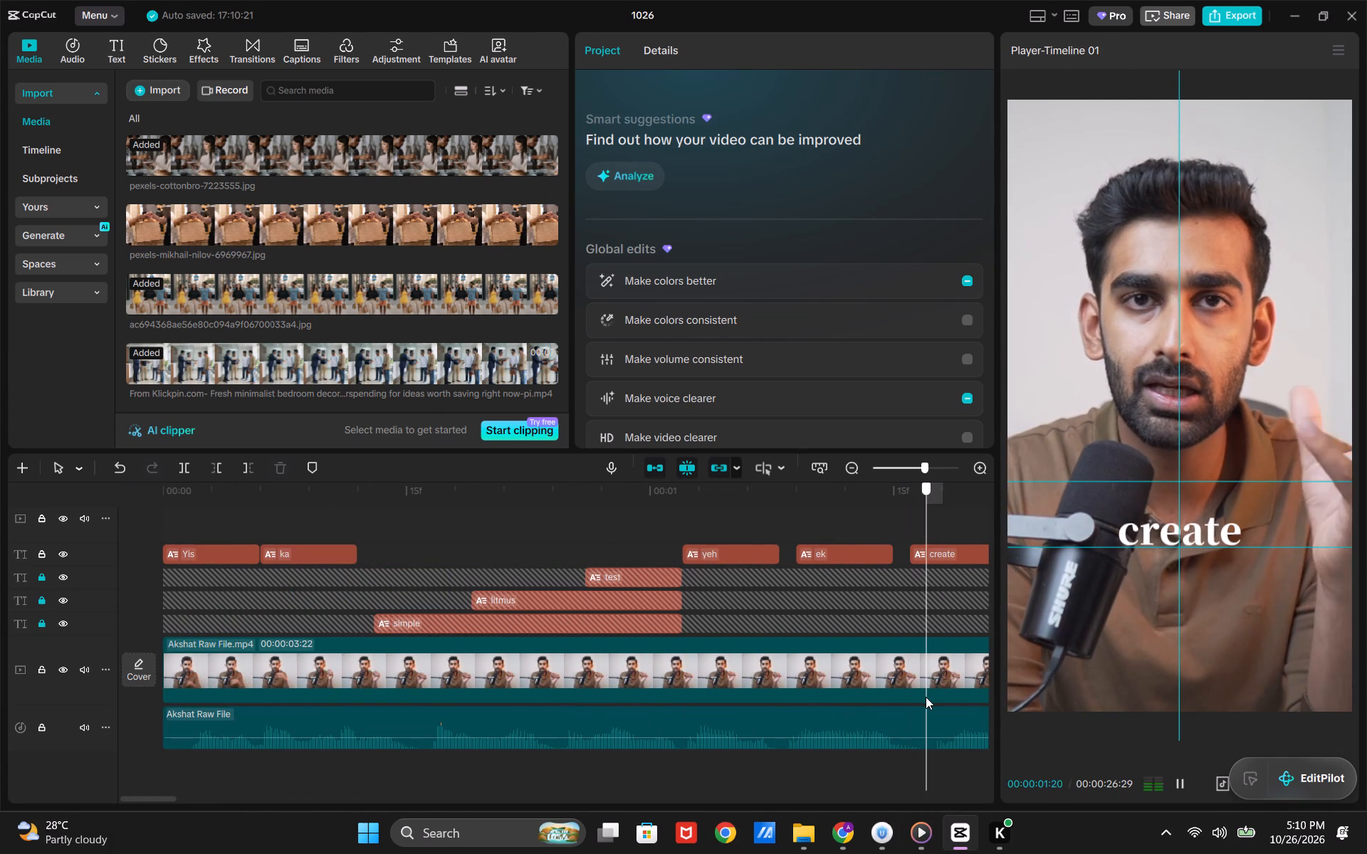
pyautogui.moveTo(926, 697); pyautogui.dragTo(924, 699)
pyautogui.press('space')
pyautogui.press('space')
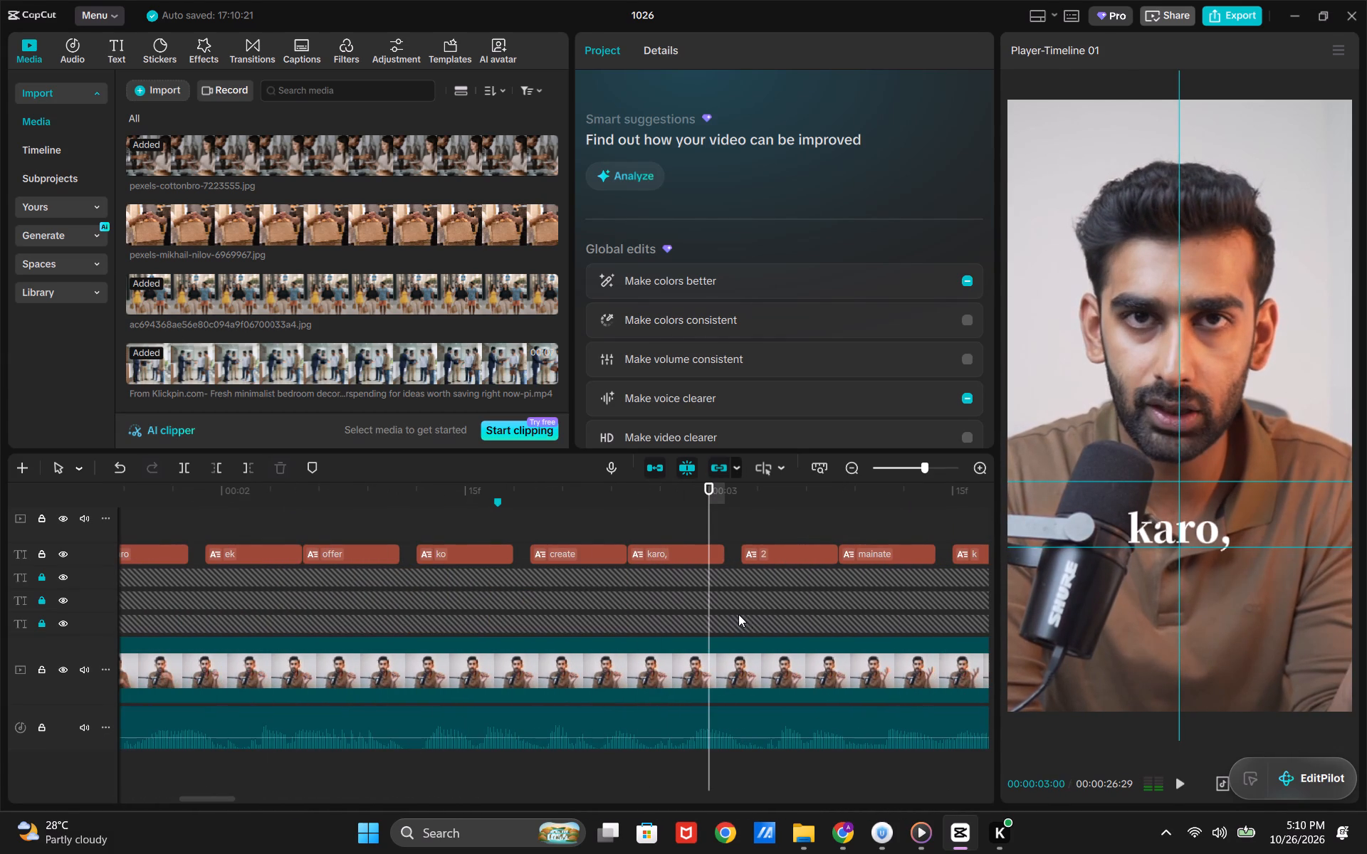
# Replay the opening from 00:00:00:00 and examine the stacked "simple litmus test" captions, stopping where "litmus" starts at 00:00:00:19.
pyautogui.click(483, 517)
pyautogui.moveTo(483, 517); pyautogui.dragTo(167, 549)
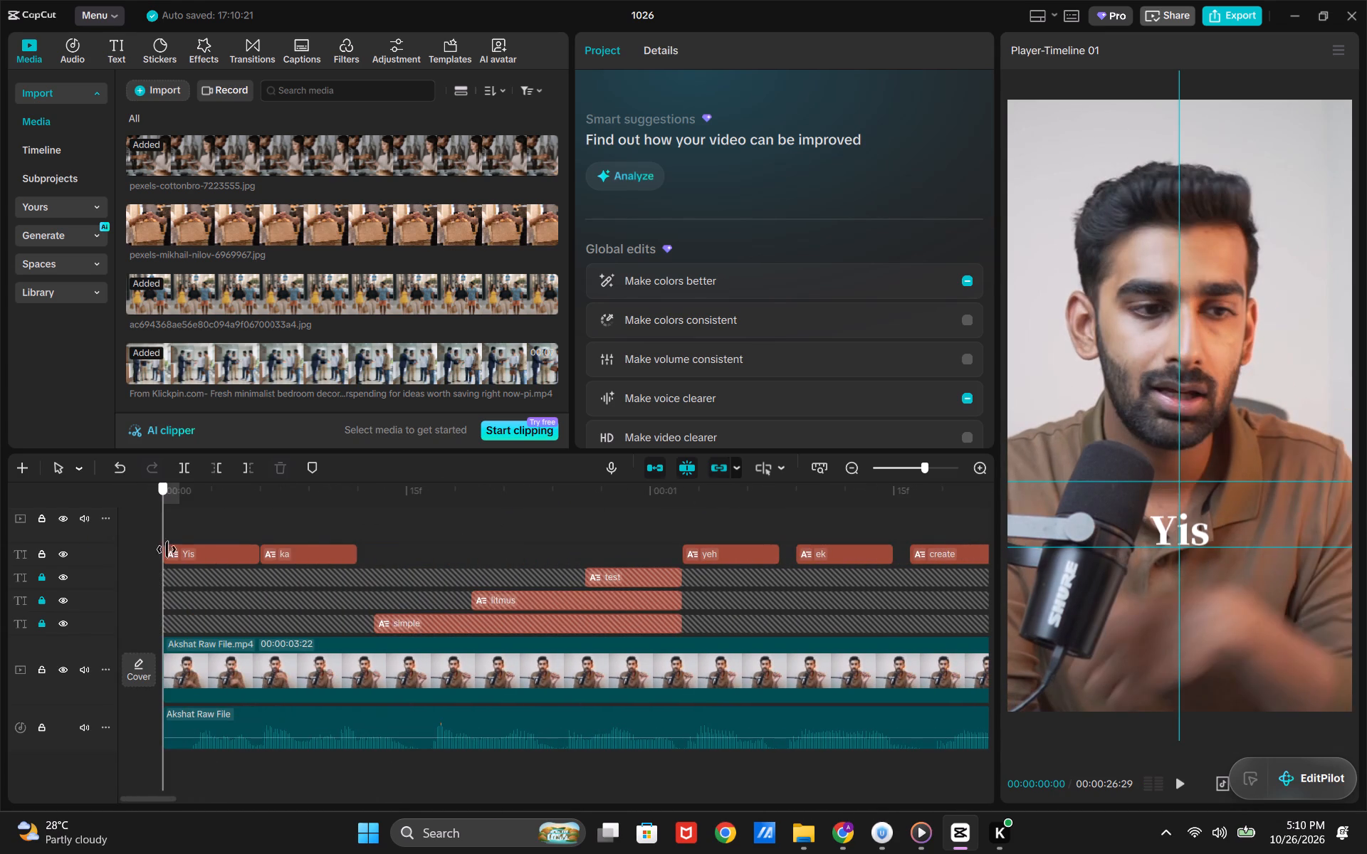
pyautogui.moveTo(167, 549); pyautogui.dragTo(189, 553)
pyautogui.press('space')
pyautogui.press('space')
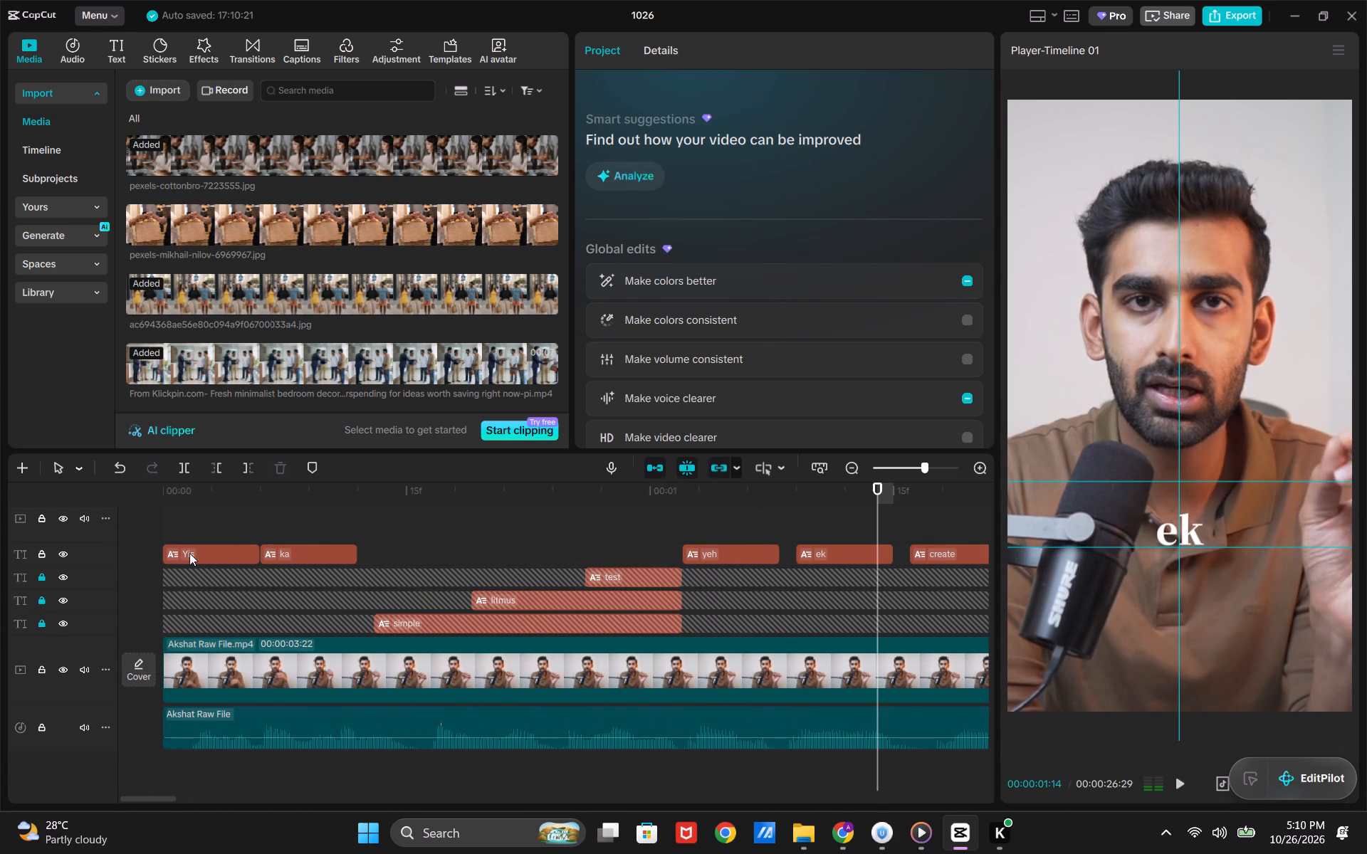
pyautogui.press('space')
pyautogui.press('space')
pyautogui.moveTo(204, 602); pyautogui.dragTo(70, 623)
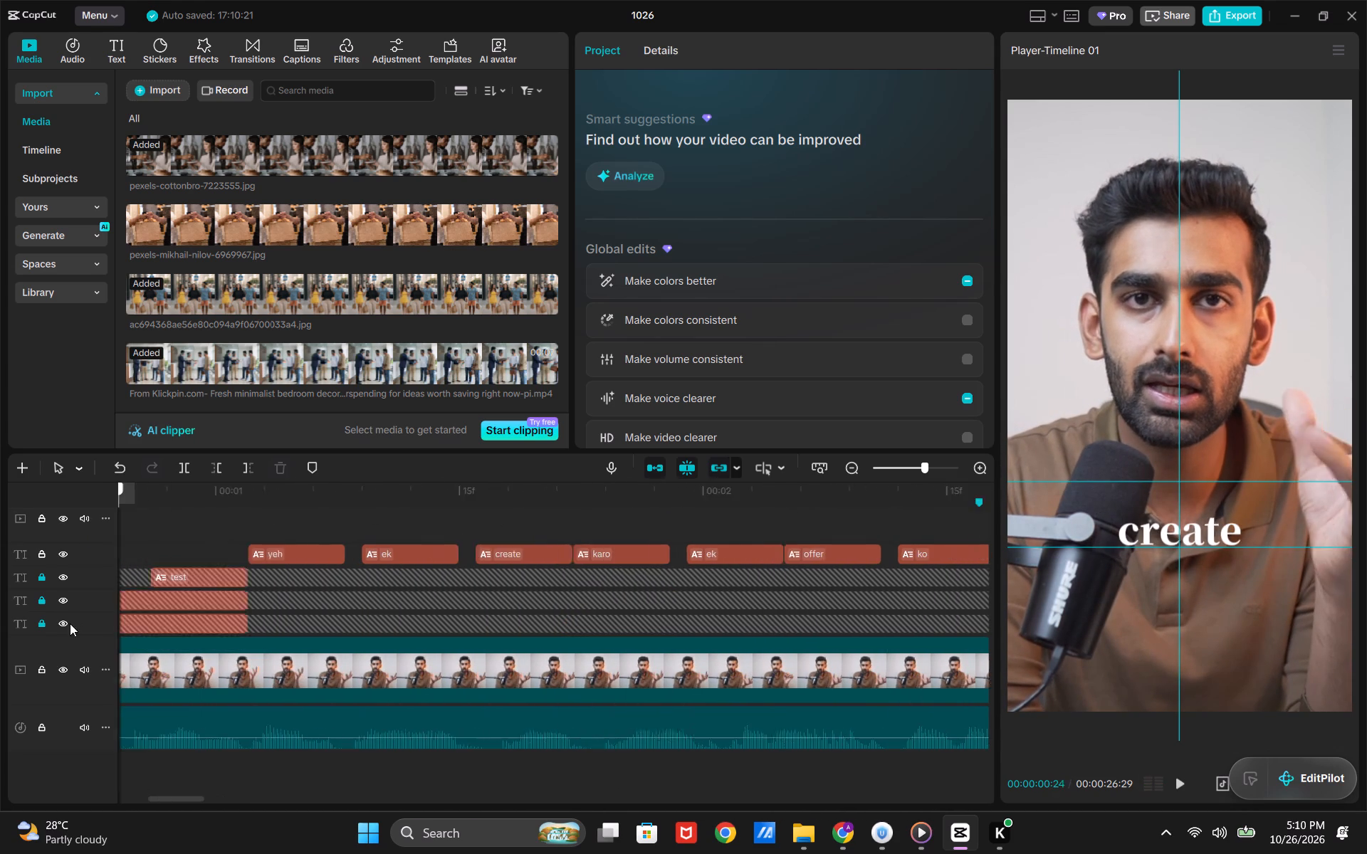
pyautogui.moveTo(70, 623); pyautogui.dragTo(478, 616)
pyautogui.click(464, 631)
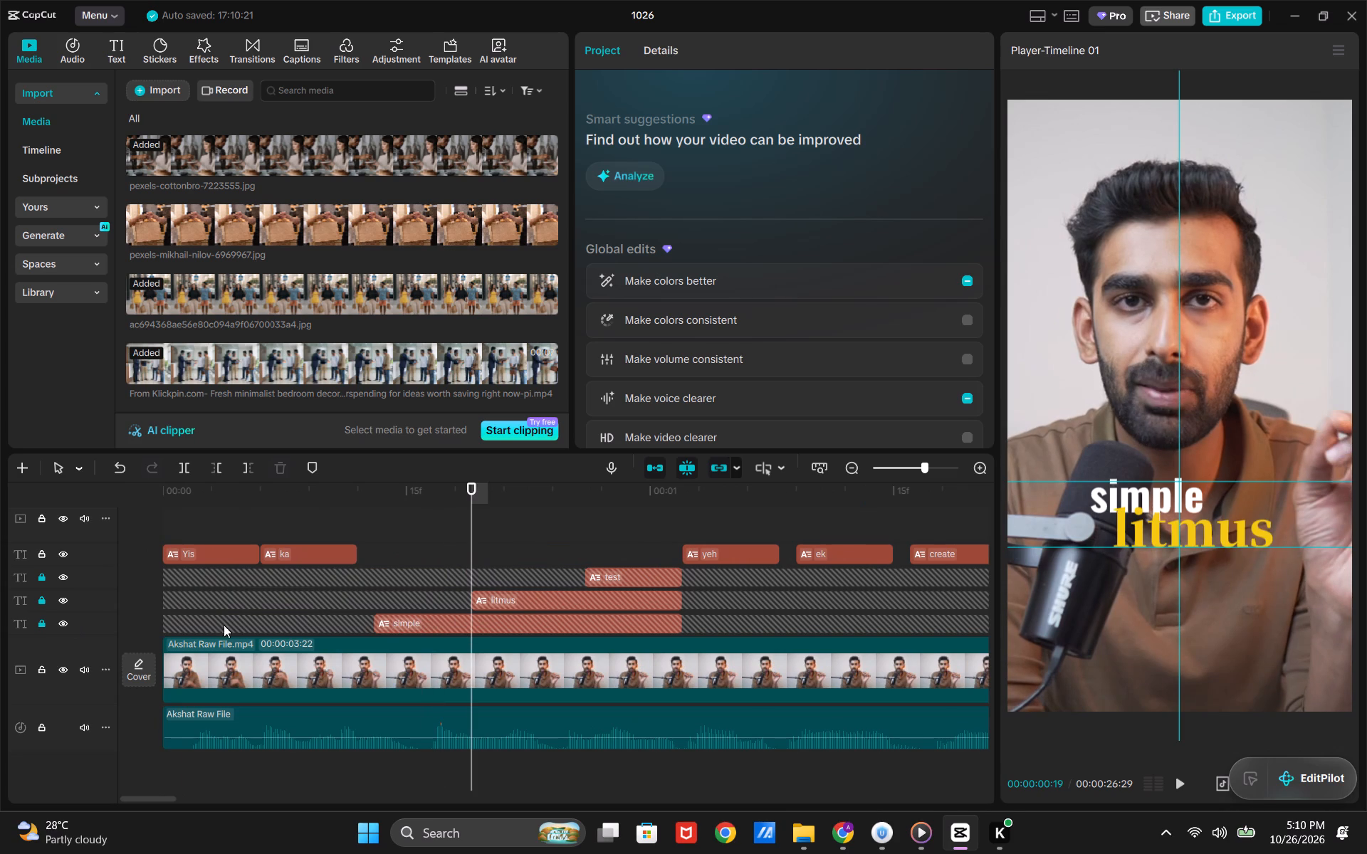
# Unlock the three text tracks holding the captions "simple", "litmus" and "test".
pyautogui.click(36, 623)
pyautogui.click(38, 606)
pyautogui.click(41, 578)
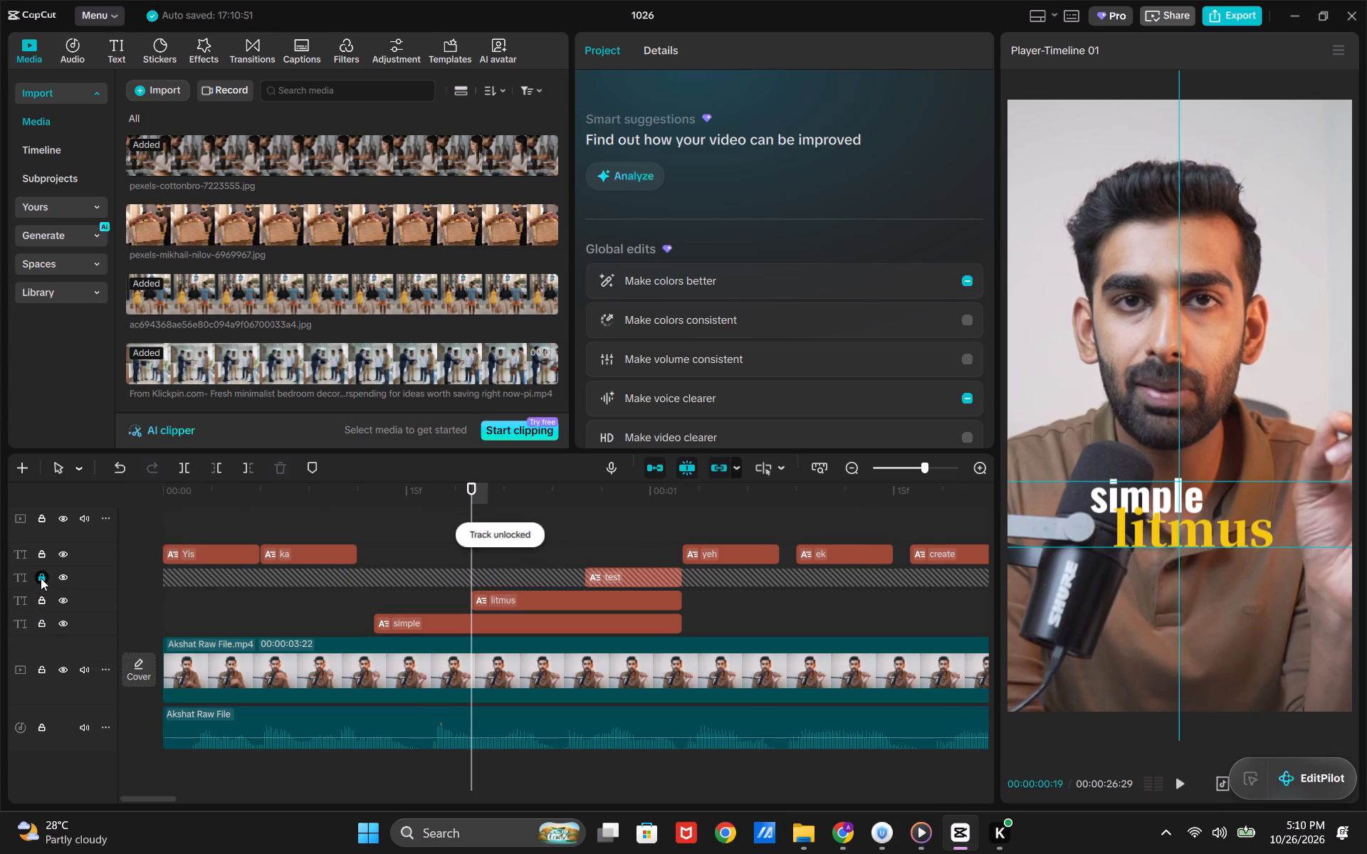
# Move the caption "test" up to the main caption track, directly before "yeh".
pyautogui.moveTo(619, 578); pyautogui.dragTo(619, 566)
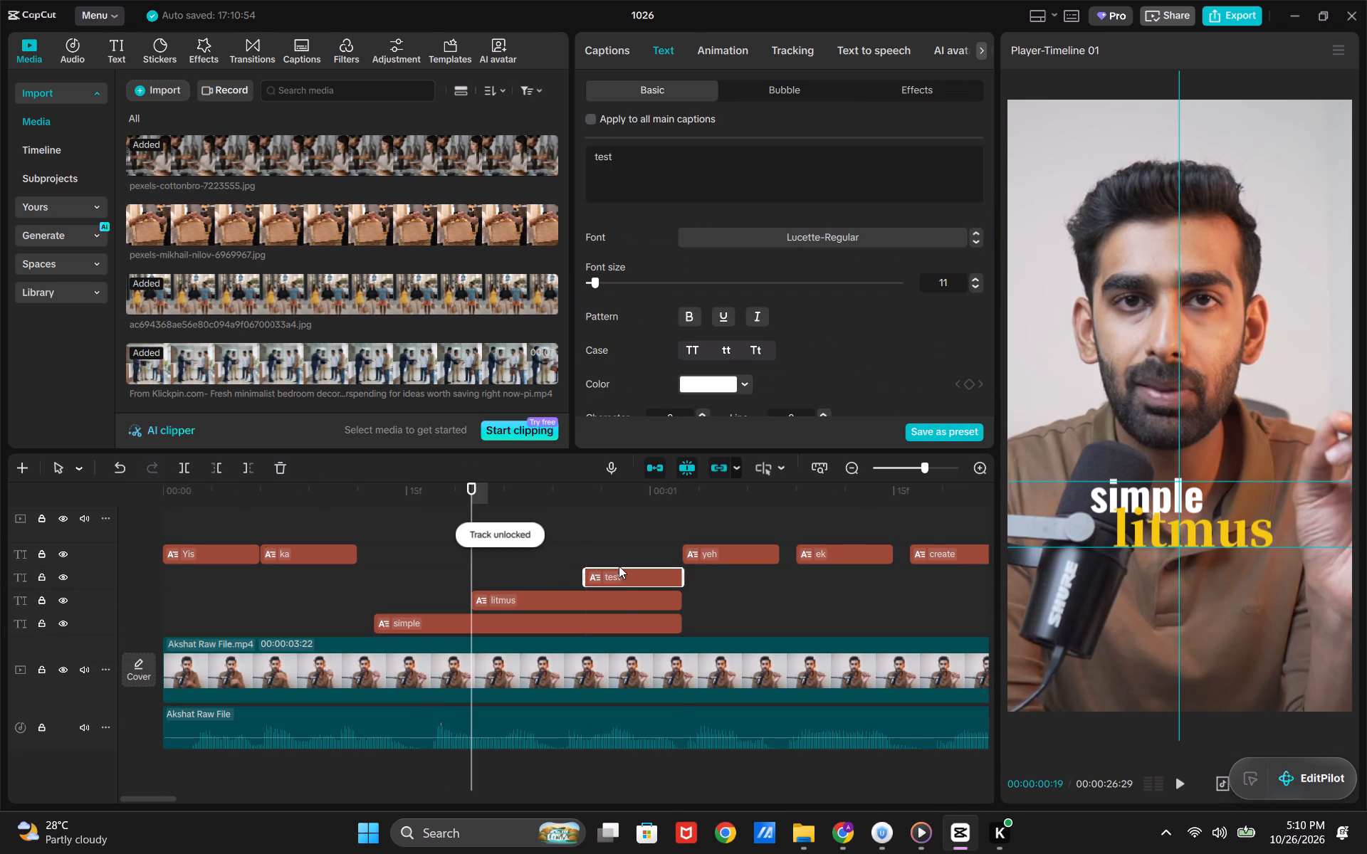
pyautogui.moveTo(617, 575); pyautogui.dragTo(615, 559)
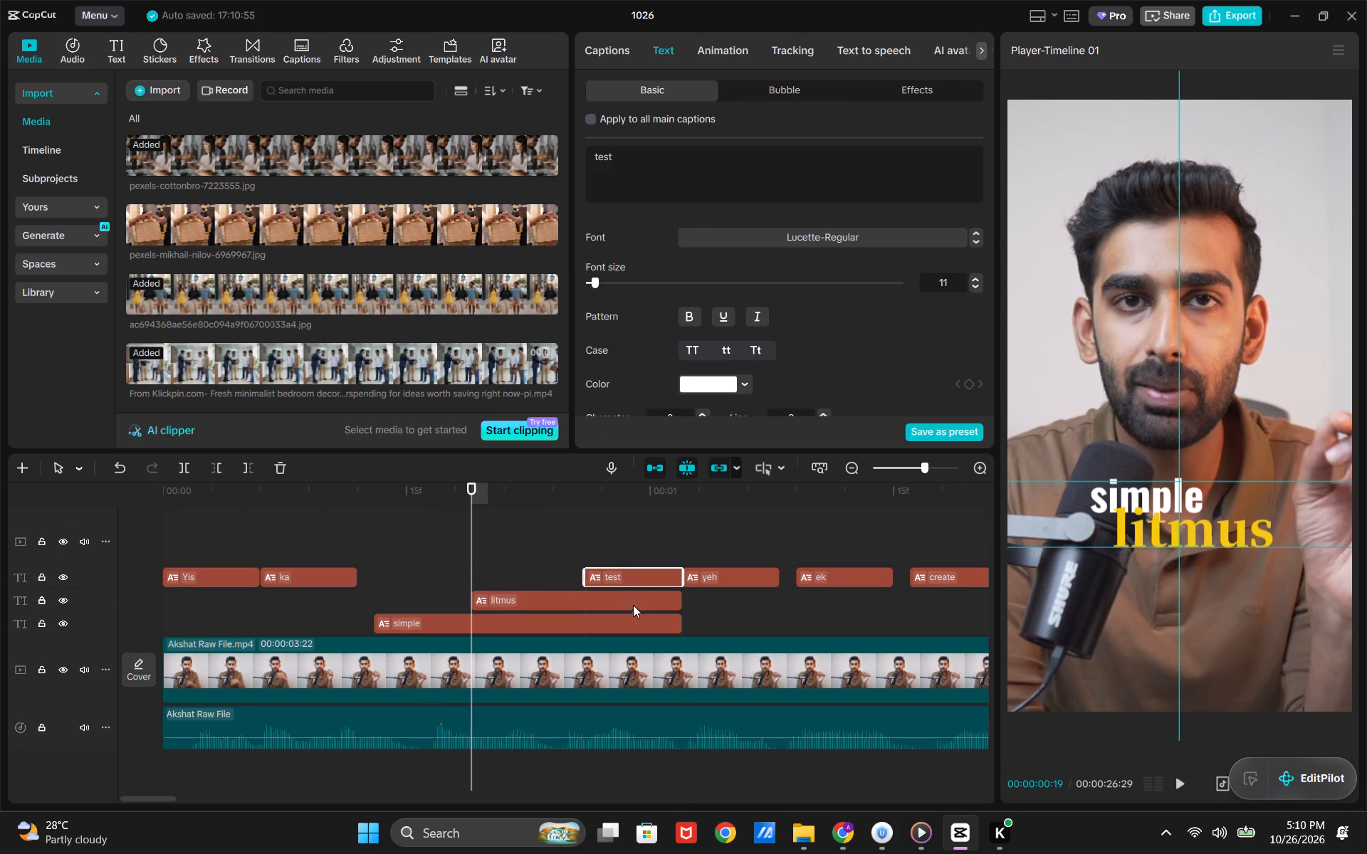
# Shorten the caption "litmus" to end where "test" begins, and move it onto the main caption track.
pyautogui.click(572, 583)
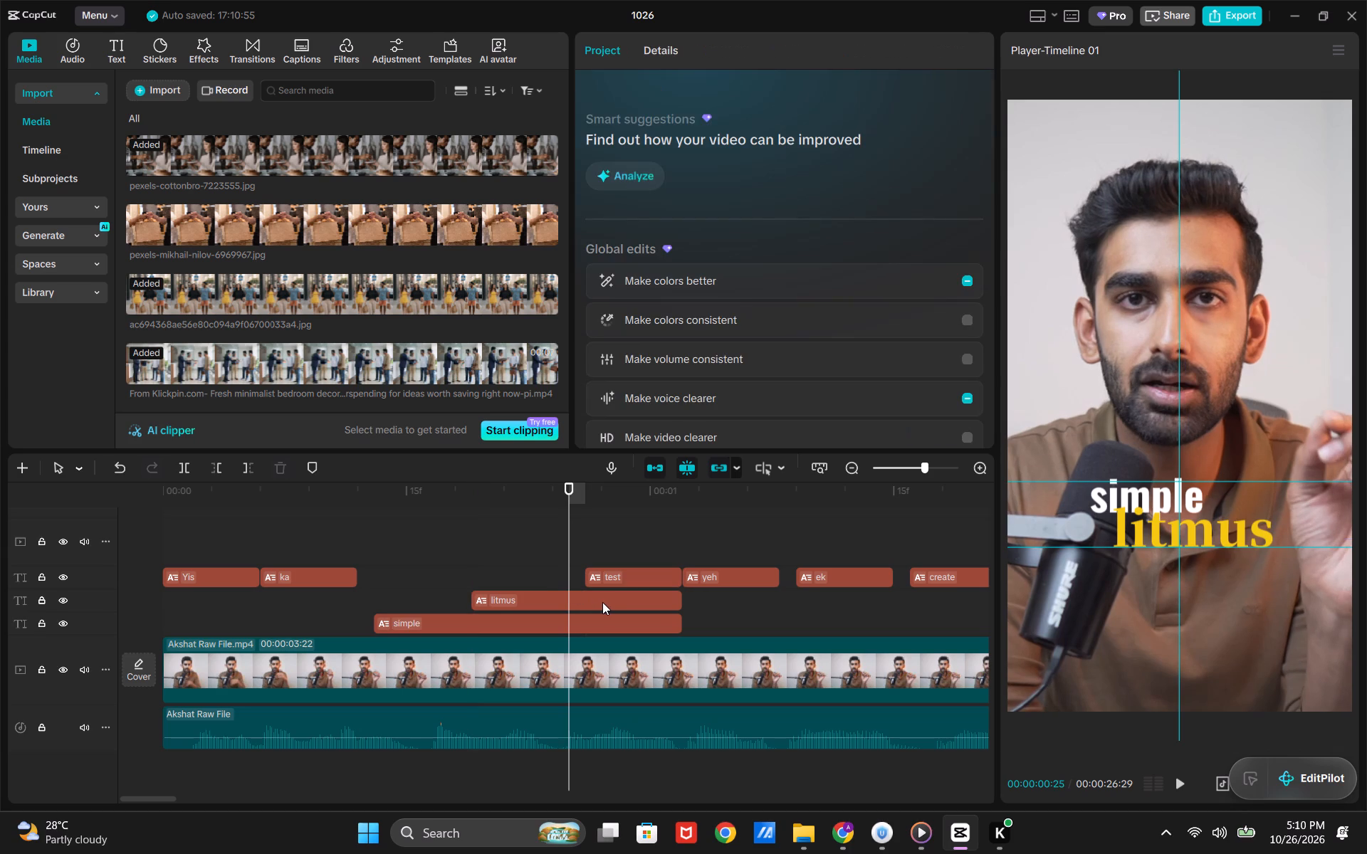
pyautogui.click(607, 602)
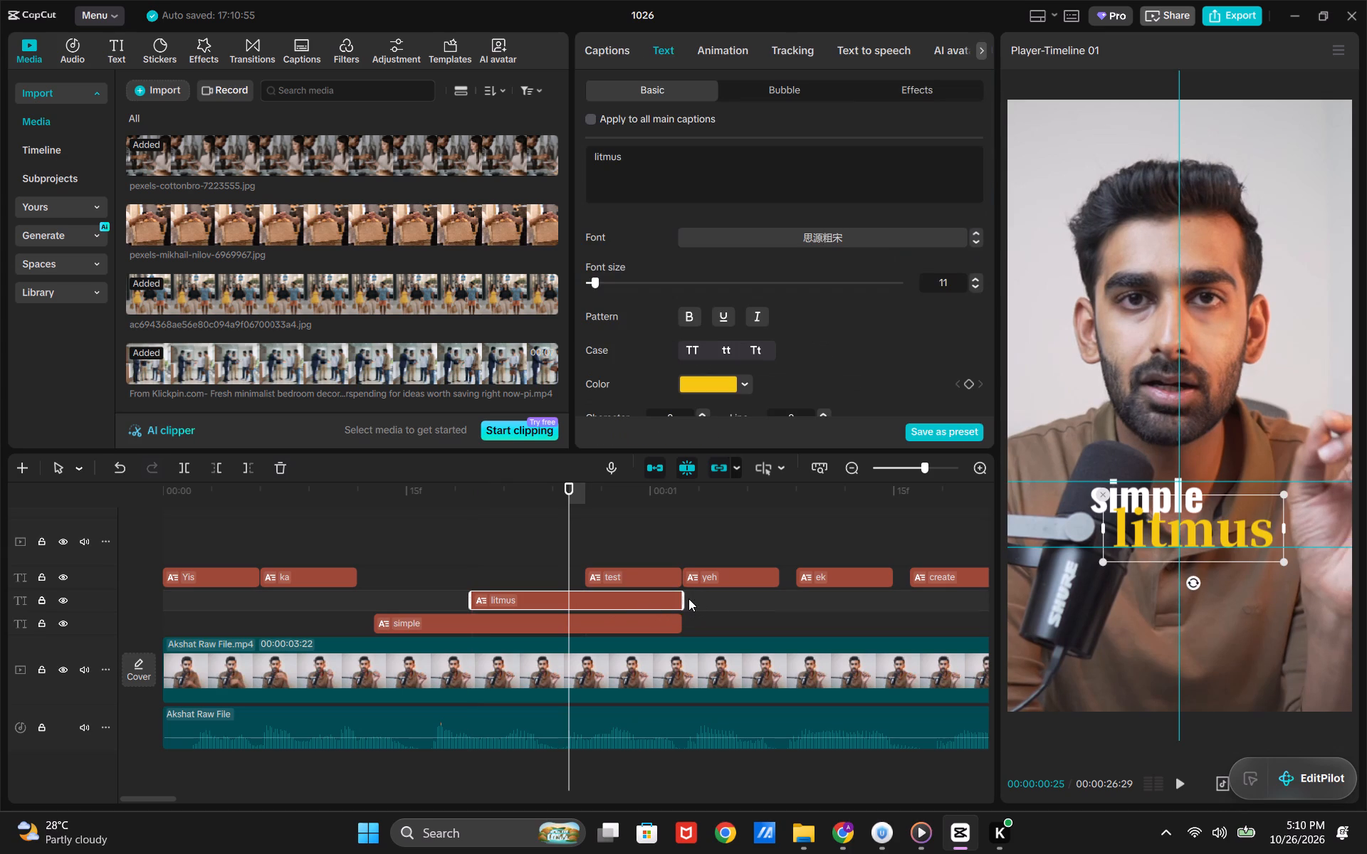
pyautogui.moveTo(683, 599); pyautogui.dragTo(584, 616)
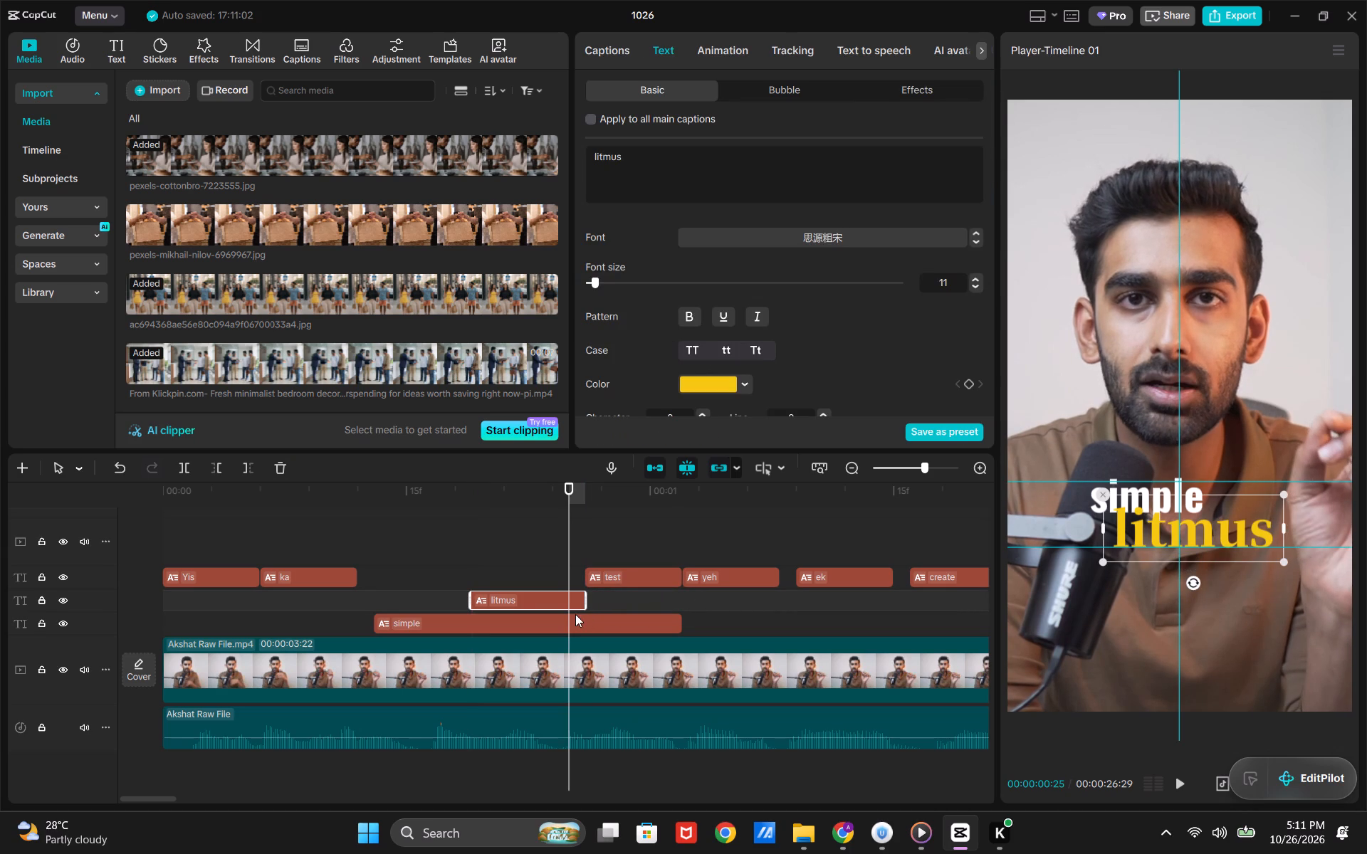
pyautogui.moveTo(552, 596); pyautogui.dragTo(550, 579)
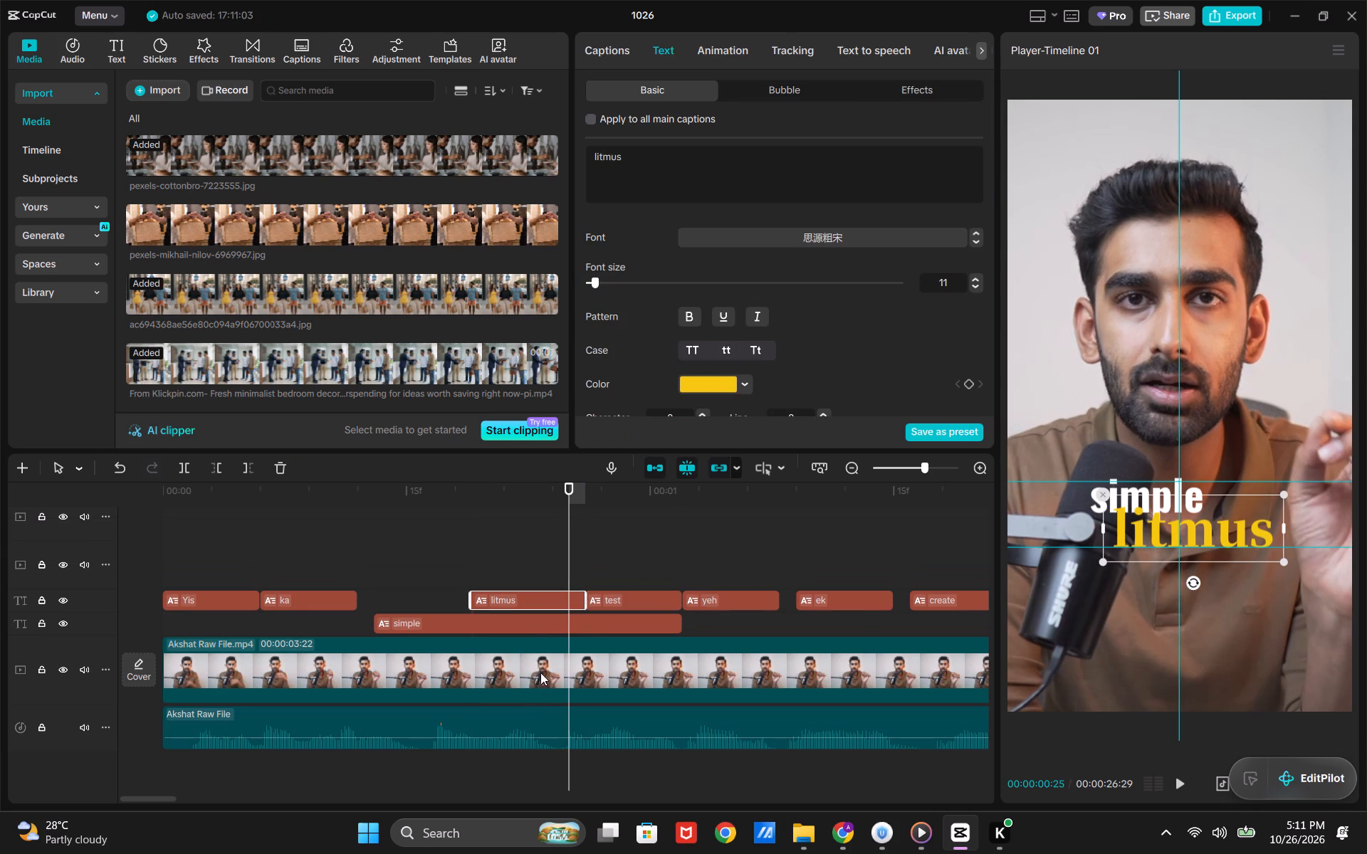
# Shorten the caption "simple" to end where "litmus" begins, and move it onto the main caption track.
pyautogui.click(550, 626)
pyautogui.moveTo(683, 618); pyautogui.dragTo(657, 622)
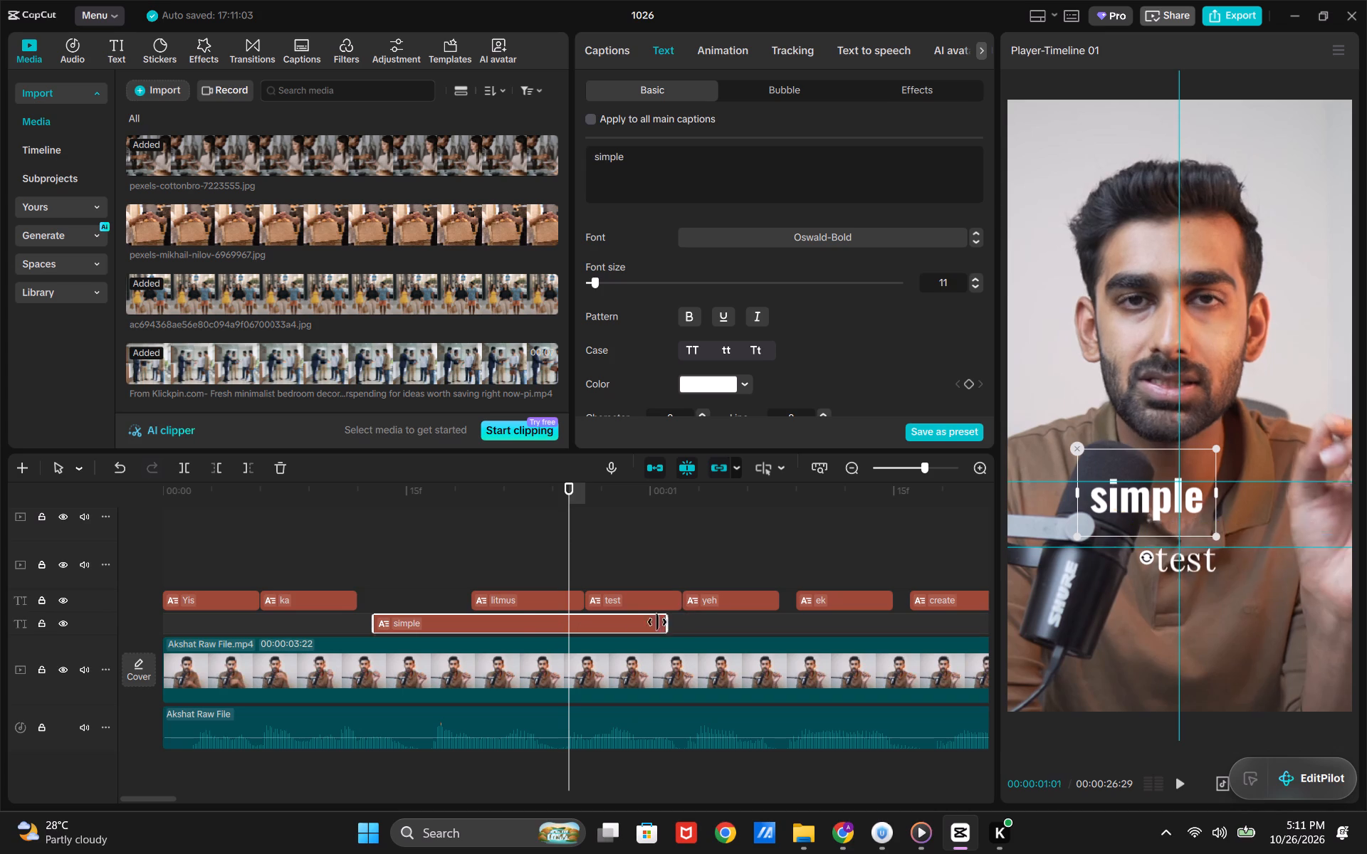
pyautogui.moveTo(657, 622); pyautogui.dragTo(473, 639)
pyautogui.moveTo(448, 623); pyautogui.dragTo(448, 616)
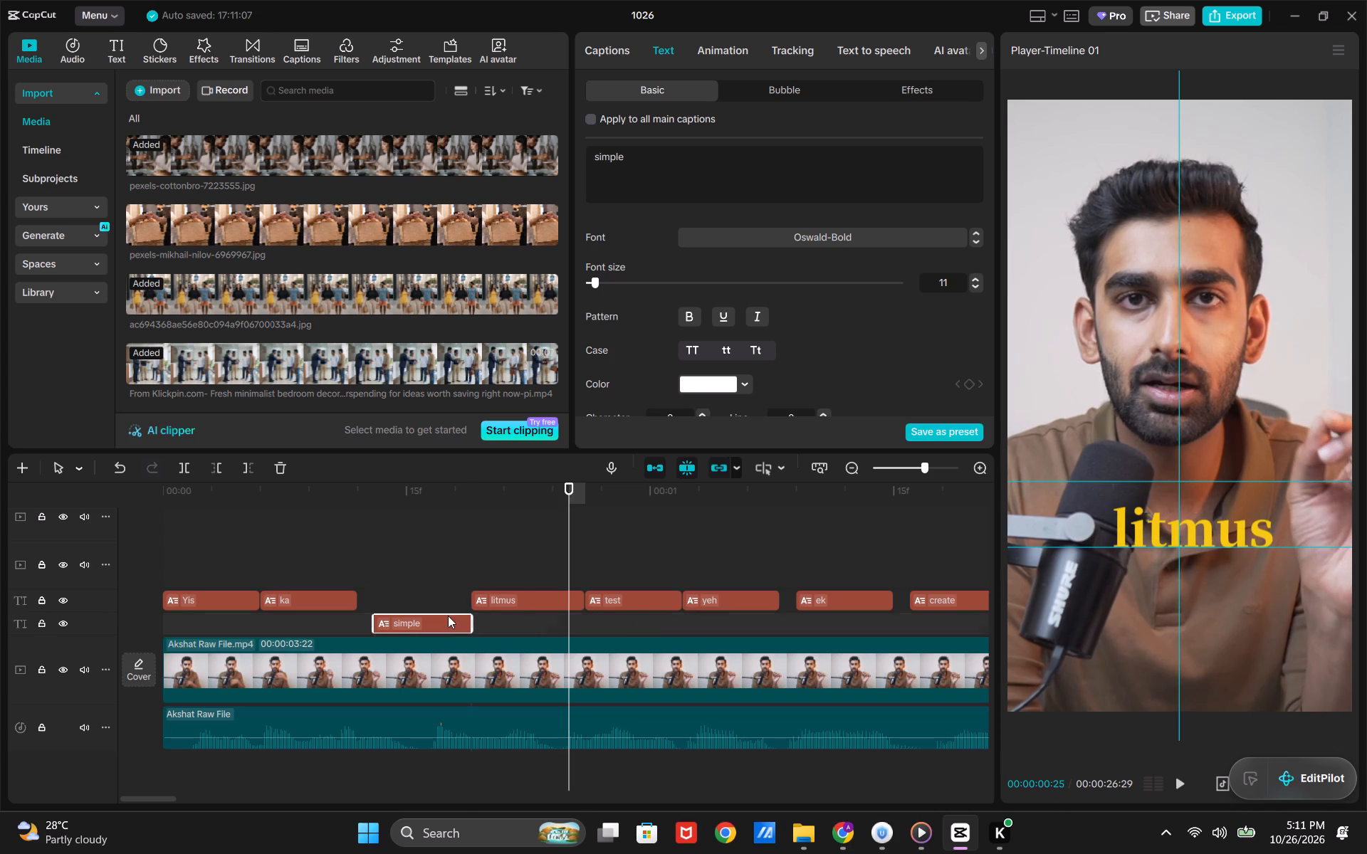
pyautogui.moveTo(448, 616); pyautogui.dragTo(451, 606)
pyautogui.click(446, 594)
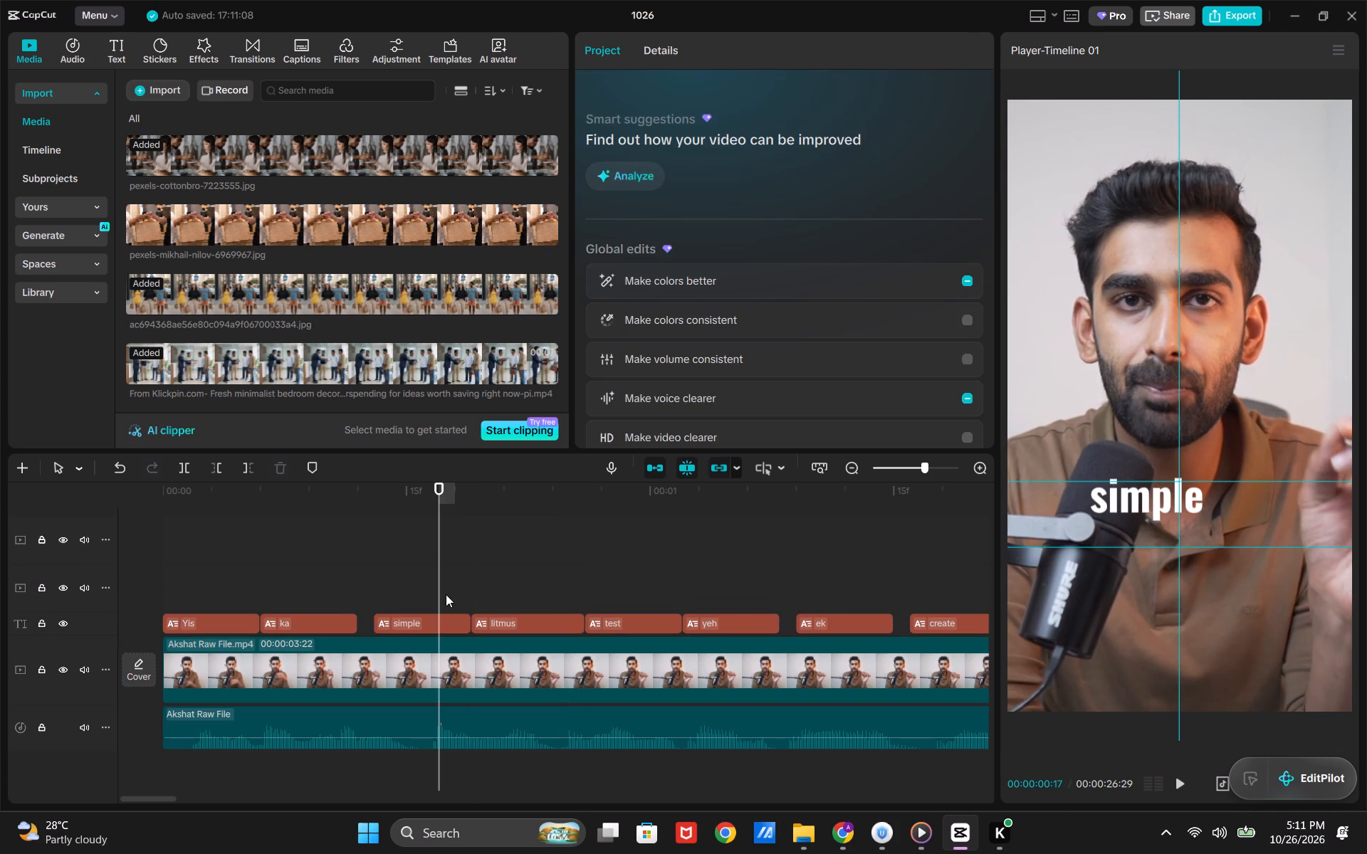
# Play the video from the beginning and scrub through the rest of the timeline to check captions and B-roll.
pyautogui.click(444, 594)
pyautogui.moveTo(444, 594); pyautogui.dragTo(349, 581)
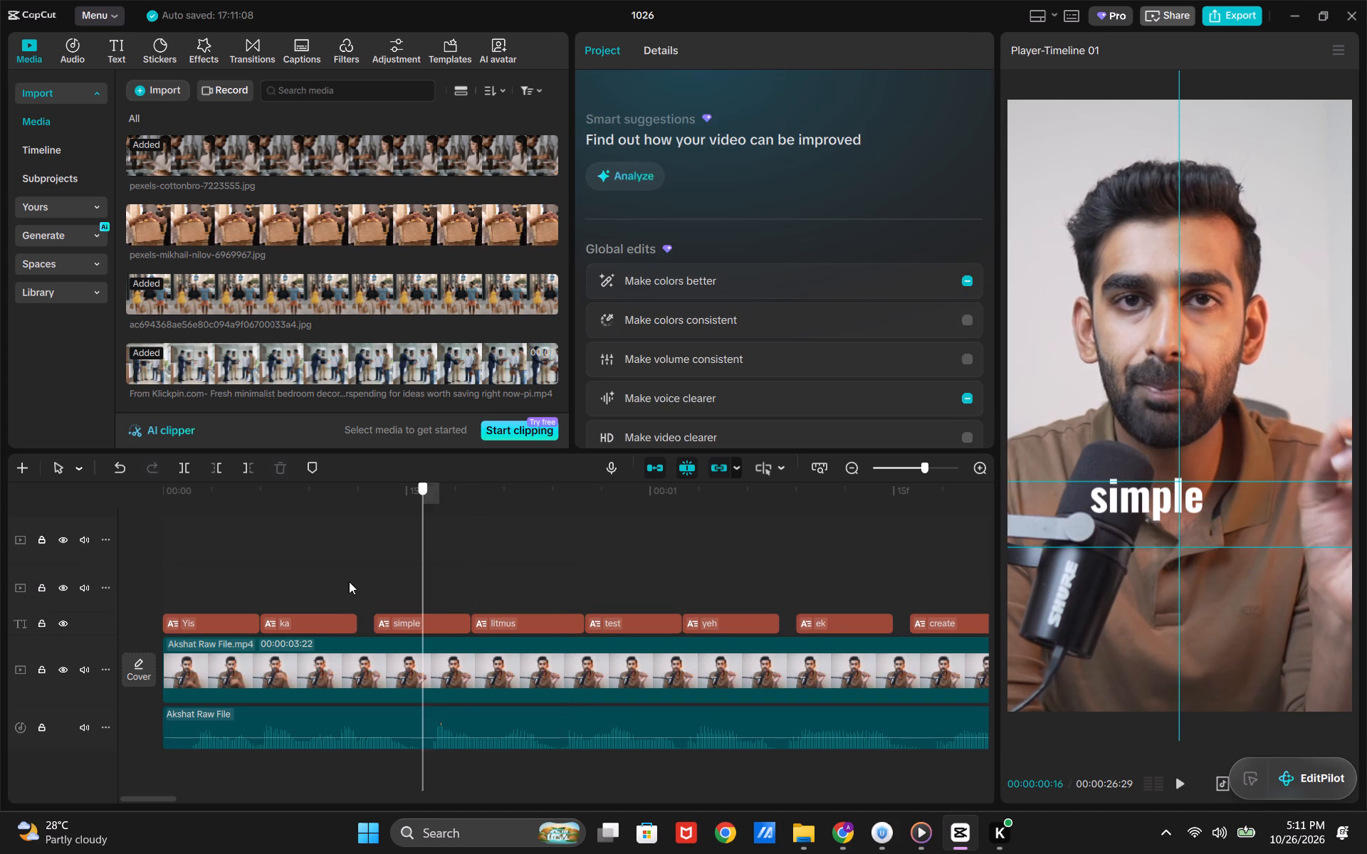
pyautogui.moveTo(349, 581); pyautogui.dragTo(168, 544)
pyautogui.press('space')
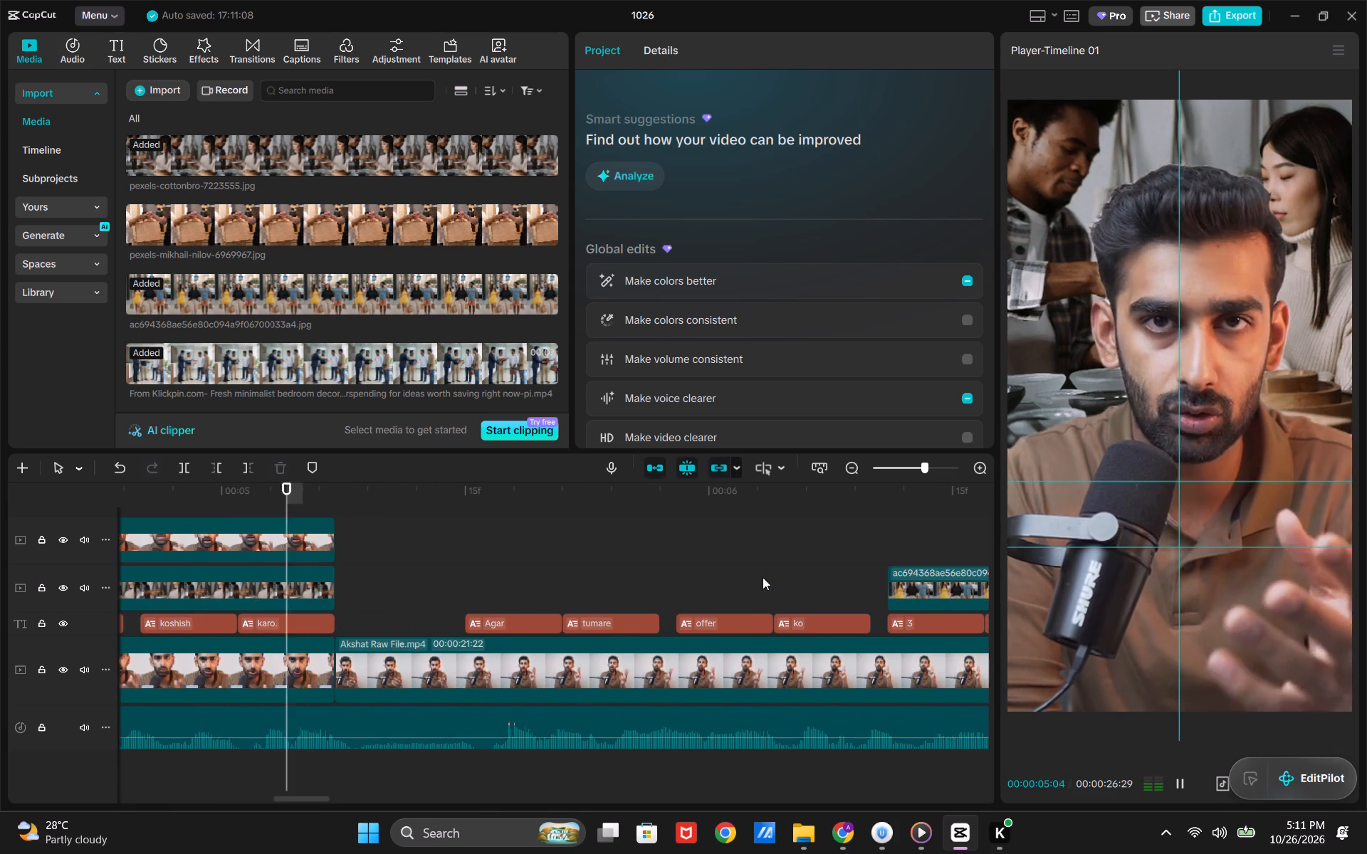
pyautogui.press('space')
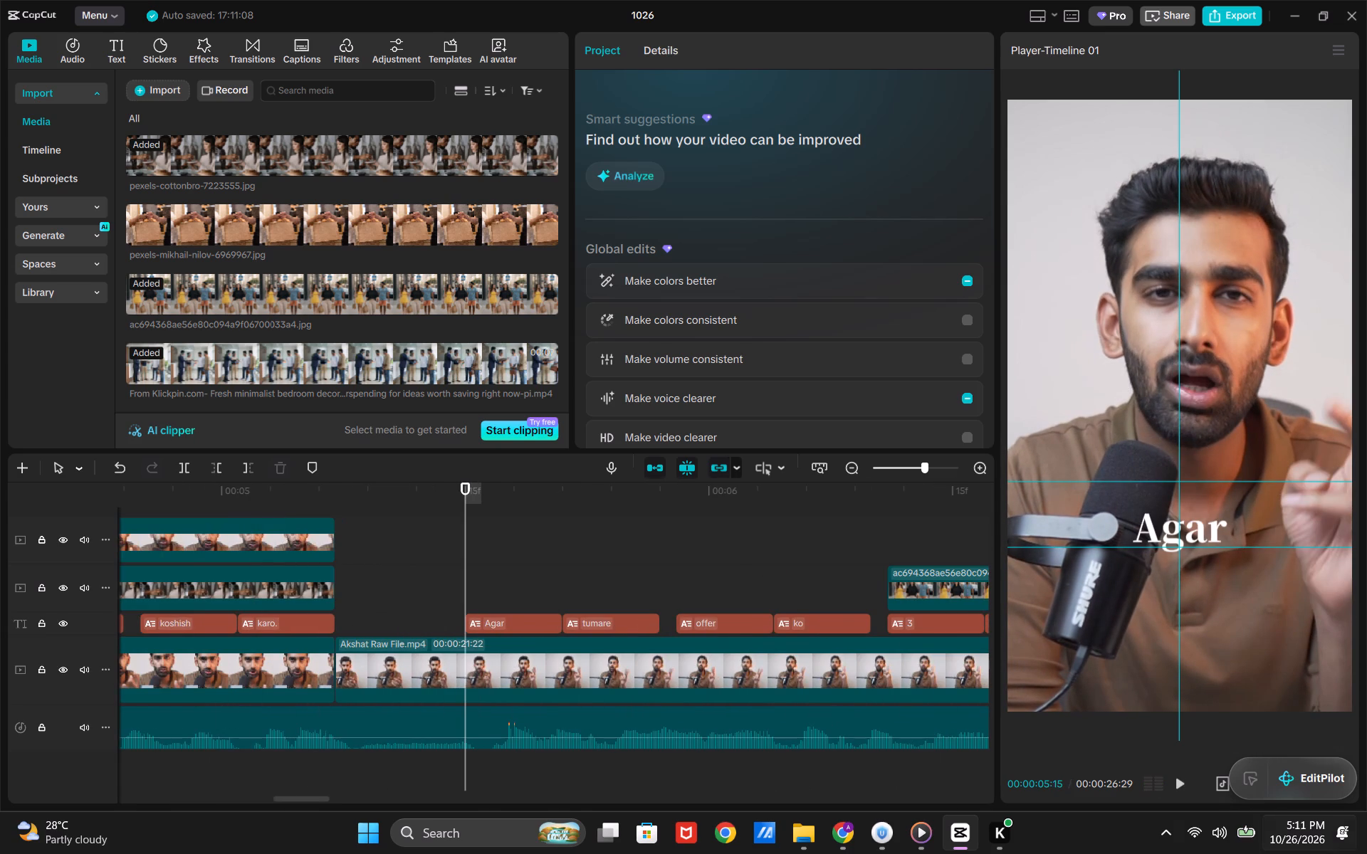
pyautogui.click(721, 569)
pyautogui.moveTo(721, 569); pyautogui.dragTo(1270, 0)
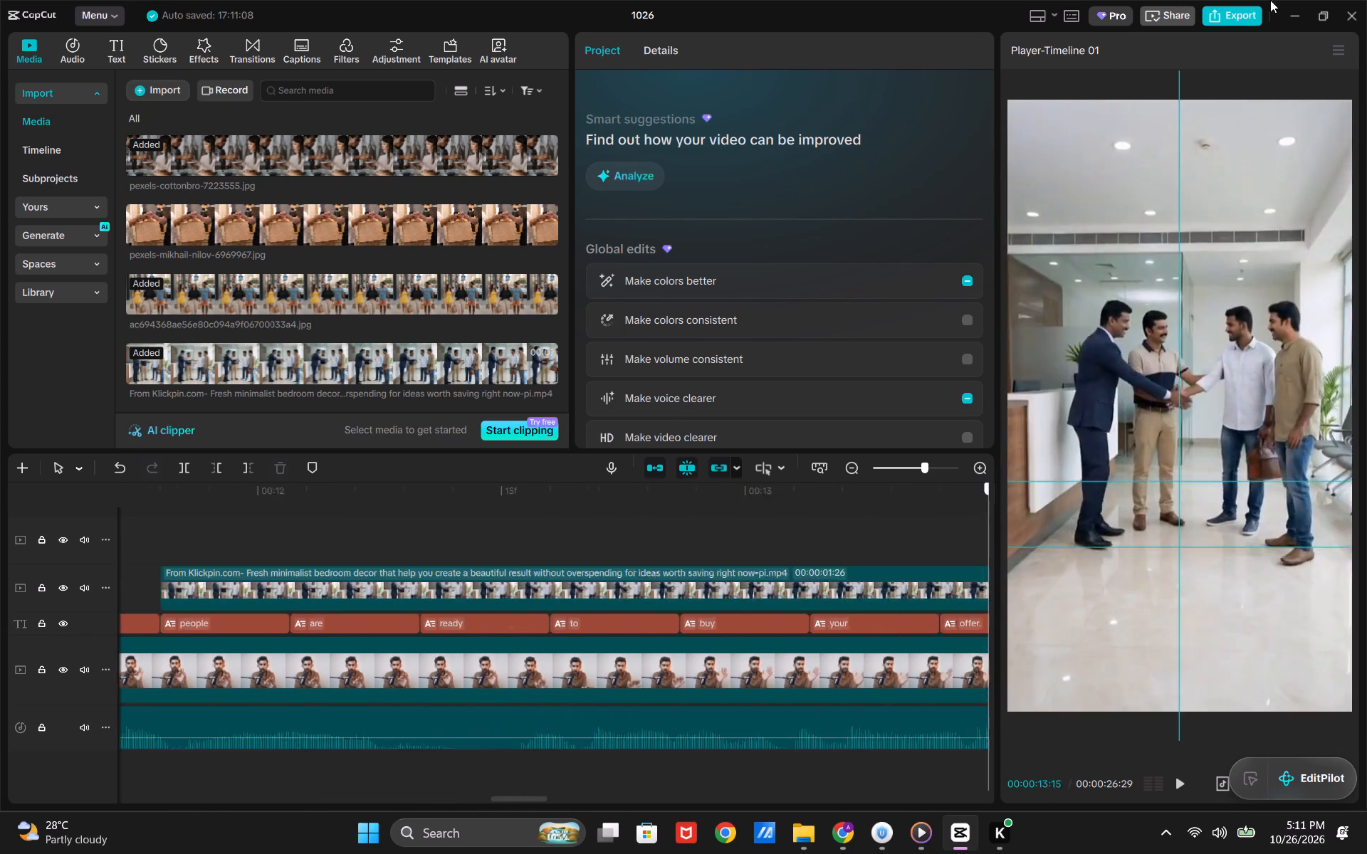
pyautogui.moveTo(1270, 0); pyautogui.dragTo(462, 459)
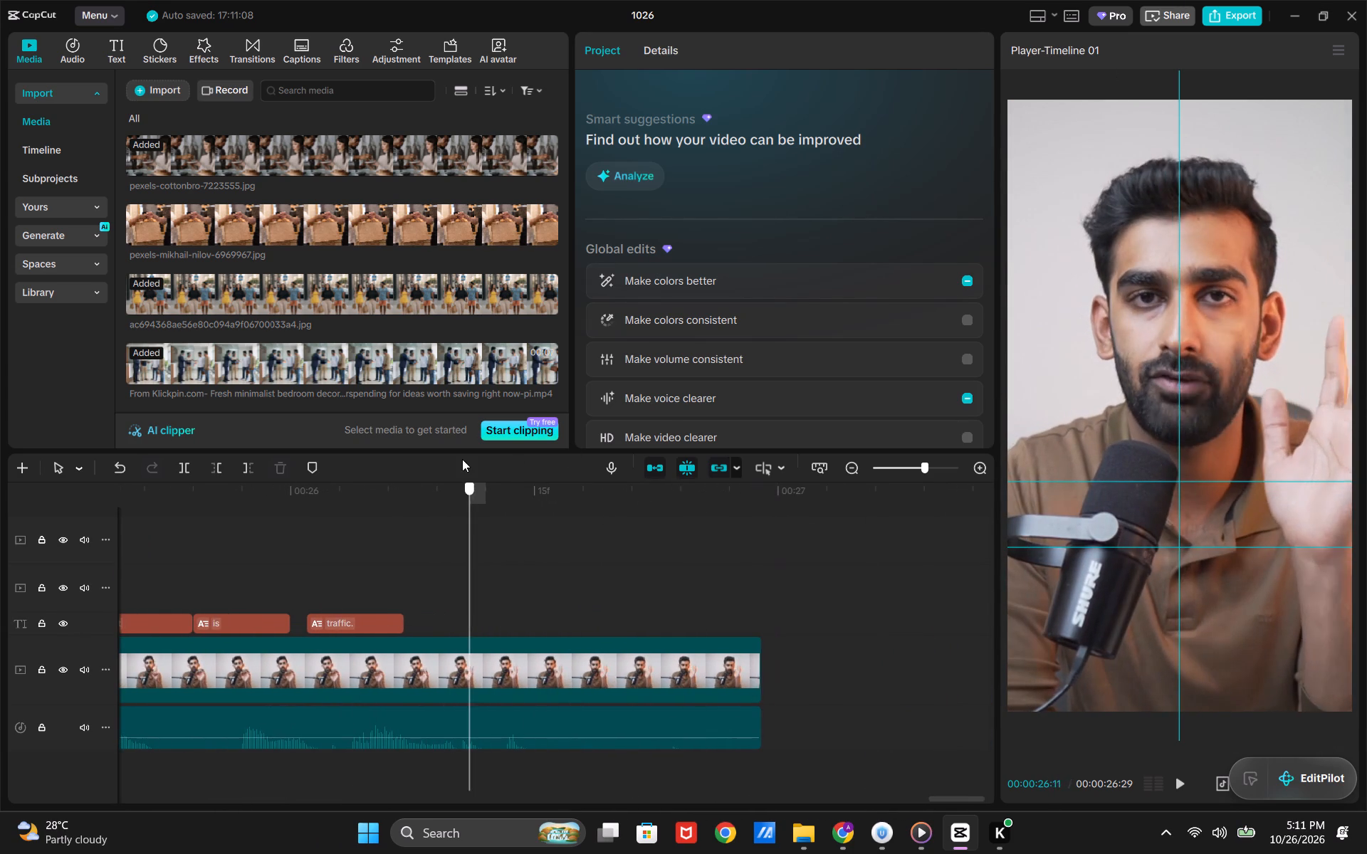
pyautogui.moveTo(462, 459); pyautogui.dragTo(982, 398)
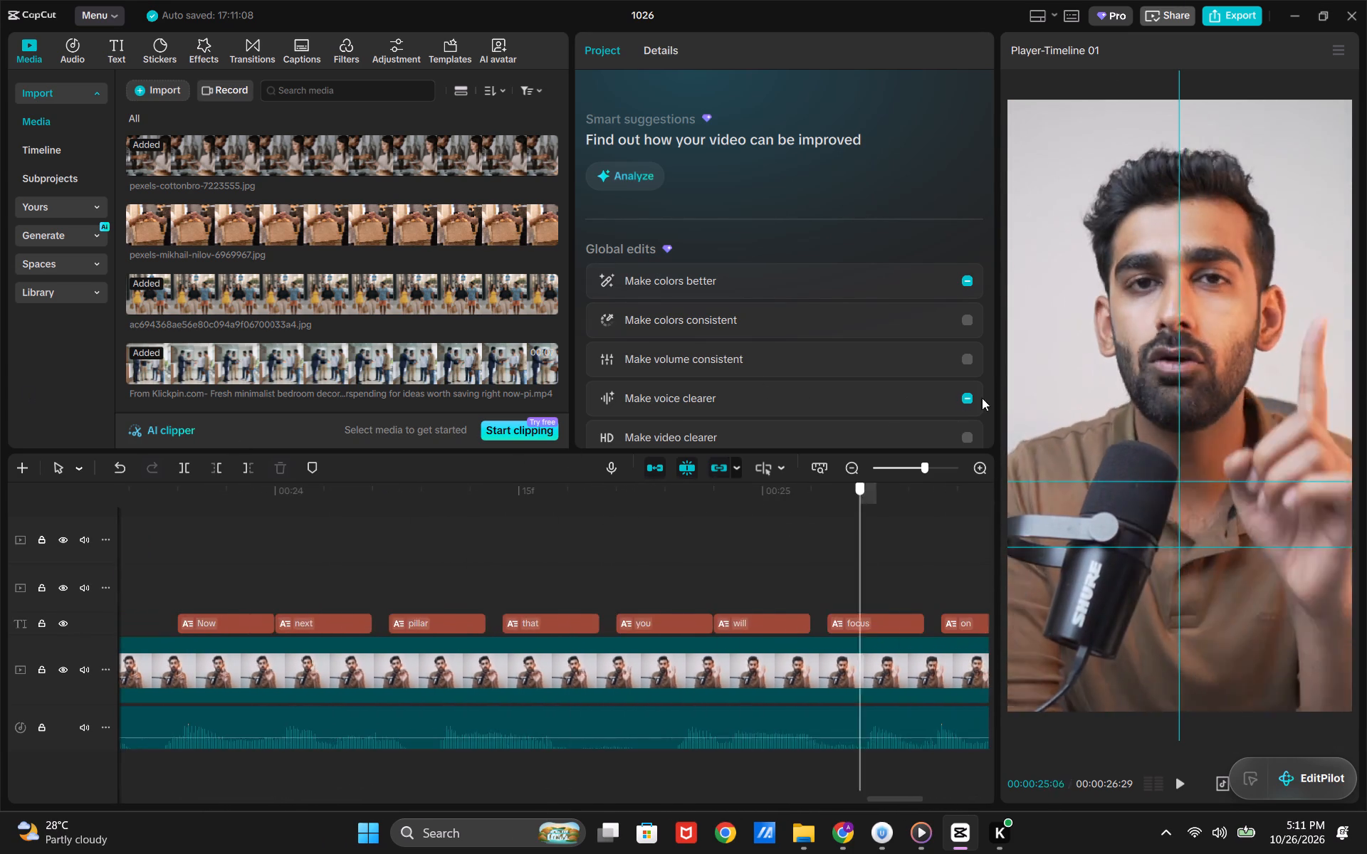
pyautogui.moveTo(982, 398); pyautogui.dragTo(904, 248)
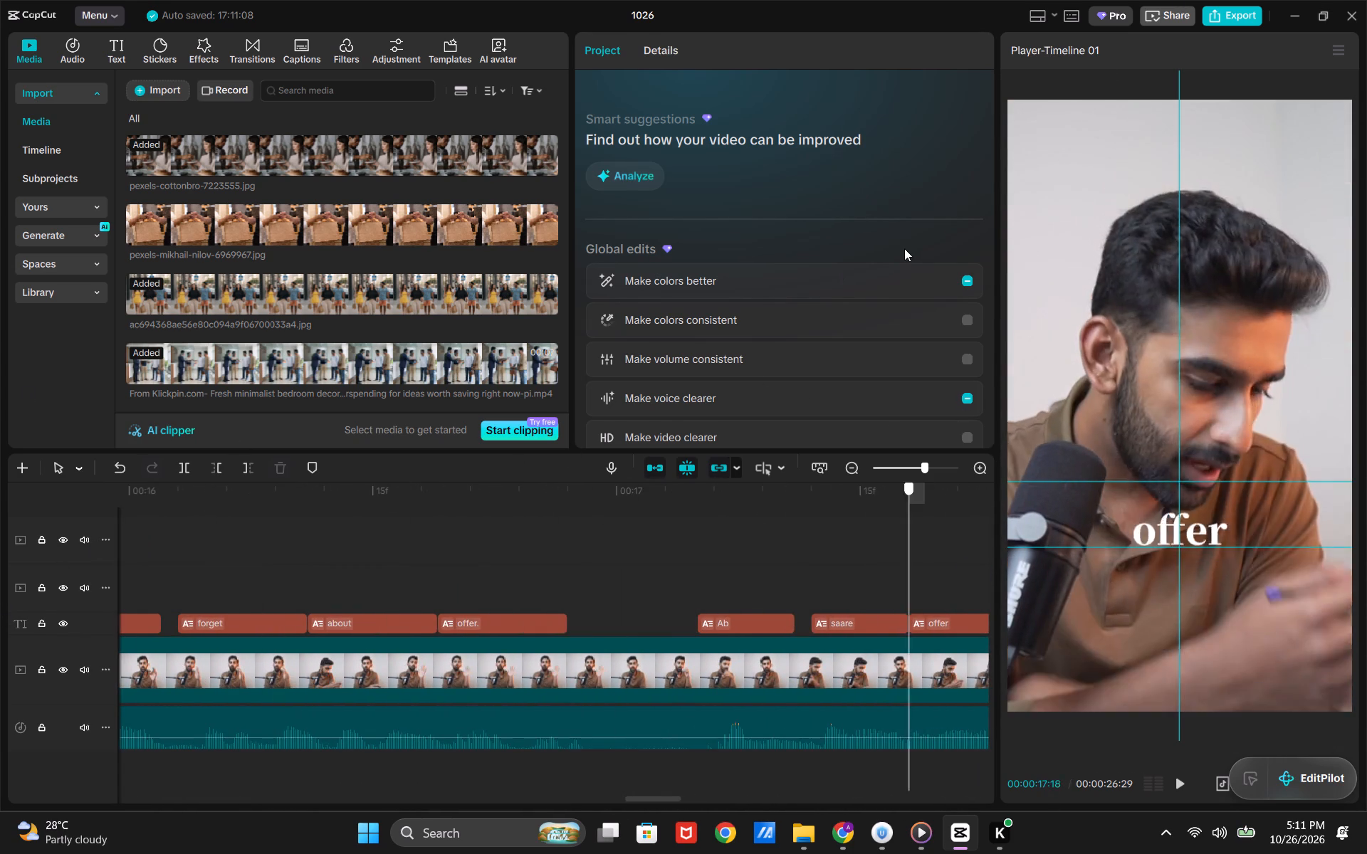
pyautogui.moveTo(904, 248); pyautogui.dragTo(48, 476)
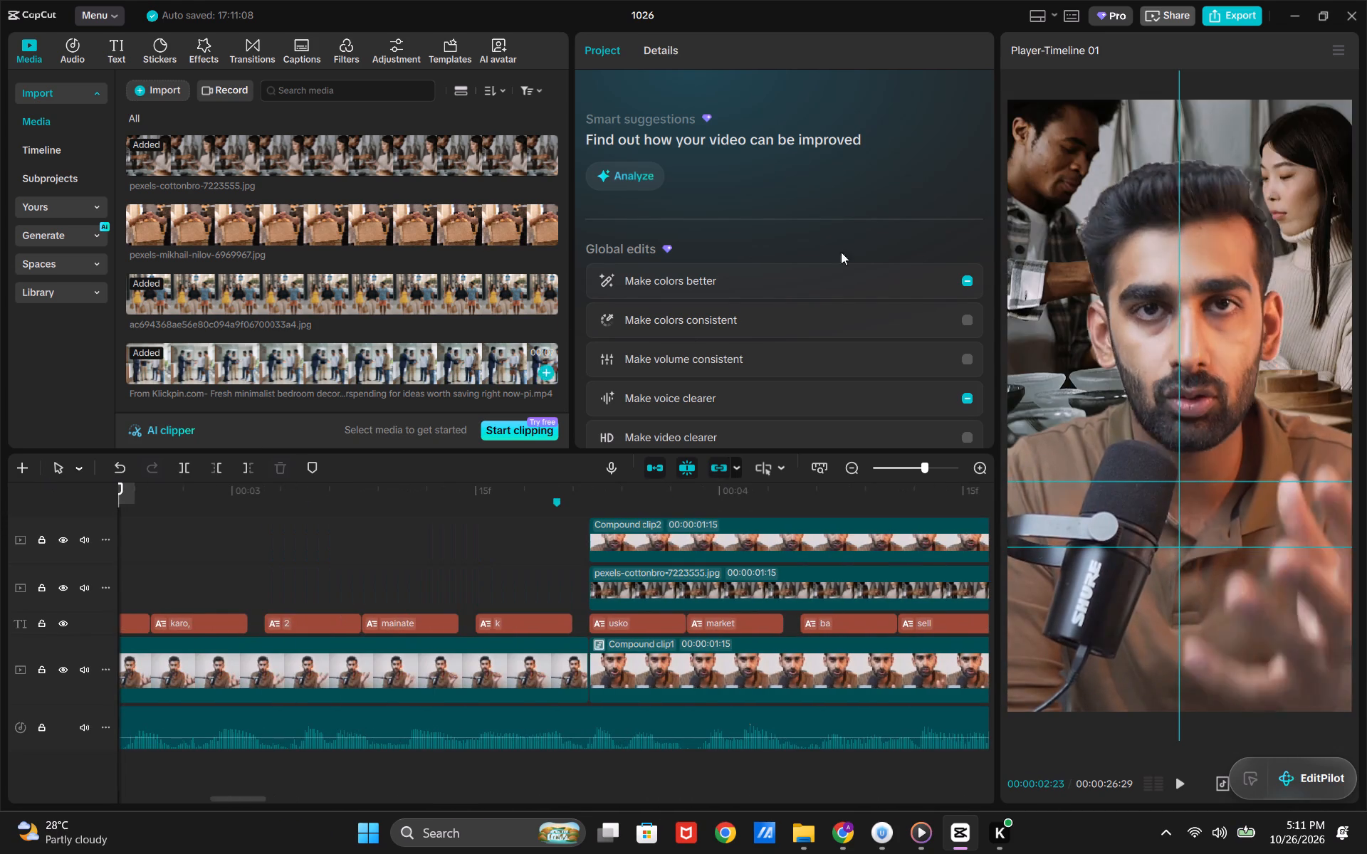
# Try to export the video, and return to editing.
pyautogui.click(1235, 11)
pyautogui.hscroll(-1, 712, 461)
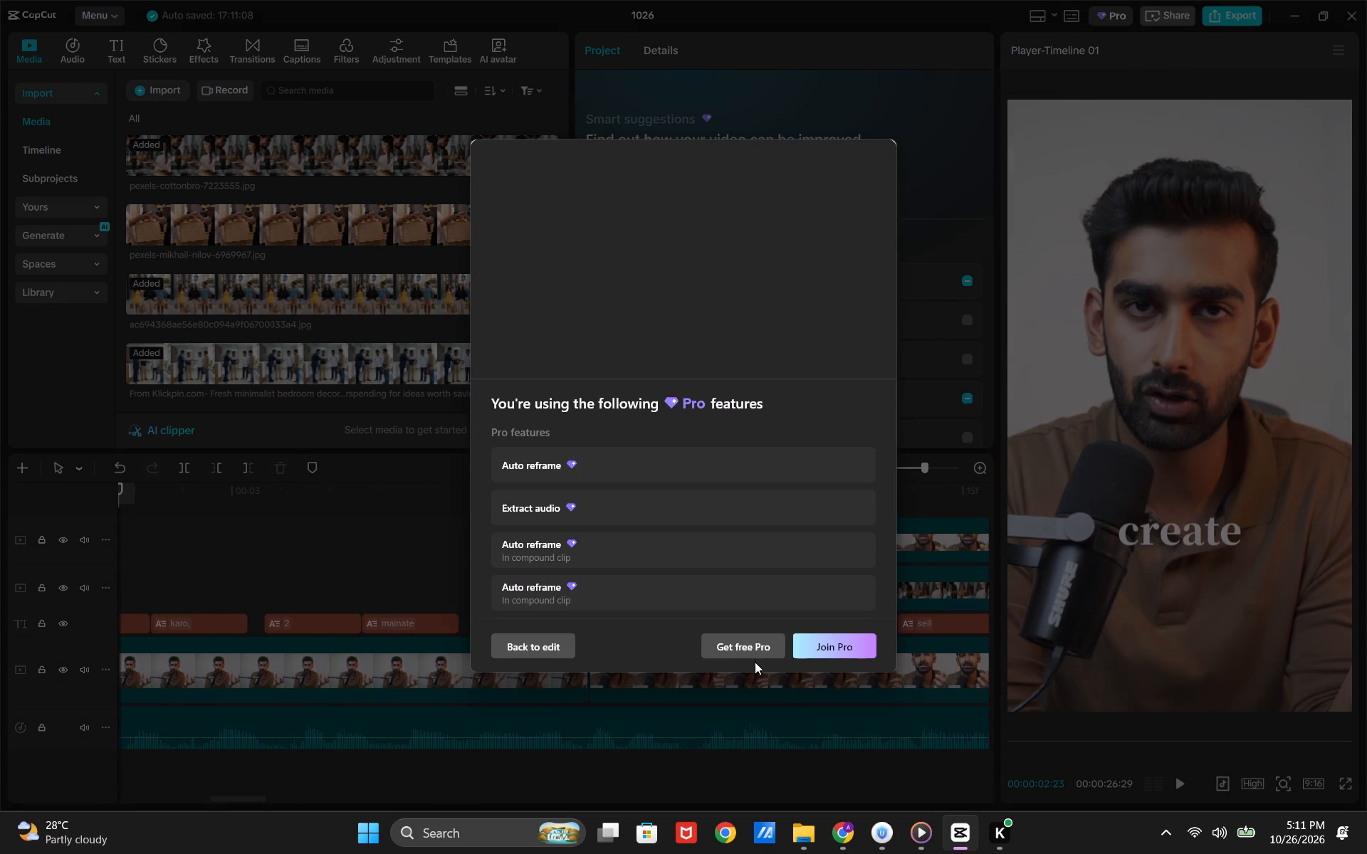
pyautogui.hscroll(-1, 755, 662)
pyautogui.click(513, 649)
# Close project 1026 and the editor's home window.
pyautogui.click(1356, 14)
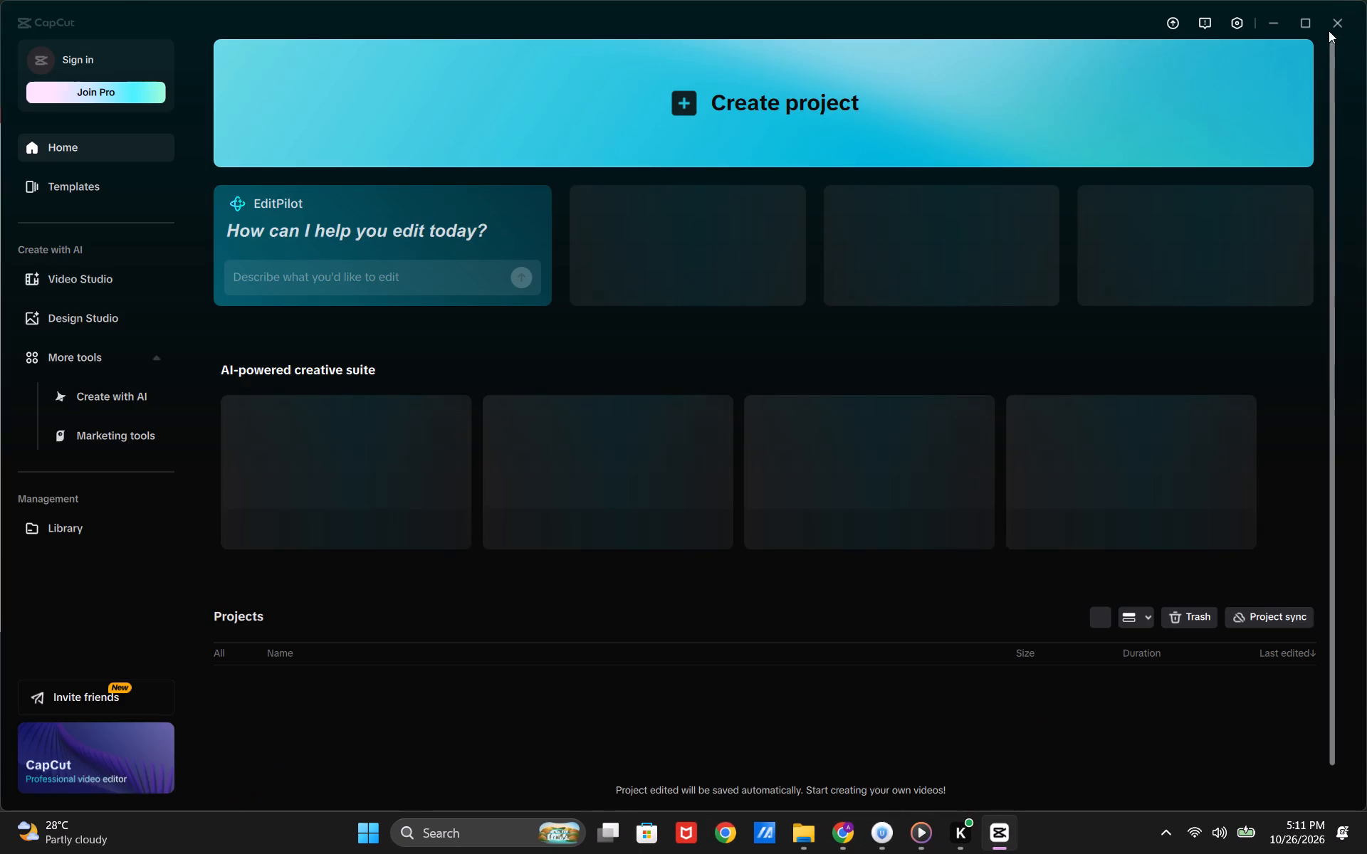
pyautogui.click(1334, 25)
pyautogui.moveTo(1089, 24); pyautogui.dragTo(895, 95)
pyautogui.click(1337, 23)
pyautogui.click(1335, 23)
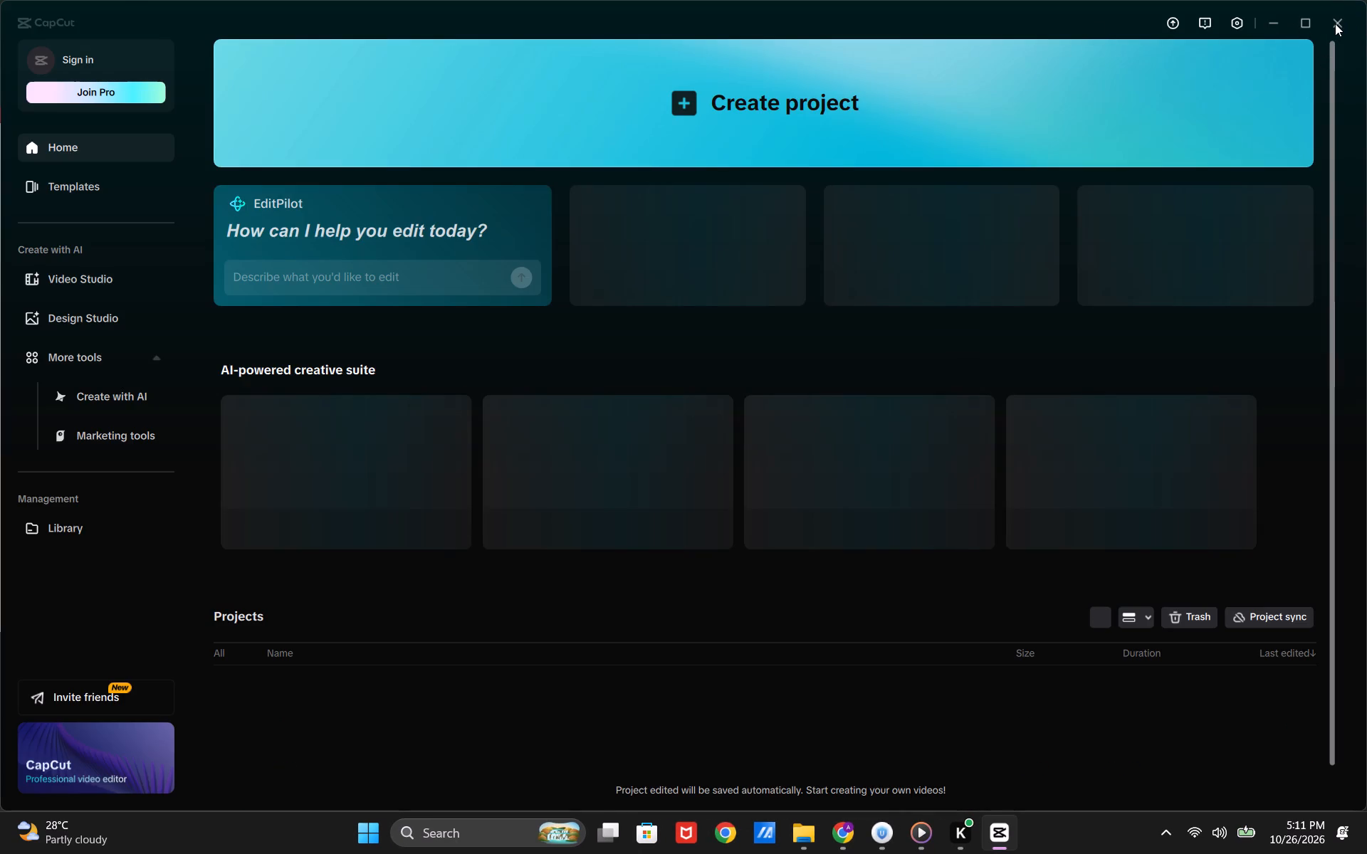
pyautogui.press('space')
pyautogui.click(1331, 15)
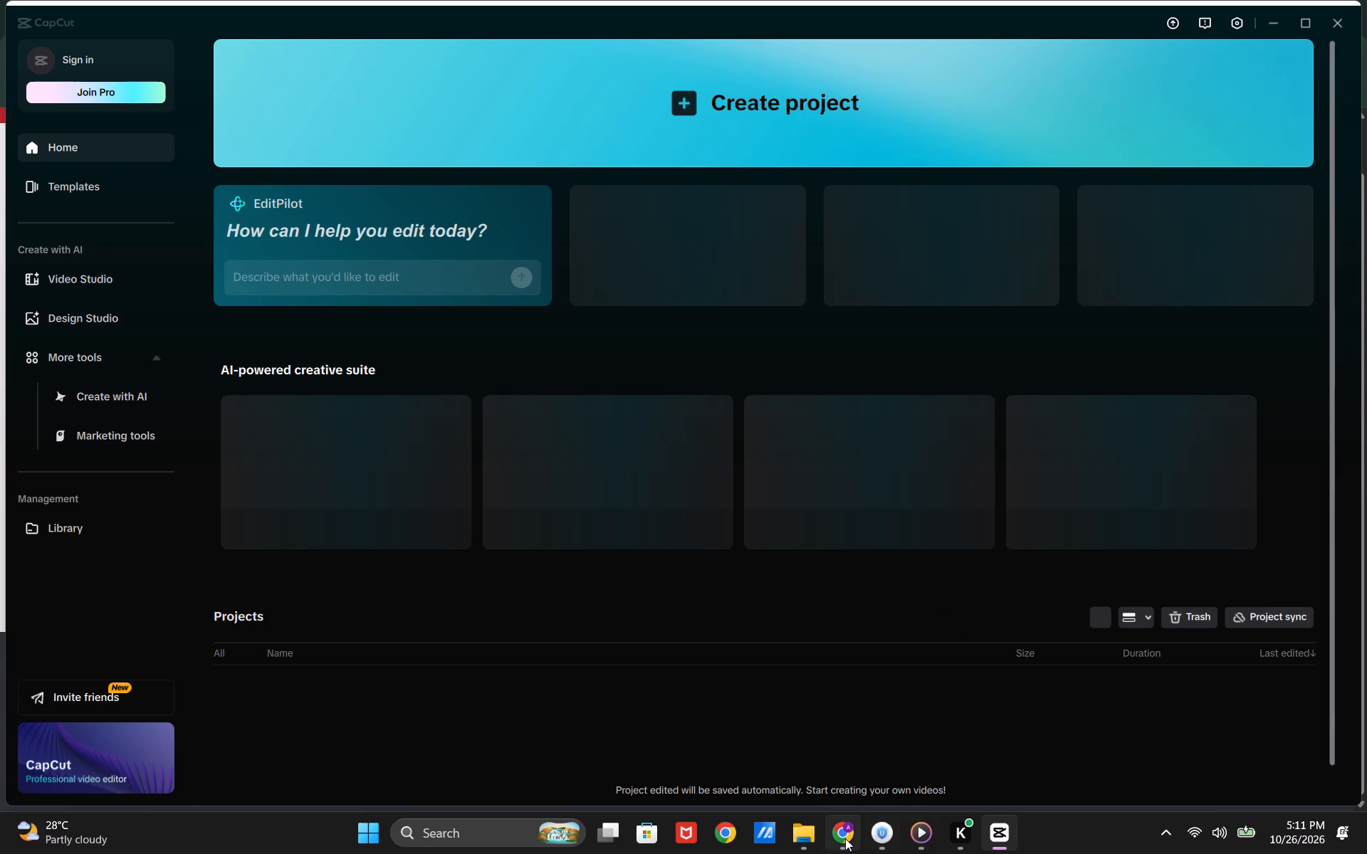
# Close the other open windows, including the Chrome browser and the Media Player showing Akshat Raw File.
pyautogui.click(910, 663)
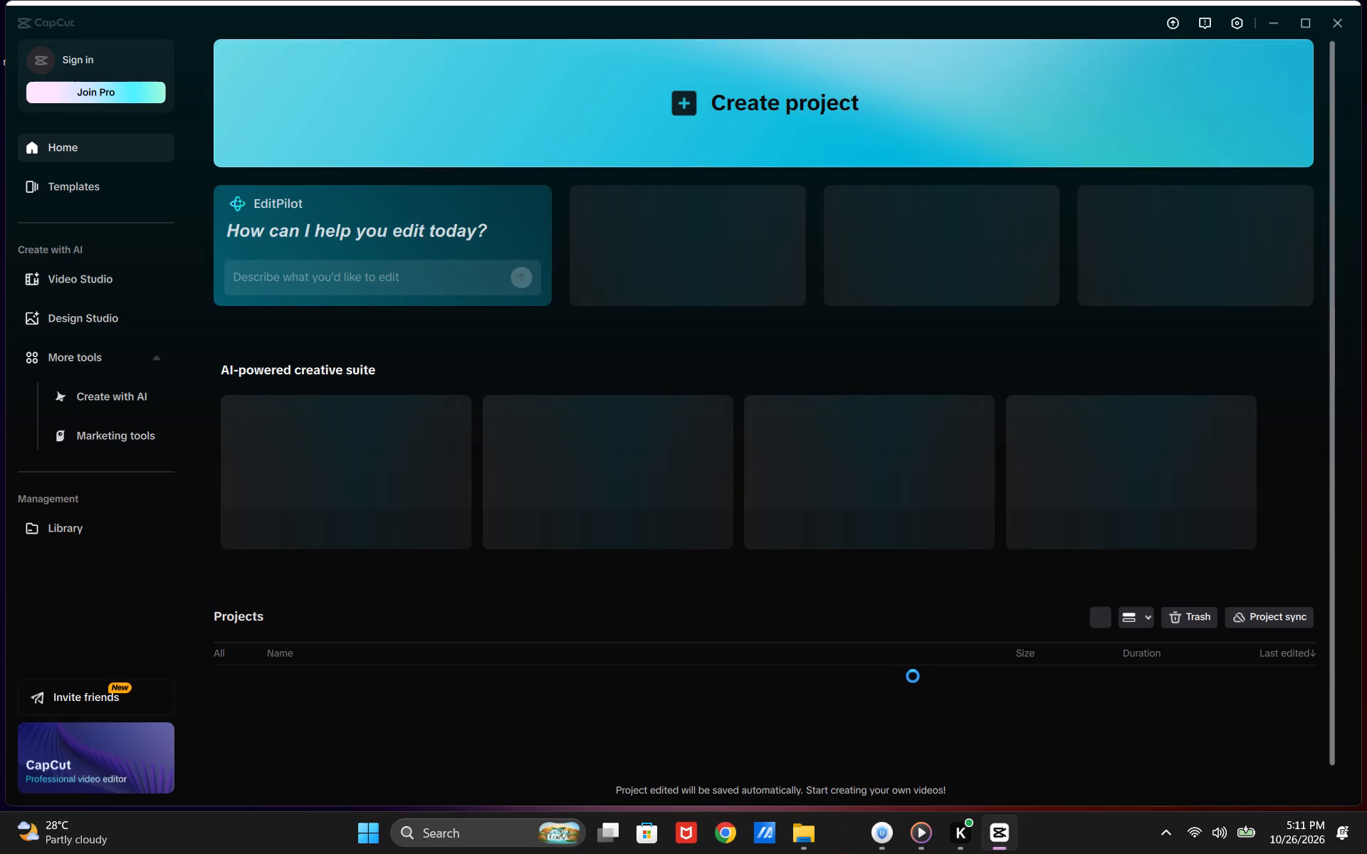
pyautogui.click(875, 672)
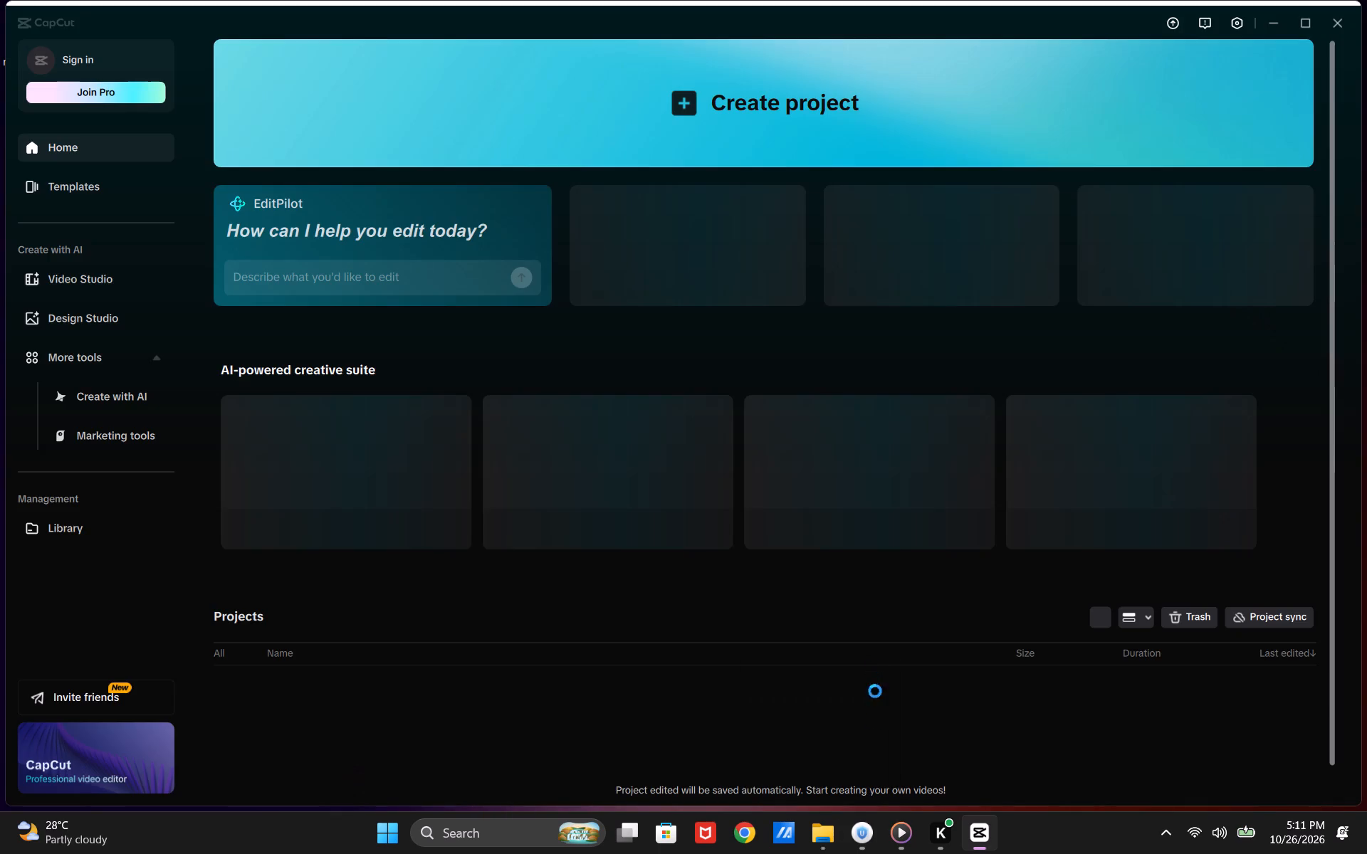
pyautogui.click(910, 680)
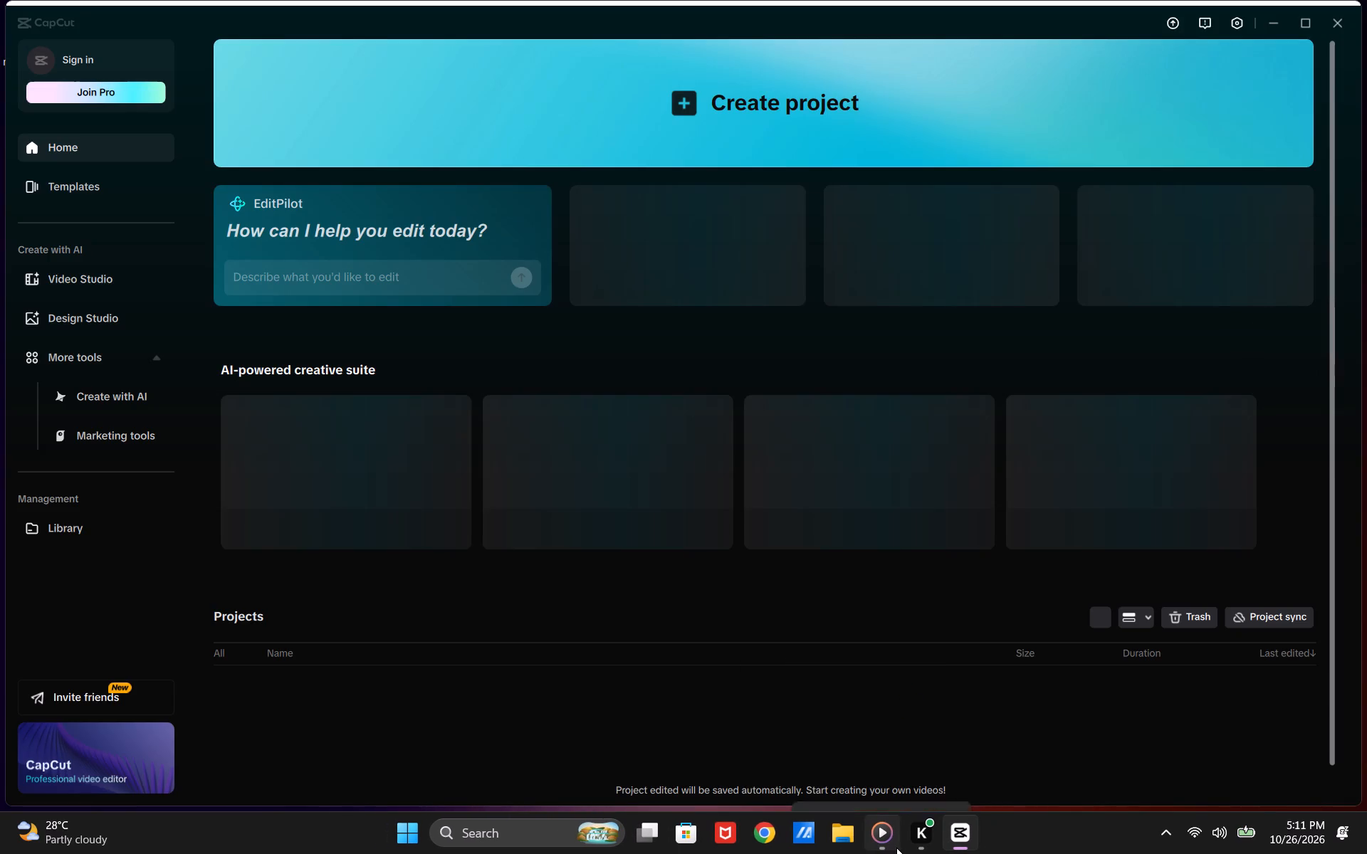
pyautogui.click(947, 664)
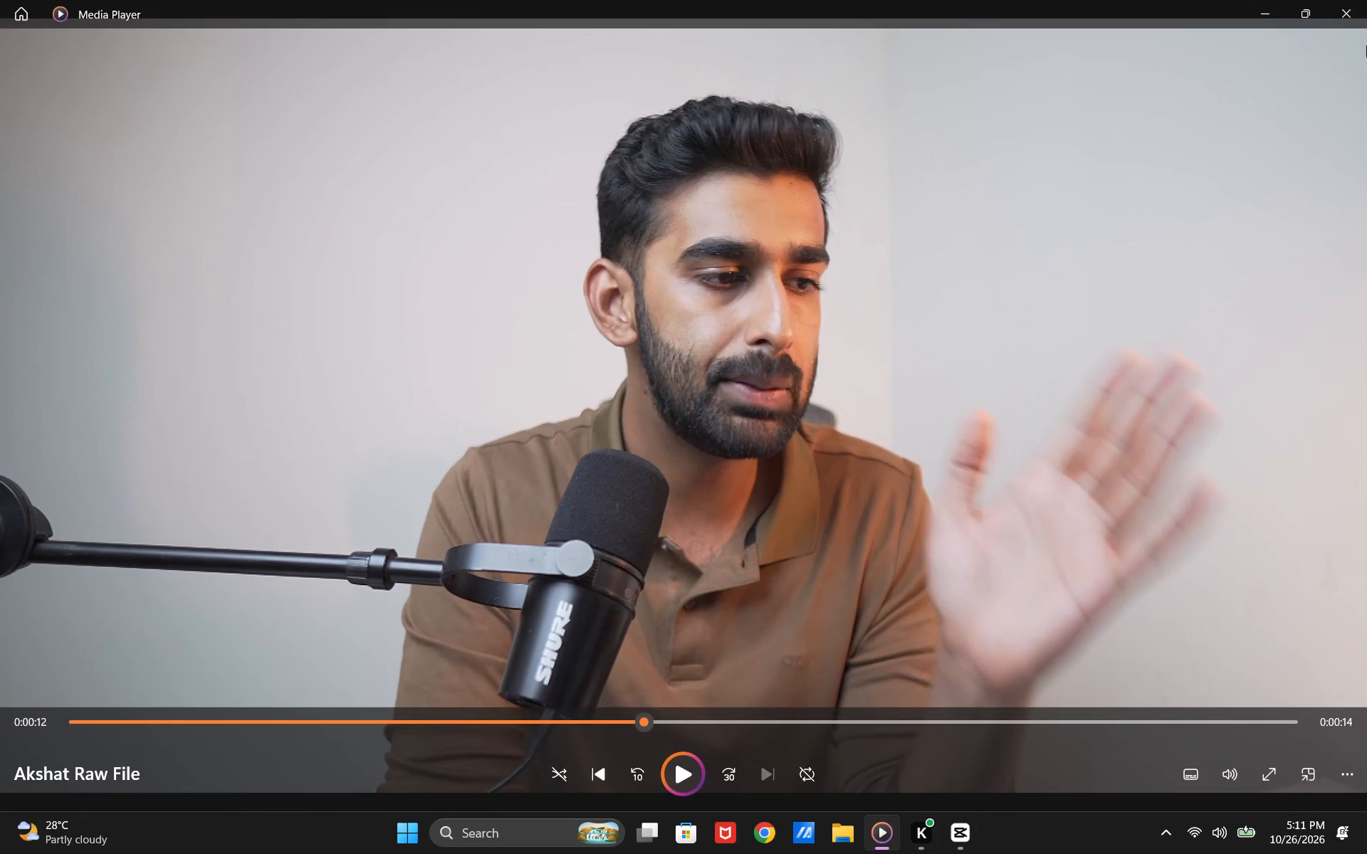
pyautogui.click(1365, 20)
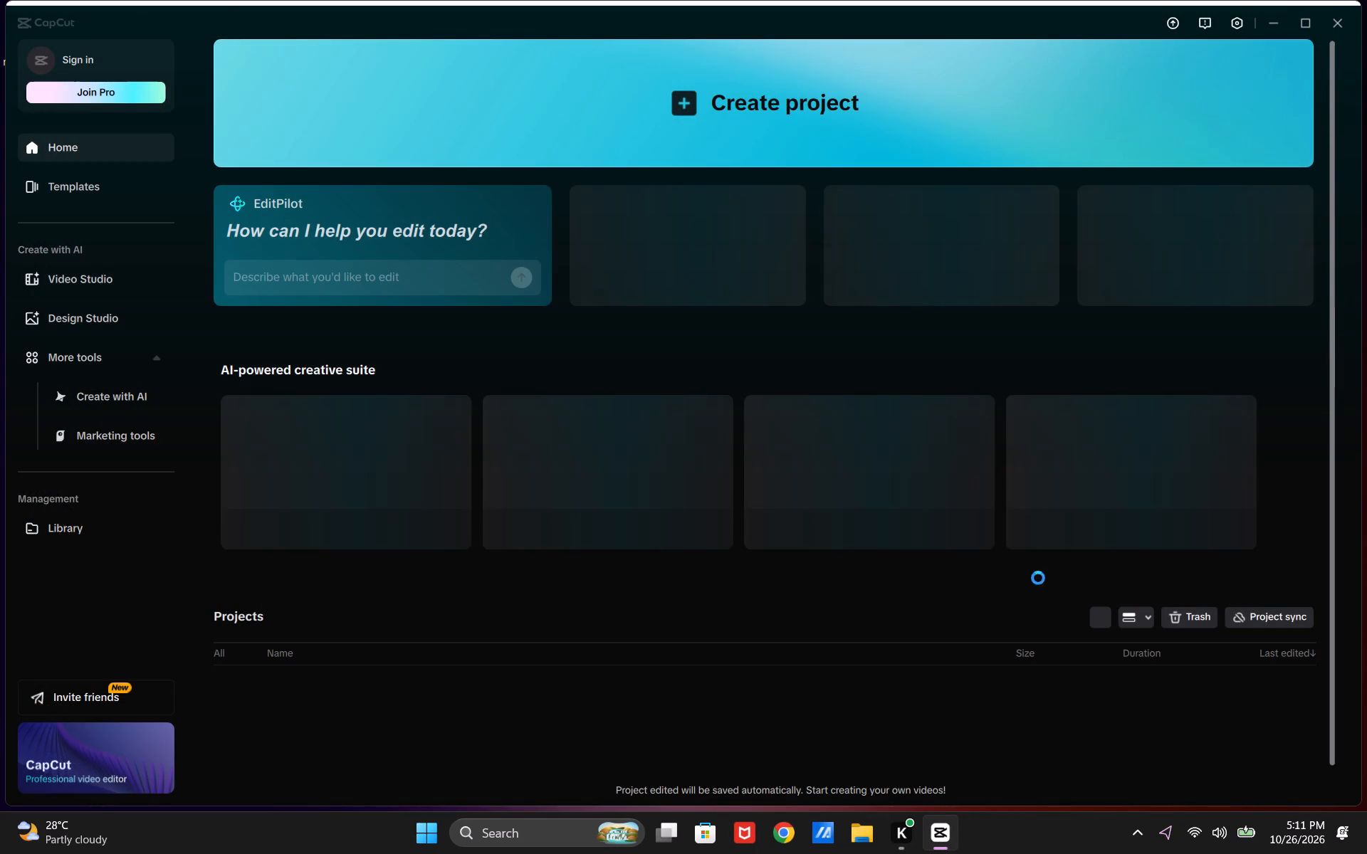
pyautogui.click(908, 776)
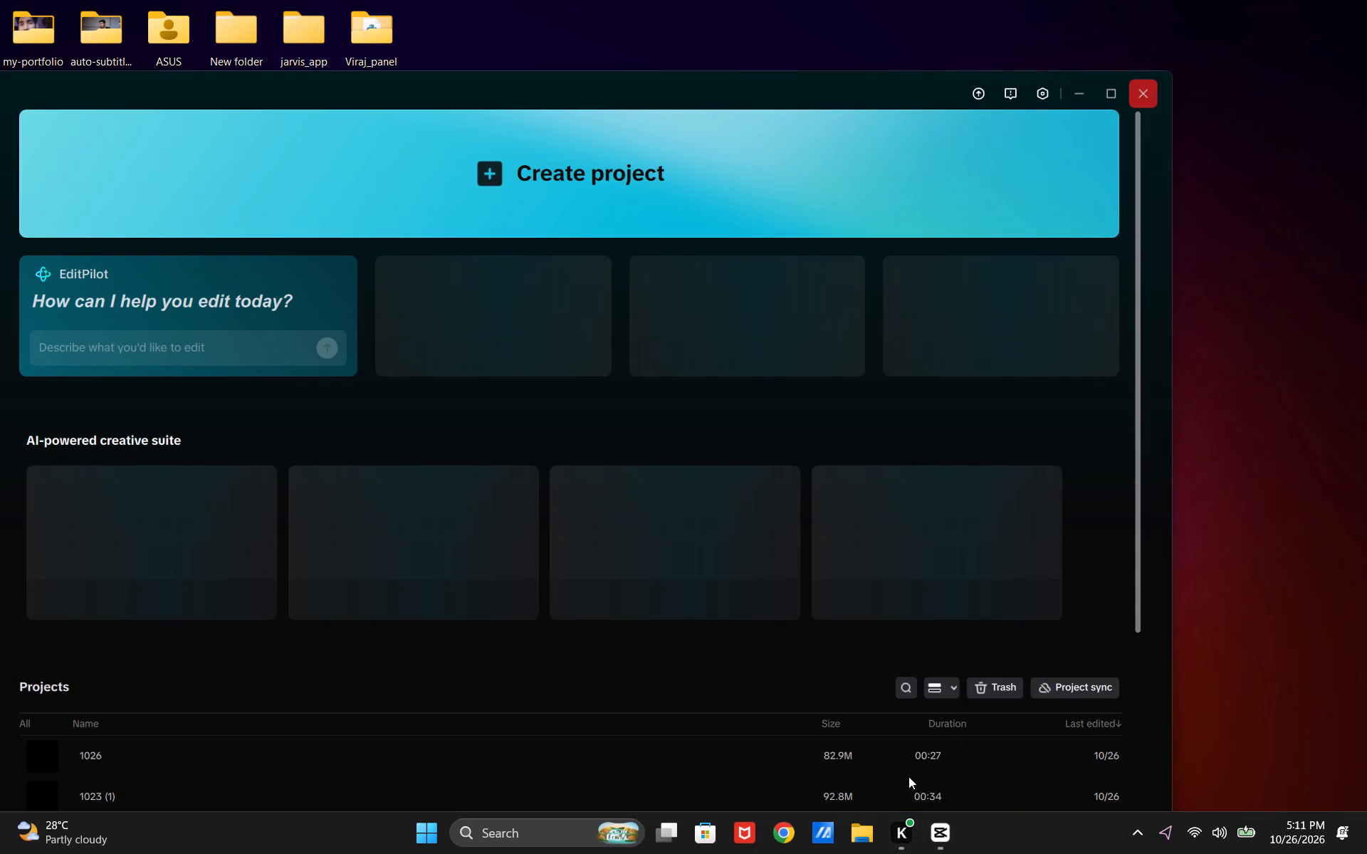